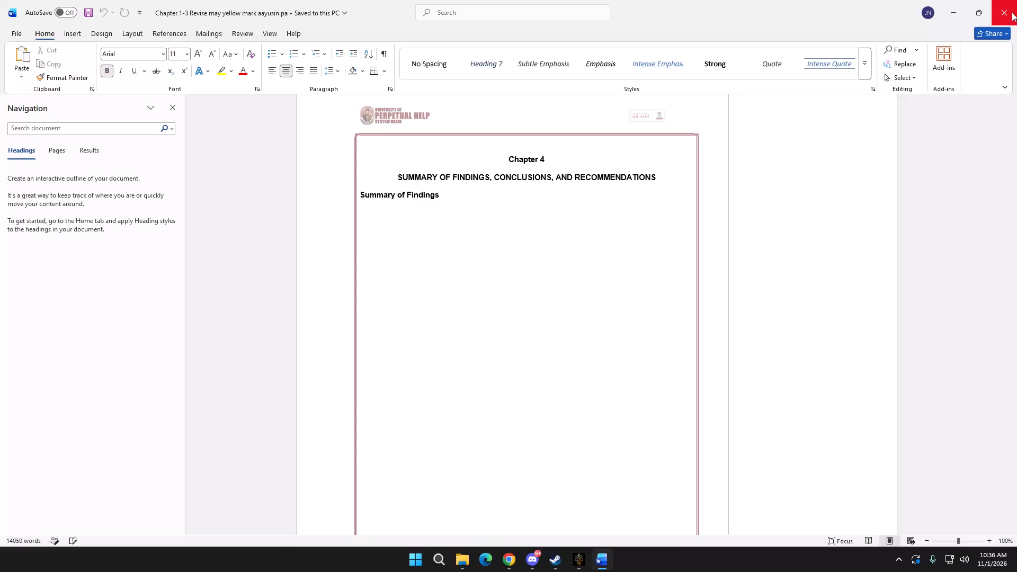
Close the Chapter 1-3 thesis document.
{"action": "left_click", "coordinate": [1011, 12]}
Switch to Facebook in Google Chrome and open the BAWAL SNITCH conversation.
{"action": "key", "text": "alt+Tab"}
{"action": "key", "text": "alt+Tab"}
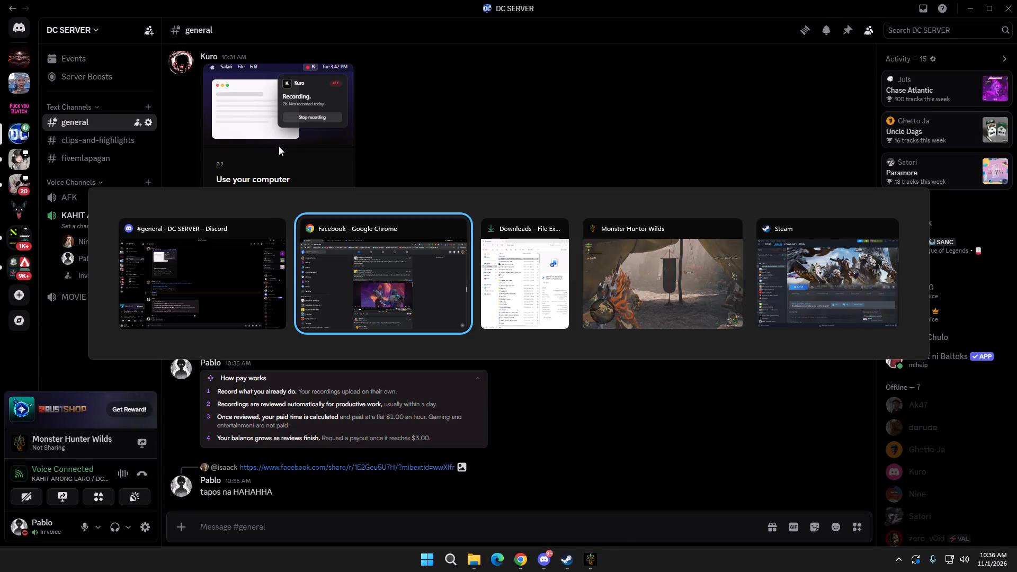
{"action": "left_click", "coordinate": [942, 75]}
{"action": "left_click", "coordinate": [888, 205]}
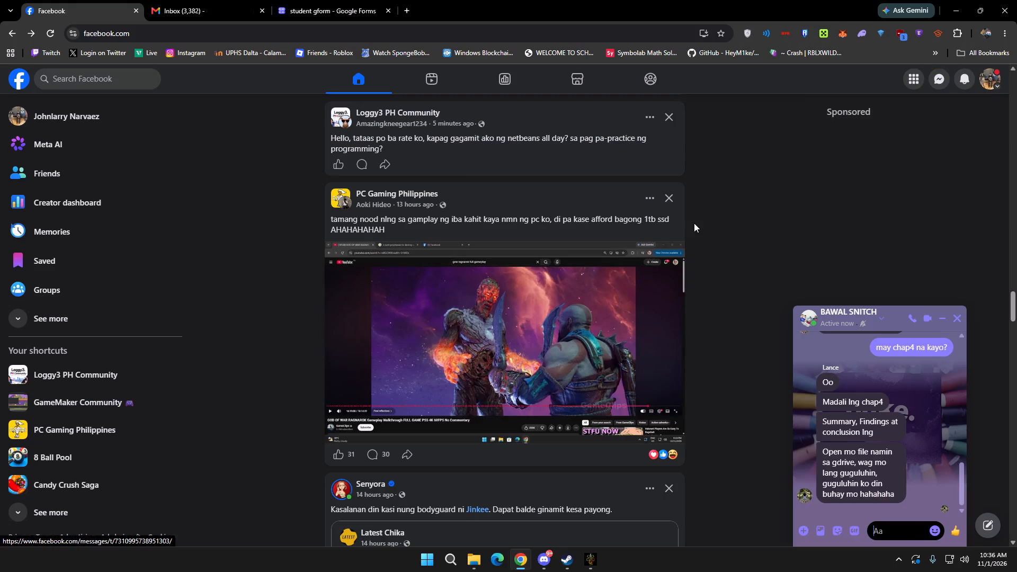
{"action": "left_click", "coordinate": [694, 223]}
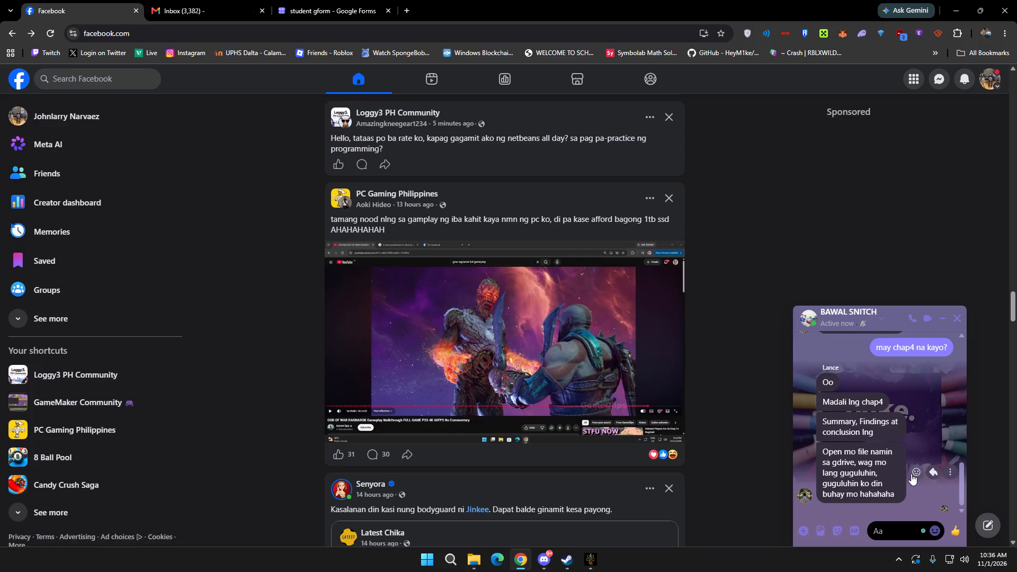
Add a laughing reaction to the message about opening the group's file in gdrive.
{"action": "left_click", "coordinate": [912, 473]}
{"action": "left_click", "coordinate": [874, 448]}
Send the message "ge open ko tapos delete ko?" in the BAWAL SNITCH chat.
{"action": "left_click", "coordinate": [876, 527]}
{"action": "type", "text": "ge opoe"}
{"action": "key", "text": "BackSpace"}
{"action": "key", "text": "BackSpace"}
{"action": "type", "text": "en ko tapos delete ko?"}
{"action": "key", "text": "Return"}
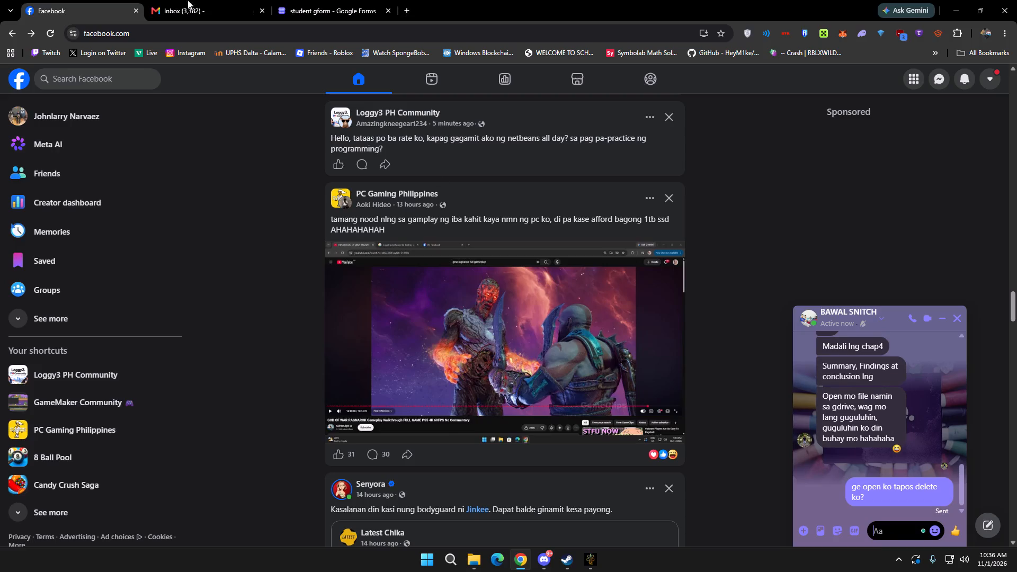
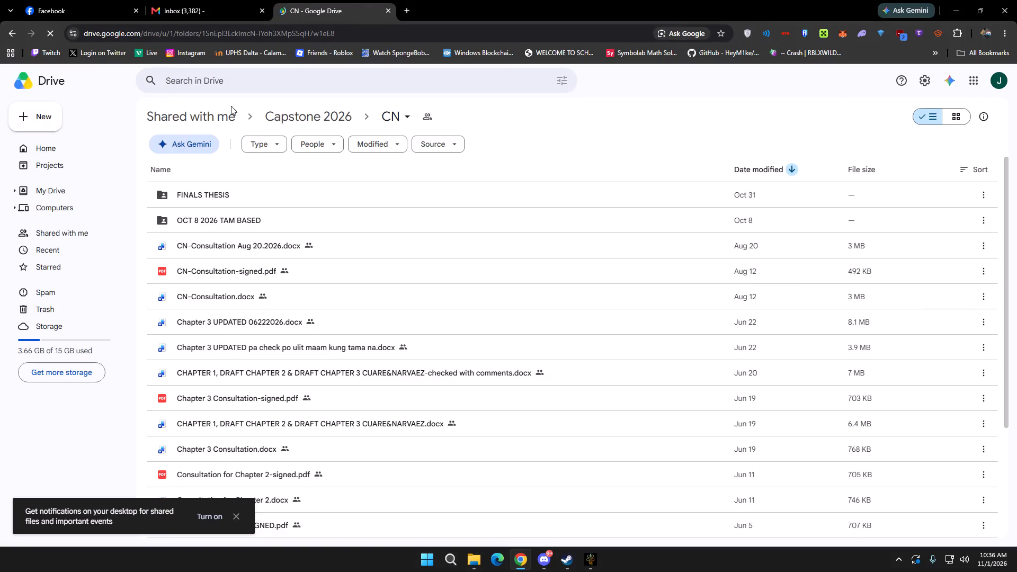
Open FINAL CHAP3.docx from the AU folder inside Capstone 2026 and dismiss the signed-in account notice.
{"action": "left_click", "coordinate": [278, 121]}
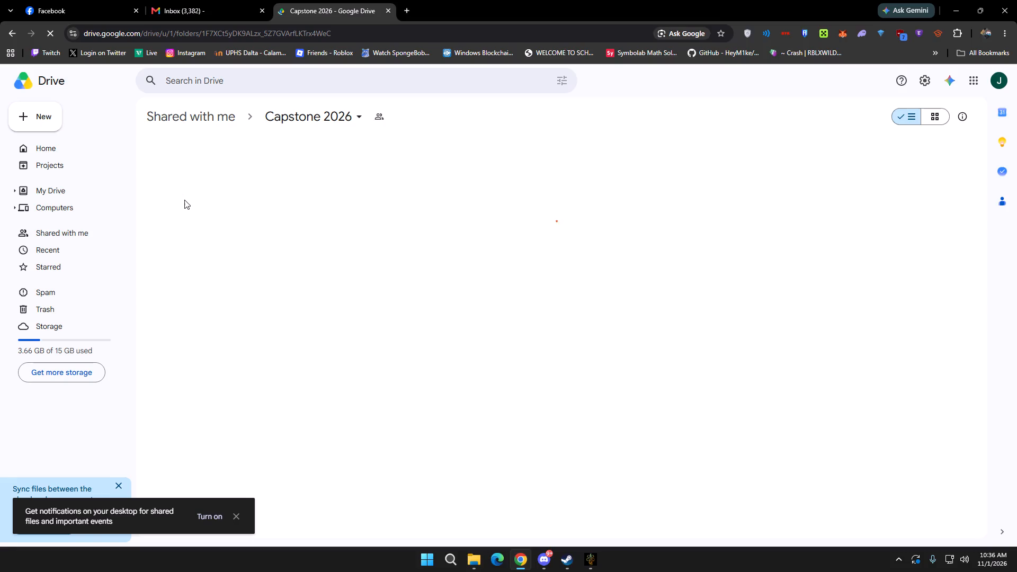
{"action": "double_click", "coordinate": [188, 219]}
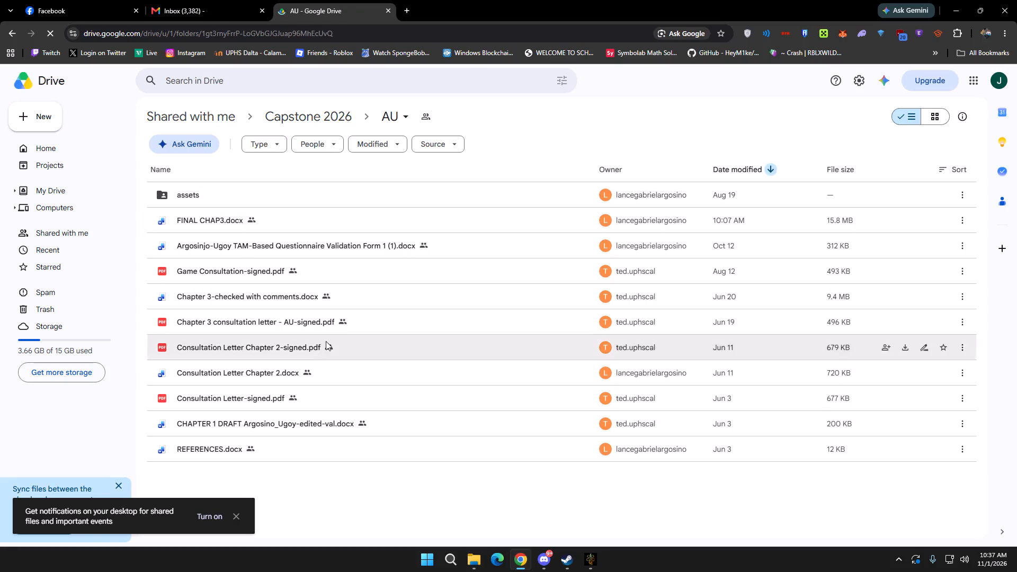
{"action": "double_click", "coordinate": [203, 219]}
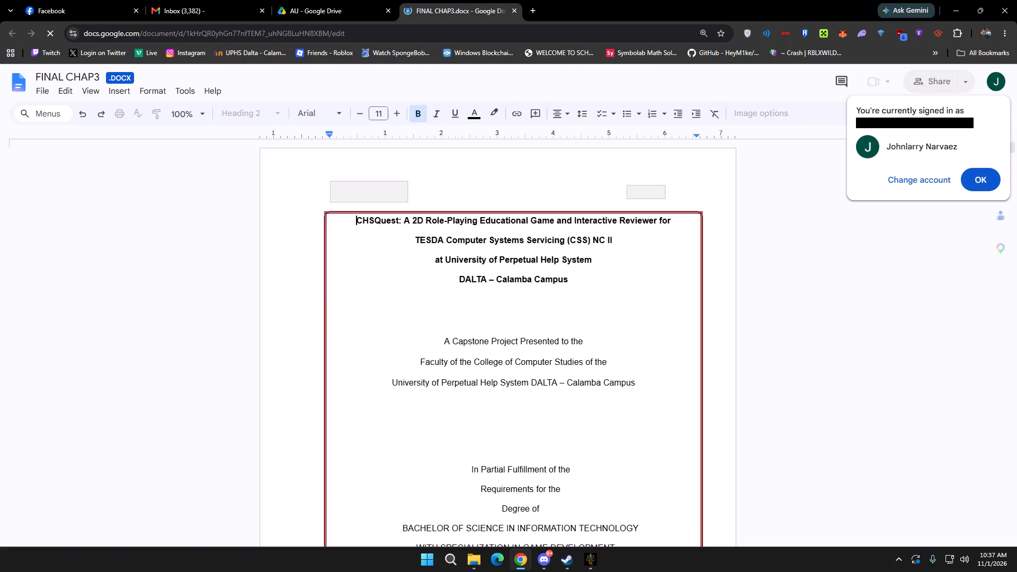
{"action": "scroll", "coordinate": [812, 345], "scroll_direction": "down", "scroll_amount": 6}
{"action": "left_click", "coordinate": [979, 188]}
Look through the preliminary pages of FINAL CHAP3, from the cover page to the list of tables, and return to the table of contents.
{"action": "scroll", "coordinate": [837, 330], "scroll_direction": "down", "scroll_amount": 5}
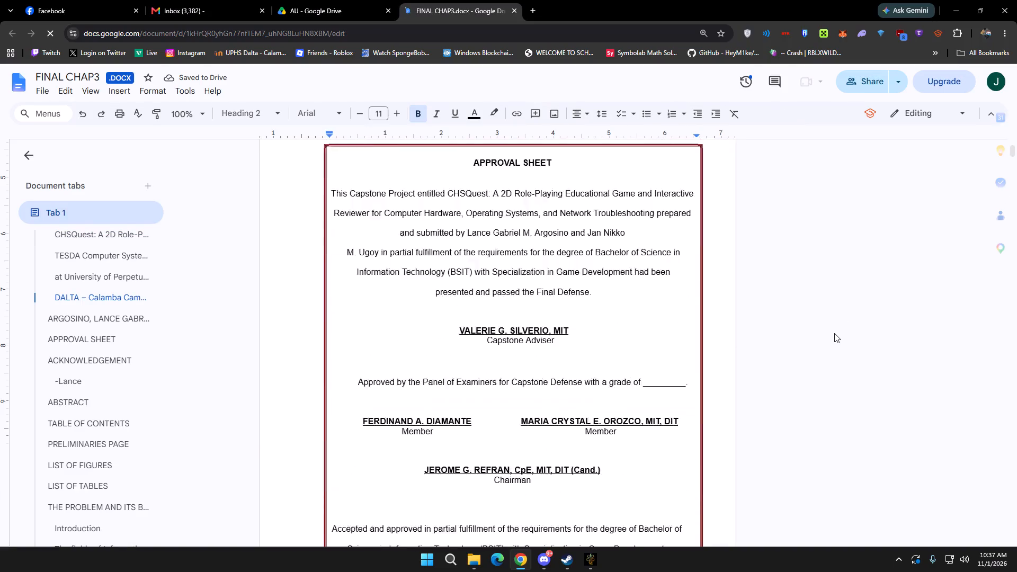
{"action": "scroll", "coordinate": [834, 333], "scroll_direction": "down", "scroll_amount": 16}
{"action": "scroll", "coordinate": [833, 332], "scroll_direction": "down", "scroll_amount": 15}
{"action": "scroll", "coordinate": [834, 331], "scroll_direction": "down", "scroll_amount": 9}
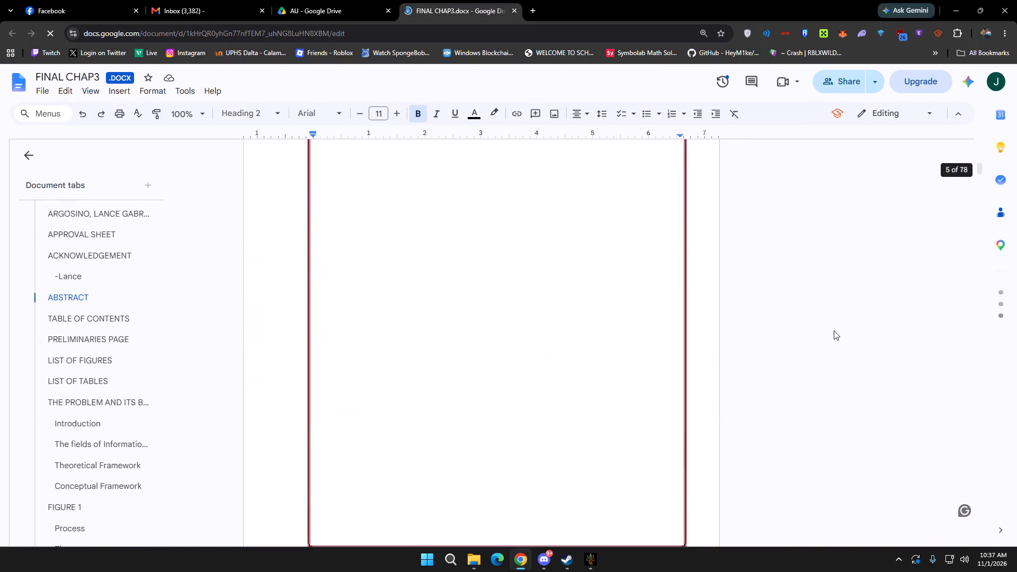
{"action": "scroll", "coordinate": [834, 330], "scroll_direction": "down", "scroll_amount": 20}
{"action": "scroll", "coordinate": [834, 330], "scroll_direction": "down", "scroll_amount": 20}
{"action": "scroll", "coordinate": [834, 330], "scroll_direction": "down", "scroll_amount": 1}
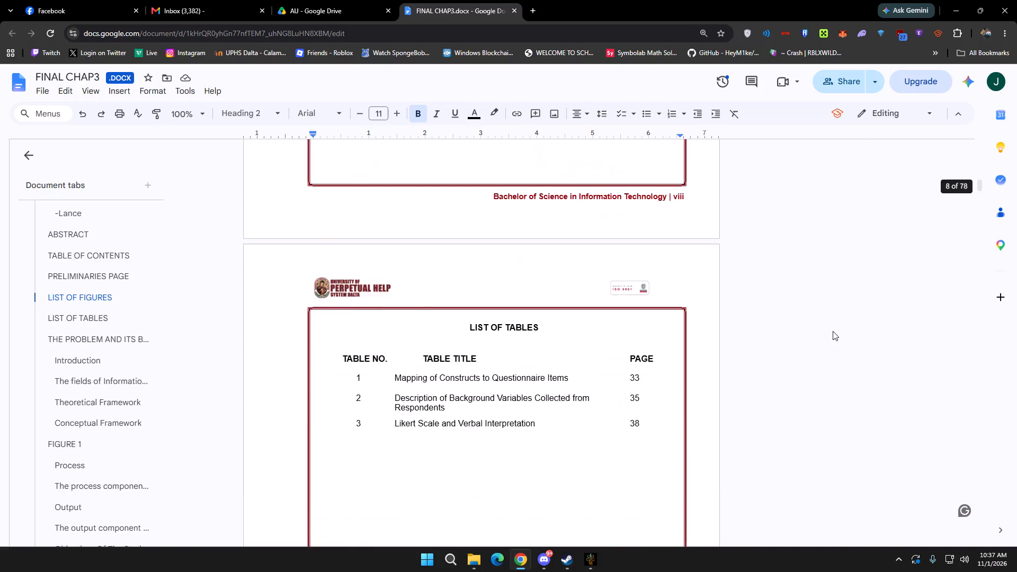
{"action": "scroll", "coordinate": [833, 331], "scroll_direction": "down", "scroll_amount": 20}
{"action": "scroll", "coordinate": [833, 331], "scroll_direction": "down", "scroll_amount": 2}
{"action": "scroll", "coordinate": [832, 332], "scroll_direction": "up", "scroll_amount": 20}
{"action": "scroll", "coordinate": [832, 332], "scroll_direction": "up", "scroll_amount": 6}
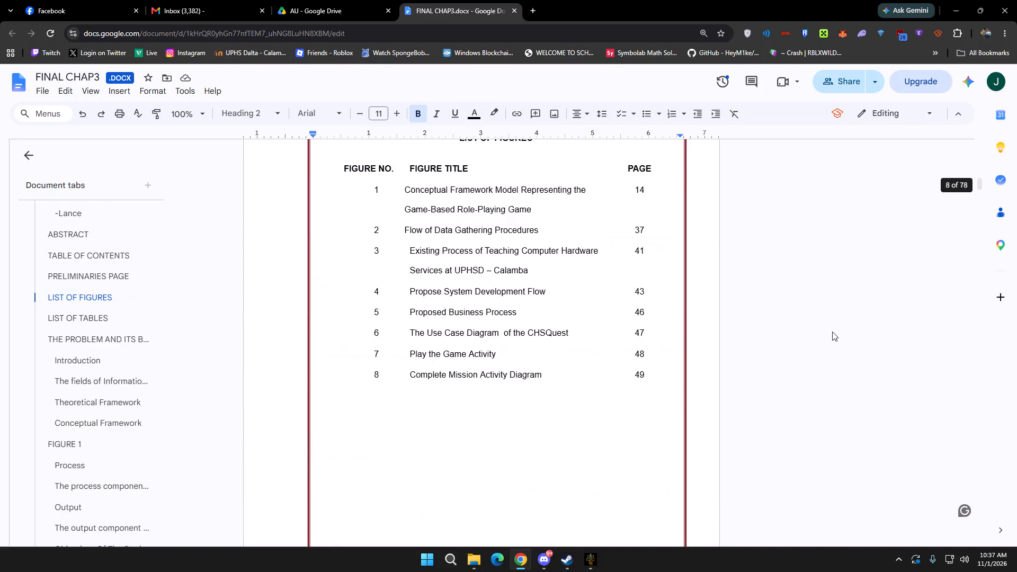
{"action": "scroll", "coordinate": [832, 332], "scroll_direction": "up", "scroll_amount": 20}
{"action": "scroll", "coordinate": [832, 332], "scroll_direction": "up", "scroll_amount": 14}
{"action": "scroll", "coordinate": [832, 332], "scroll_direction": "up", "scroll_amount": 9}
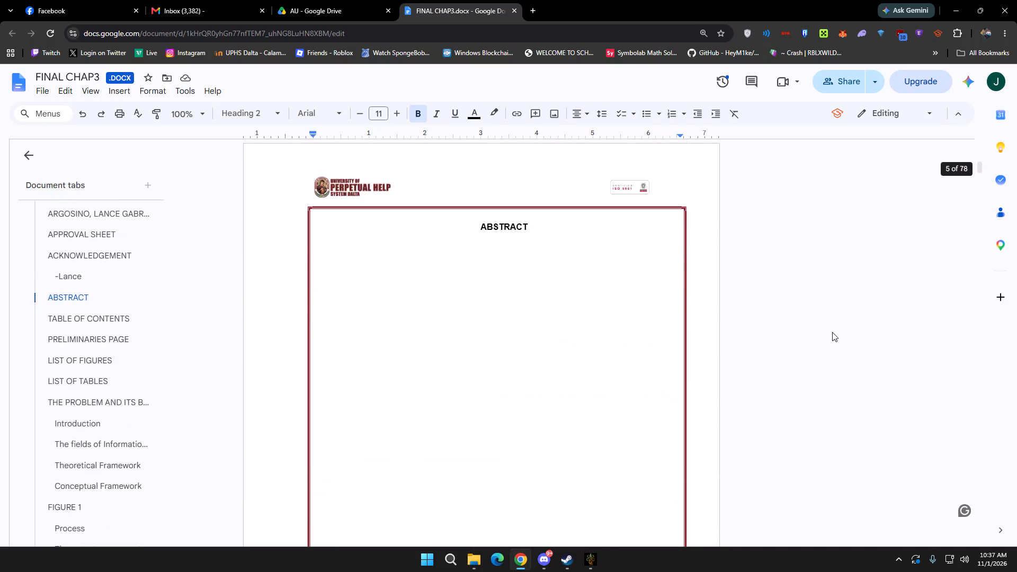
{"action": "scroll", "coordinate": [832, 332], "scroll_direction": "up", "scroll_amount": 12}
{"action": "scroll", "coordinate": [832, 332], "scroll_direction": "up", "scroll_amount": 20}
{"action": "scroll", "coordinate": [832, 332], "scroll_direction": "up", "scroll_amount": 8}
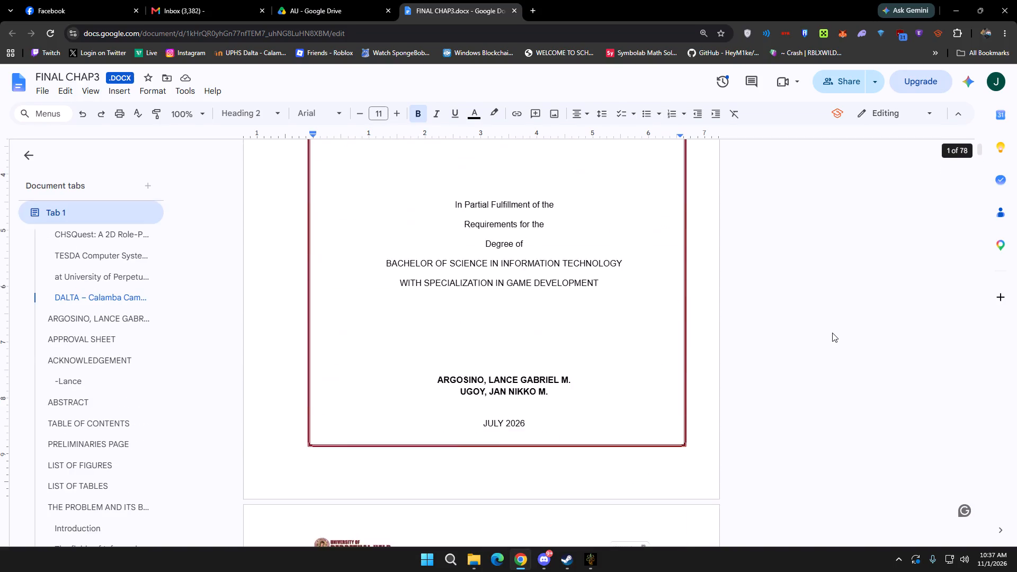
{"action": "scroll", "coordinate": [832, 333], "scroll_direction": "up", "scroll_amount": 8}
{"action": "scroll", "coordinate": [832, 333], "scroll_direction": "down", "scroll_amount": 20}
{"action": "scroll", "coordinate": [832, 333], "scroll_direction": "down", "scroll_amount": 15}
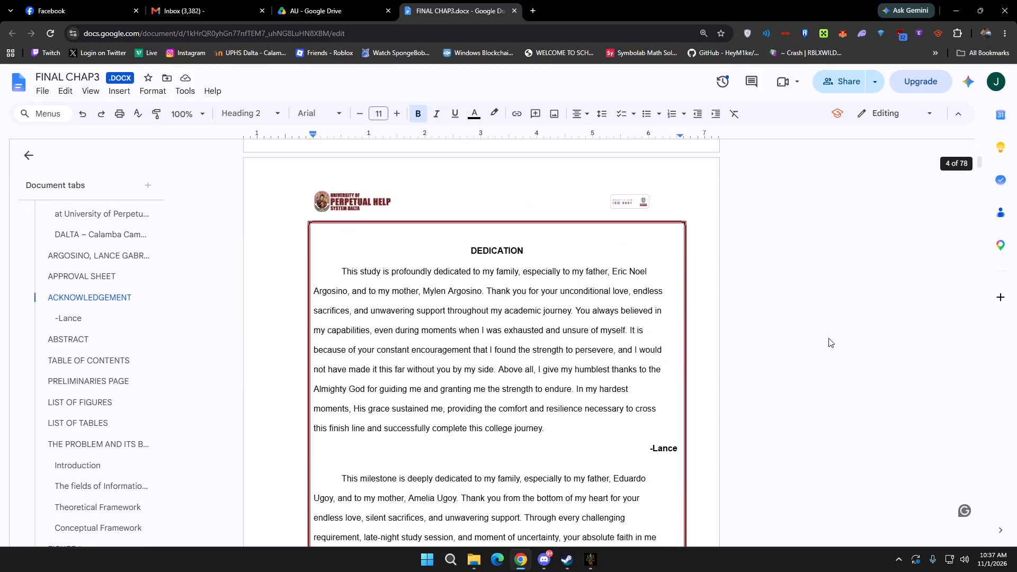
{"action": "scroll", "coordinate": [828, 337], "scroll_direction": "down", "scroll_amount": 20}
{"action": "scroll", "coordinate": [828, 336], "scroll_direction": "down", "scroll_amount": 2}
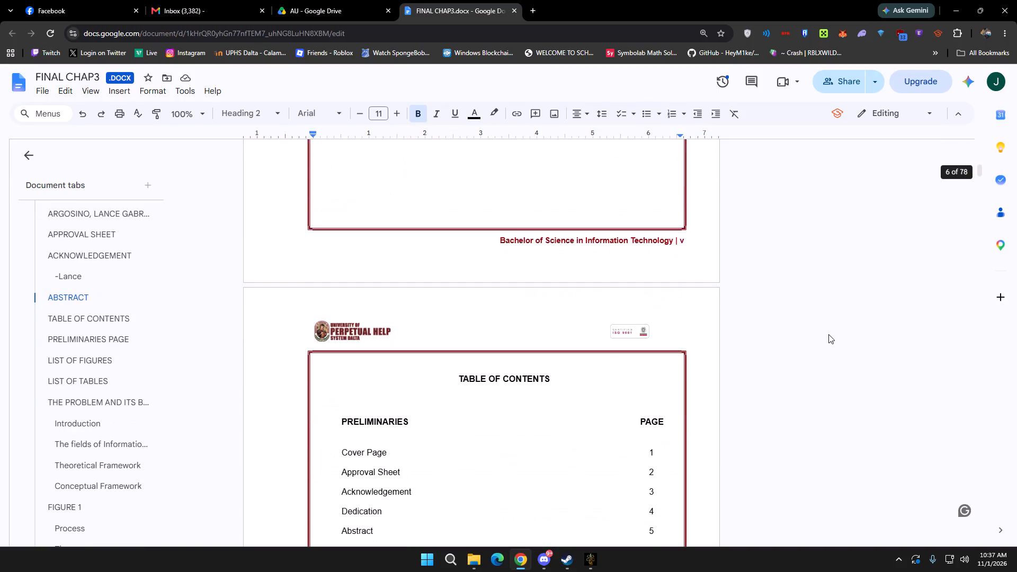
{"action": "scroll", "coordinate": [829, 333], "scroll_direction": "down", "scroll_amount": 3}
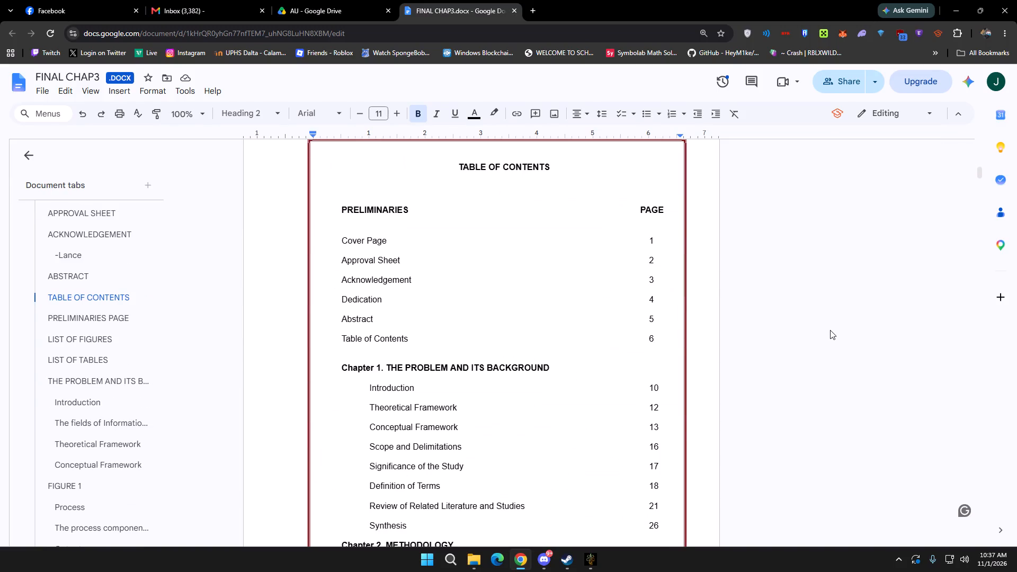
Open the Word document "Chapter 1-3 Revise may yellow mark aayusin pa" from the Downloads folder.
{"action": "left_click", "coordinate": [469, 562]}
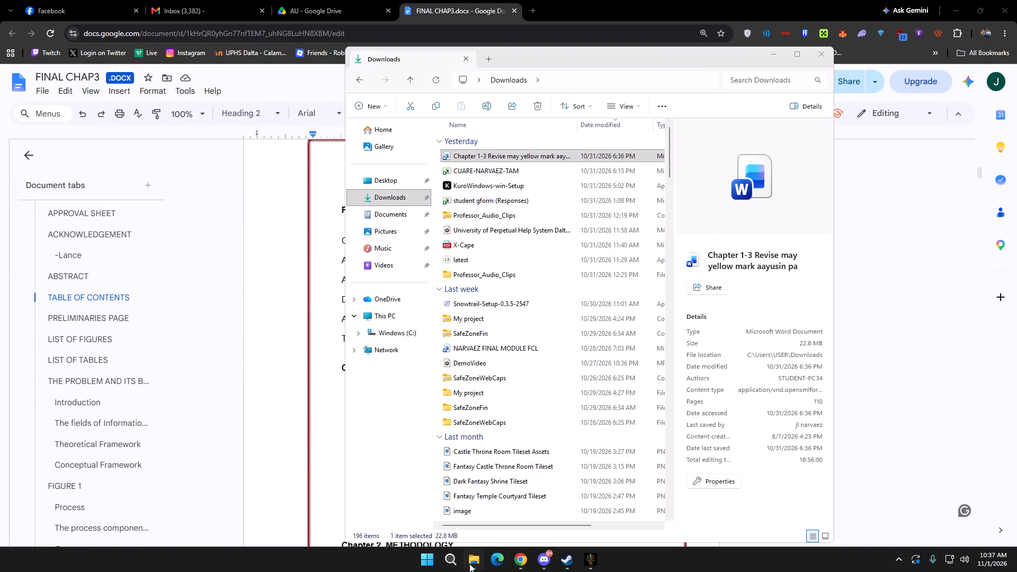
{"action": "double_click", "coordinate": [468, 159]}
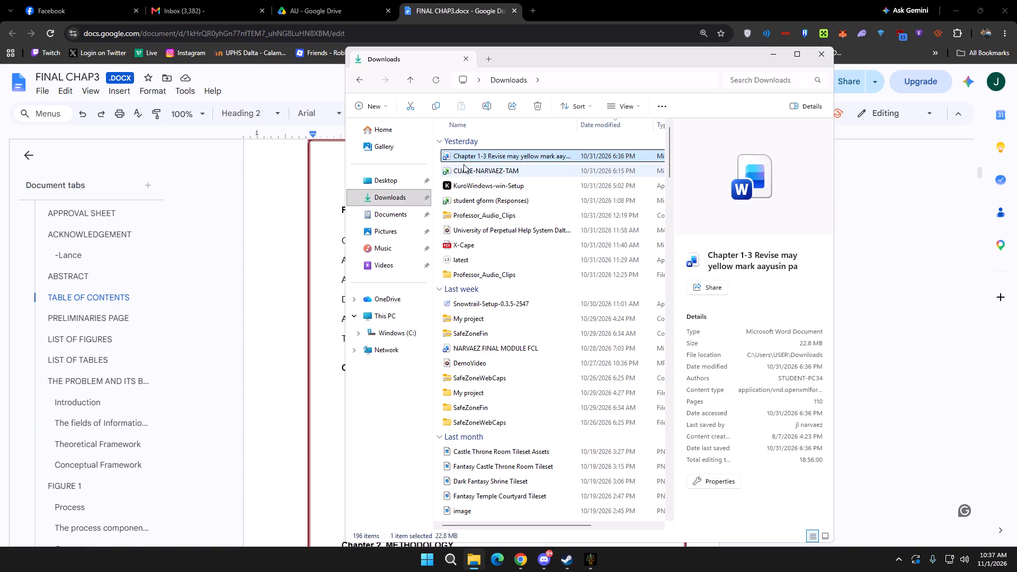
Switch to Monster Hunter Wilds and quit the game.
{"action": "left_click", "coordinate": [585, 556]}
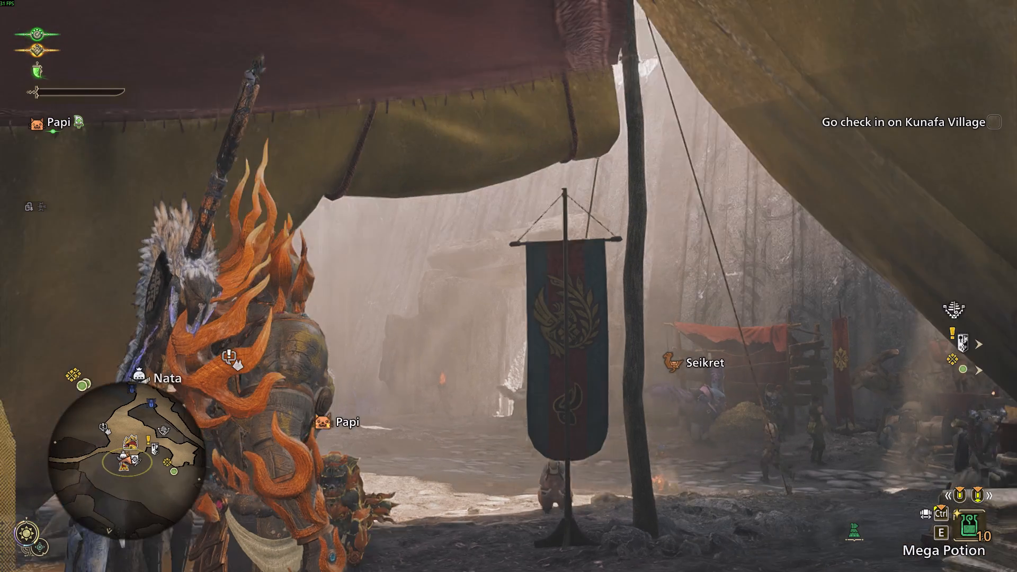
{"action": "key", "text": "Escape"}
{"action": "left_click", "coordinate": [318, 112]}
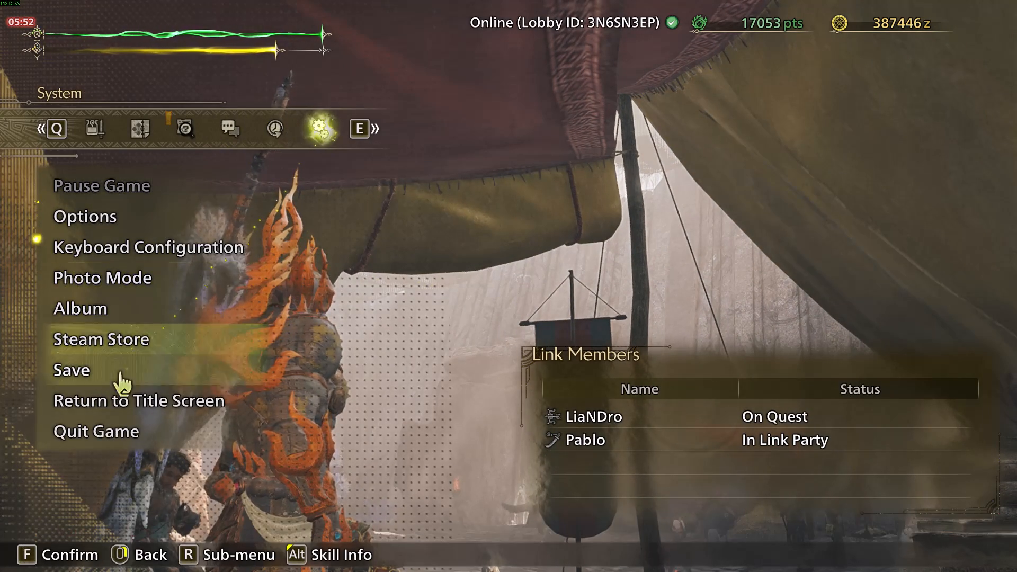
{"action": "left_click", "coordinate": [103, 439]}
{"action": "left_click", "coordinate": [390, 322]}
{"action": "left_click", "coordinate": [396, 346]}
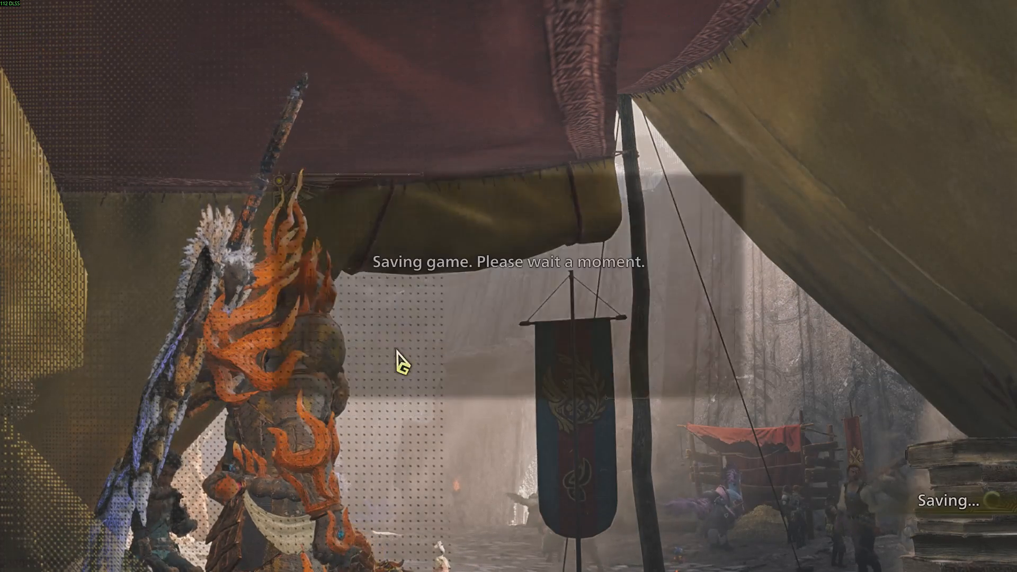
Switch to the Chapter 1-3 Revise document in Word and look over its cover page down to the APPROVAL SHEET heading.
{"action": "key", "text": "alt+Tab"}
{"action": "key", "text": "alt+Tab"}
{"action": "key", "text": "alt+Tab"}
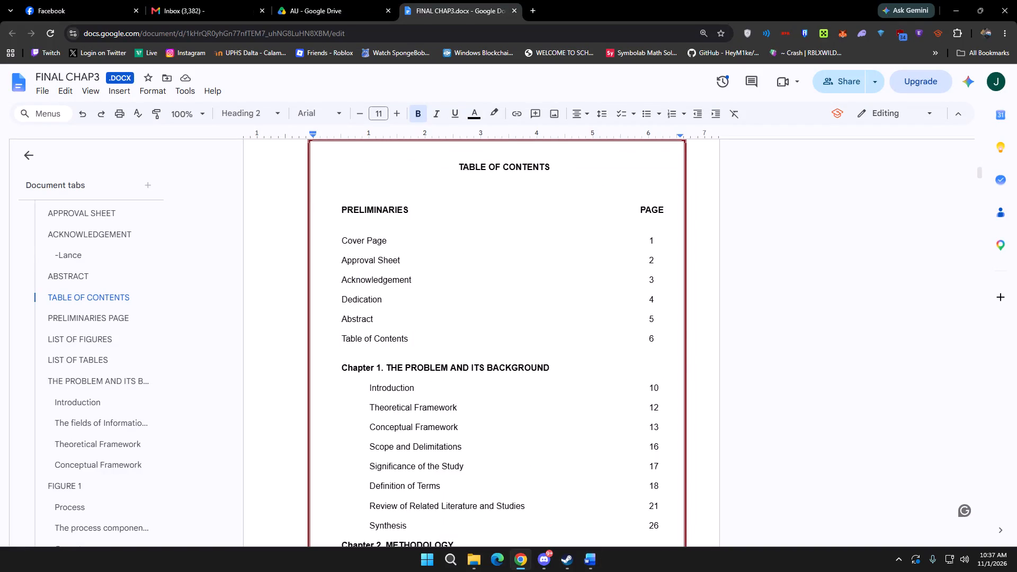
{"action": "key", "text": "alt+Tab"}
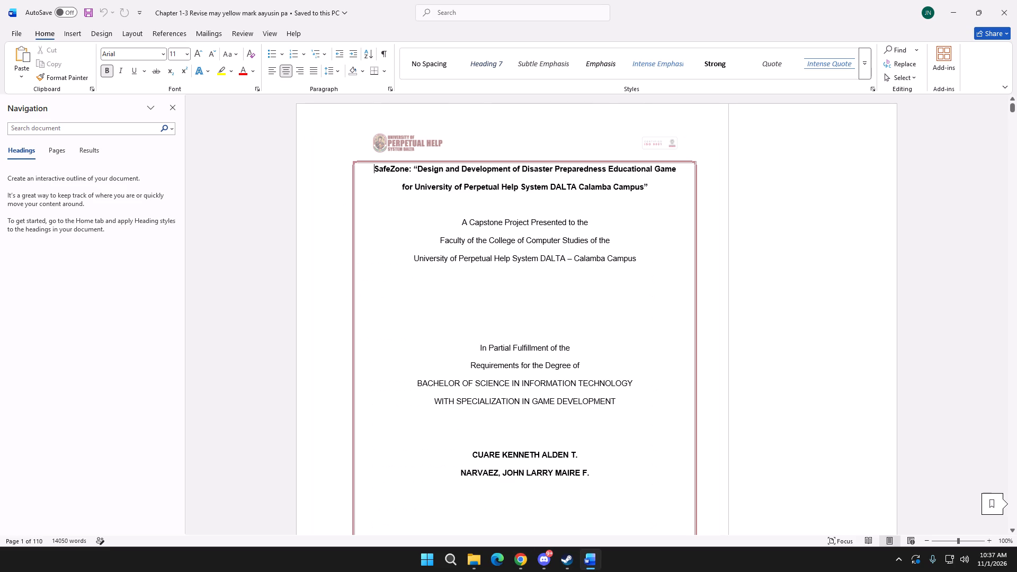
{"action": "scroll", "coordinate": [459, 280], "scroll_direction": "down", "scroll_amount": 11}
{"action": "left_click", "coordinate": [649, 351]}
{"action": "left_click", "coordinate": [666, 346]}
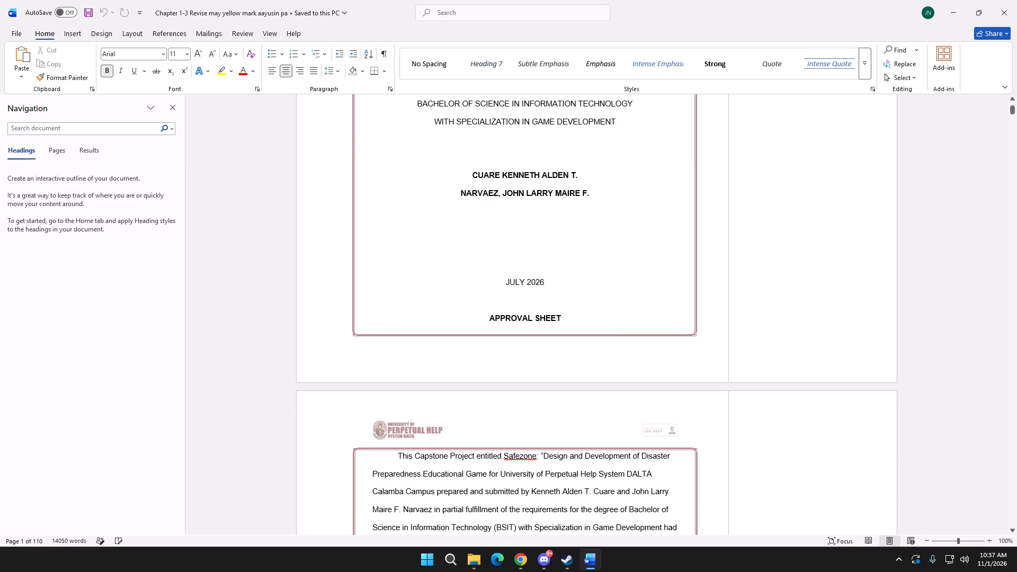
{"action": "left_click", "coordinate": [673, 343]}
{"action": "left_click", "coordinate": [681, 337]}
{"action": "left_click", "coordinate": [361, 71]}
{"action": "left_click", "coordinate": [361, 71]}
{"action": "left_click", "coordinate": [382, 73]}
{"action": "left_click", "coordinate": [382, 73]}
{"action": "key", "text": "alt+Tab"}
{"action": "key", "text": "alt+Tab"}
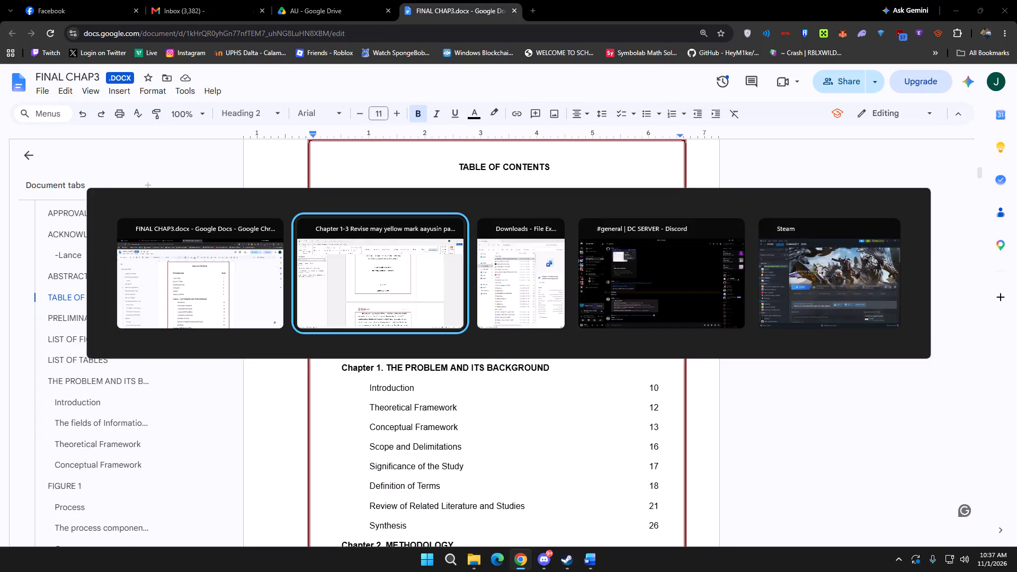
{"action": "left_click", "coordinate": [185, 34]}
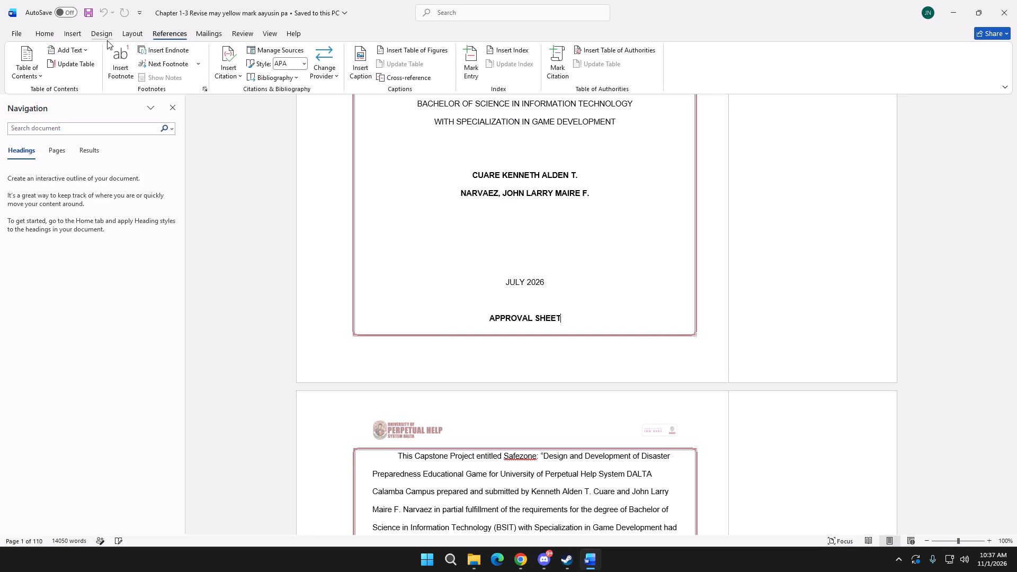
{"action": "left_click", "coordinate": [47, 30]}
Compare the cover, approval sheet and acknowledgement page layout of FINAL CHAP3 in the browser with the front pages of the Word document.
{"action": "key", "text": "alt+Tab"}
{"action": "scroll", "coordinate": [308, 213], "scroll_direction": "down", "scroll_amount": 4}
{"action": "scroll", "coordinate": [311, 213], "scroll_direction": "up", "scroll_amount": 7}
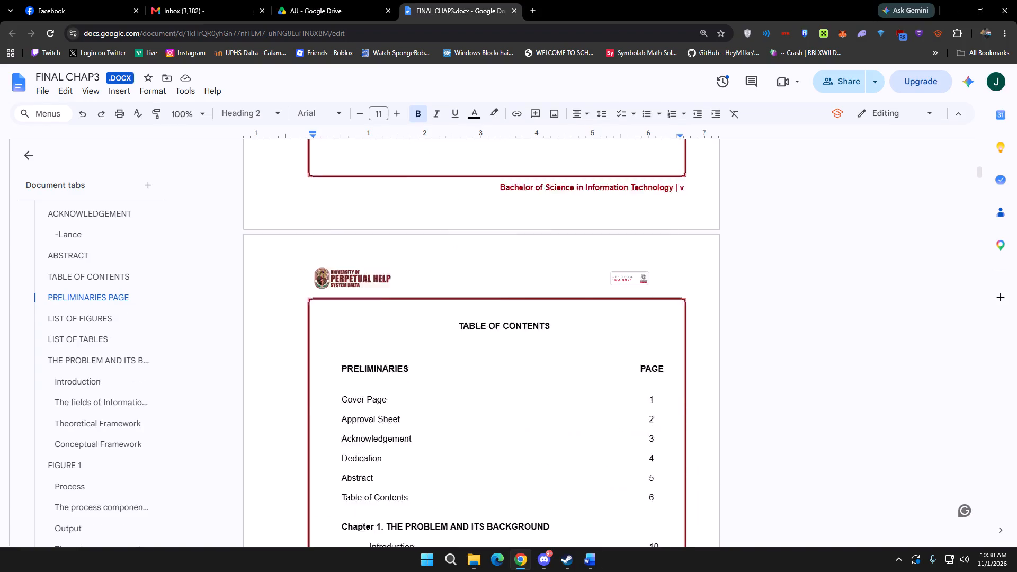
{"action": "scroll", "coordinate": [314, 216], "scroll_direction": "up", "scroll_amount": 2}
{"action": "key", "text": "alt+Tab"}
{"action": "left_click", "coordinate": [653, 343]}
{"action": "scroll", "coordinate": [656, 348], "scroll_direction": "up", "scroll_amount": 2}
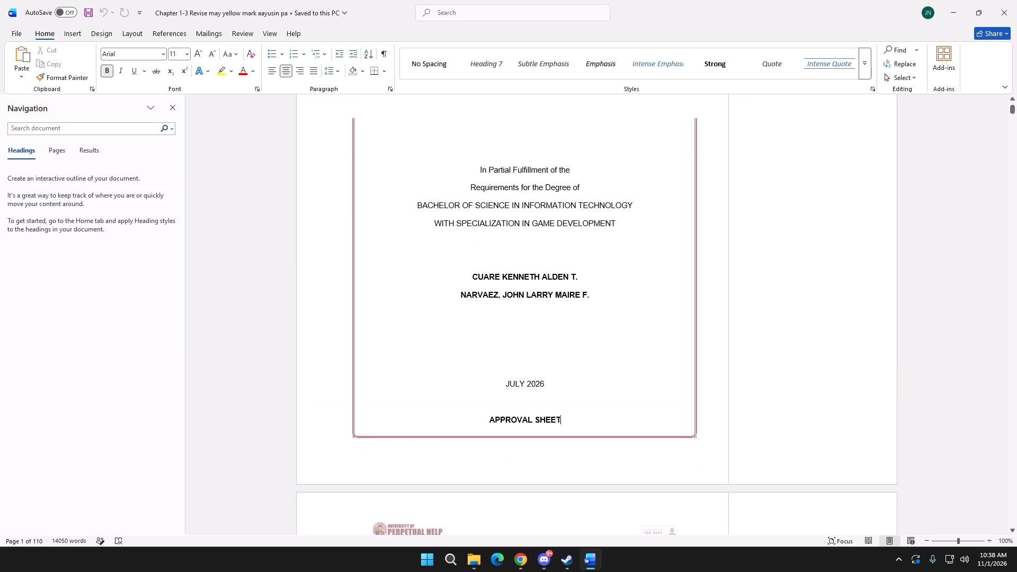
{"action": "scroll", "coordinate": [656, 350], "scroll_direction": "up", "scroll_amount": 10}
{"action": "key", "text": "alt+Tab"}
{"action": "scroll", "coordinate": [625, 344], "scroll_direction": "up", "scroll_amount": 20}
{"action": "scroll", "coordinate": [625, 344], "scroll_direction": "up", "scroll_amount": 17}
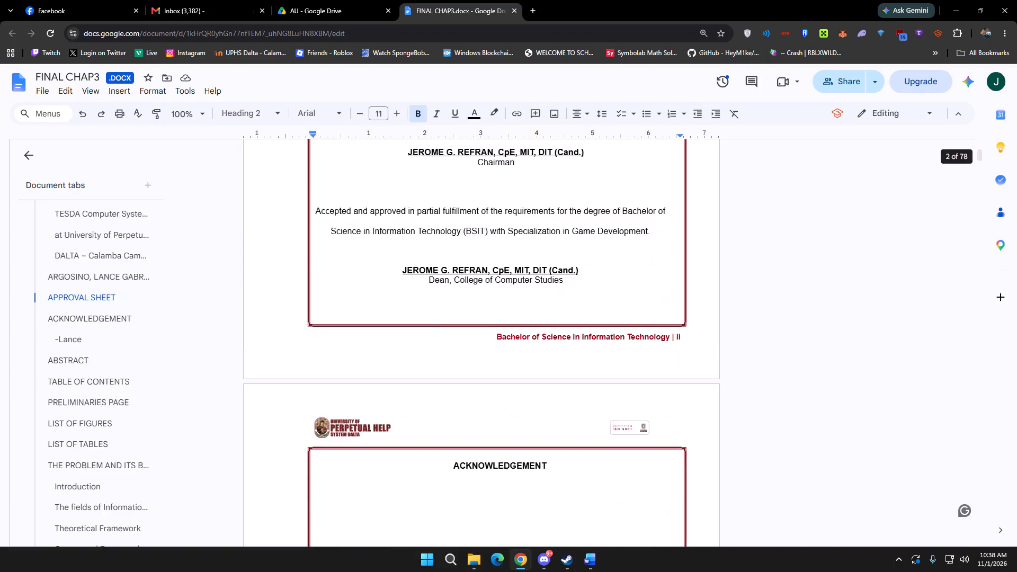
{"action": "scroll", "coordinate": [619, 345], "scroll_direction": "up", "scroll_amount": 13}
{"action": "scroll", "coordinate": [612, 344], "scroll_direction": "up", "scroll_amount": 13}
{"action": "scroll", "coordinate": [610, 345], "scroll_direction": "down", "scroll_amount": 11}
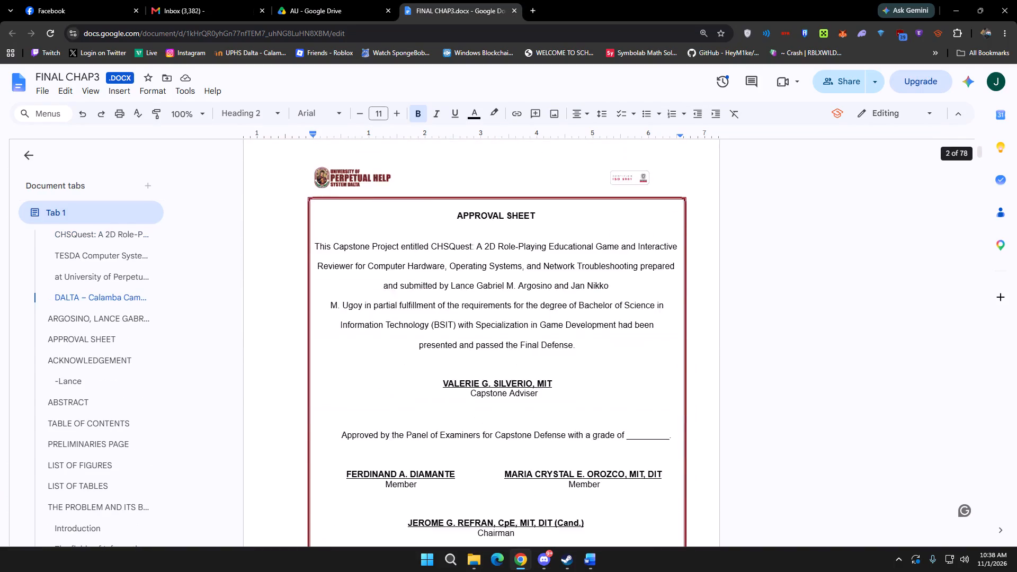
{"action": "scroll", "coordinate": [608, 345], "scroll_direction": "down", "scroll_amount": 9}
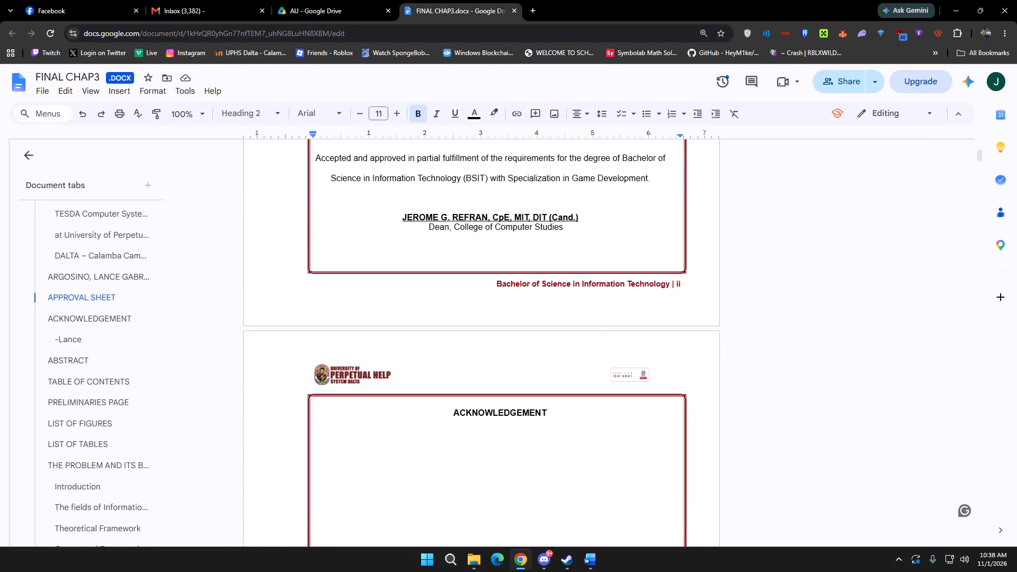
Switch to the Word document and look for footer tools with the cursor at the ACKNOWLEDGEMENT heading below the approval sheet.
{"action": "key", "text": "alt+Tab"}
{"action": "scroll", "coordinate": [541, 285], "scroll_direction": "down", "scroll_amount": 20}
{"action": "scroll", "coordinate": [541, 285], "scroll_direction": "down", "scroll_amount": 2}
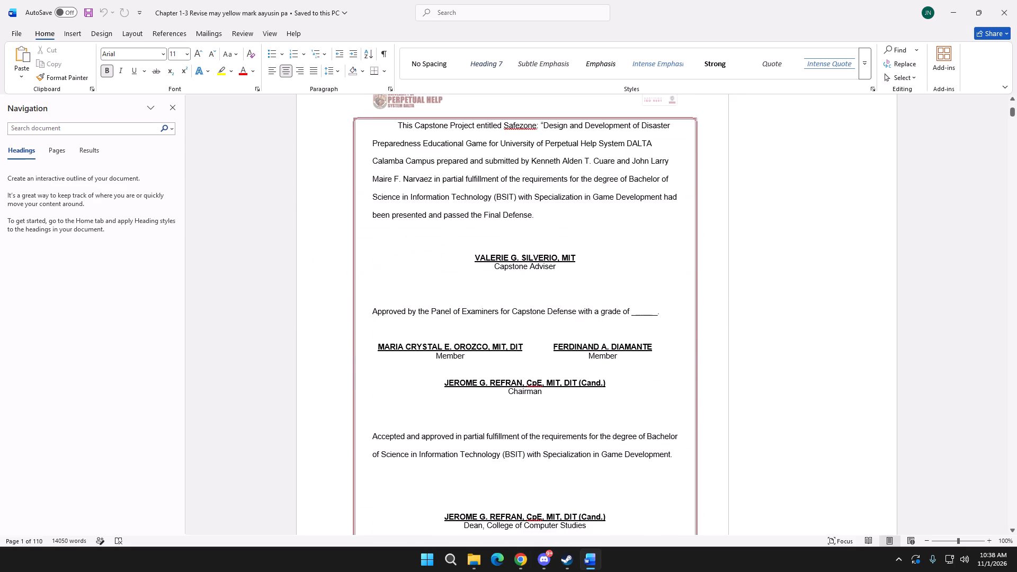
{"action": "scroll", "coordinate": [534, 294], "scroll_direction": "down", "scroll_amount": 11}
{"action": "left_click", "coordinate": [592, 333]}
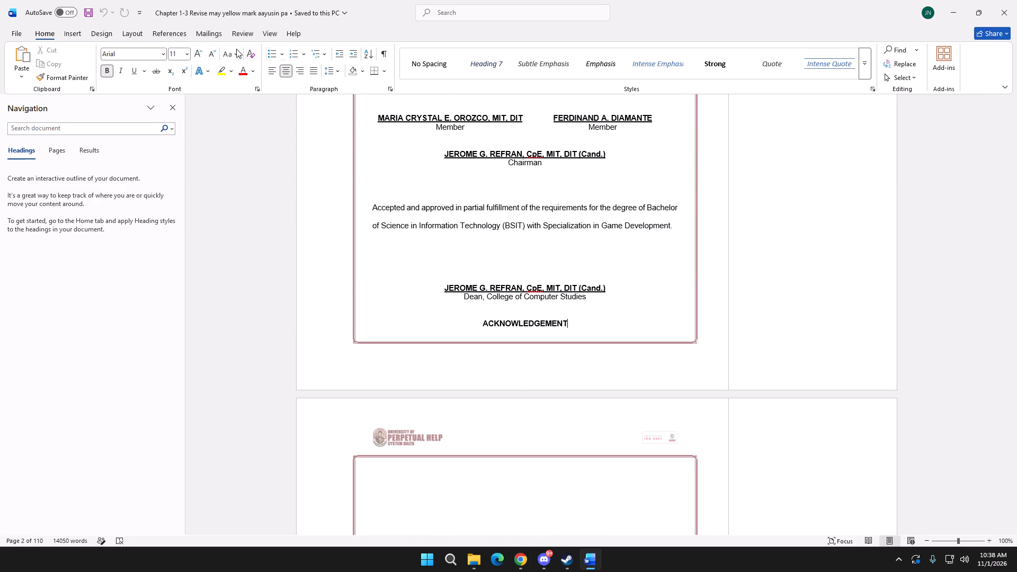
{"action": "left_click", "coordinate": [164, 35]}
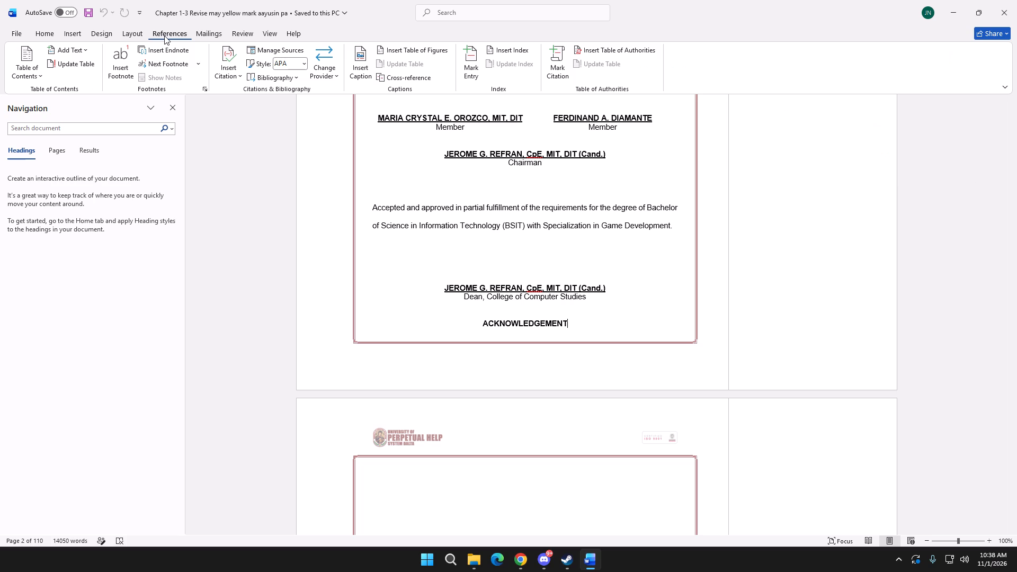
{"action": "left_click", "coordinate": [135, 34]}
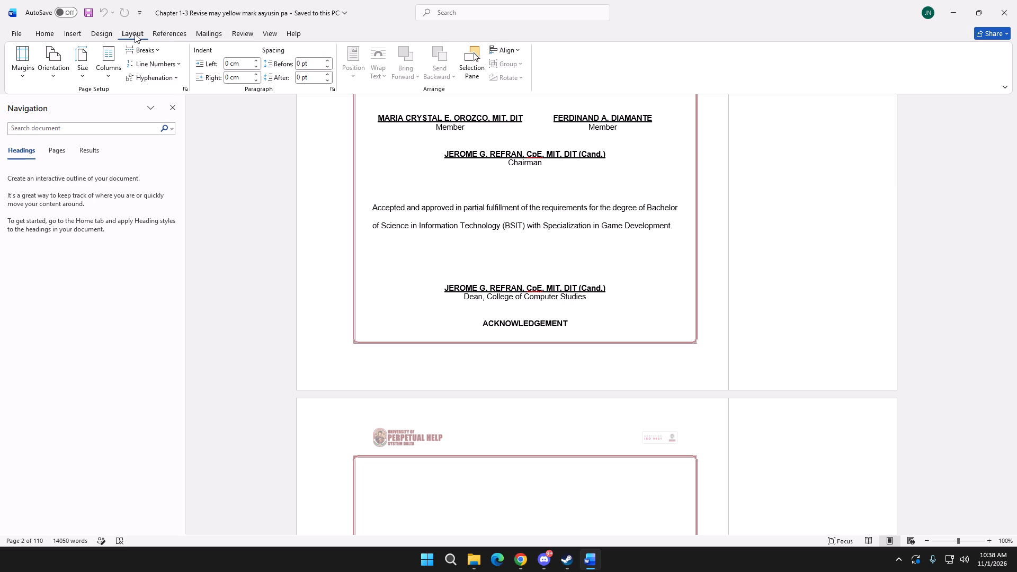
{"action": "left_click", "coordinate": [160, 34]}
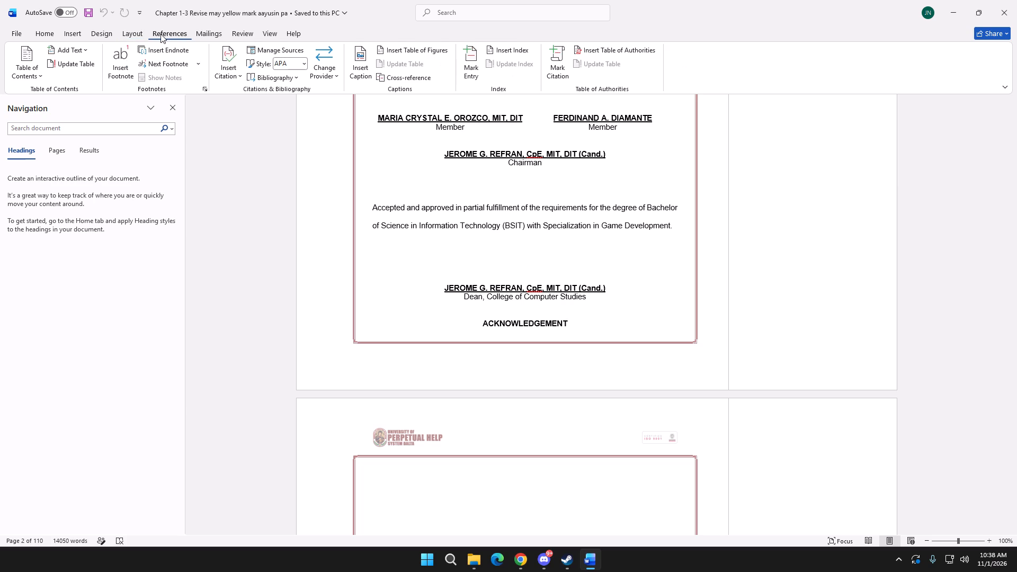
Capture the footer line of FINAL CHAP3 as a screenshot and send it to the BAWAL SNITCH chat with "paano kayo nag lagay nito".
{"action": "key", "text": "alt+Tab"}
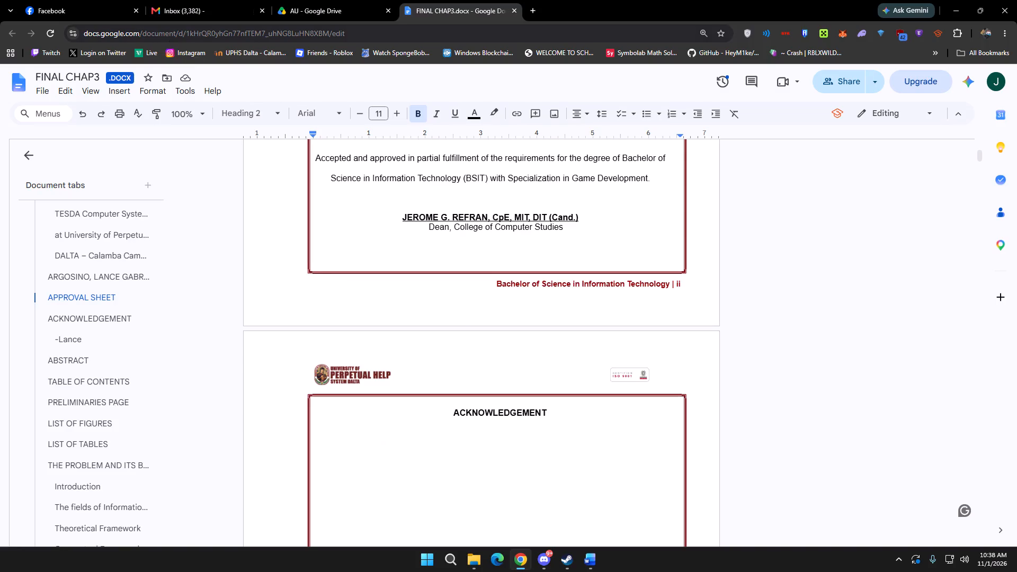
{"action": "key", "text": "shift+super+s"}
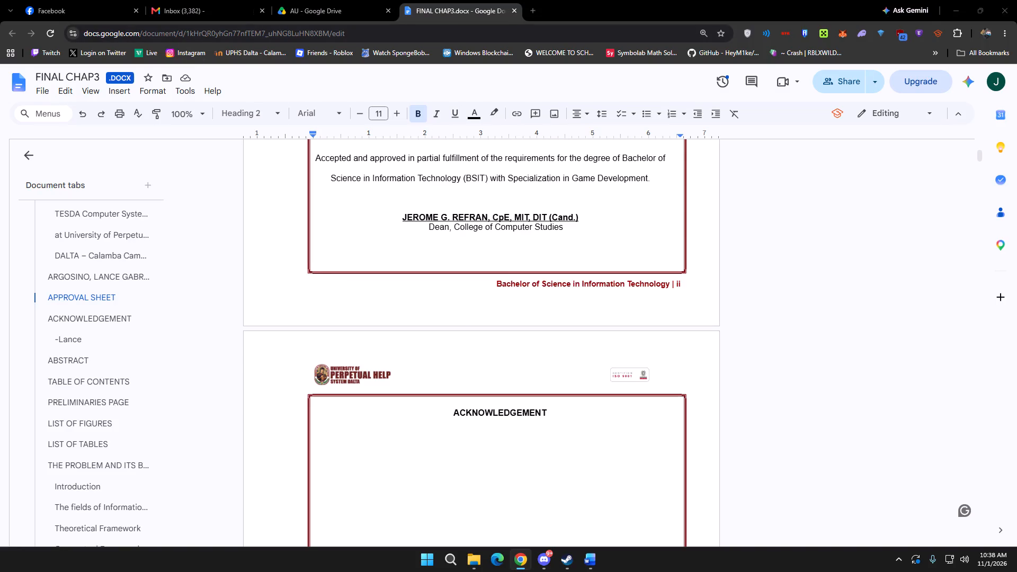
{"action": "left_click_drag", "start_coordinate": [479, 263], "coordinate": [709, 308]}
{"action": "left_click", "coordinate": [87, 6]}
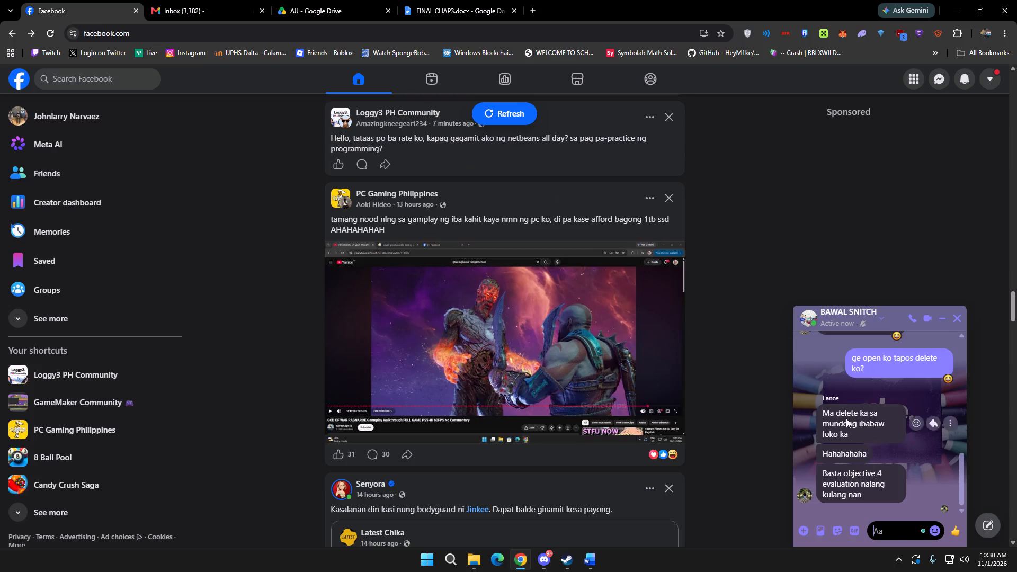
{"action": "left_click", "coordinate": [906, 530]}
{"action": "key", "text": "ctrl+v"}
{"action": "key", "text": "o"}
{"action": "key", "text": "BackSpace"}
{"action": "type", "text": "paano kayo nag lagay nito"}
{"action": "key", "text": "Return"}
Return to Word and search its commands for a way to add the footer, checking the built-in footer designs.
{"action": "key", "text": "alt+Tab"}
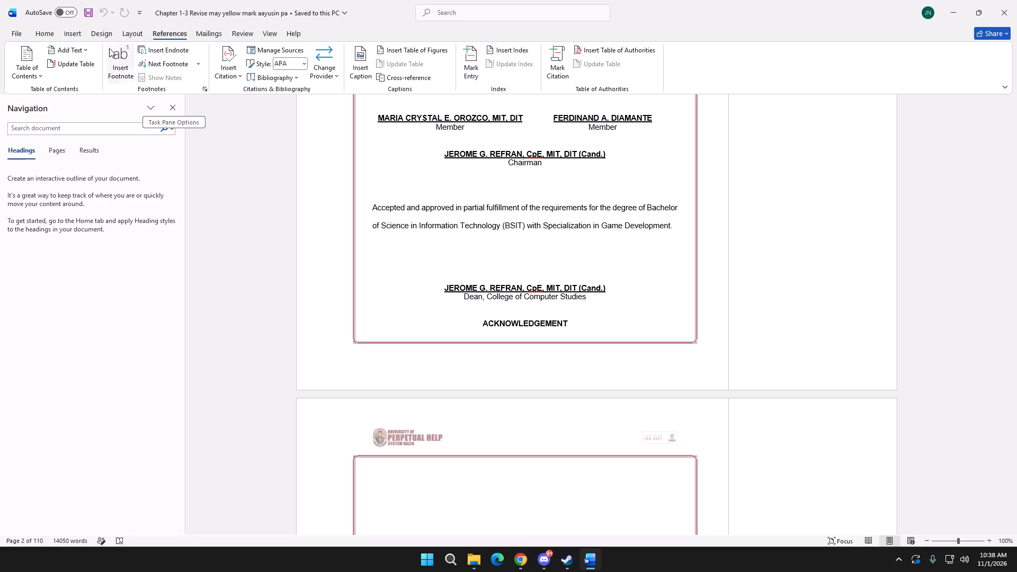
{"action": "left_click", "coordinate": [96, 31]}
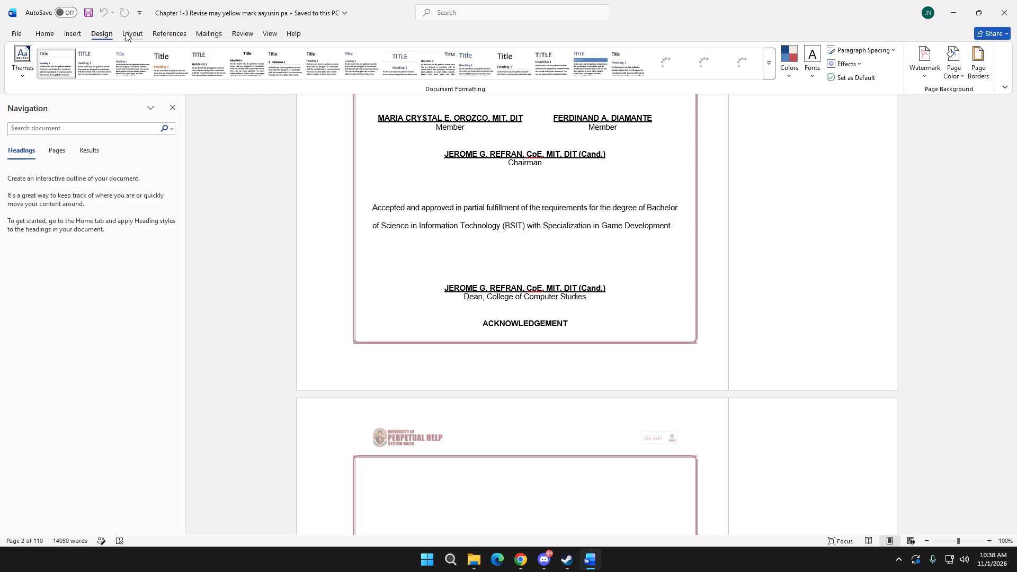
{"action": "left_click", "coordinate": [126, 32]}
{"action": "left_click", "coordinate": [175, 35]}
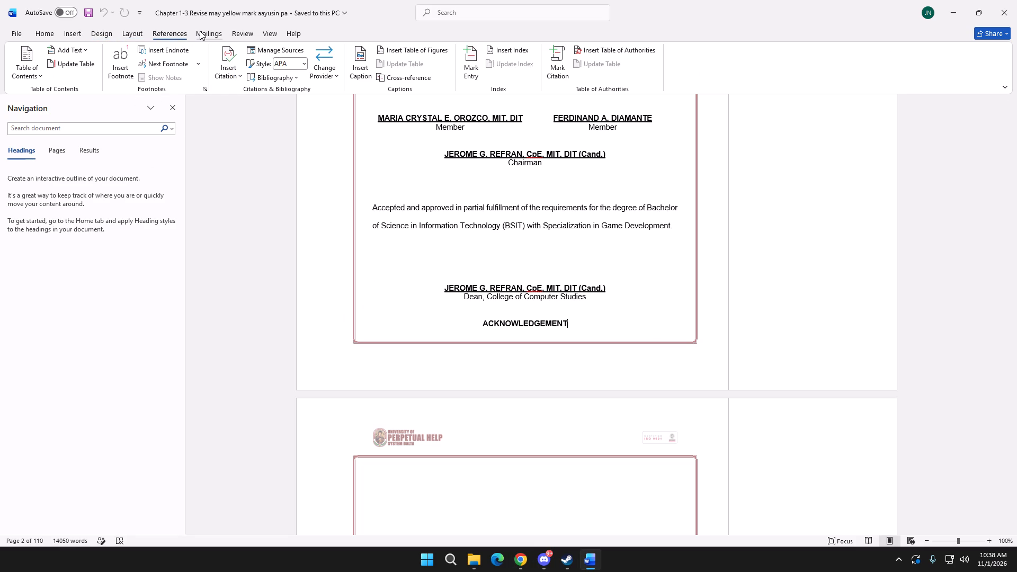
{"action": "left_click", "coordinate": [200, 31]}
{"action": "left_click", "coordinate": [75, 33]}
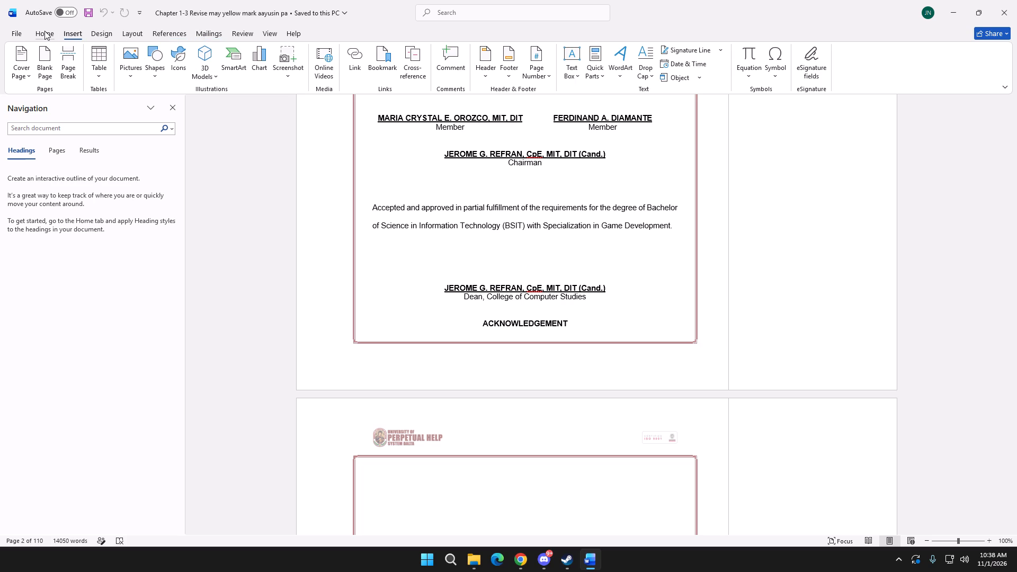
{"action": "left_click", "coordinate": [498, 69]}
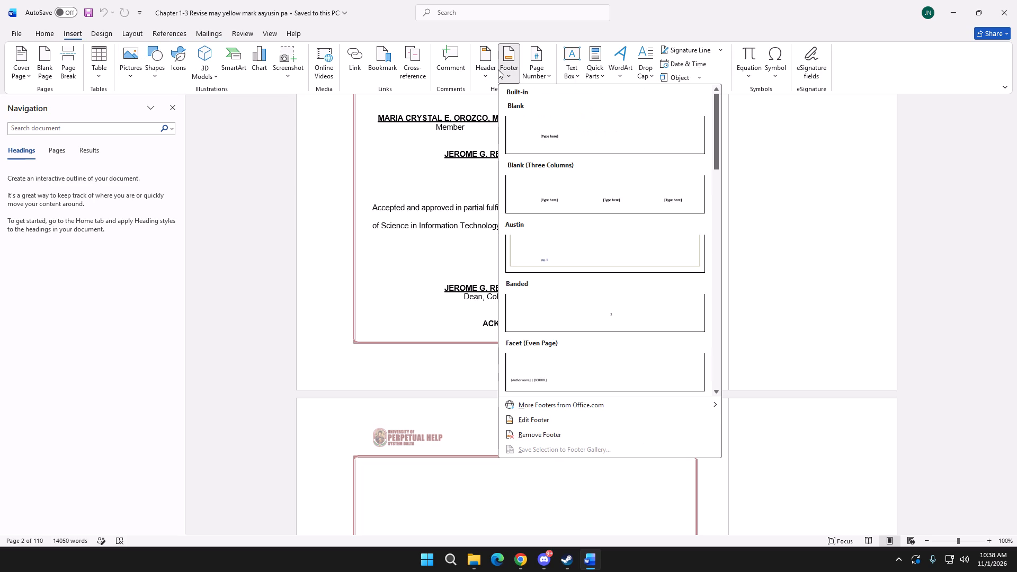
{"action": "left_click", "coordinate": [833, 181]}
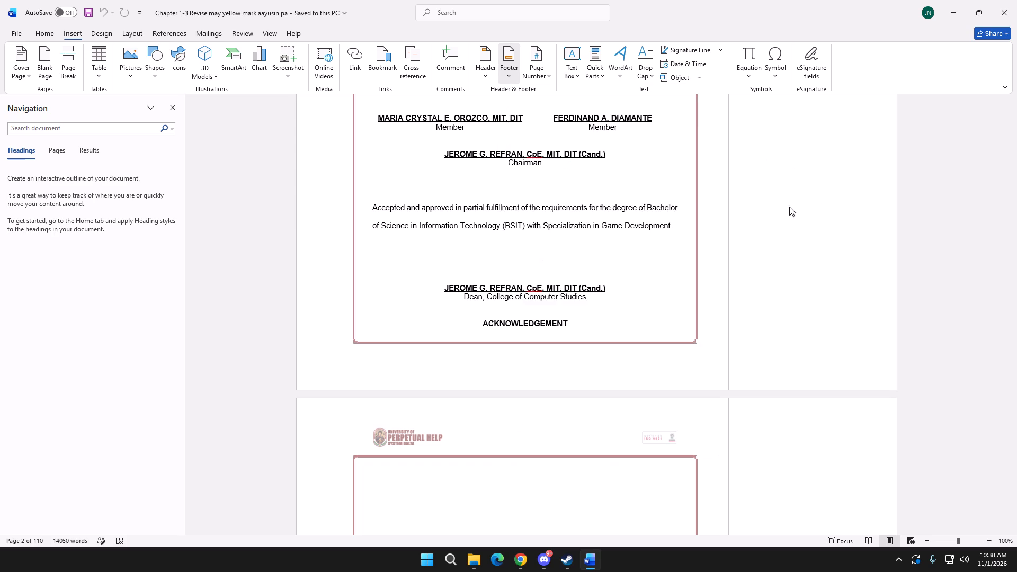
Open the footer of the approval sheet page for editing.
{"action": "scroll", "coordinate": [713, 280], "scroll_direction": "up", "scroll_amount": 5}
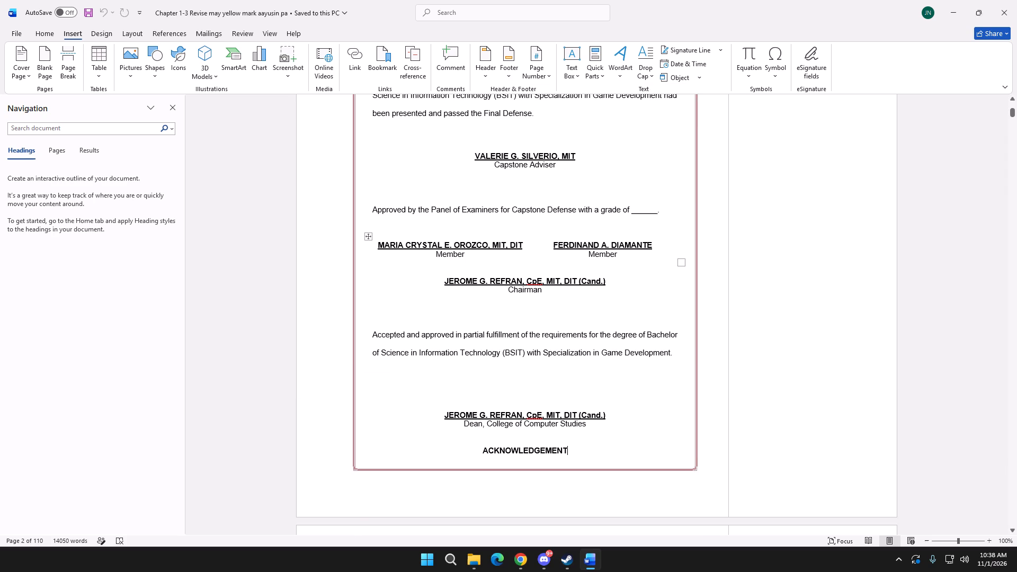
{"action": "left_click", "coordinate": [664, 424]}
{"action": "double_click", "coordinate": [639, 469]}
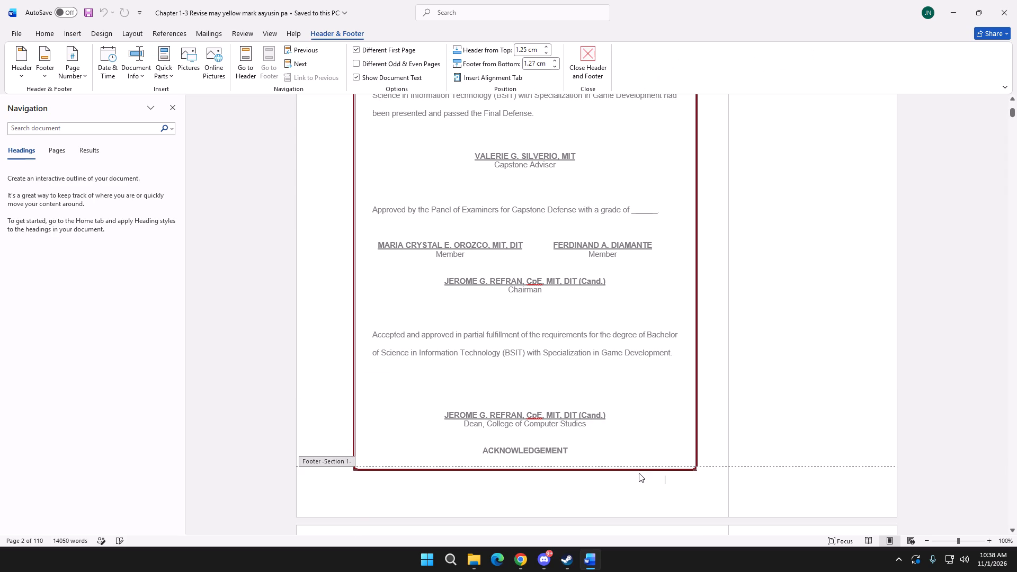
Copy the footer line "Bachelor of Science in Information Technology | ii" from FINAL CHAP3 into the Word document's approval sheet footer.
{"action": "key", "text": "alt+Tab"}
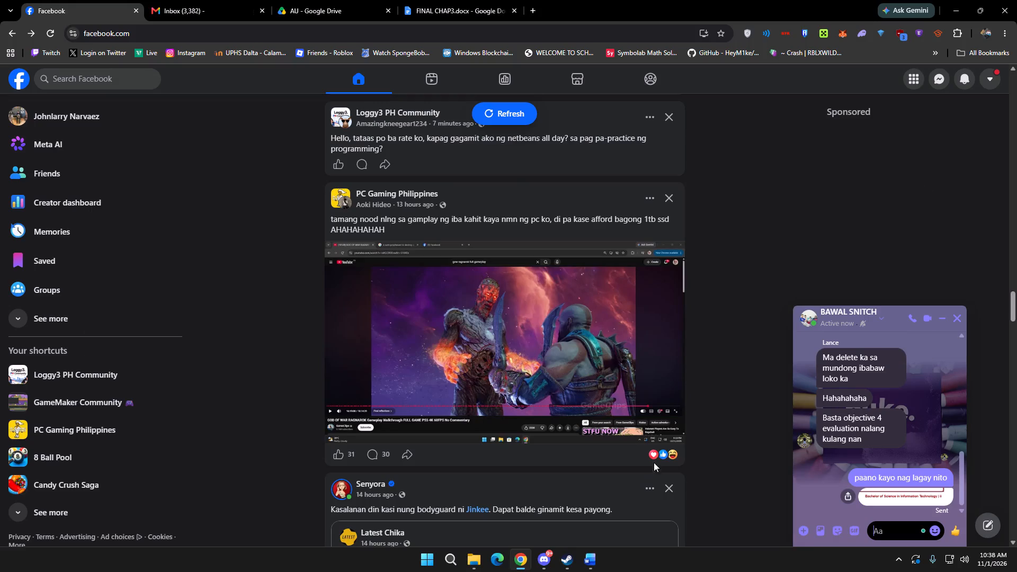
{"action": "left_click", "coordinate": [337, 1]}
{"action": "left_click", "coordinate": [434, 0]}
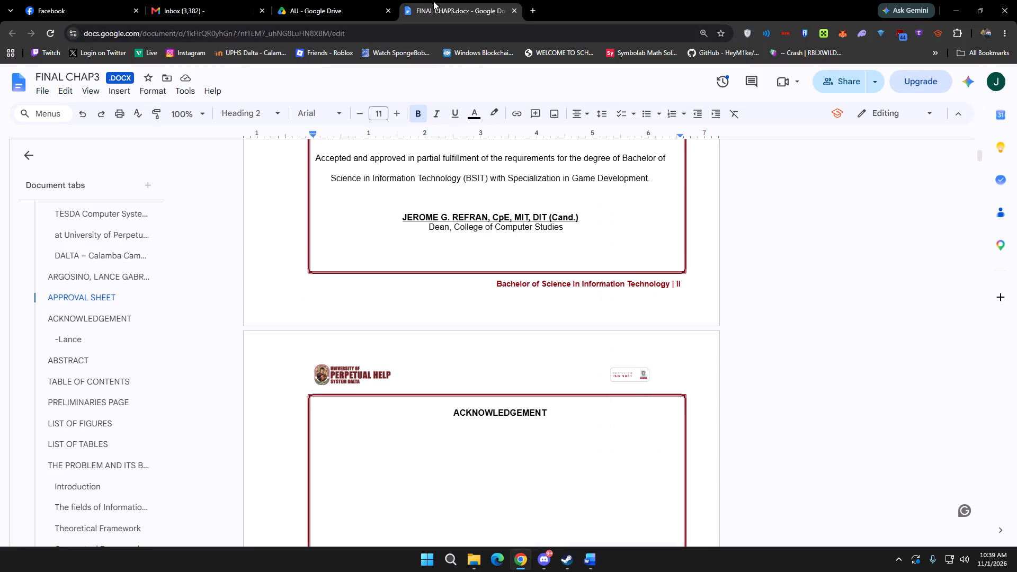
{"action": "left_click_drag", "start_coordinate": [497, 288], "coordinate": [688, 291]}
{"action": "left_click_drag", "start_coordinate": [681, 286], "coordinate": [596, 281]}
{"action": "double_click", "coordinate": [495, 284]}
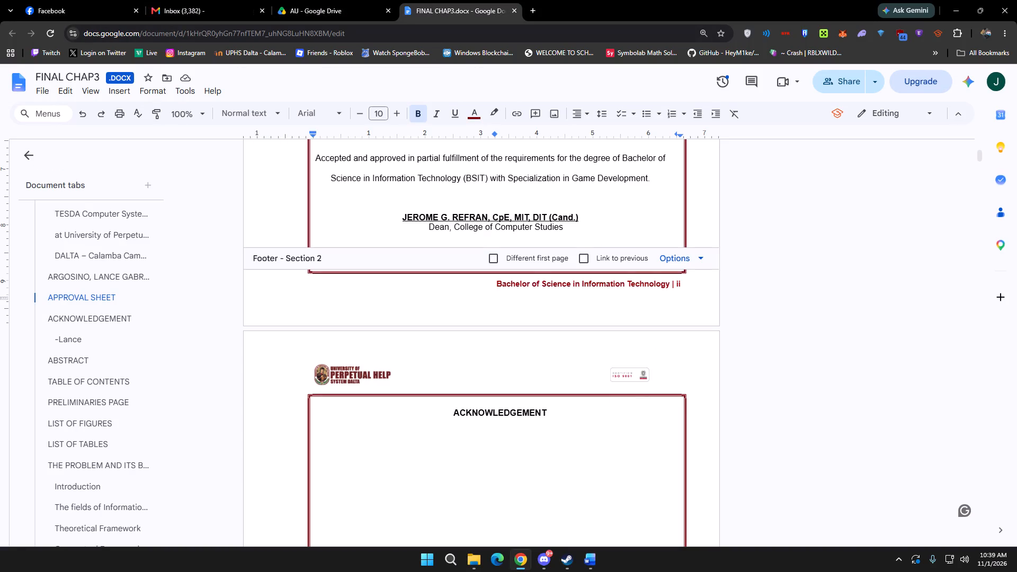
{"action": "left_click_drag", "start_coordinate": [495, 284], "coordinate": [692, 296]}
{"action": "key", "text": "ctrl+c"}
{"action": "key", "text": "alt+Tab"}
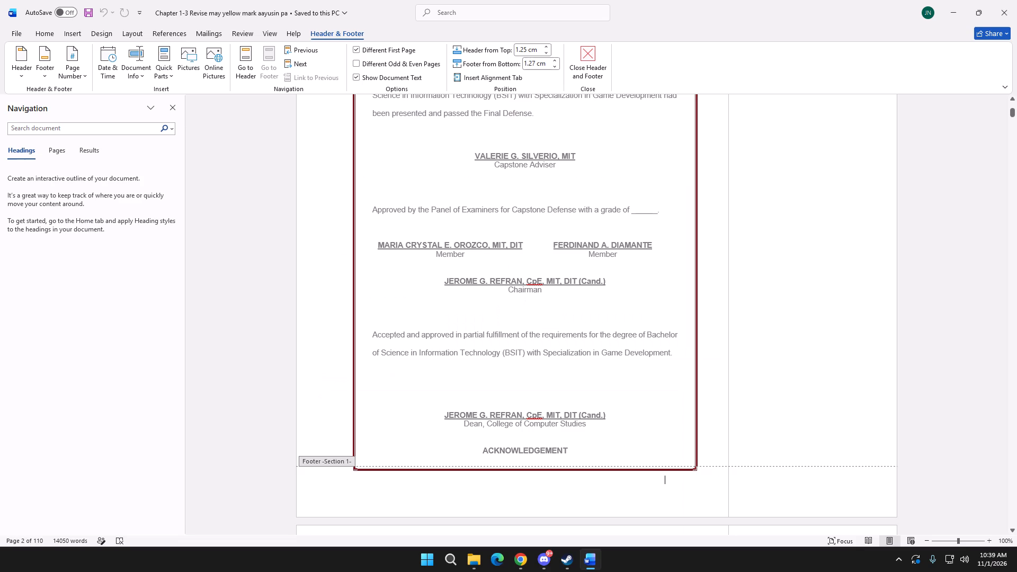
{"action": "key", "text": "ctrl+v"}
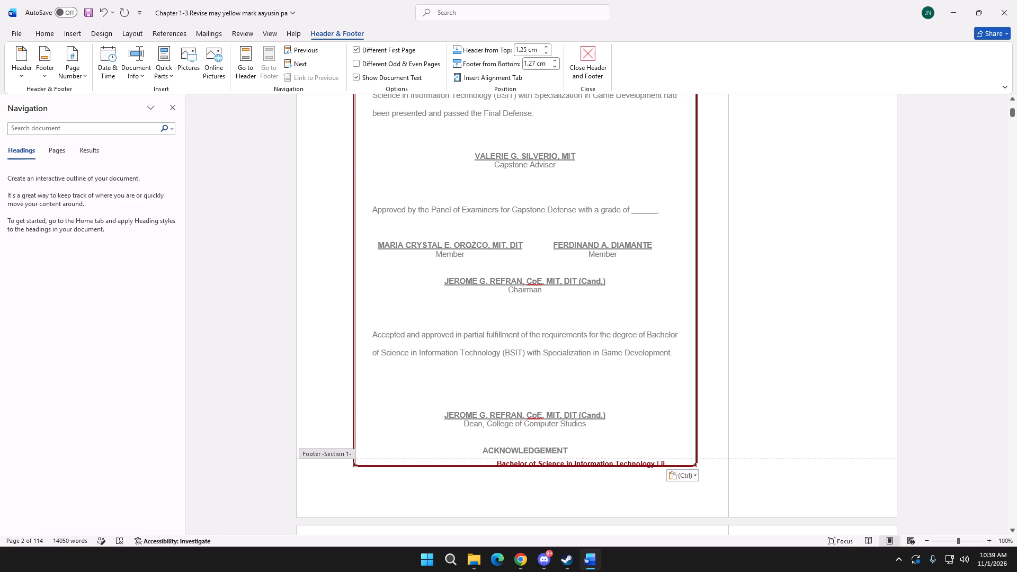
Try the paste formatting options on the pasted footer line, ending with text only.
{"action": "left_click_drag", "start_coordinate": [546, 460], "coordinate": [548, 471]}
{"action": "scroll", "coordinate": [554, 475], "scroll_direction": "down", "scroll_amount": 7}
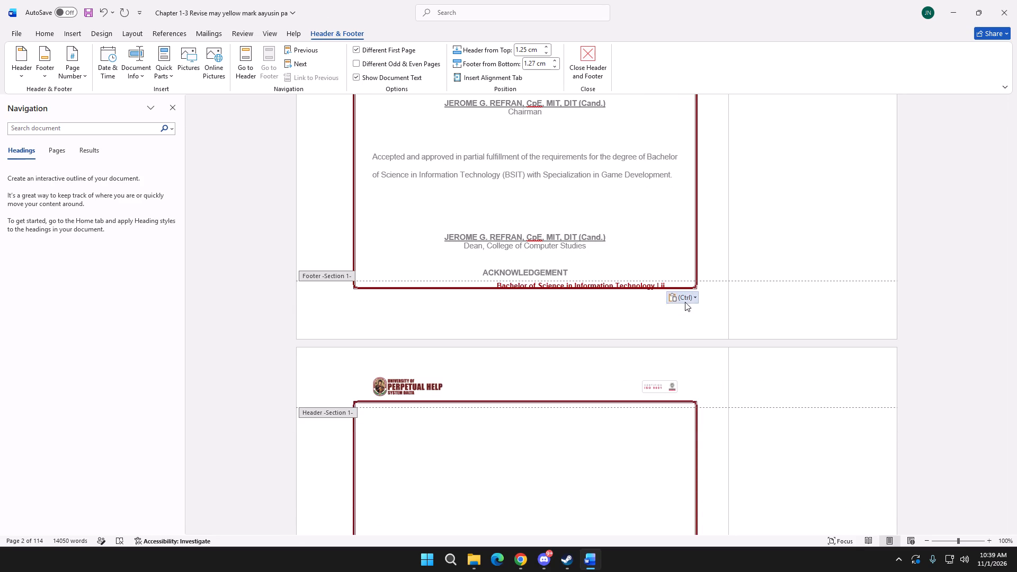
{"action": "left_click", "coordinate": [685, 302]}
{"action": "left_click", "coordinate": [689, 329]}
{"action": "left_click", "coordinate": [681, 300]}
{"action": "left_click", "coordinate": [789, 255]}
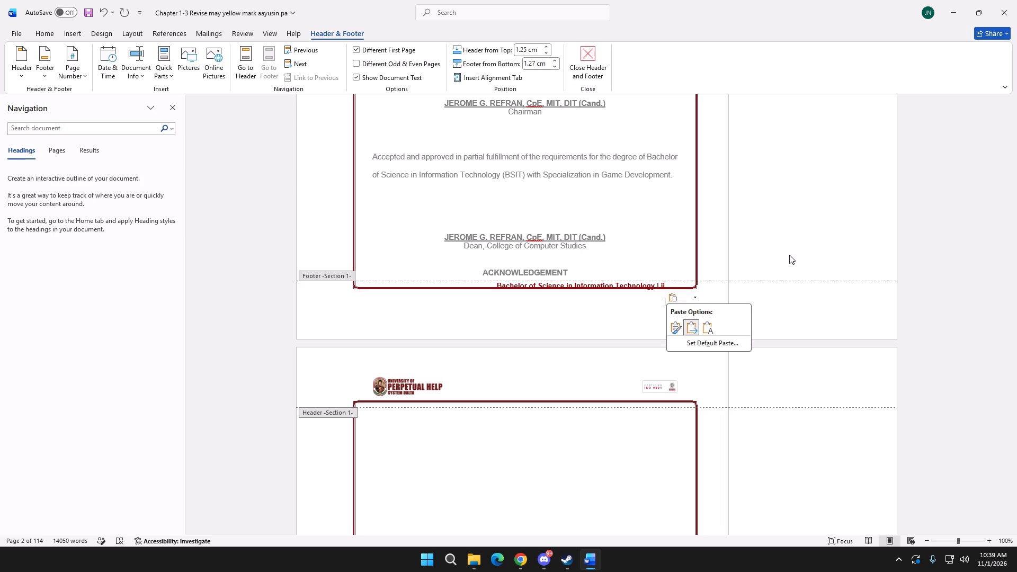
{"action": "left_click", "coordinate": [677, 298]}
{"action": "left_click", "coordinate": [671, 323]}
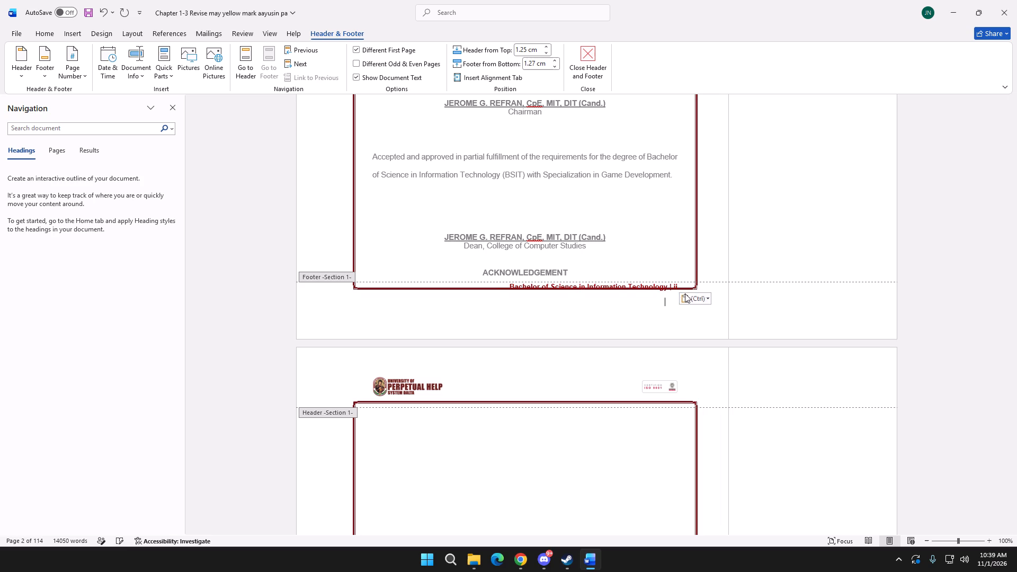
{"action": "left_click", "coordinate": [692, 297]}
{"action": "left_click", "coordinate": [715, 324]}
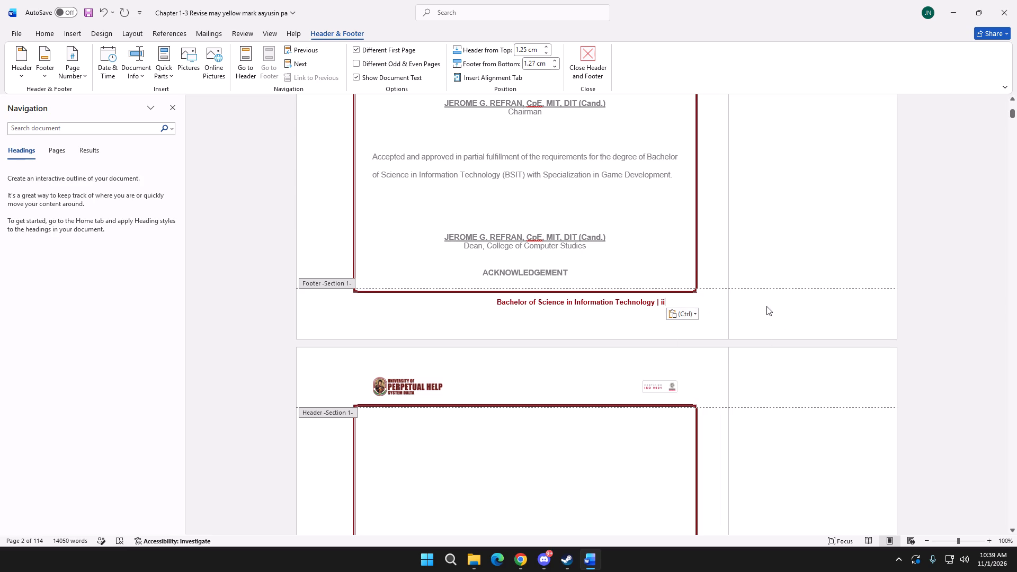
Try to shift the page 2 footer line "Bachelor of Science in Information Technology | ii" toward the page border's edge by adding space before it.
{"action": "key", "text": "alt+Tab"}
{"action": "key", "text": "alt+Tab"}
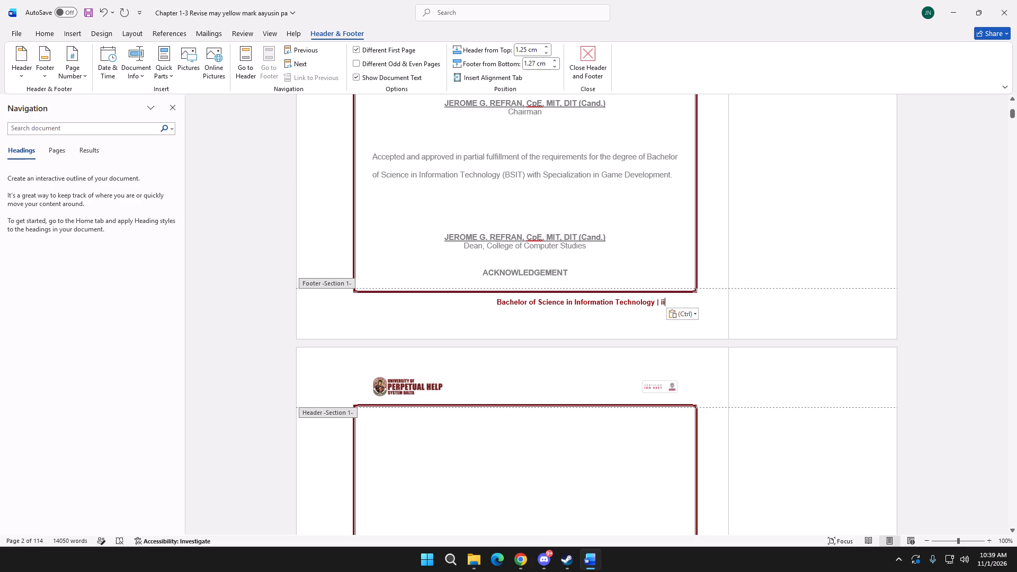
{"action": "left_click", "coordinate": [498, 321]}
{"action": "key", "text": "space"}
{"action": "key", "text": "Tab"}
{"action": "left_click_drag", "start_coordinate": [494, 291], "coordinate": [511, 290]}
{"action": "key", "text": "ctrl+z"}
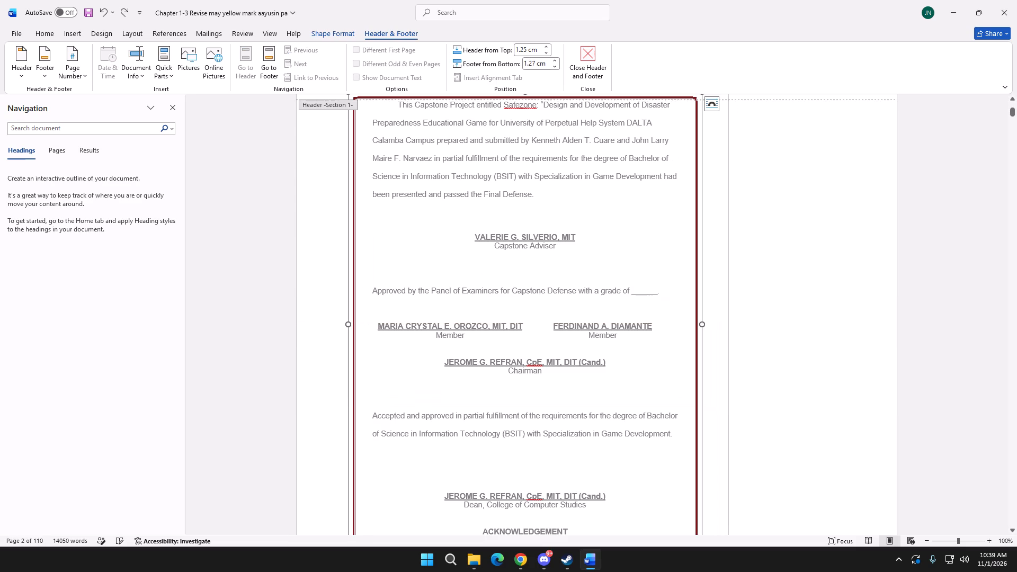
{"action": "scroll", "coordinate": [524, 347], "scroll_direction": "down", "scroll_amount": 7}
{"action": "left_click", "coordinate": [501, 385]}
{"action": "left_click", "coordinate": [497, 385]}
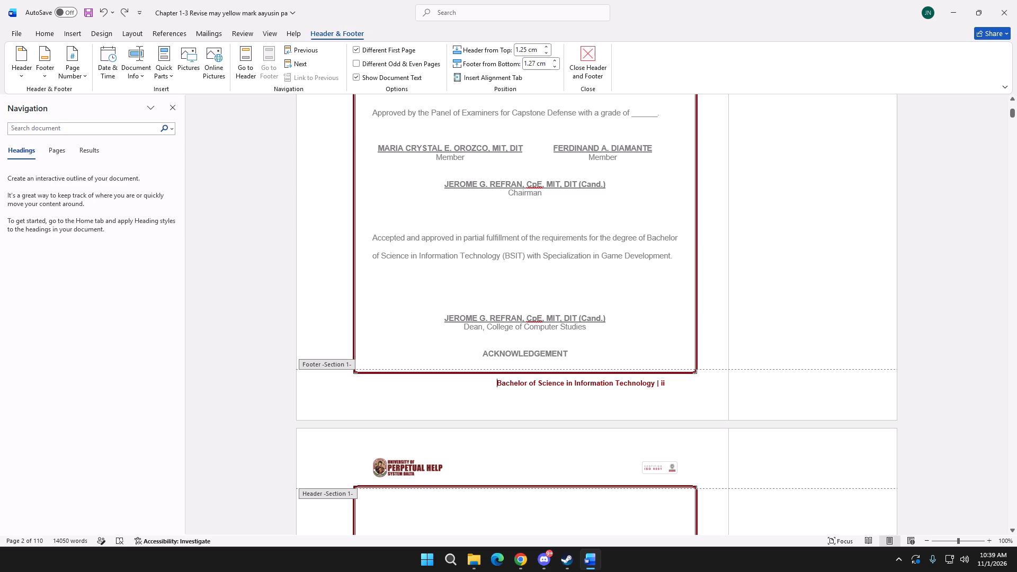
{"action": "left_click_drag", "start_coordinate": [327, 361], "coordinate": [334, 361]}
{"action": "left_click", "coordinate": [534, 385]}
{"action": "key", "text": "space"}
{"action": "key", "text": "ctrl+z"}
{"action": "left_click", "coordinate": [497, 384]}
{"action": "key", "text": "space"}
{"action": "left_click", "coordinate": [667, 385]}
Close the Navigation pane.
{"action": "left_click", "coordinate": [170, 105]}
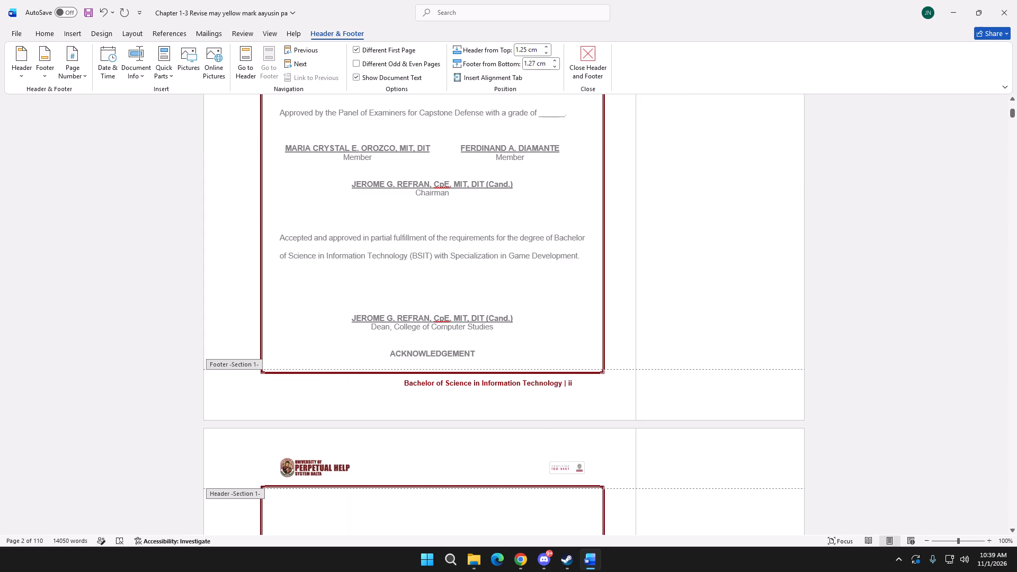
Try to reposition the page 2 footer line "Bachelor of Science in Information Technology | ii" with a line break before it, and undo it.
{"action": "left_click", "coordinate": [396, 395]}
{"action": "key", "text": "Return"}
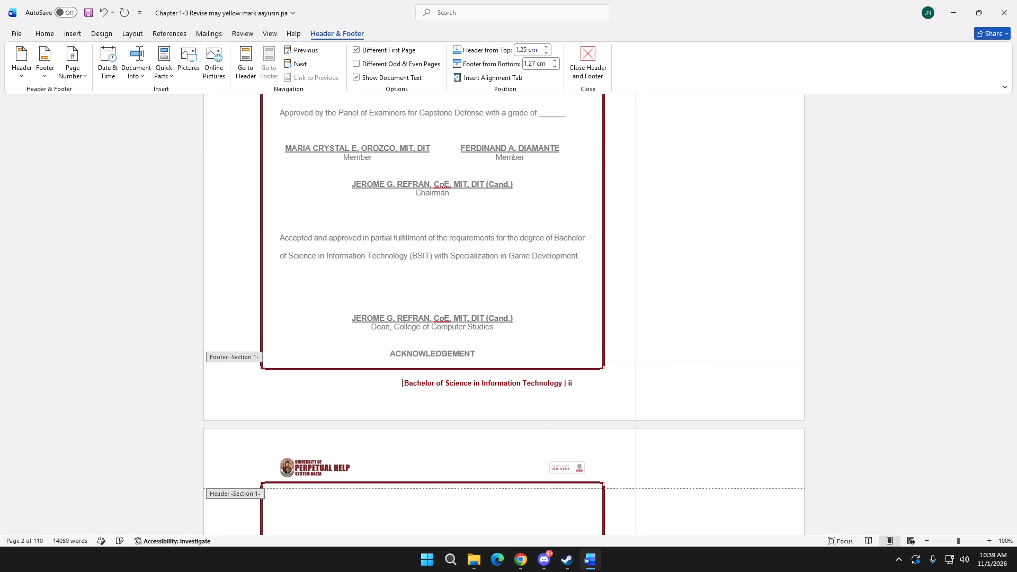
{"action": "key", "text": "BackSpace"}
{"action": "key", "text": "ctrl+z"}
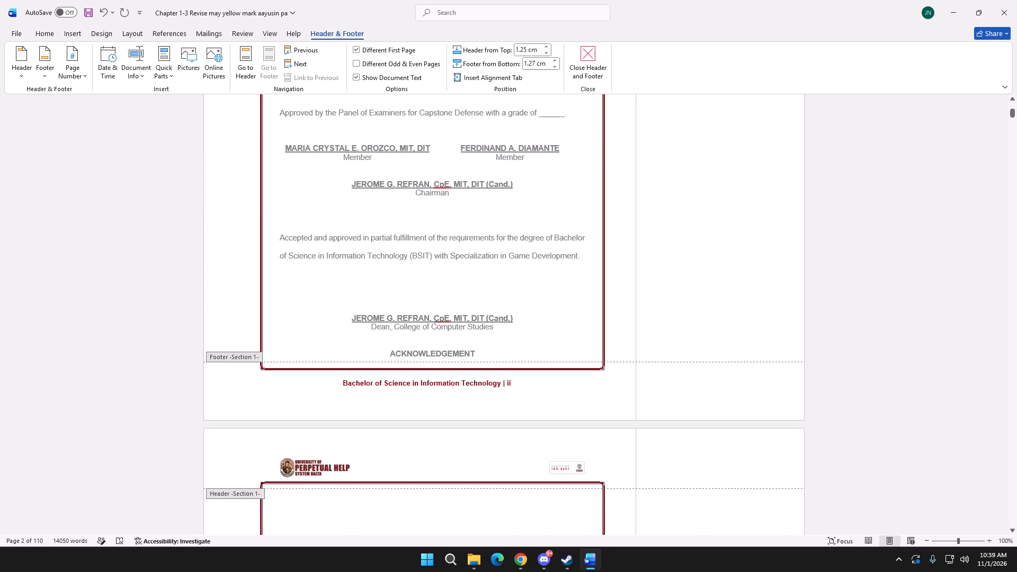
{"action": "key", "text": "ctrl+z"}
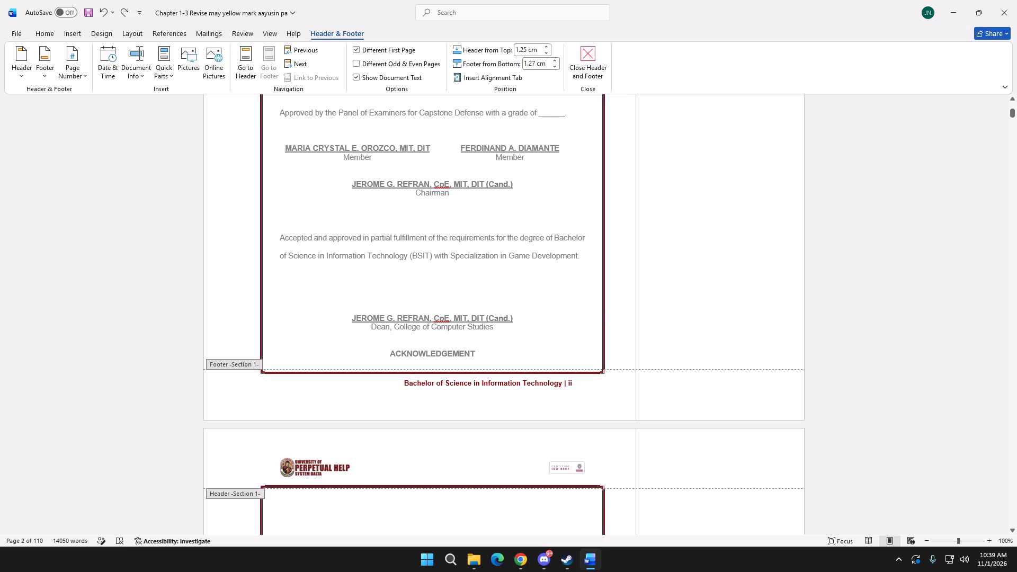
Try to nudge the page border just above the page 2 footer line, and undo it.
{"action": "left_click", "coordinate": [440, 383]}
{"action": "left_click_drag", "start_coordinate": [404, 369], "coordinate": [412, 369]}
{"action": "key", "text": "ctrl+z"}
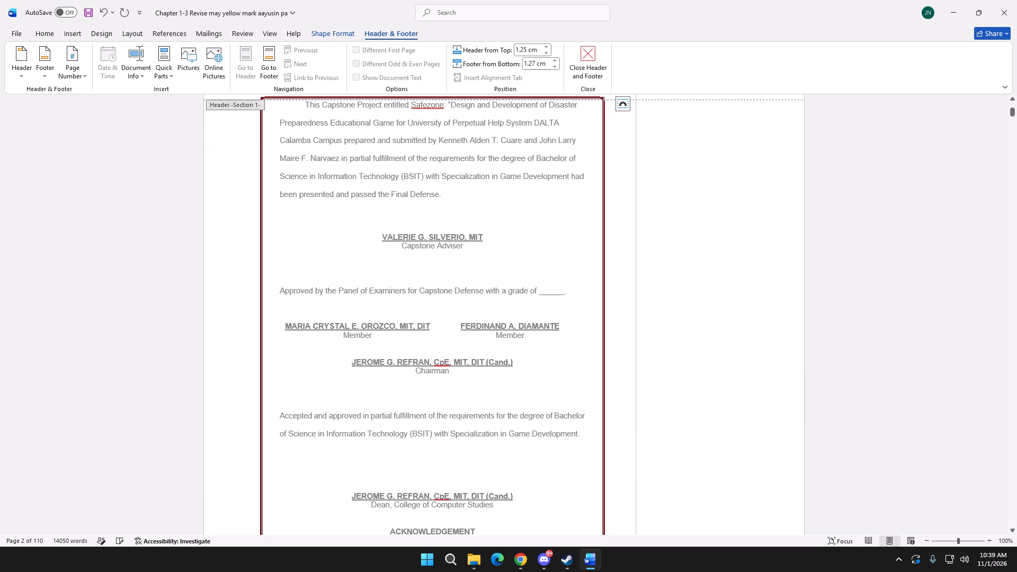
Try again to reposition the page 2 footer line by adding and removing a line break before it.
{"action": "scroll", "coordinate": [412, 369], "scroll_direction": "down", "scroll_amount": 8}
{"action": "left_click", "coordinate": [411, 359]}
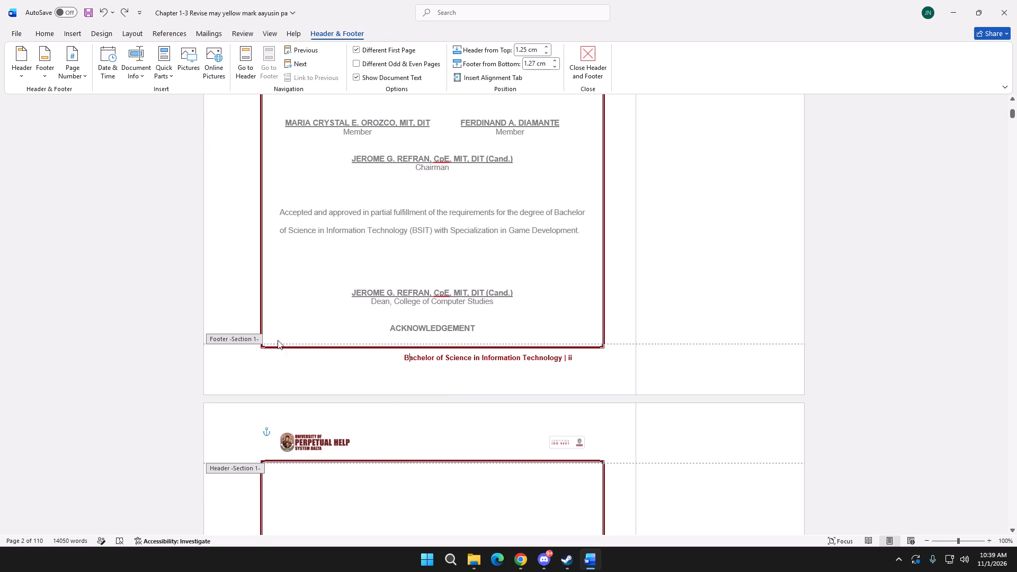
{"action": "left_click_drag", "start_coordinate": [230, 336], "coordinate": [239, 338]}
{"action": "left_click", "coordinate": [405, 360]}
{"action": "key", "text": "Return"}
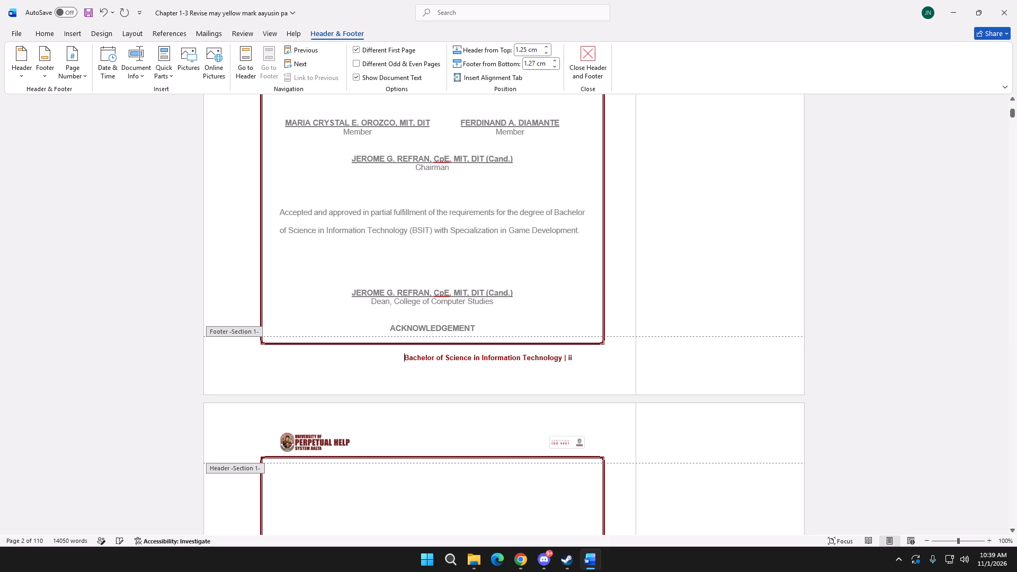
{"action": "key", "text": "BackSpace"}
Undo the page 2 footer edits back through the pasting of the "Bachelor of Science in Information Technology | ii" line.
{"action": "key", "text": "ctrl+z"}
{"action": "key", "text": "ctrl+z"}
{"action": "key", "text": "ctrl+z"}
{"action": "key", "text": "ctrl+z"}
{"action": "key", "text": "ctrl+z"}
{"action": "key", "text": "ctrl+z"}
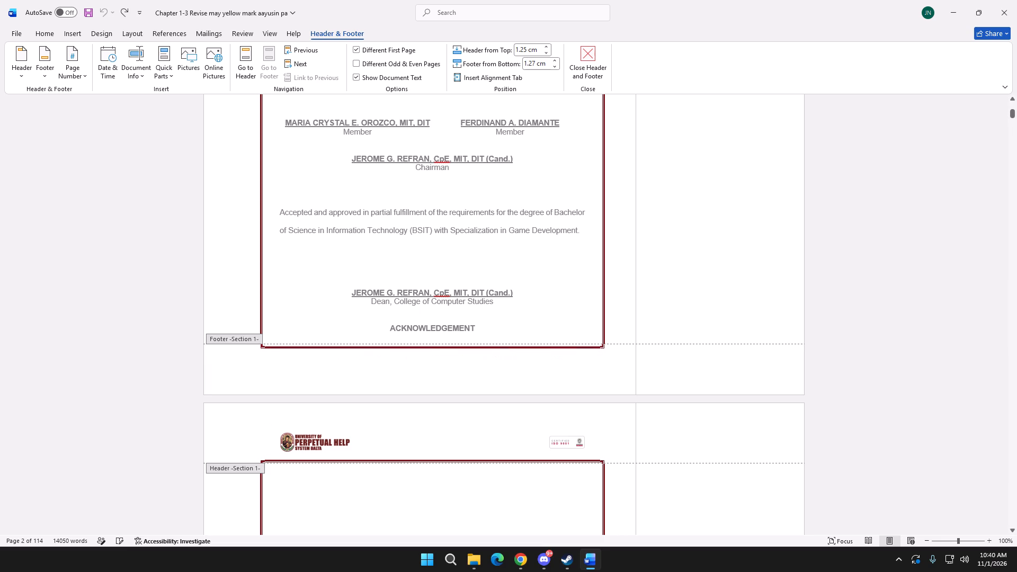
{"action": "key", "text": "ctrl+z"}
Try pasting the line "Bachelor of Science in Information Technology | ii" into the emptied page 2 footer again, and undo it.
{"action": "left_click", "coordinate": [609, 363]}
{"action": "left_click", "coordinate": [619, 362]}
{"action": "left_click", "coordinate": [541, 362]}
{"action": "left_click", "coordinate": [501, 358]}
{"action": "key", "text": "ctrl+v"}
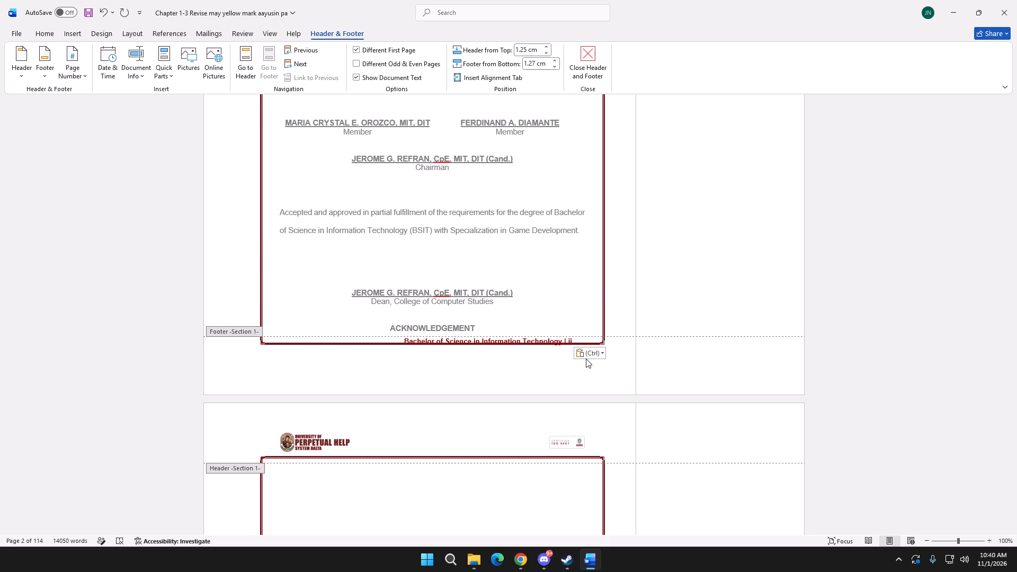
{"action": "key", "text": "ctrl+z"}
In the browser, read the Facebook chat with BAWAL SNITCH for advice on inserting the thesis footer line.
{"action": "key", "text": "alt+Tab"}
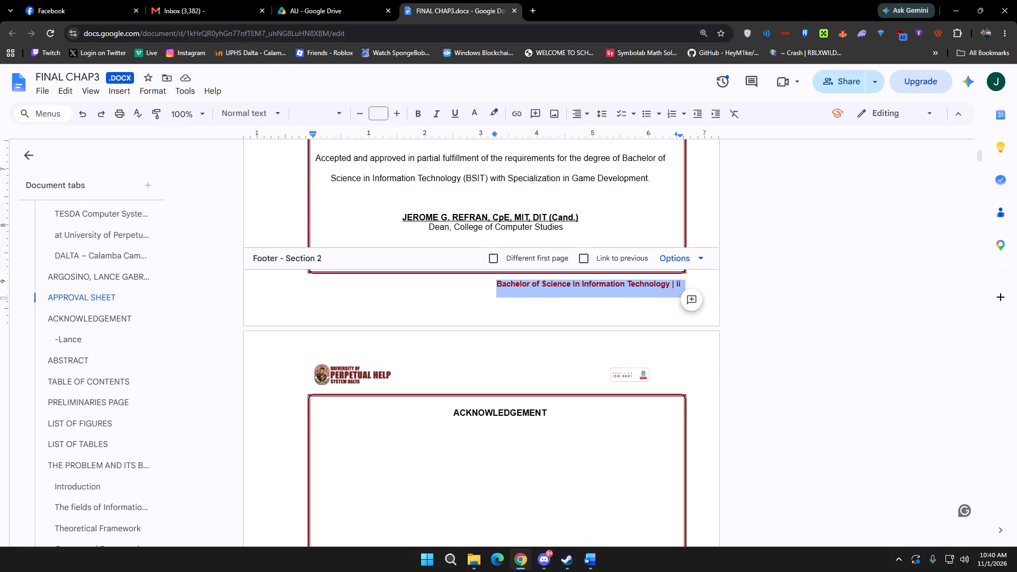
{"action": "left_click", "coordinate": [116, 0]}
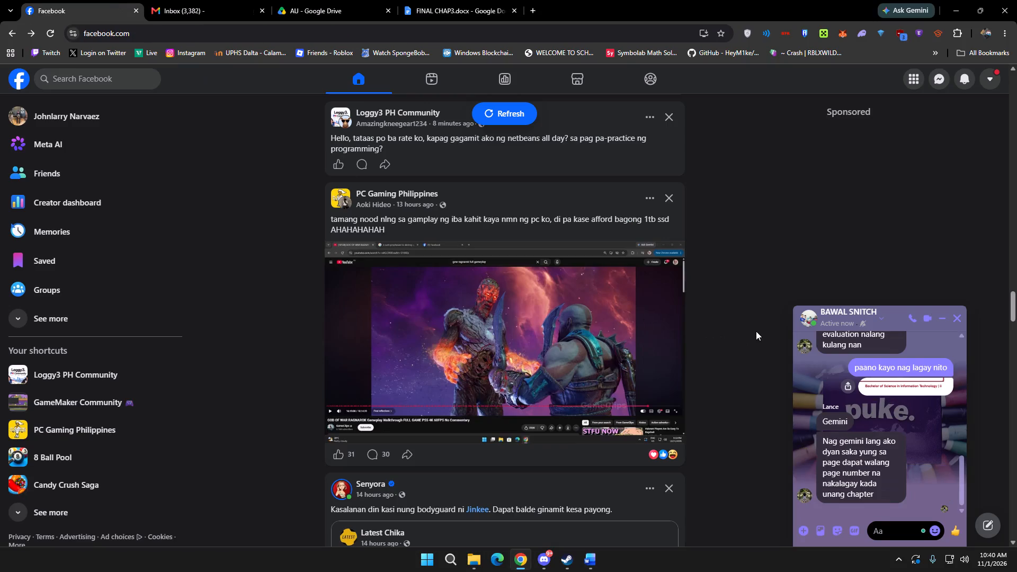
{"action": "left_click", "coordinate": [756, 331]}
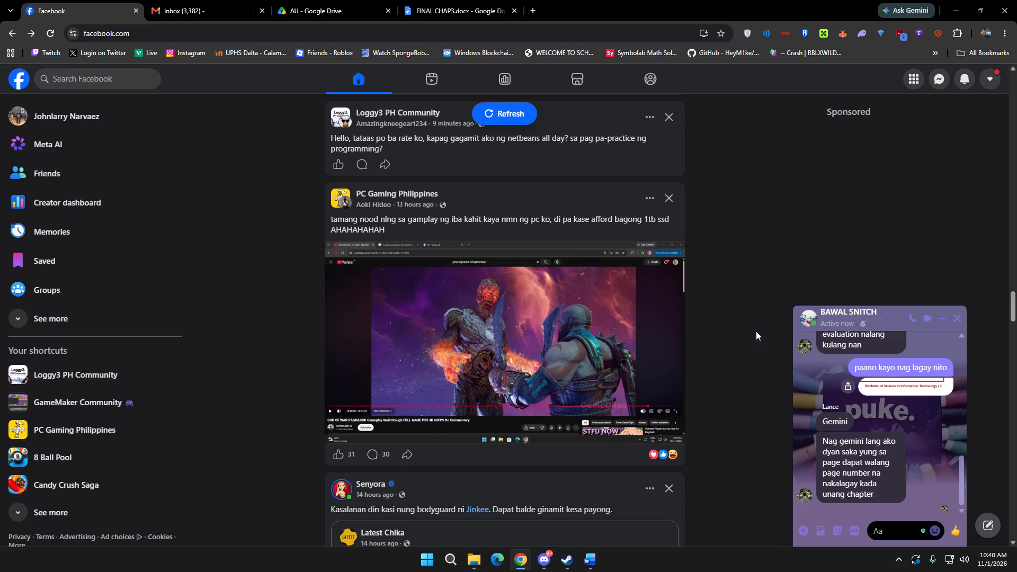
Open ChatGPT in a new browser tab and return to the Facebook chat.
{"action": "left_click", "coordinate": [534, 16]}
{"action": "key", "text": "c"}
{"action": "left_click", "coordinate": [122, 57]}
{"action": "left_click", "coordinate": [78, 9]}
Switch back to the Word document's page 2 footer.
{"action": "key", "text": "alt+Tab"}
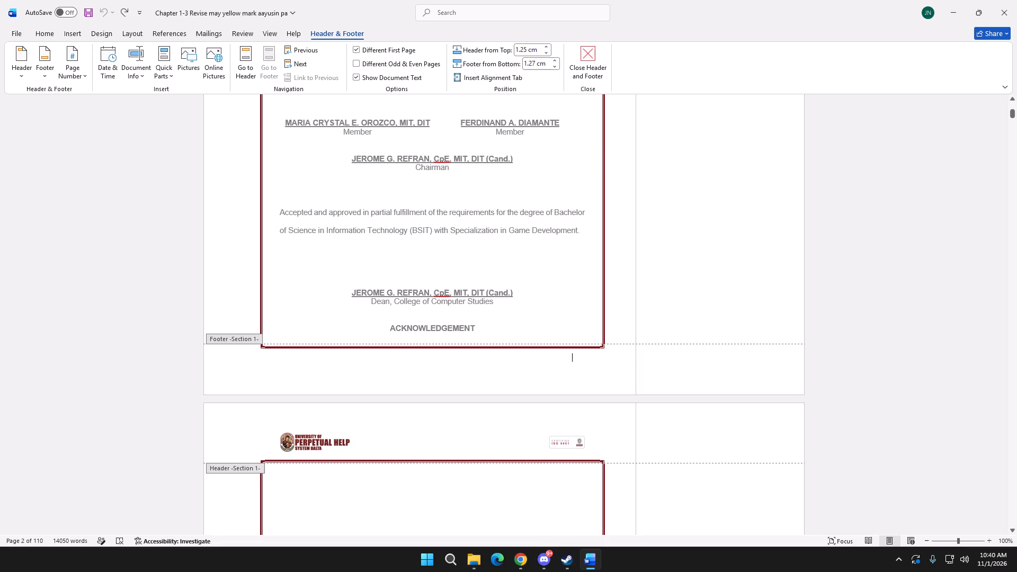
{"action": "key", "text": "alt+Tab"}
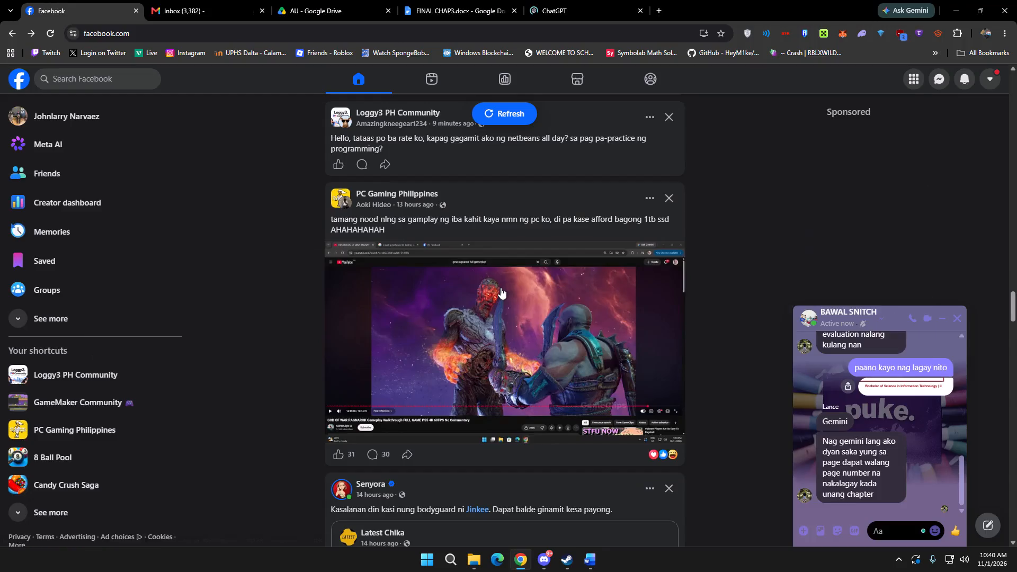
{"action": "key", "text": "alt+Tab"}
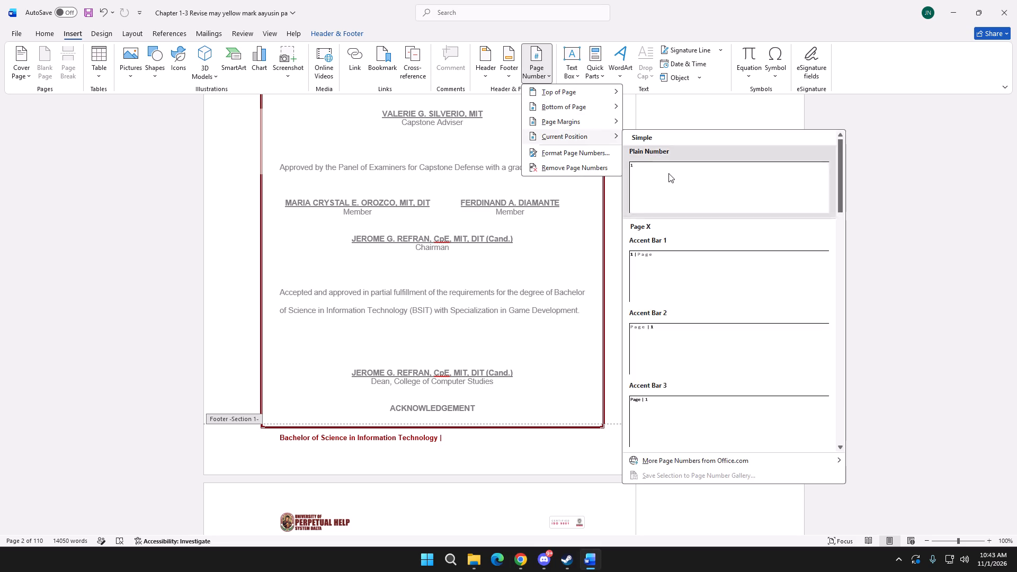
{"action": "left_click", "coordinate": [668, 173]}
Following the ChatGPT instructions, set the Word document's page number format to i, ii, iii, … starting at i.
{"action": "key", "text": "alt+Tab"}
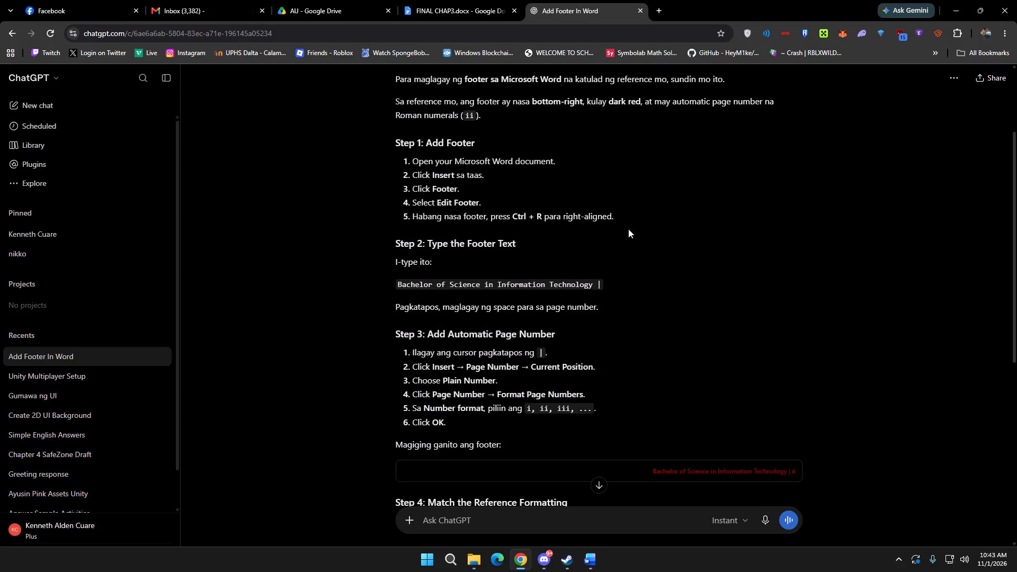
{"action": "key", "text": "alt+Tab"}
{"action": "key", "text": "alt+Tab"}
{"action": "key", "text": "alt+Tab"}
{"action": "left_click", "coordinate": [538, 72]}
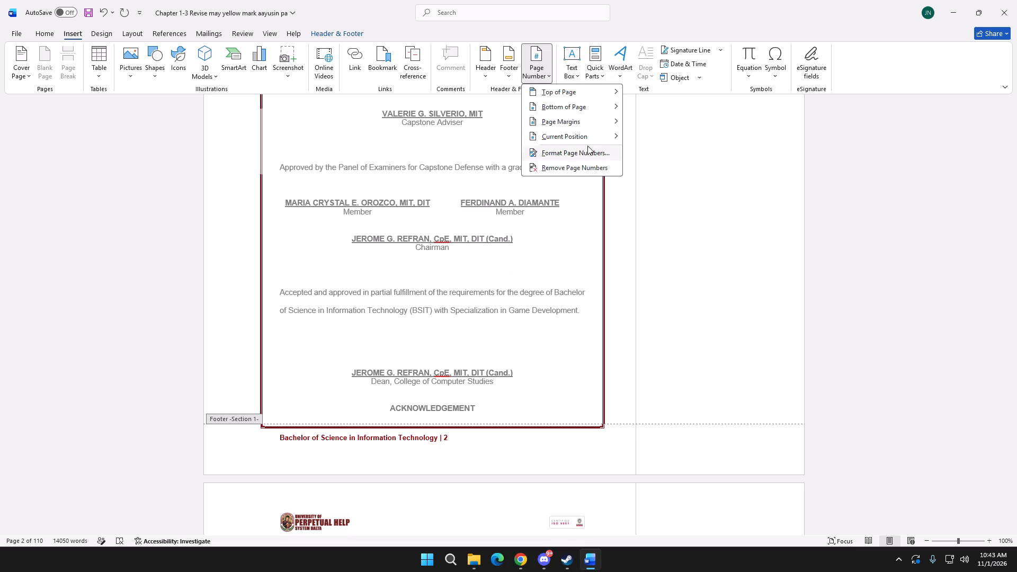
{"action": "left_click", "coordinate": [589, 153]}
{"action": "key", "text": "alt+Tab"}
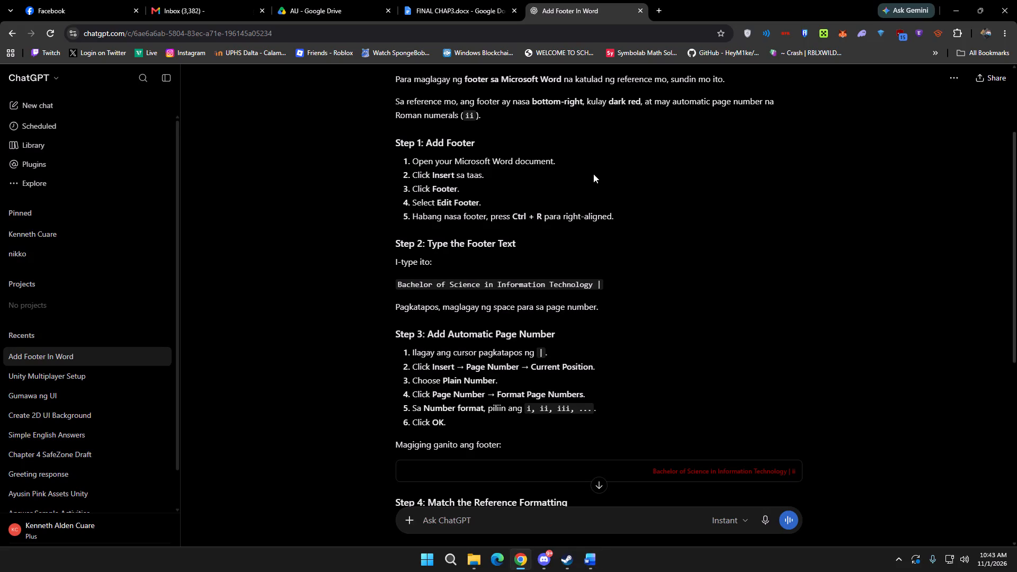
{"action": "key", "text": "alt+Tab"}
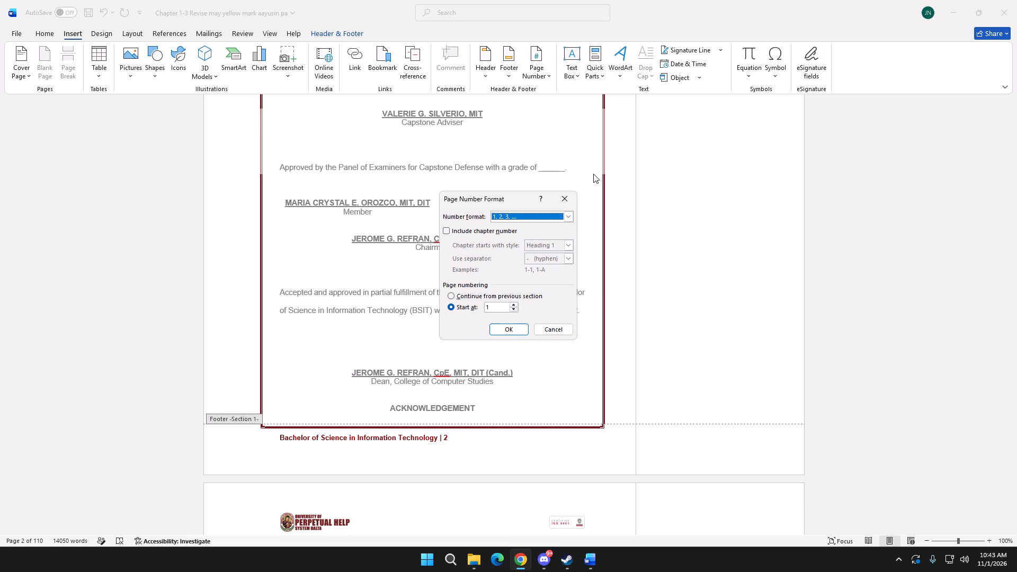
{"action": "key", "text": "i"}
{"action": "left_click", "coordinate": [506, 252]}
{"action": "key", "text": "alt+Tab"}
{"action": "key", "text": "alt+Tab"}
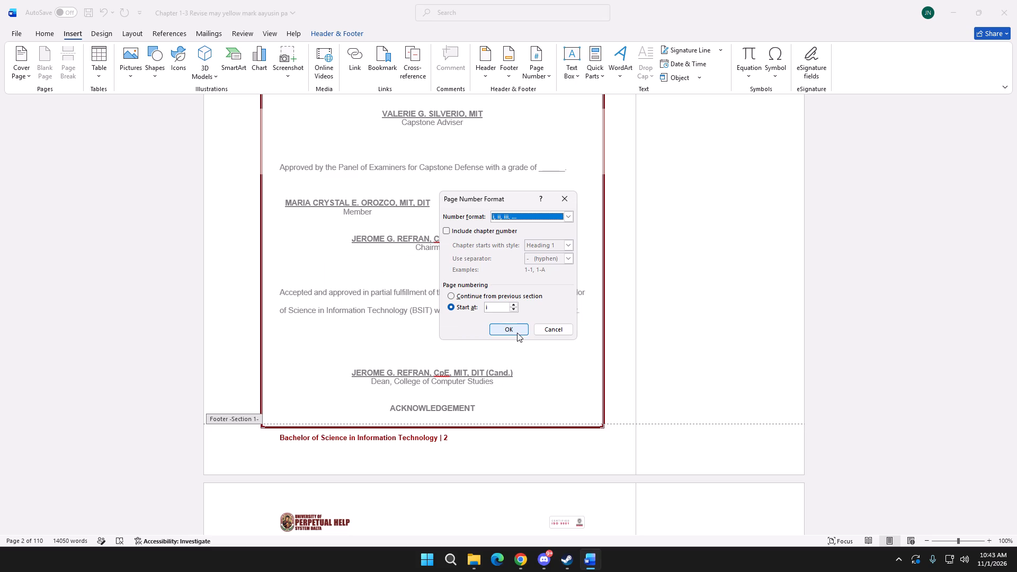
{"action": "left_click", "coordinate": [515, 332]}
{"action": "scroll", "coordinate": [519, 333], "scroll_direction": "up", "scroll_amount": 11}
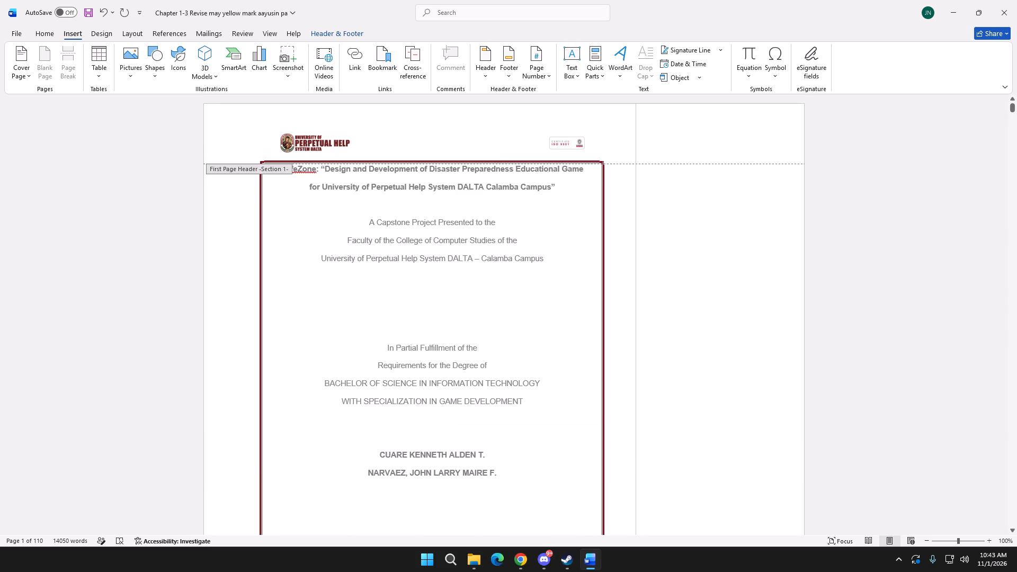
{"action": "scroll", "coordinate": [521, 339], "scroll_direction": "down", "scroll_amount": 20}
{"action": "scroll", "coordinate": [521, 339], "scroll_direction": "down", "scroll_amount": 10}
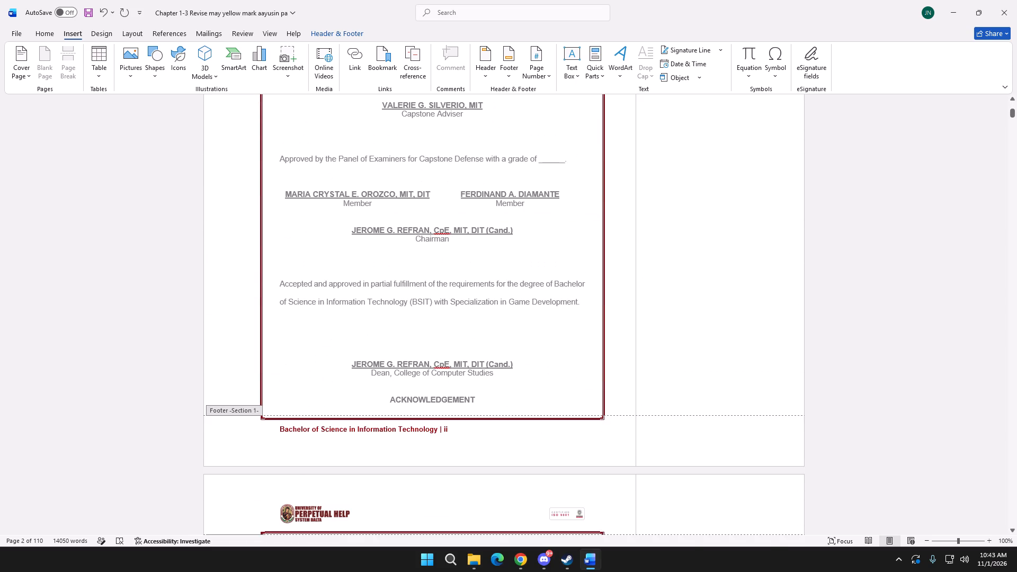
Consult ChatGPT's Step 4 formatting settings, then move Word's page 2 footer line toward the page's right margin with a tab, leading spaces and right alignment.
{"action": "key", "text": "alt+Tab"}
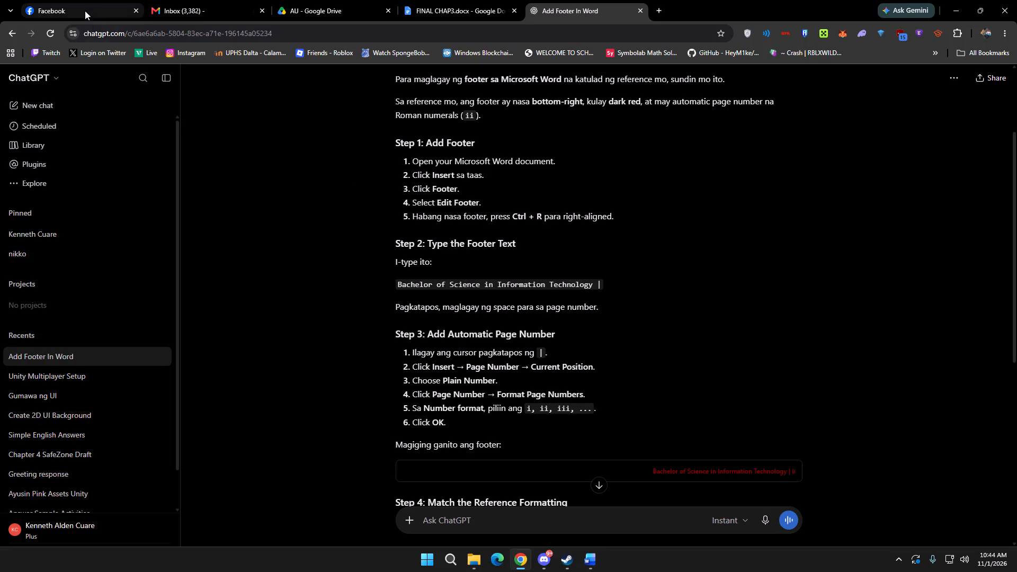
{"action": "scroll", "coordinate": [310, 195], "scroll_direction": "down", "scroll_amount": 2}
{"action": "key", "text": "alt+Tab"}
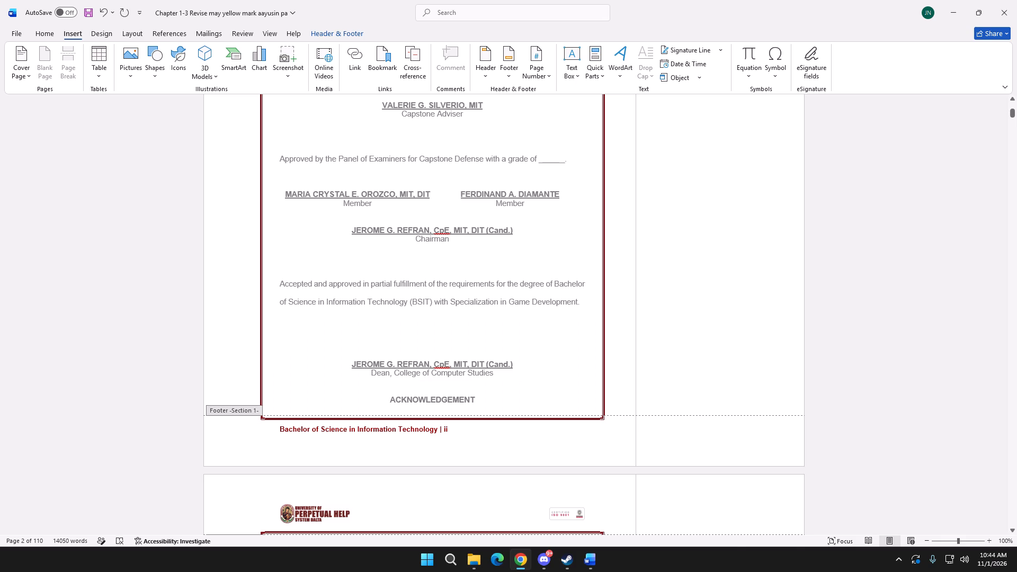
{"action": "key", "text": "alt+Tab"}
{"action": "scroll", "coordinate": [333, 246], "scroll_direction": "down", "scroll_amount": 5}
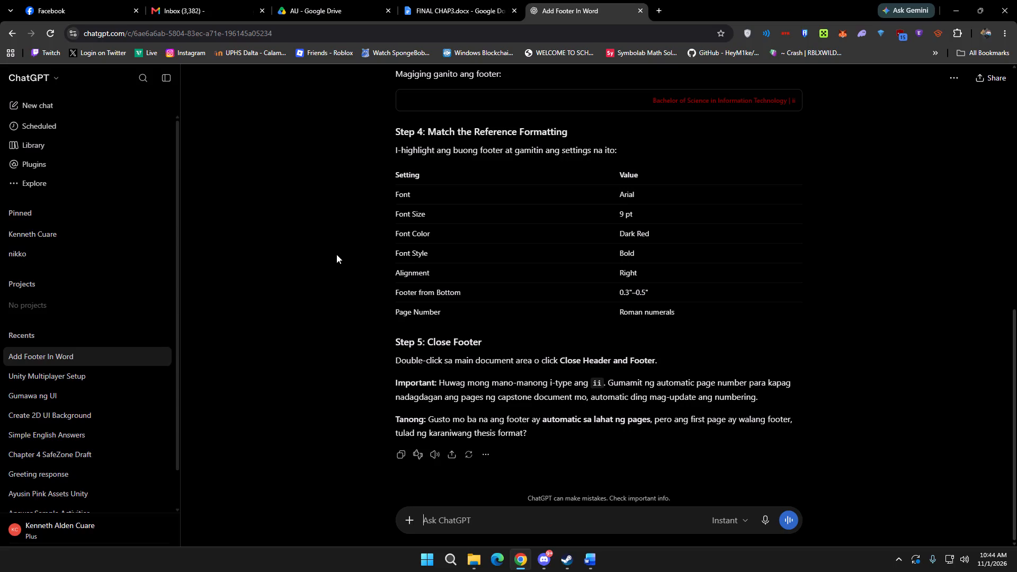
{"action": "scroll", "coordinate": [336, 254], "scroll_direction": "down", "scroll_amount": 1}
{"action": "key", "text": "alt+Tab"}
{"action": "left_click", "coordinate": [279, 435]}
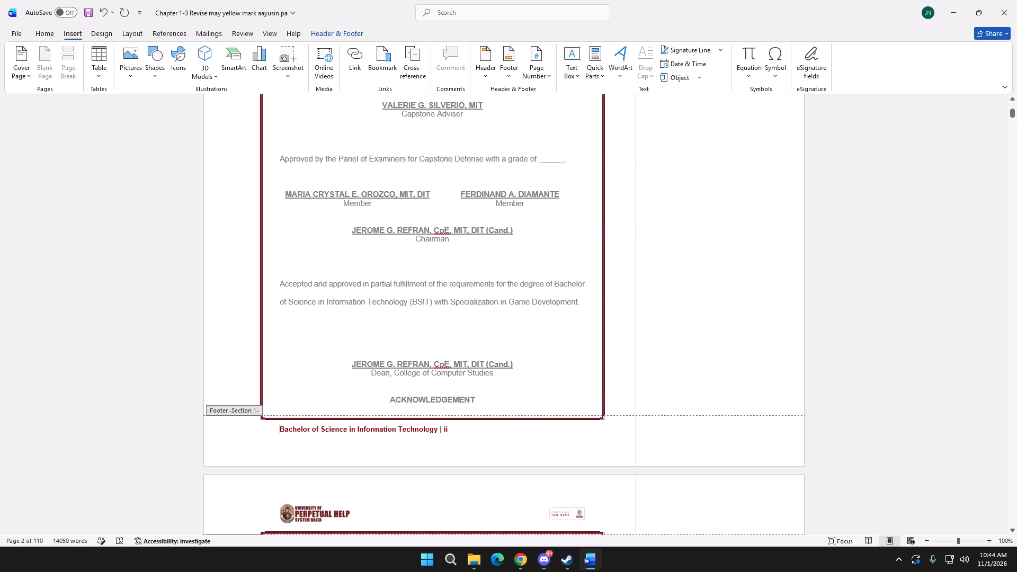
{"action": "key", "text": "Tab"}
{"action": "key", "text": "Tab"}
{"action": "key", "text": "ctrl+z"}
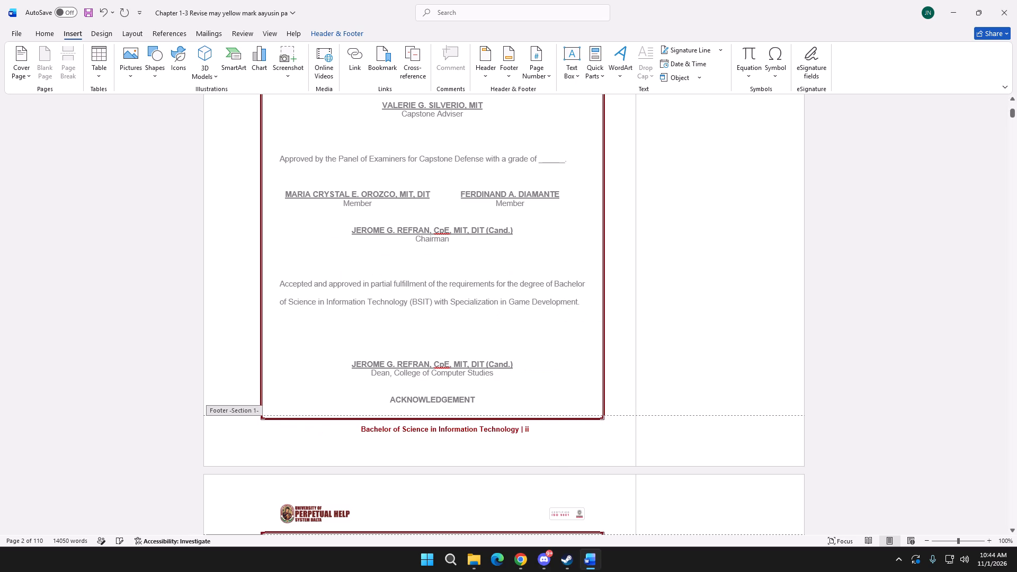
{"action": "key", "text": "space"}
{"action": "key", "text": "space"}
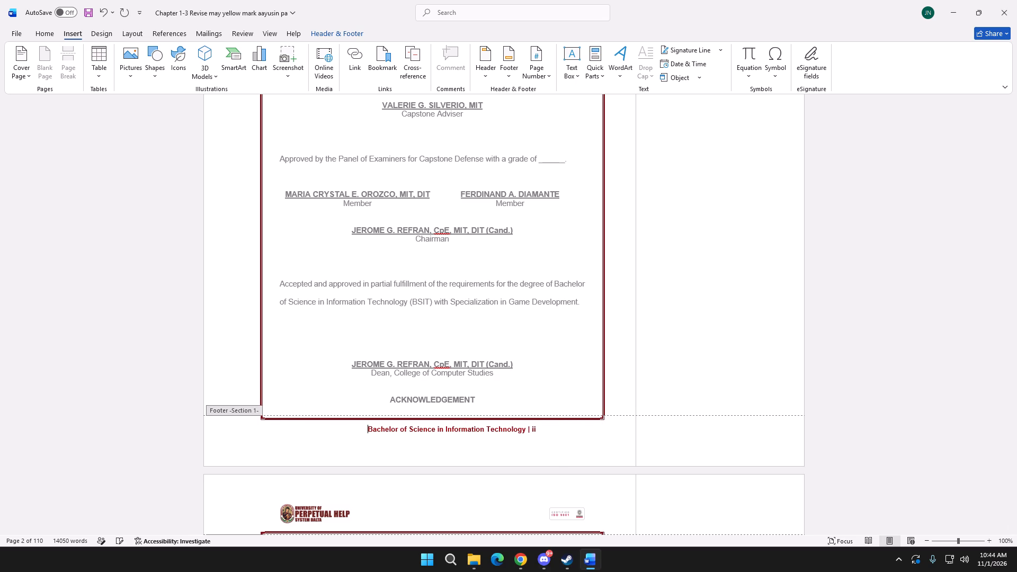
{"action": "key", "text": "space"}
{"action": "key", "text": "space"}
{"action": "key", "text": "space"}
{"action": "key", "text": "space"}
{"action": "key", "text": "space"}
{"action": "key", "text": "space"}
{"action": "key", "text": "space"}
{"action": "key", "text": "space"}
{"action": "key", "text": "space"}
{"action": "key", "text": "space"}
{"action": "key", "text": "space"}
{"action": "key", "text": "space"}
{"action": "key", "text": "space"}
{"action": "key", "text": "space"}
{"action": "key", "text": "space"}
{"action": "key", "text": "space"}
{"action": "key", "text": "space"}
{"action": "key", "text": "space"}
{"action": "key", "text": "space"}
{"action": "key", "text": "space"}
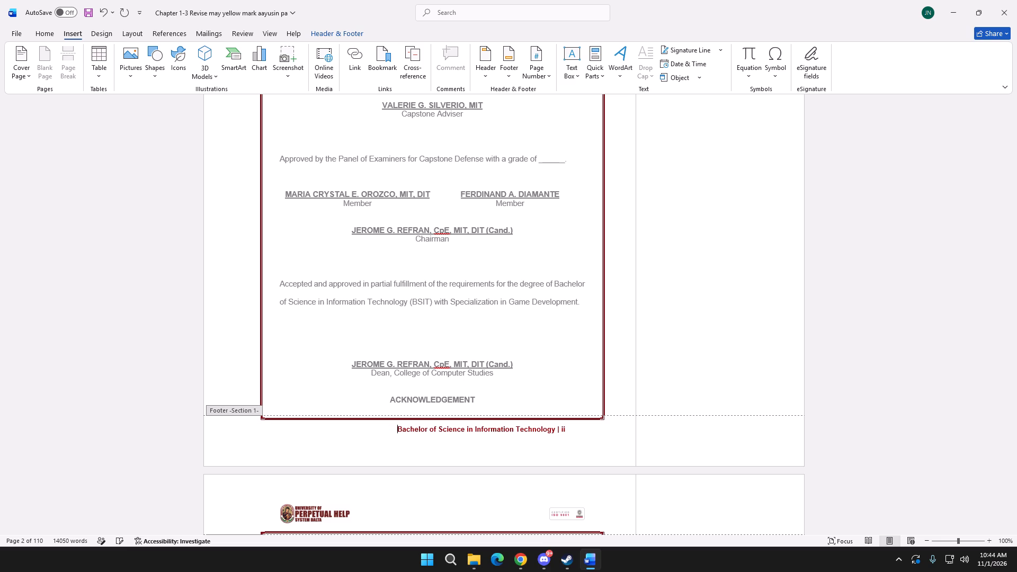
{"action": "key", "text": "ctrl+r"}
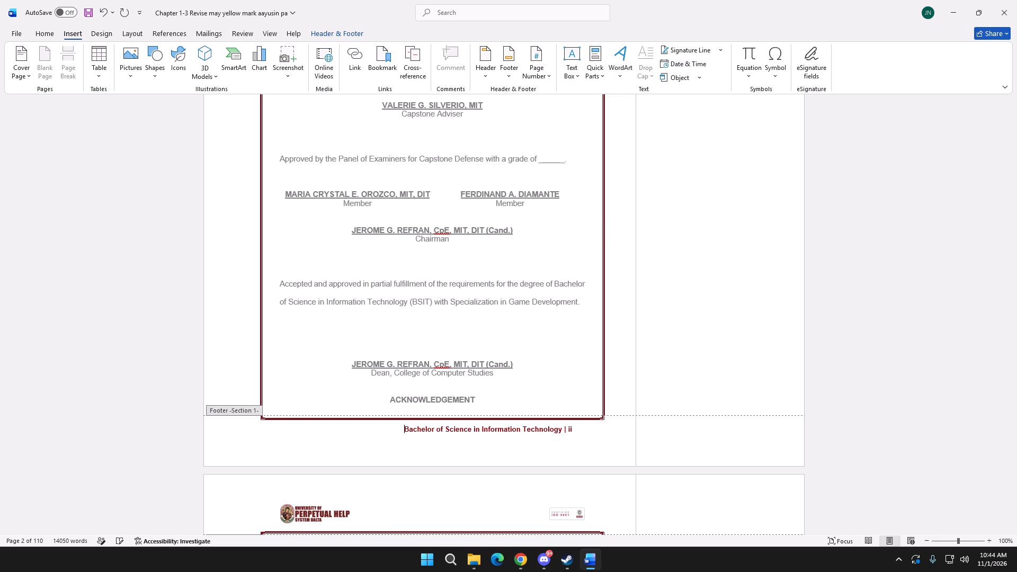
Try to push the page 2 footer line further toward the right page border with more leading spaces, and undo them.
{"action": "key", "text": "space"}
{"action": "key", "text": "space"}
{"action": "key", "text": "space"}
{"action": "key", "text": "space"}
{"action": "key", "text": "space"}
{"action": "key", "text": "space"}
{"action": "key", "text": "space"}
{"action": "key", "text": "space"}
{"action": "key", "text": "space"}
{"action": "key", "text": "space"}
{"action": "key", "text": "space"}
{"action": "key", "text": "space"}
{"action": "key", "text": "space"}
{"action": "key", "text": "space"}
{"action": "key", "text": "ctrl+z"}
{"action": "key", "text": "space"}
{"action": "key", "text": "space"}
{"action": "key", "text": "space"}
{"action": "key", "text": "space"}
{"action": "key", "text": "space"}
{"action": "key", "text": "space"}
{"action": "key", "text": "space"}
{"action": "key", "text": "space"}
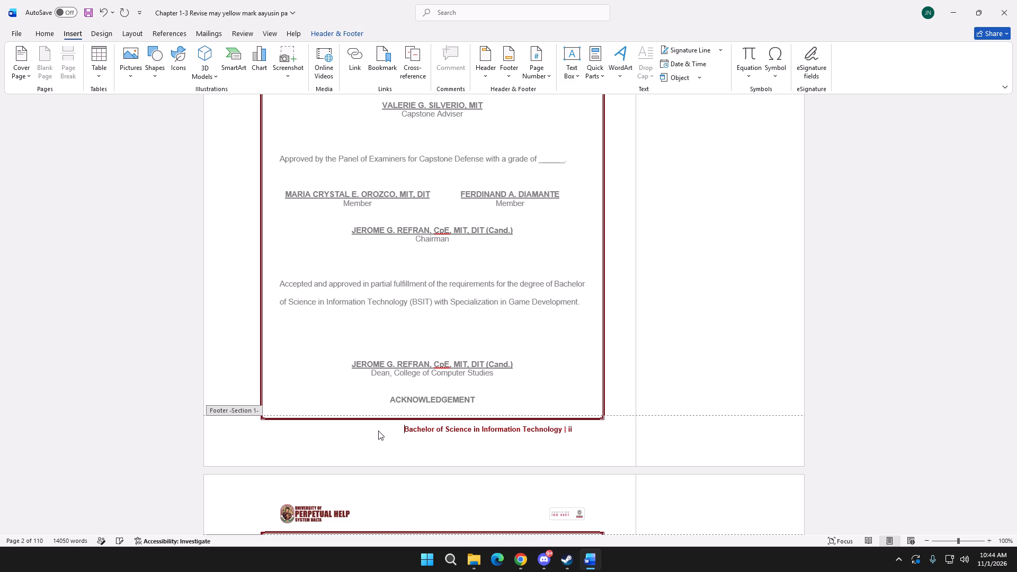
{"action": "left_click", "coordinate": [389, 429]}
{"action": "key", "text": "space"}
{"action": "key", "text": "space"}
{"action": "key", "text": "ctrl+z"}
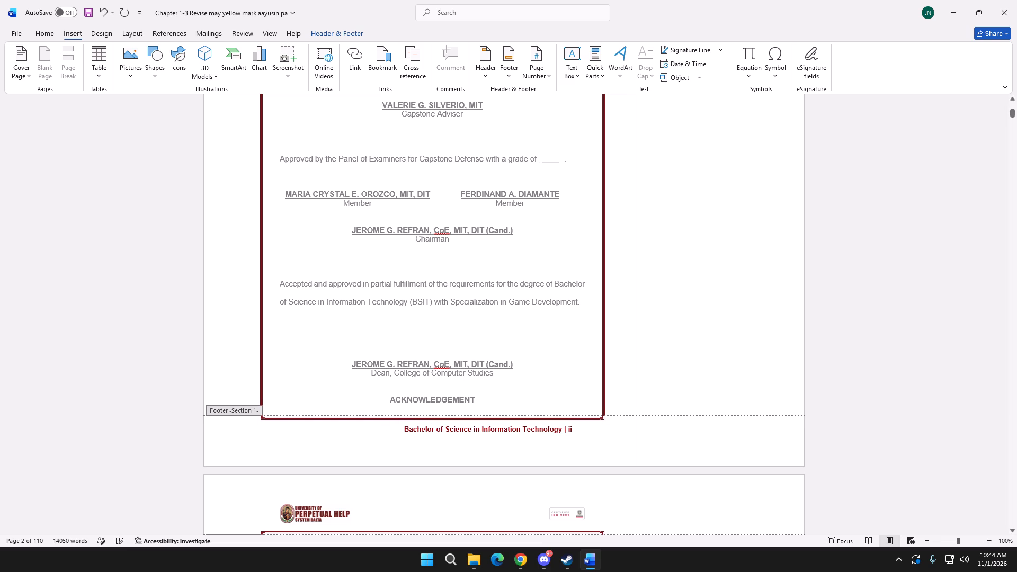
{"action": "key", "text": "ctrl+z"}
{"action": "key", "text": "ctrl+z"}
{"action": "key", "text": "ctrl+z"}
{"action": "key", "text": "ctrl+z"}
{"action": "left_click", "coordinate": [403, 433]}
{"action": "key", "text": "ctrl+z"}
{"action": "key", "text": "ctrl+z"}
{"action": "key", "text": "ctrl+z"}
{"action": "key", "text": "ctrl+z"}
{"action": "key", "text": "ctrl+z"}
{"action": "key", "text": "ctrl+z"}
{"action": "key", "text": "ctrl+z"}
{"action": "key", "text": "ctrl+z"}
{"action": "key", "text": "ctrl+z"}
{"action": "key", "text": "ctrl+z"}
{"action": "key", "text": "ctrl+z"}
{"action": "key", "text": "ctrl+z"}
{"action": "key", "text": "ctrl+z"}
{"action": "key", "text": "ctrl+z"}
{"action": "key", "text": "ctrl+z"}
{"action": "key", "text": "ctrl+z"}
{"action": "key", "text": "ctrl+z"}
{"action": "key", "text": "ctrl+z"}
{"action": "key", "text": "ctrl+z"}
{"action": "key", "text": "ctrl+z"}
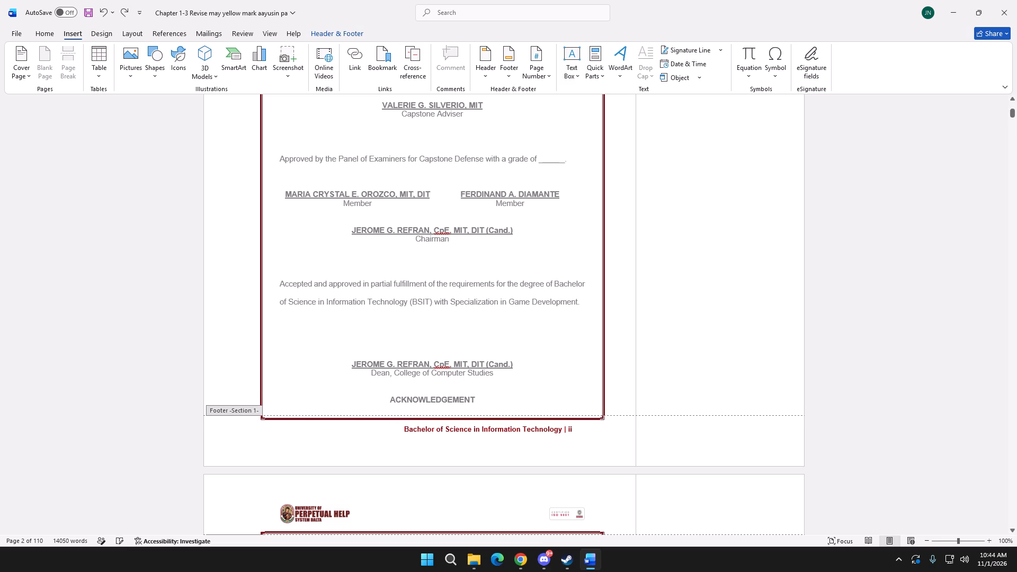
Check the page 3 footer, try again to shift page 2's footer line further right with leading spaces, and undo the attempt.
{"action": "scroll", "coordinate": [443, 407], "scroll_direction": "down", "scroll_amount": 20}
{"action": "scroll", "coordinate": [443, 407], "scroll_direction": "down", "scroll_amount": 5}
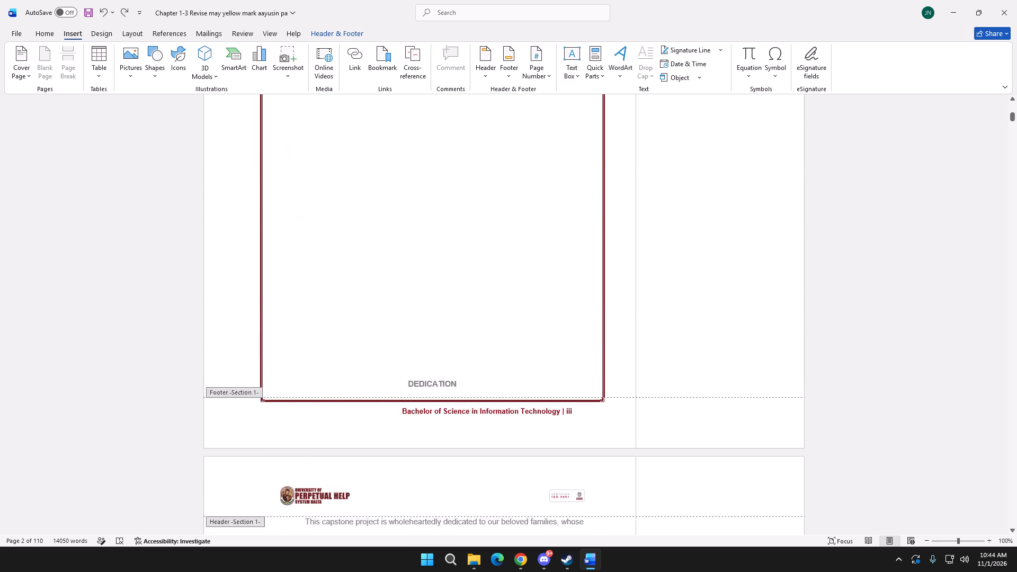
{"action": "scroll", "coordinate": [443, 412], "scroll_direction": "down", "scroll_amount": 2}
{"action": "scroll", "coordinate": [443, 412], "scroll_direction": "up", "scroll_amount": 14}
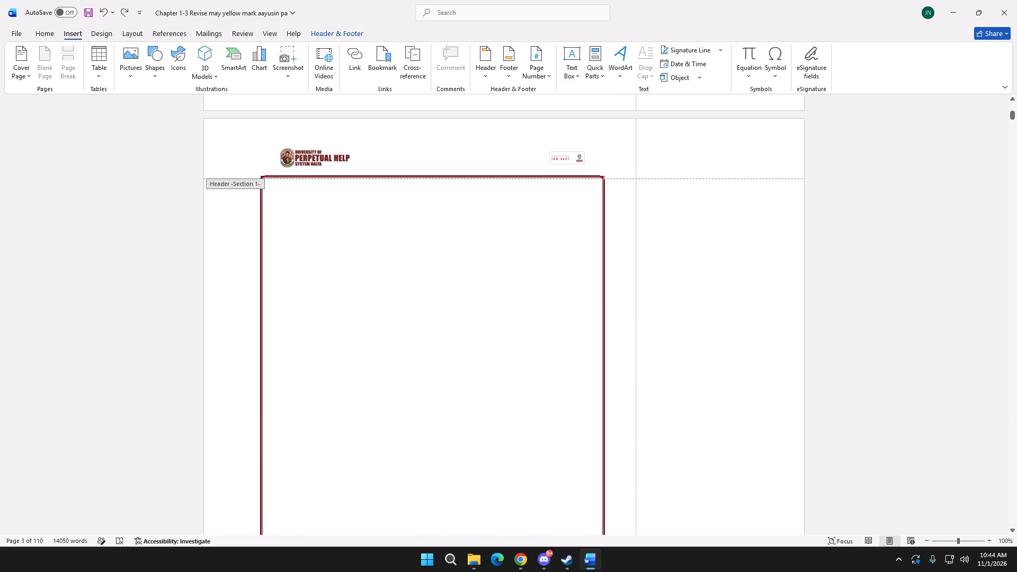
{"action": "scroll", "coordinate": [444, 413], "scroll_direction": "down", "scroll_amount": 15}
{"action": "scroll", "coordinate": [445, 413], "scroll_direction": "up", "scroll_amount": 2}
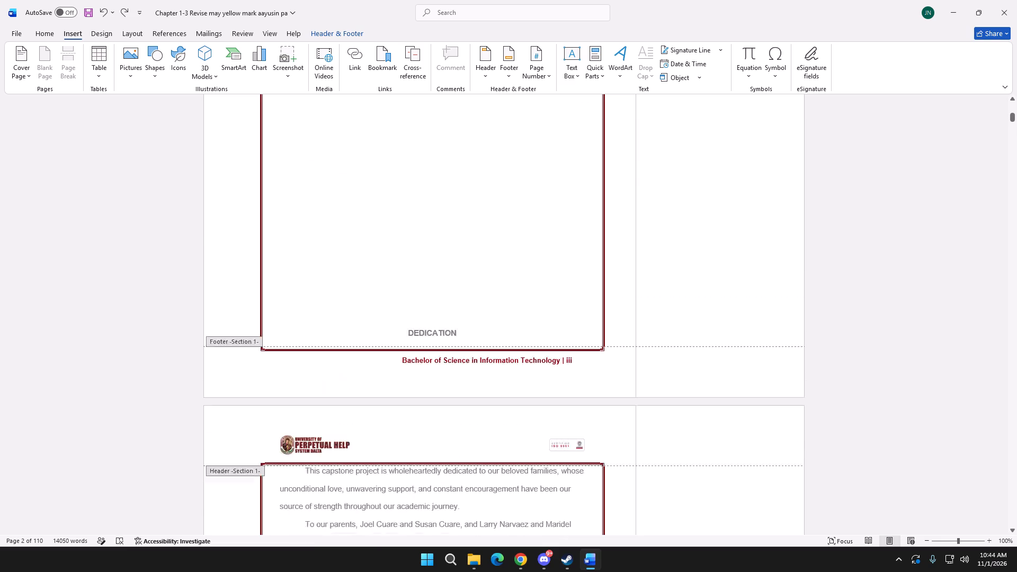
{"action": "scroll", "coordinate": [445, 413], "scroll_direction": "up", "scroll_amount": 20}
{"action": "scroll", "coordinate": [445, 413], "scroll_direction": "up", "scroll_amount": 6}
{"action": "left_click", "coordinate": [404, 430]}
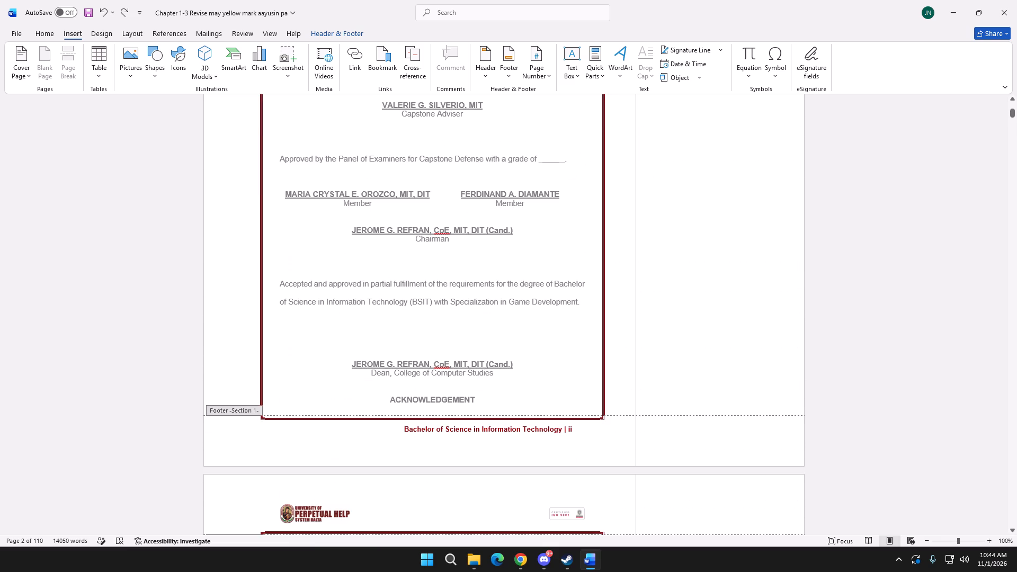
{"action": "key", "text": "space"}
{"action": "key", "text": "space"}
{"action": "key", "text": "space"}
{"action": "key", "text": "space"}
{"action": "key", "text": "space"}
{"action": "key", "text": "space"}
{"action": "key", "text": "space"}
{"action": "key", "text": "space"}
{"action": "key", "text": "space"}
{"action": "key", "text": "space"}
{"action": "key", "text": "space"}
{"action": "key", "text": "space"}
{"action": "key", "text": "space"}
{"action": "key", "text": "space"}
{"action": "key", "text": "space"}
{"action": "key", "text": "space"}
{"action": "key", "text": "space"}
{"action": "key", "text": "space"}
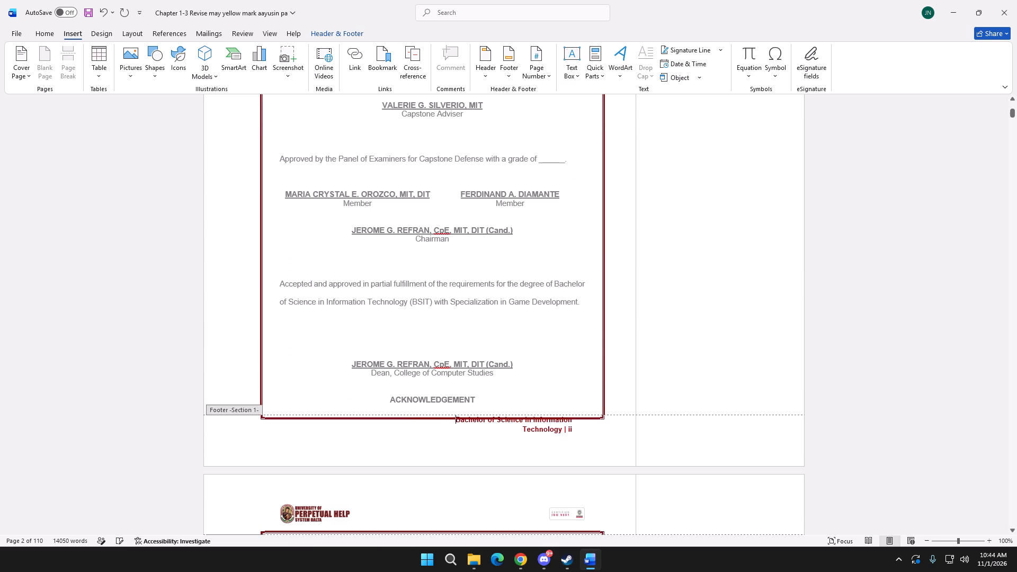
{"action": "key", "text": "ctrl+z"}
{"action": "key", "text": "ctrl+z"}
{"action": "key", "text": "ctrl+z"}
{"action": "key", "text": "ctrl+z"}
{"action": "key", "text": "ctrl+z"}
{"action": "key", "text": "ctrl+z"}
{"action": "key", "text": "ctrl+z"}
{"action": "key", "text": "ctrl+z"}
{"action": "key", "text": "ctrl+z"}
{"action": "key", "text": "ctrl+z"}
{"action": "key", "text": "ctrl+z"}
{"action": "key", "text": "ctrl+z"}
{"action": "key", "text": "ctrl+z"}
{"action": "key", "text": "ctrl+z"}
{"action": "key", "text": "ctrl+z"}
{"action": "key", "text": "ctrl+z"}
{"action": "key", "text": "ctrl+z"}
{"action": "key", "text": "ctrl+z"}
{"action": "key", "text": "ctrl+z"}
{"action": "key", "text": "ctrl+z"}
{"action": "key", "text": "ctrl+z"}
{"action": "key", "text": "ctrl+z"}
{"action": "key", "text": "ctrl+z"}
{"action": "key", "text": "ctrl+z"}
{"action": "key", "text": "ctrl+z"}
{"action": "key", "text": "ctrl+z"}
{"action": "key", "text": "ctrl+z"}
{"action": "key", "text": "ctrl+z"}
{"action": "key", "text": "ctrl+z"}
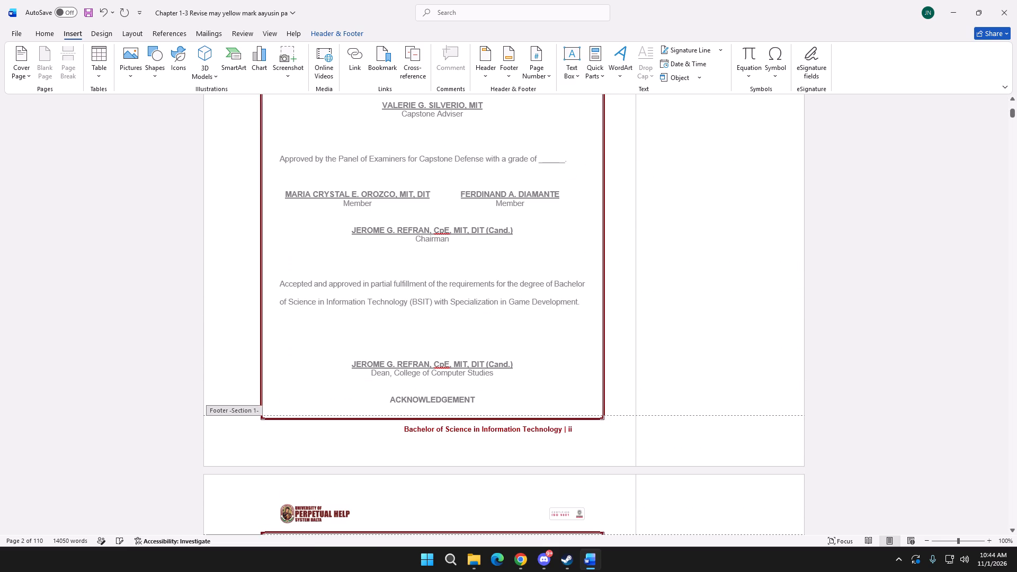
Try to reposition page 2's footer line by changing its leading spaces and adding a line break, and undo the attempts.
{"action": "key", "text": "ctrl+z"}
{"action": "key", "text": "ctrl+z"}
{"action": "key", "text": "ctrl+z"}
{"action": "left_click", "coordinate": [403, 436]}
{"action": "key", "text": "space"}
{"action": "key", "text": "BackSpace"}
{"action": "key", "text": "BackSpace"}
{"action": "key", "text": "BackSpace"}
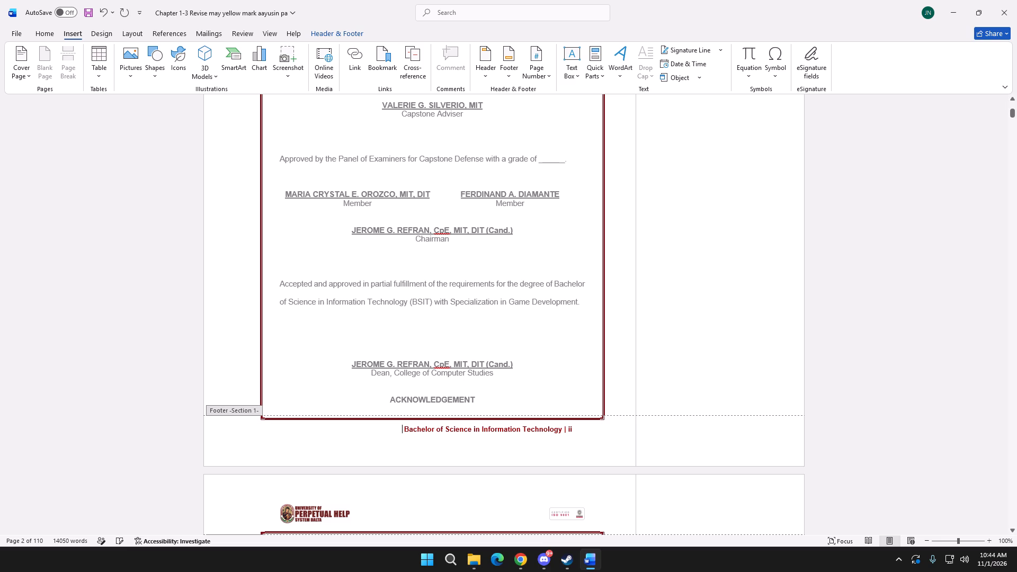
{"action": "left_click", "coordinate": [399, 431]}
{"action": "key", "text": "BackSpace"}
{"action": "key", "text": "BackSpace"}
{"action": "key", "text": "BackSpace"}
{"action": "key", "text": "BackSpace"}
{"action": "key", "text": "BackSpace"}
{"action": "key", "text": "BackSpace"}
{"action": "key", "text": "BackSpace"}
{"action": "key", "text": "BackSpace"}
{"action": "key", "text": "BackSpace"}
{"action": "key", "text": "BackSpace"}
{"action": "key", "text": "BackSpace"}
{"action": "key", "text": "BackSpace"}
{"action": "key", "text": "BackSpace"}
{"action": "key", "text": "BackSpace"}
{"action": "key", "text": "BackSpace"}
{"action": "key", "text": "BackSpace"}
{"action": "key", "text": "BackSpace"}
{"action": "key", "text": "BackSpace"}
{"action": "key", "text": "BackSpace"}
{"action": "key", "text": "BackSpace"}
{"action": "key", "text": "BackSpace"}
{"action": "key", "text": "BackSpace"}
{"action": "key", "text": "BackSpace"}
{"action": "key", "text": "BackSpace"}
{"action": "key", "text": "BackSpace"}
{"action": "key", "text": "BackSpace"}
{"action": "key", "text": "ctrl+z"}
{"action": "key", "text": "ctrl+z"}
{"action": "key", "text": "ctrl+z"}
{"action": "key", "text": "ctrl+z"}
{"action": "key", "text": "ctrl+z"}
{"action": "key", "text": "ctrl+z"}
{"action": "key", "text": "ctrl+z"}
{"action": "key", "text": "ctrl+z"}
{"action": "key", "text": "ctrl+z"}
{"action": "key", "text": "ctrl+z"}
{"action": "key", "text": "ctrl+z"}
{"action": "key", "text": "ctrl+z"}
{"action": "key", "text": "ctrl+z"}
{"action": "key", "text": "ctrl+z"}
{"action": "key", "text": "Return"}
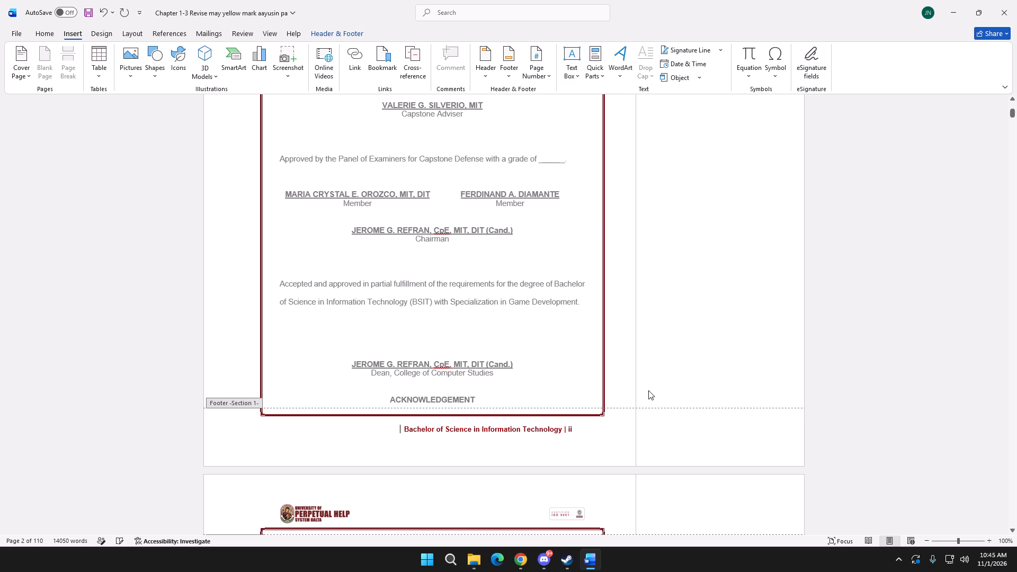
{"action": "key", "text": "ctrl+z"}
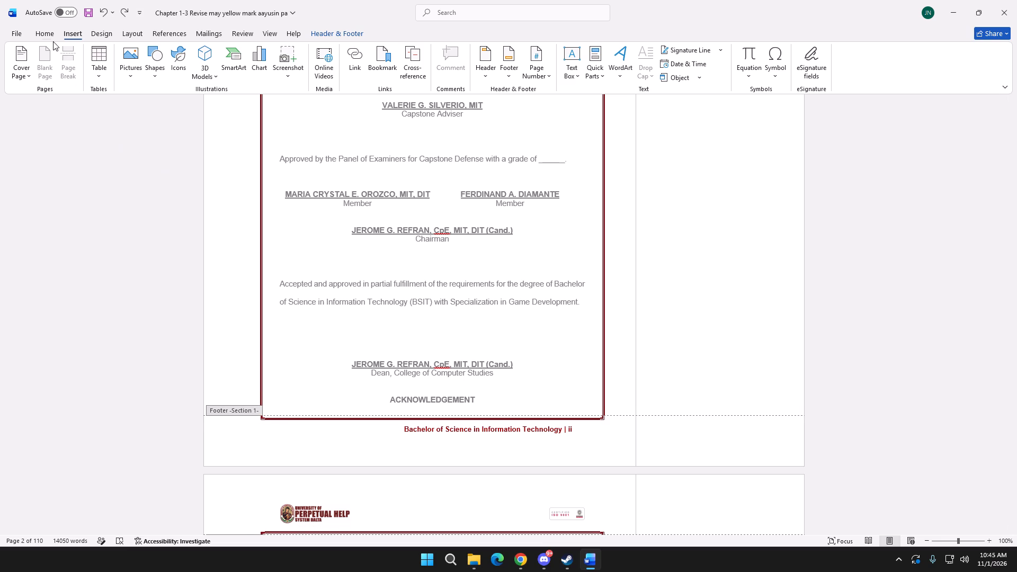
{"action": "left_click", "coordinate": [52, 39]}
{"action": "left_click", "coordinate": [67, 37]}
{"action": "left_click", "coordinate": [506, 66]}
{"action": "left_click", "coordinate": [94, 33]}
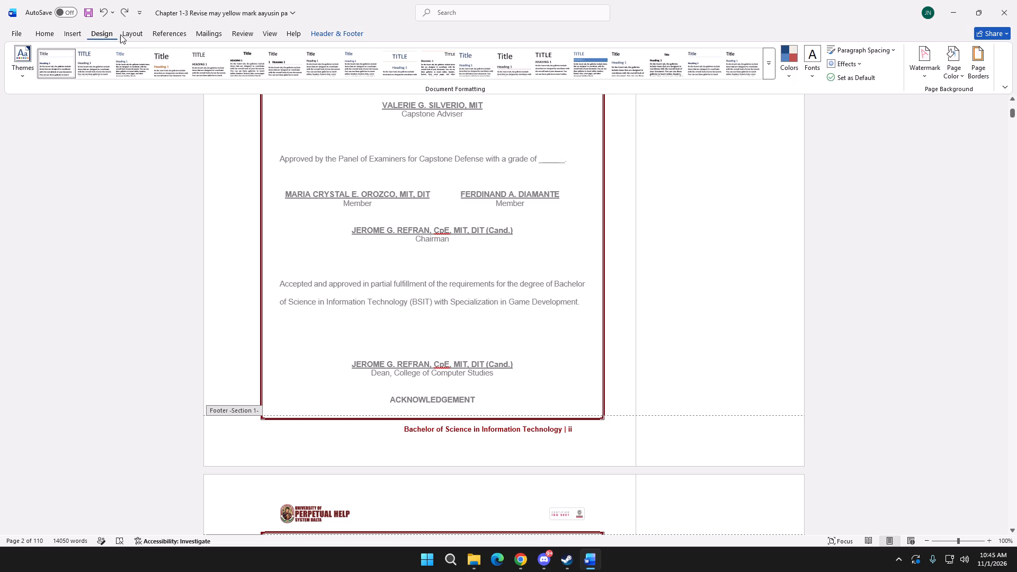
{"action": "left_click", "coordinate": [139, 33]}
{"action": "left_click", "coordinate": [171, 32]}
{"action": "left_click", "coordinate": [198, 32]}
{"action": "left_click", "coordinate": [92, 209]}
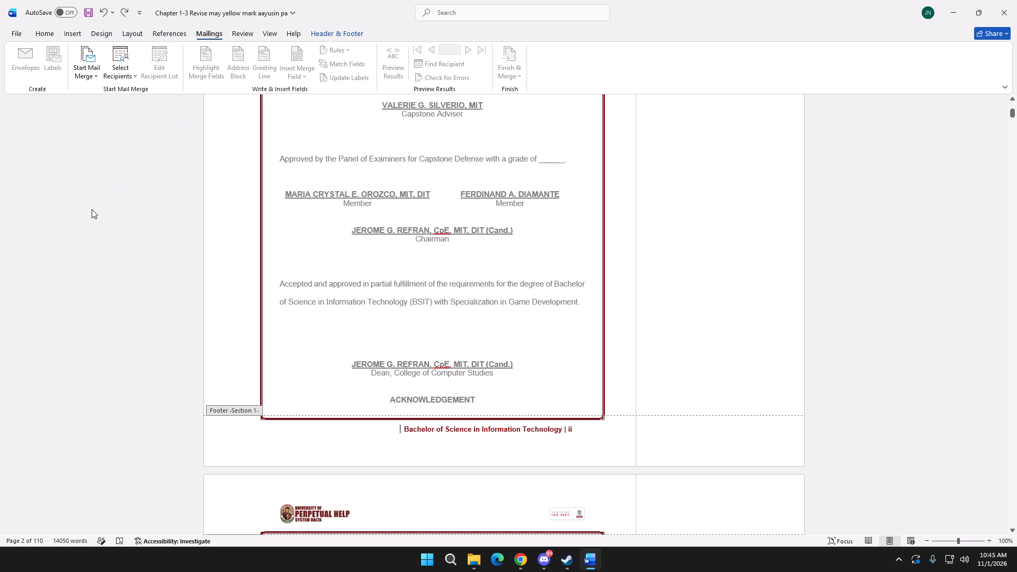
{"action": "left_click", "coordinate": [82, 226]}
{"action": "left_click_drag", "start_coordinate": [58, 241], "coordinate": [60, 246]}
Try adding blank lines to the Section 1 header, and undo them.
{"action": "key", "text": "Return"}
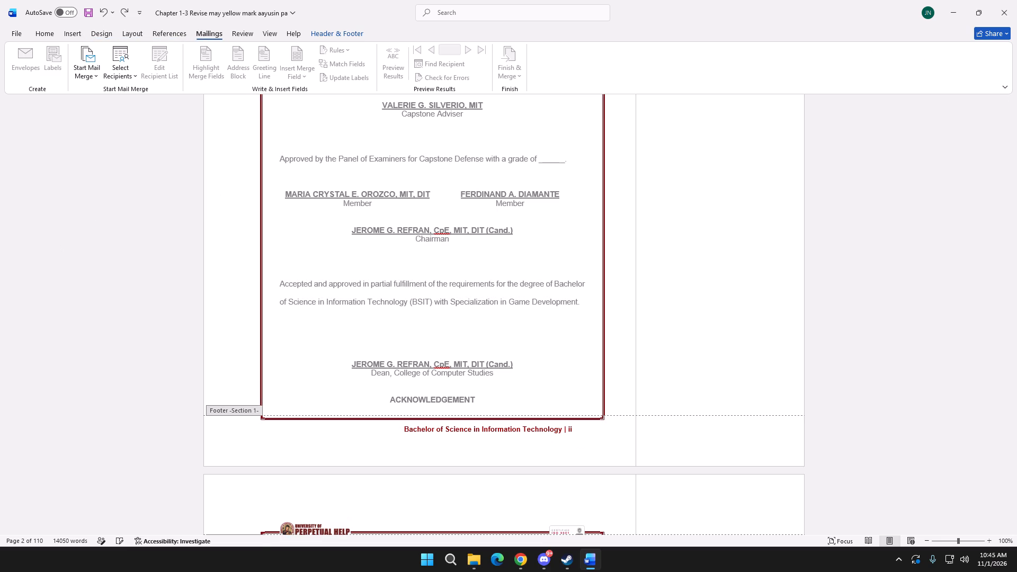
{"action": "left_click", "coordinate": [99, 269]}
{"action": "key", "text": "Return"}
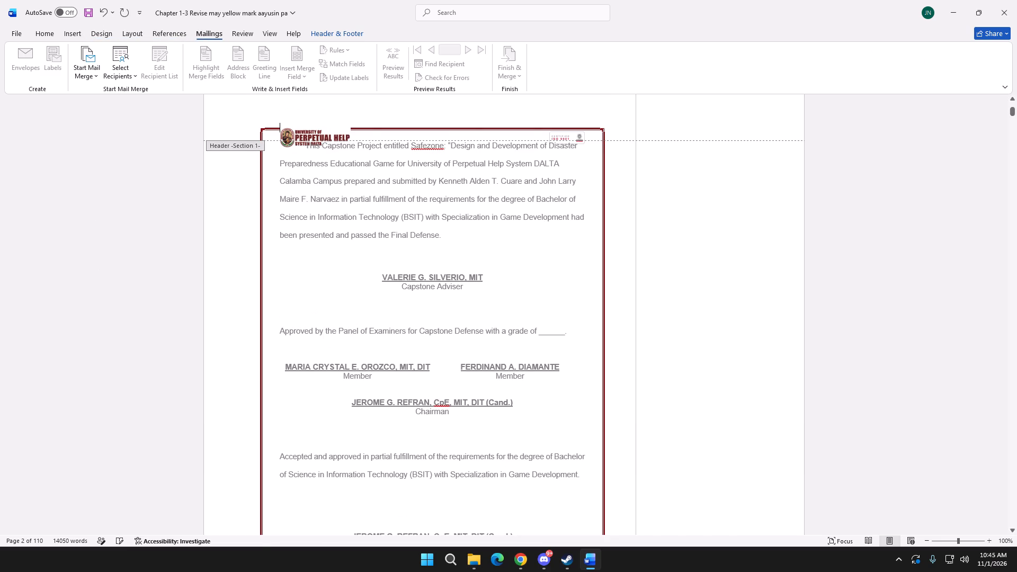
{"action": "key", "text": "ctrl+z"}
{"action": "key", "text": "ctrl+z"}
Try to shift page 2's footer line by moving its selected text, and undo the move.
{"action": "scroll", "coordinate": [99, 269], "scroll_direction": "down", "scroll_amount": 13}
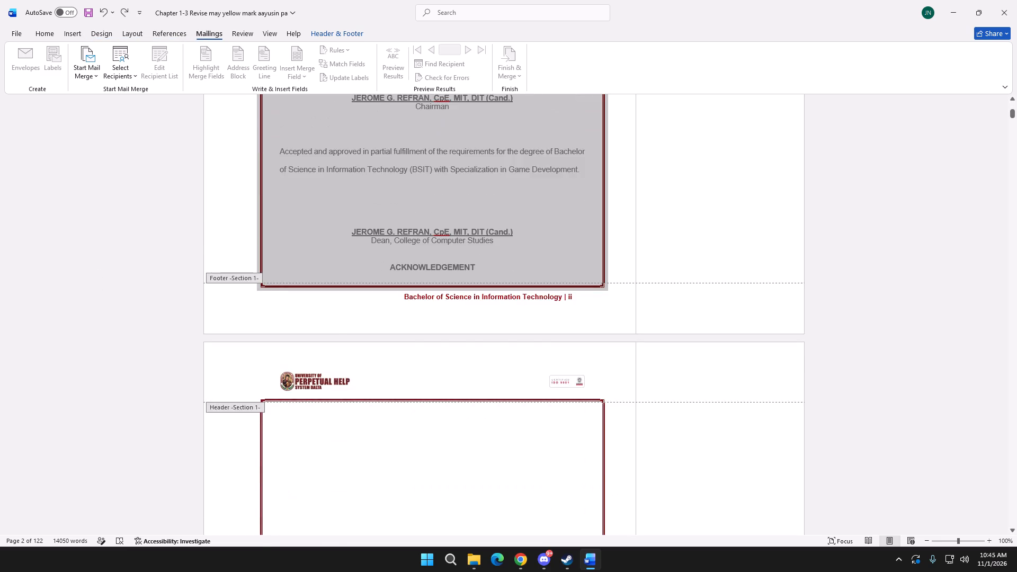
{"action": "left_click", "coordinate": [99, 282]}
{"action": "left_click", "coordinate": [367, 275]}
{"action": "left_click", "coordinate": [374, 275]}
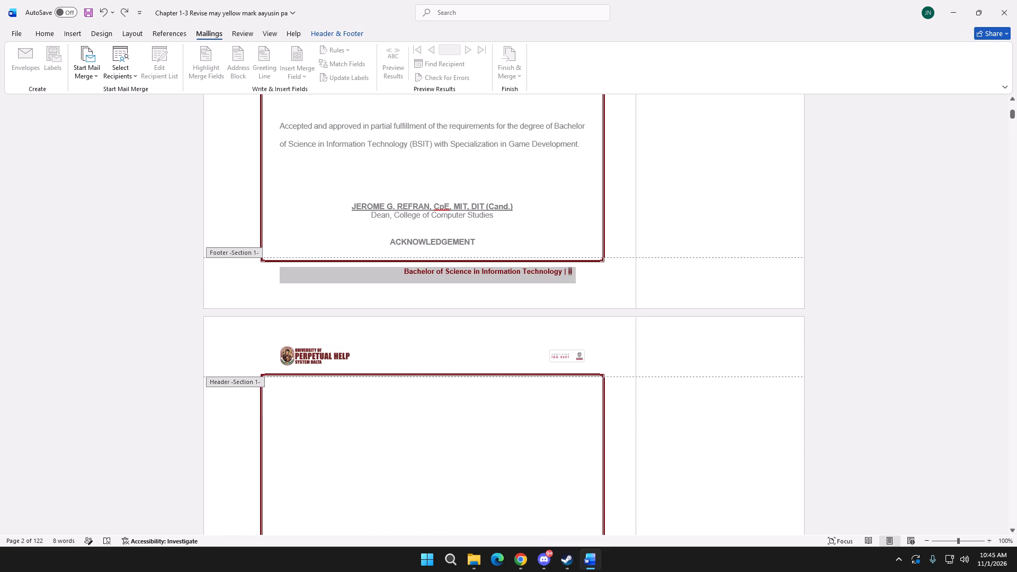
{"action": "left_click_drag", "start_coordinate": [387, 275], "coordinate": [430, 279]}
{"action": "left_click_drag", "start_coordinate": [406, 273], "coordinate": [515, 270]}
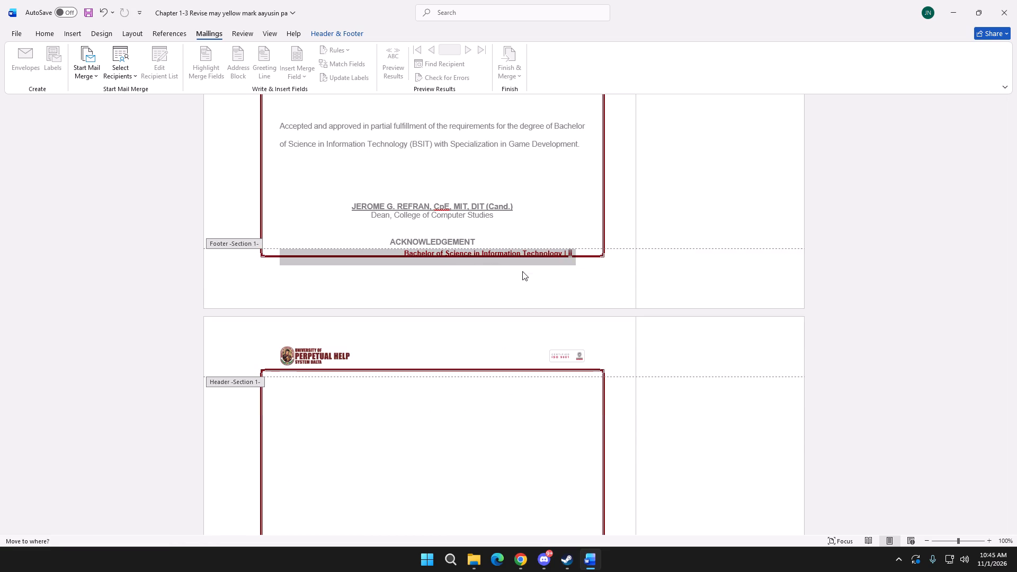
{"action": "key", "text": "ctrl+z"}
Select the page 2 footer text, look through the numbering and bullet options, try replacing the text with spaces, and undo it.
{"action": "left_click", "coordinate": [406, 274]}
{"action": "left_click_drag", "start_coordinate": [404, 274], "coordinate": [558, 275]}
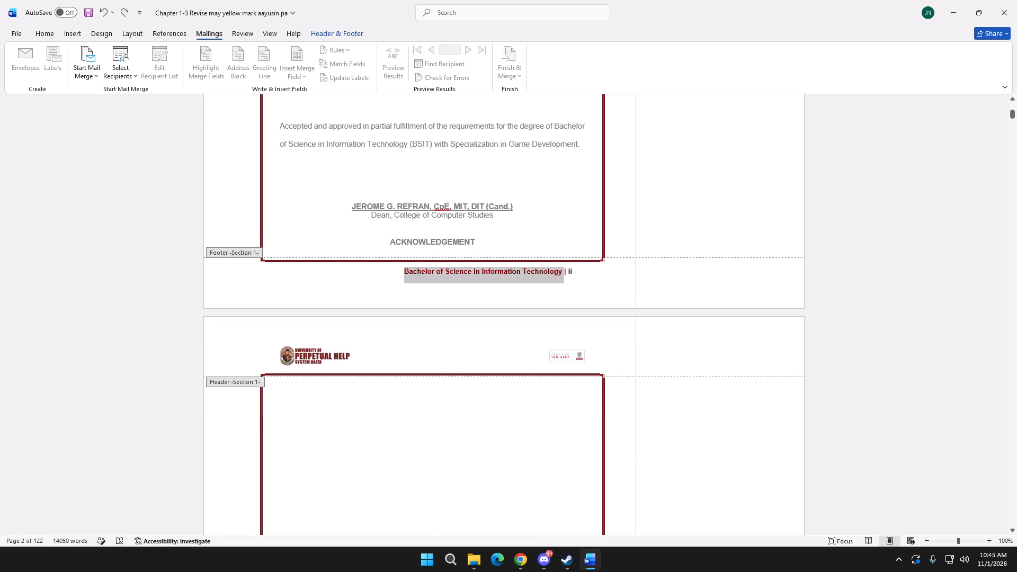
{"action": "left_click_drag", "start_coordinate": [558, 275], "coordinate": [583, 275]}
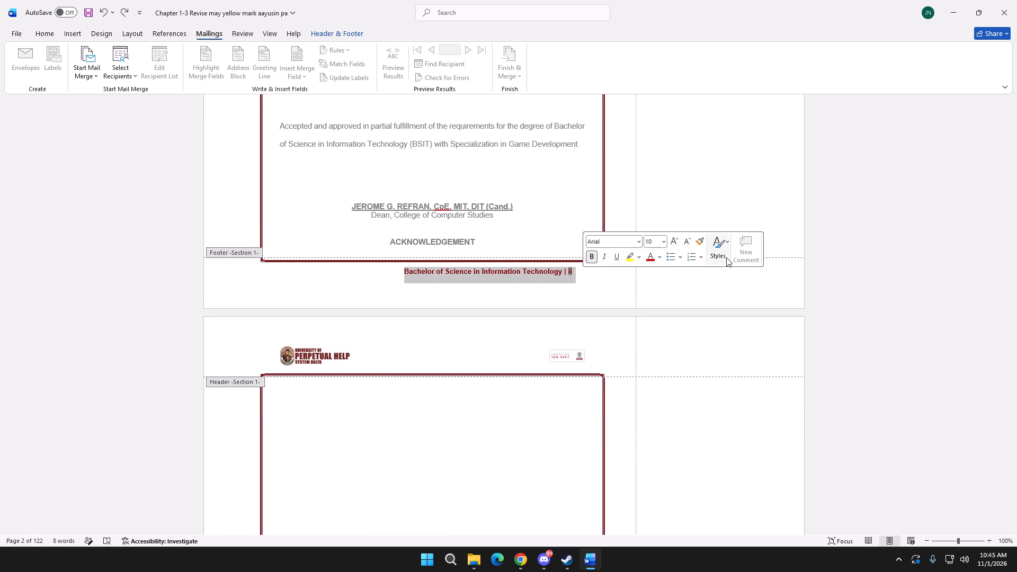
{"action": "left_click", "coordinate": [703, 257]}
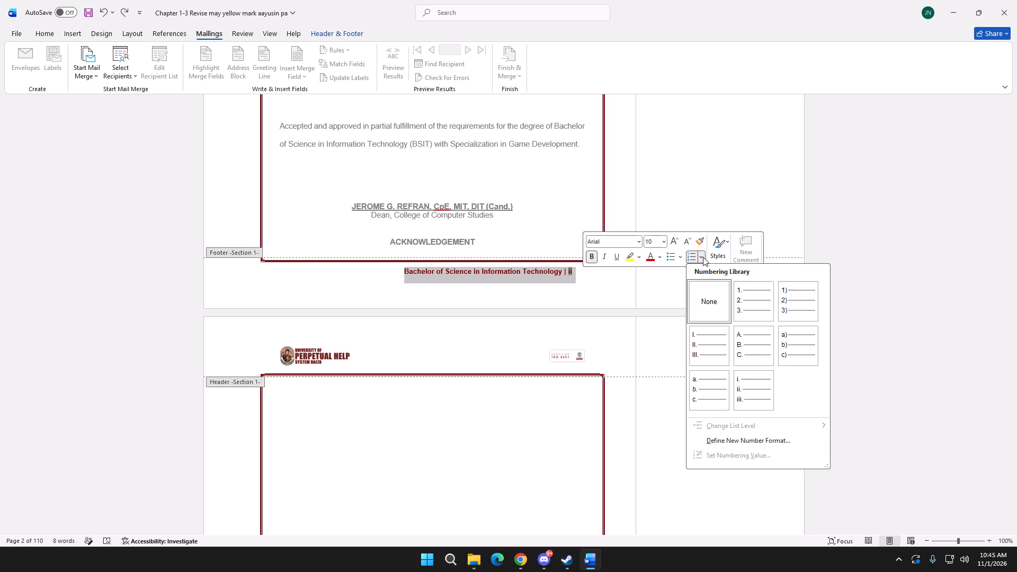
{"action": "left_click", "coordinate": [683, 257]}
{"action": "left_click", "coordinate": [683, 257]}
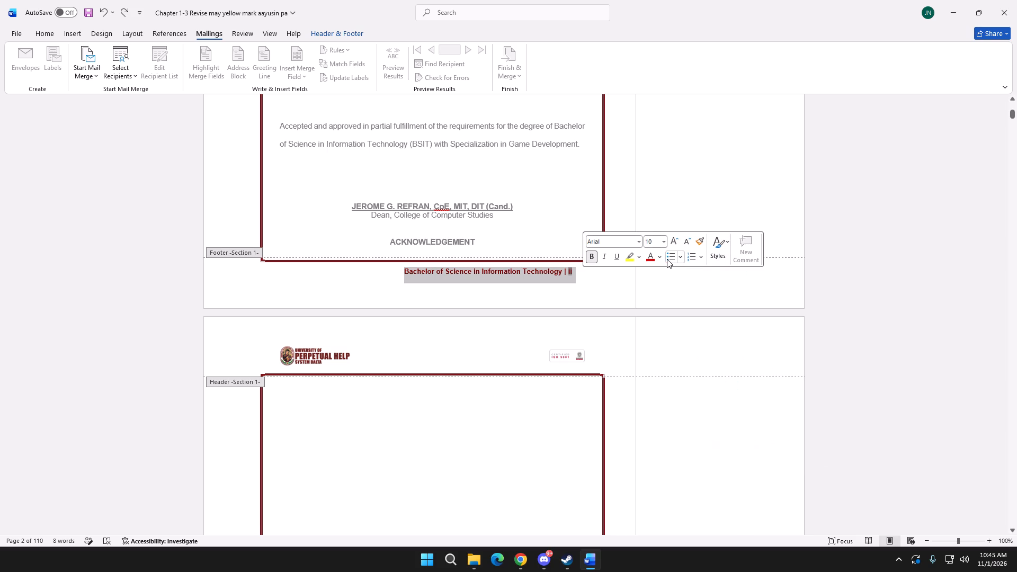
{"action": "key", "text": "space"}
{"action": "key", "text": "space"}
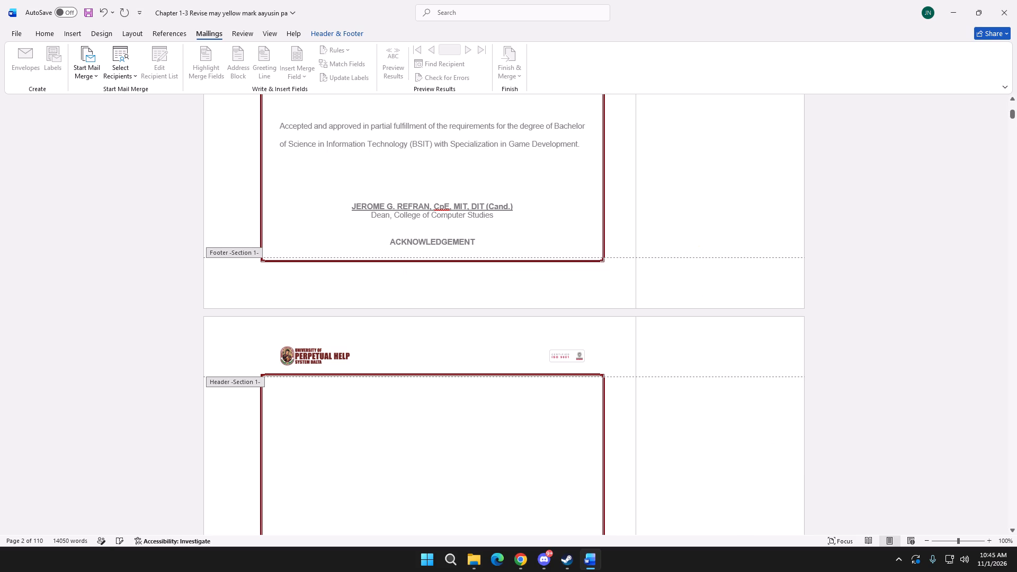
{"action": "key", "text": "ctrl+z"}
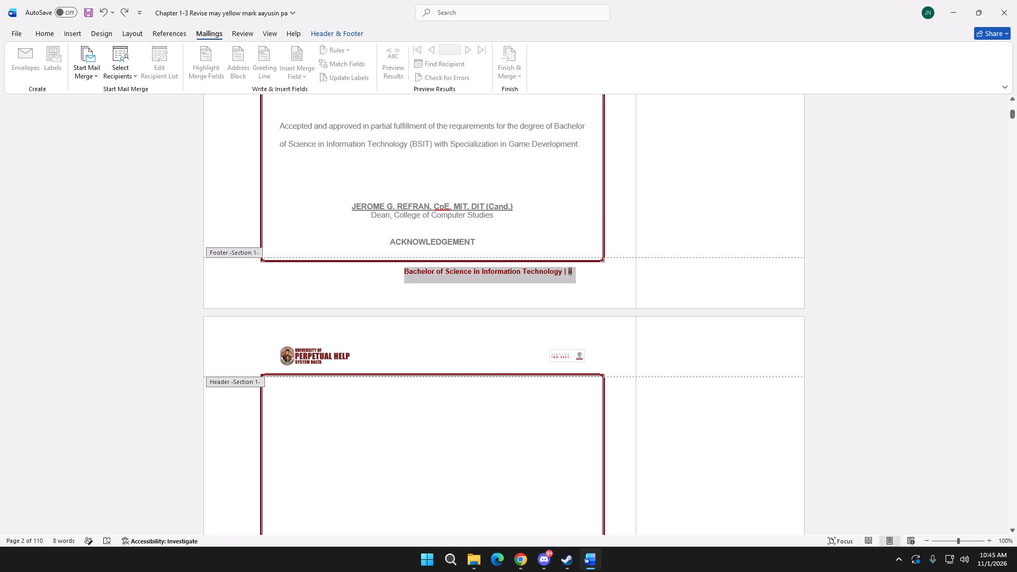
Close the Chapter 1-3 Revise document without saving its changes and reopen it from the Downloads folder.
{"action": "left_click", "coordinate": [1007, 13]}
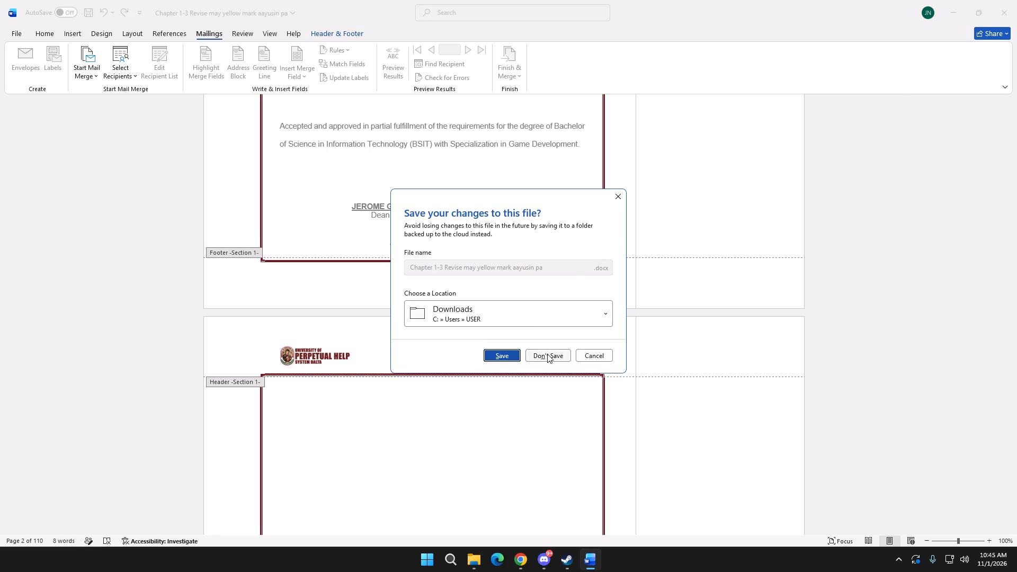
{"action": "left_click", "coordinate": [547, 354]}
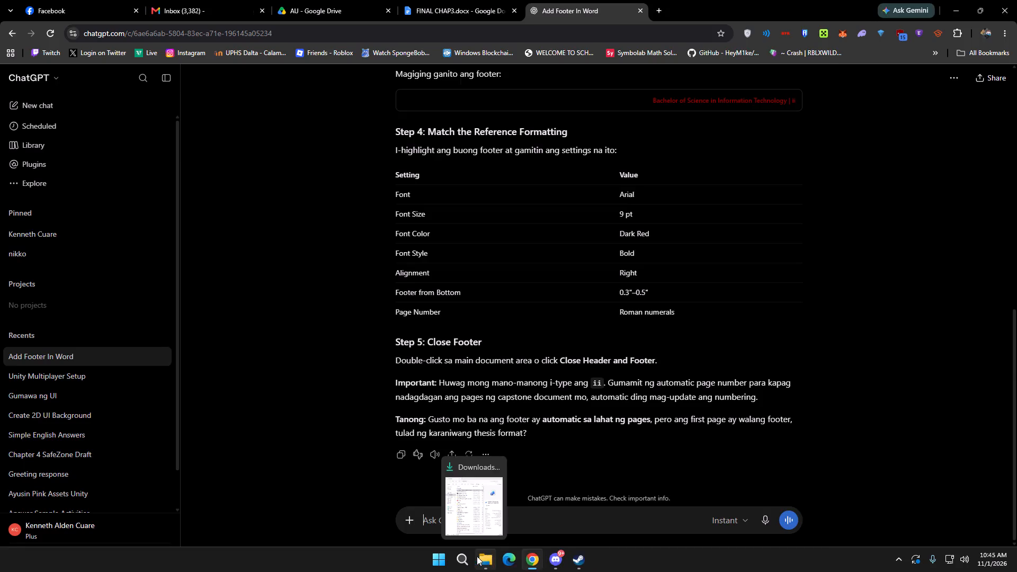
{"action": "left_click", "coordinate": [477, 557]}
{"action": "double_click", "coordinate": [495, 162]}
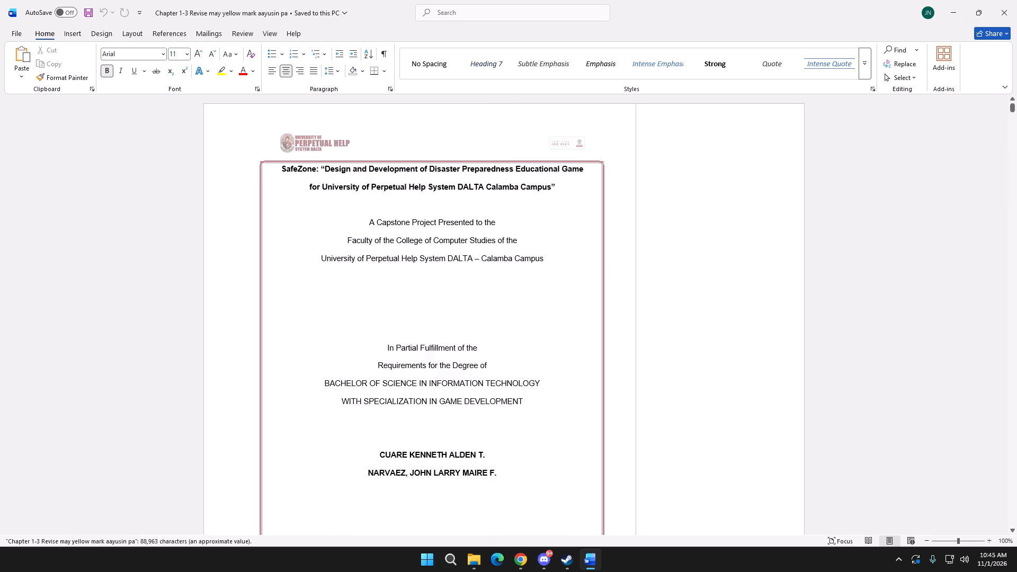
Look over the title page and approval sheet pages of the reopened Chapter 1-3 document.
{"action": "scroll", "coordinate": [435, 215], "scroll_direction": "up", "scroll_amount": 1, "text": "ctrl"}
{"action": "scroll", "coordinate": [434, 217], "scroll_direction": "down", "scroll_amount": 1, "text": "ctrl"}
{"action": "scroll", "coordinate": [432, 220], "scroll_direction": "down", "scroll_amount": 11}
{"action": "scroll", "coordinate": [431, 235], "scroll_direction": "up", "scroll_amount": 4}
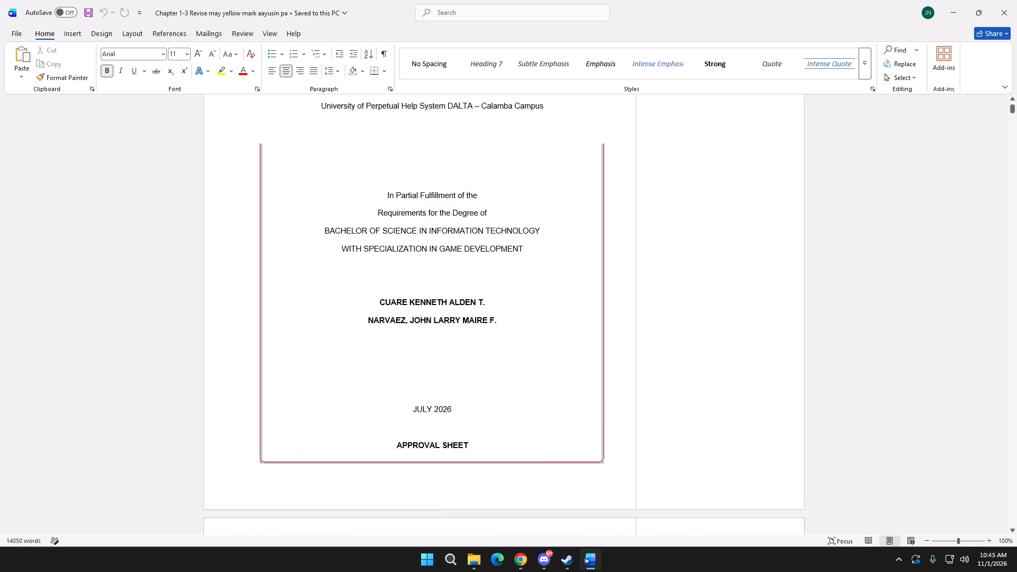
{"action": "scroll", "coordinate": [428, 254], "scroll_direction": "up", "scroll_amount": 9}
{"action": "scroll", "coordinate": [426, 256], "scroll_direction": "down", "scroll_amount": 12}
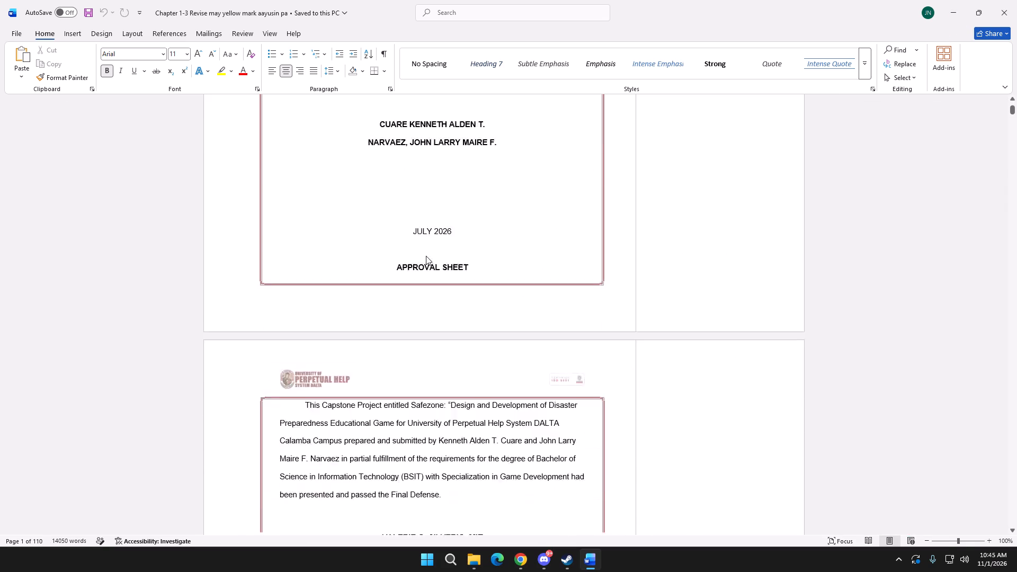
{"action": "scroll", "coordinate": [426, 256], "scroll_direction": "down", "scroll_amount": 20}
{"action": "scroll", "coordinate": [426, 256], "scroll_direction": "down", "scroll_amount": 1}
Switch to File Explorer and close the Downloads folder window.
{"action": "key", "text": "alt+Tab"}
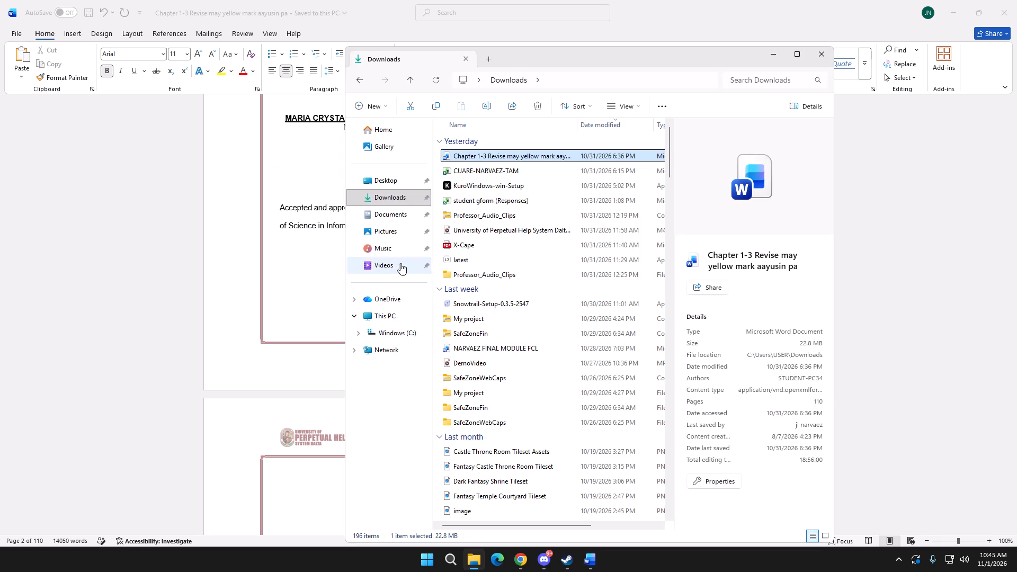
{"action": "key", "text": "alt+Tab"}
{"action": "key", "text": "alt+Tab"}
{"action": "left_click", "coordinate": [823, 56]}
Switch to Chrome and open the FINAL CHAP3 document from Google Drive in a new tab.
{"action": "key", "text": "alt+Tab"}
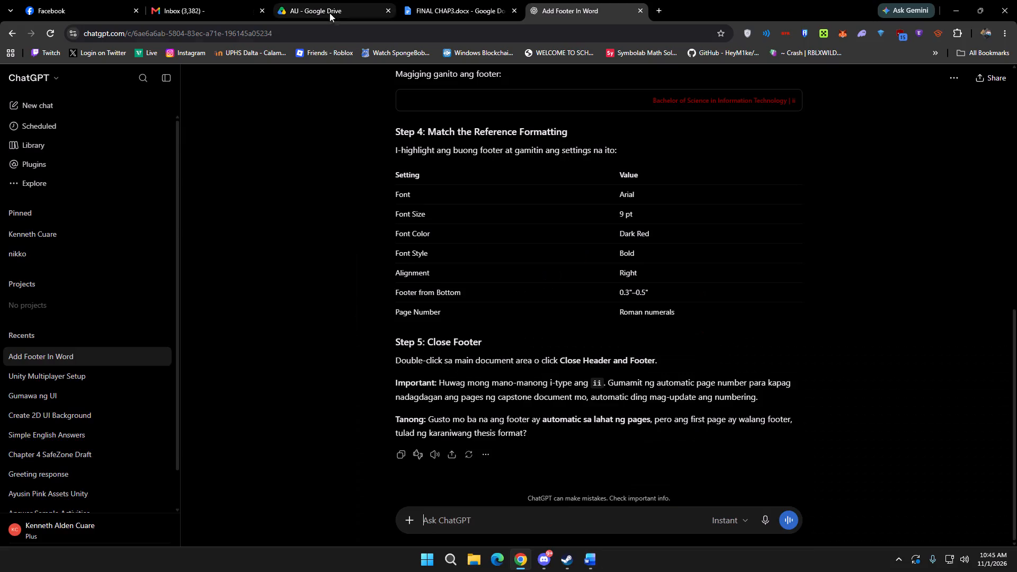
{"action": "left_click", "coordinate": [296, 5]}
{"action": "double_click", "coordinate": [241, 218]}
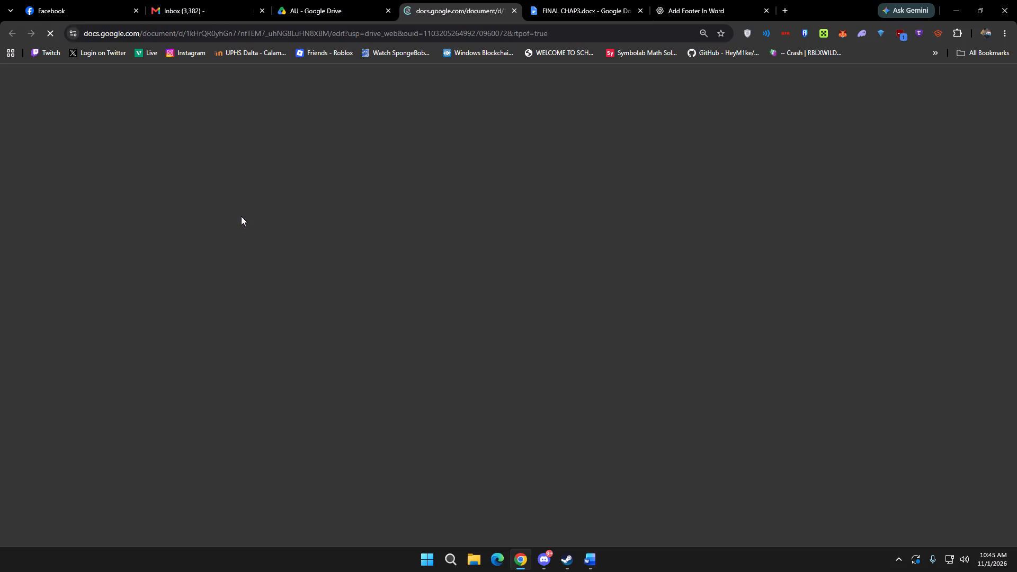
Reply "gg" in the BAWAL SNITCH group chat on Facebook.
{"action": "left_click", "coordinate": [98, 2]}
{"action": "left_click", "coordinate": [856, 176]}
{"action": "left_click", "coordinate": [936, 83]}
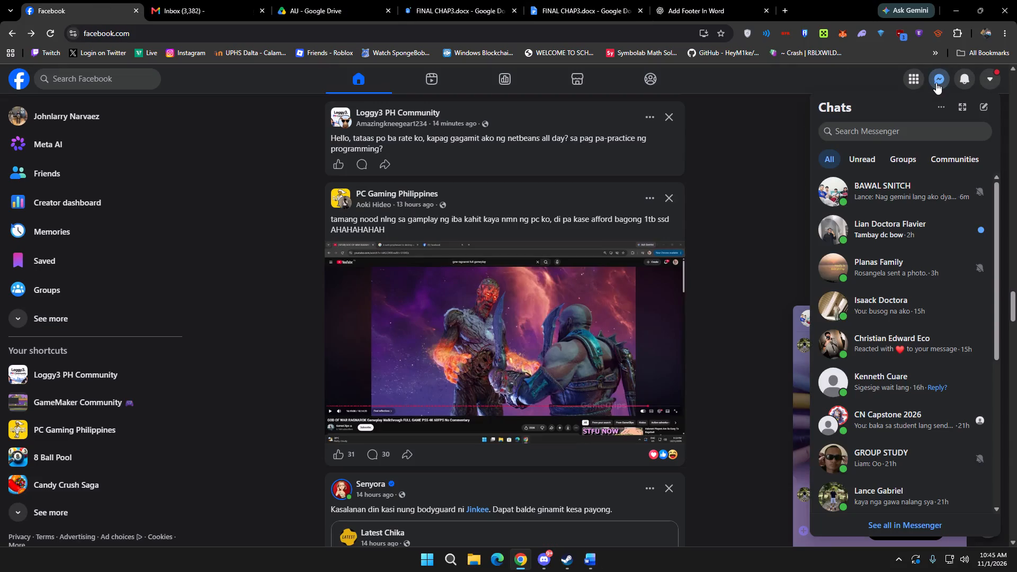
{"action": "left_click", "coordinate": [936, 83]}
{"action": "left_click", "coordinate": [917, 536]}
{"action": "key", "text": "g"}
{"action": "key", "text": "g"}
{"action": "left_click", "coordinate": [952, 530]}
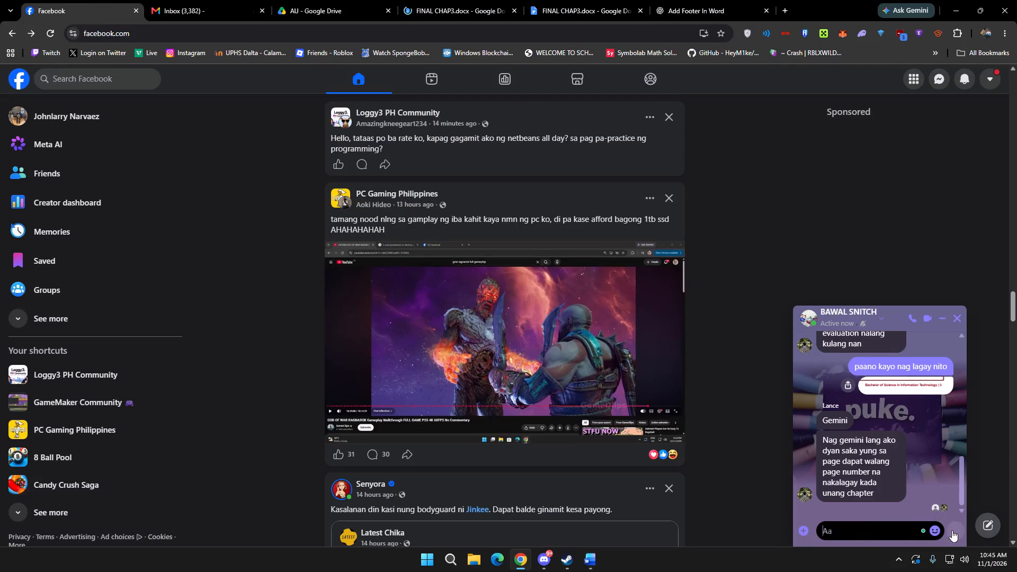
Check the Section 2 footer in the FINAL CHAP3 reference and the footer formatting instructions in ChatGPT.
{"action": "left_click", "coordinate": [620, 8]}
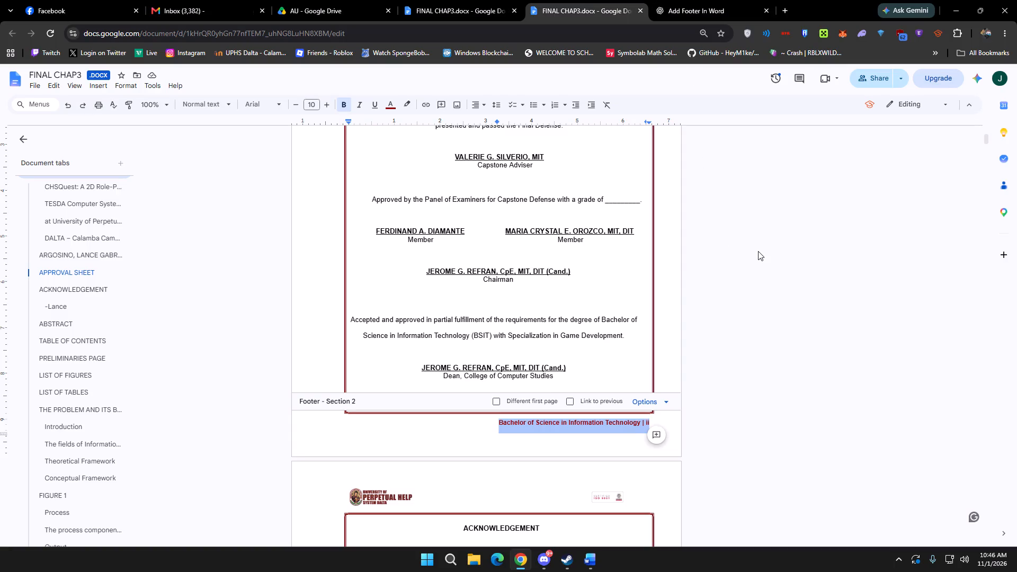
{"action": "left_click", "coordinate": [669, 0]}
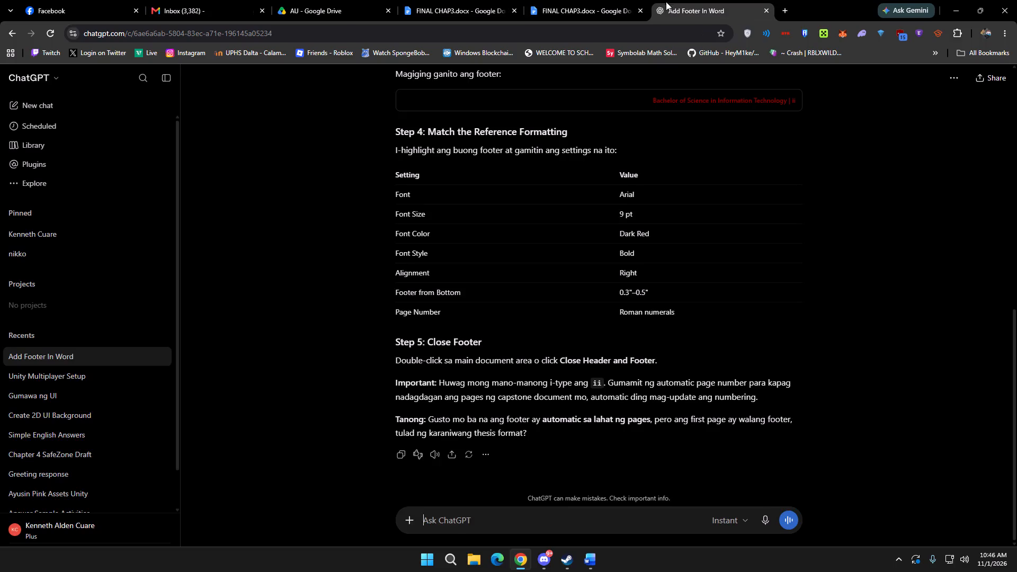
{"action": "left_click", "coordinate": [561, 0]}
Switch back to Word and open the footer designs for page 2 of the Chapter 1-3 document.
{"action": "key", "text": "alt+Tab"}
{"action": "left_click", "coordinate": [529, 355]}
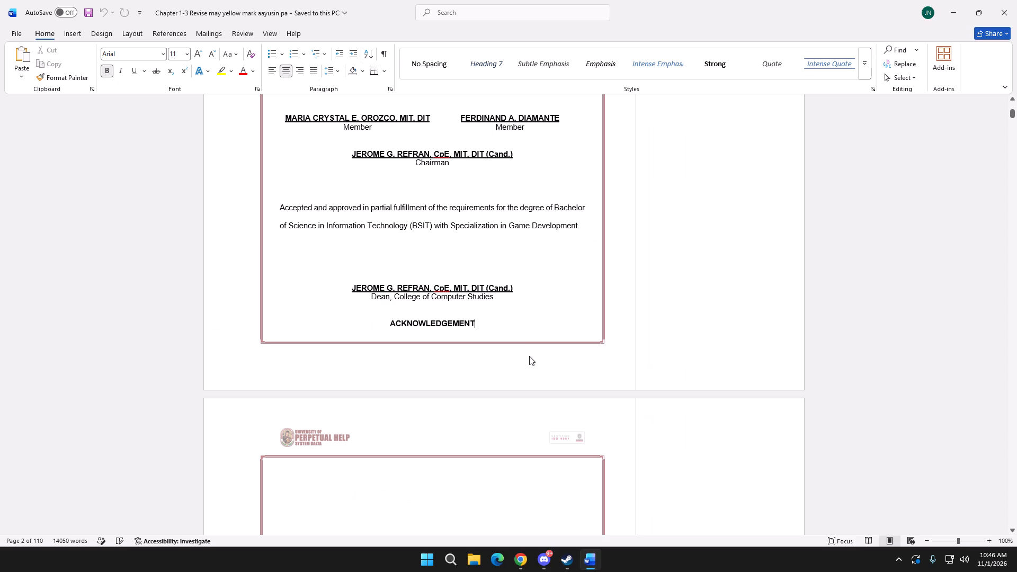
{"action": "left_click", "coordinate": [69, 39]}
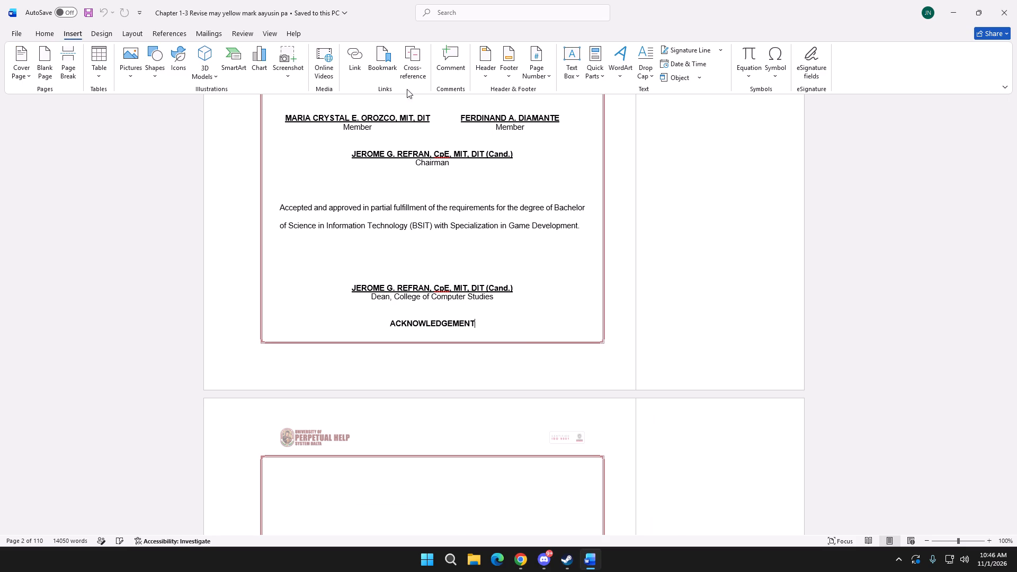
{"action": "left_click", "coordinate": [502, 67]}
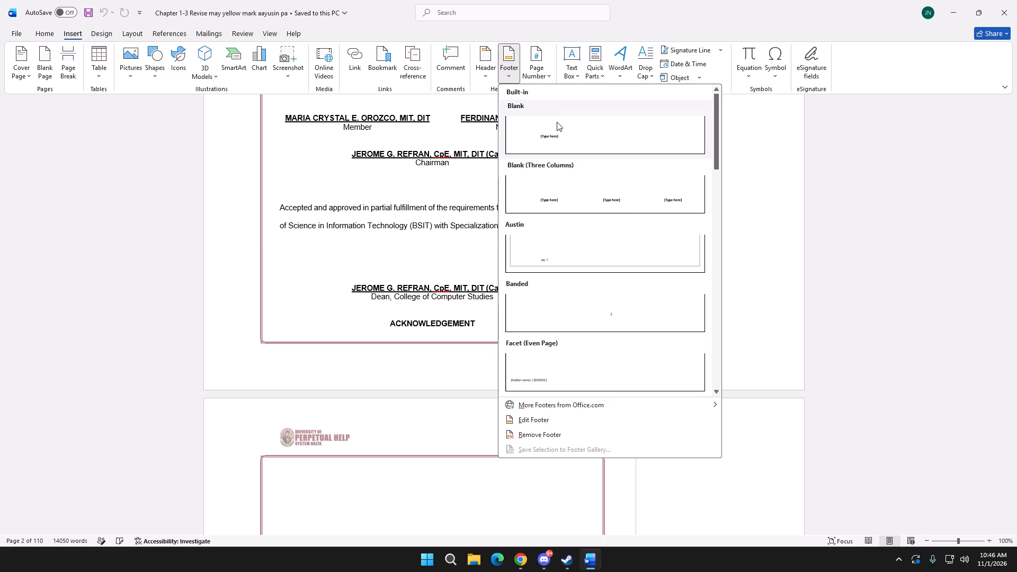
Open page 2's footer for editing, consult ChatGPT's sample footer, and paste "Bachelor of Science in Information Technology | ii" into the Word footer.
{"action": "scroll", "coordinate": [560, 255], "scroll_direction": "down", "scroll_amount": 5}
{"action": "scroll", "coordinate": [571, 287], "scroll_direction": "up", "scroll_amount": 8}
{"action": "left_click", "coordinate": [557, 420]}
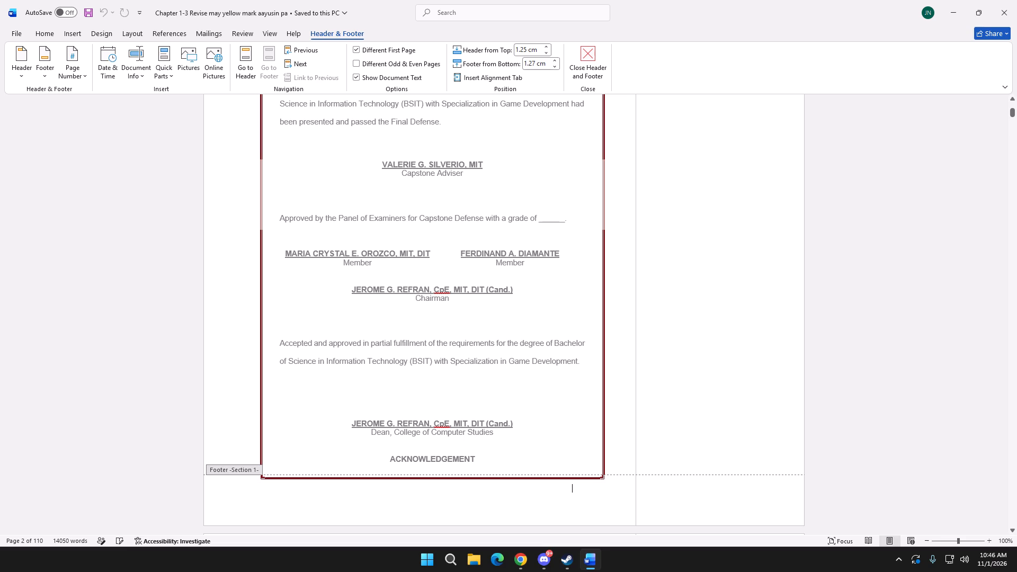
{"action": "key", "text": "alt+Tab"}
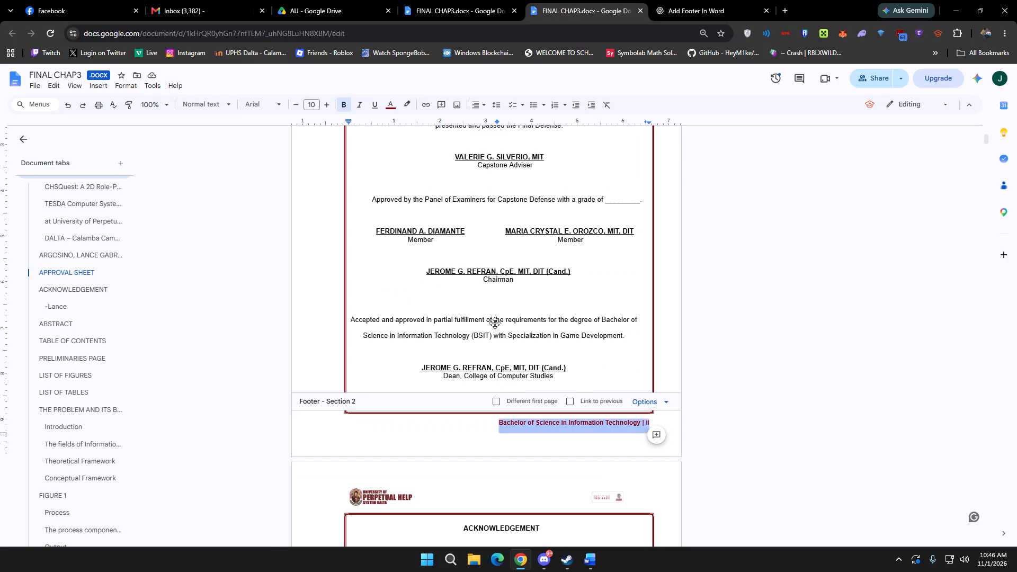
{"action": "left_click", "coordinate": [668, 16]}
{"action": "scroll", "coordinate": [592, 251], "scroll_direction": "up", "scroll_amount": 2}
{"action": "left_click_drag", "start_coordinate": [648, 204], "coordinate": [790, 218]}
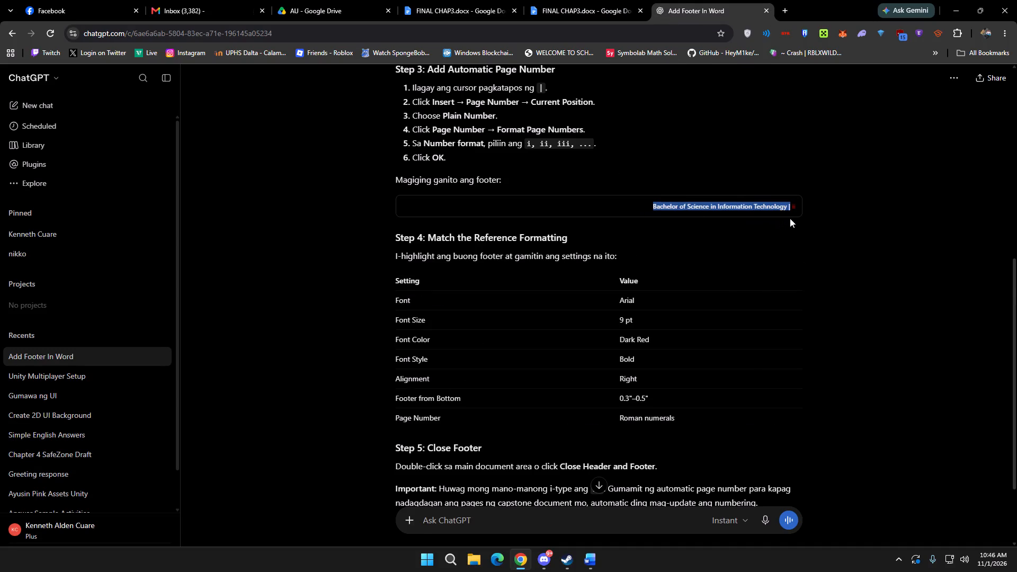
{"action": "key", "text": "ctrl+x"}
{"action": "key", "text": "alt+Tab"}
{"action": "key", "text": "ctrl+v"}
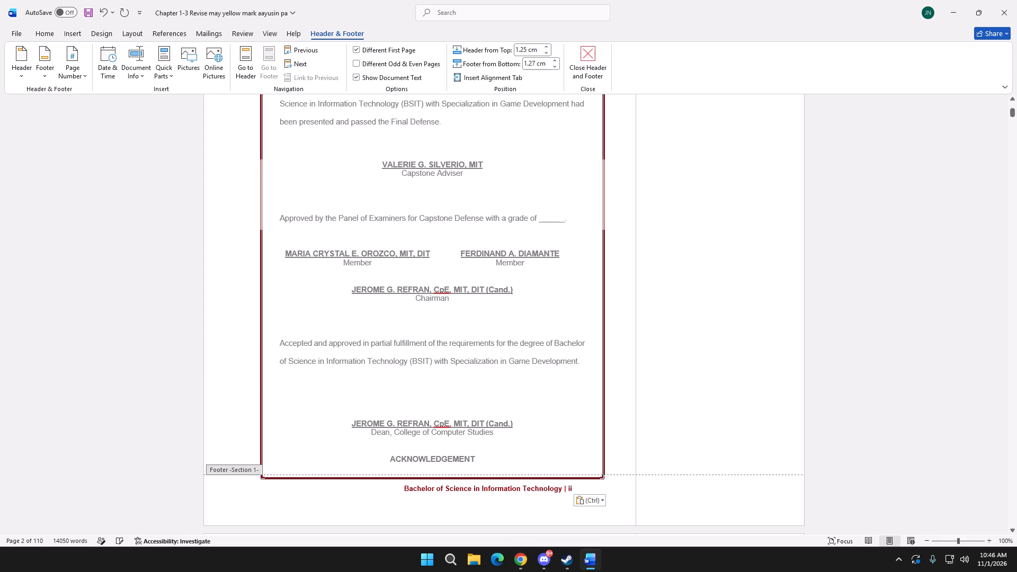
Delete the manually entered ii after the vertical bar in page 2's footer.
{"action": "left_click", "coordinate": [589, 499]}
{"action": "left_click", "coordinate": [566, 507]}
{"action": "key", "text": "BackSpace"}
{"action": "key", "text": "BackSpace"}
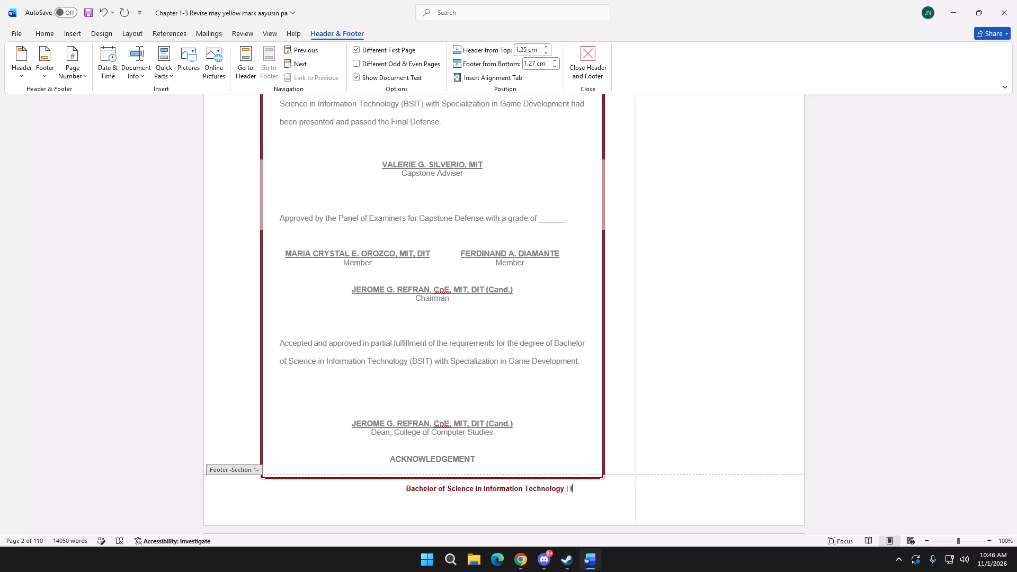
Insert an automatic Plain Number page number at the current position, after the vertical bar in page 2's footer.
{"action": "left_click", "coordinate": [78, 35]}
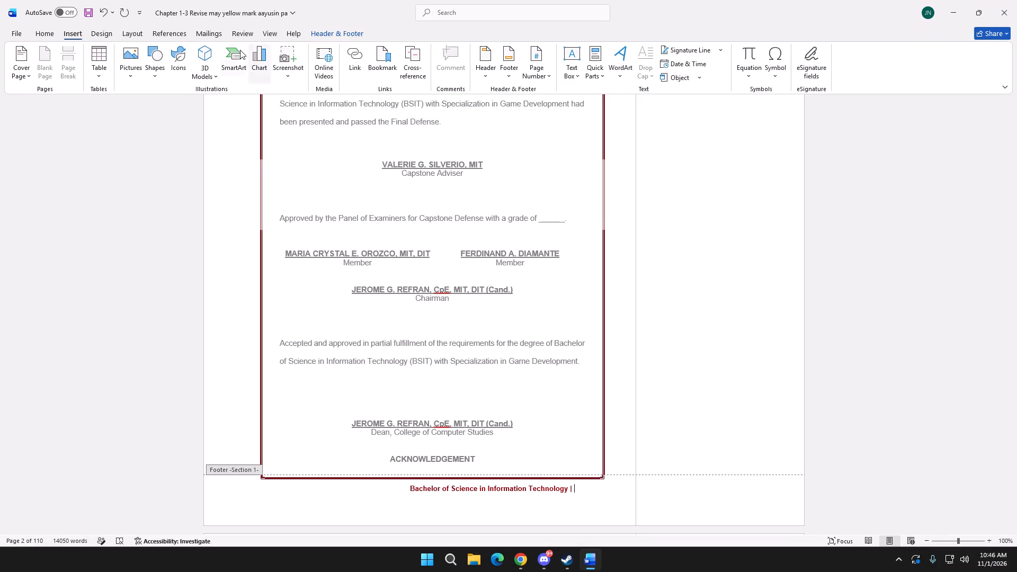
{"action": "left_click", "coordinate": [112, 28]}
{"action": "left_click", "coordinate": [60, 33]}
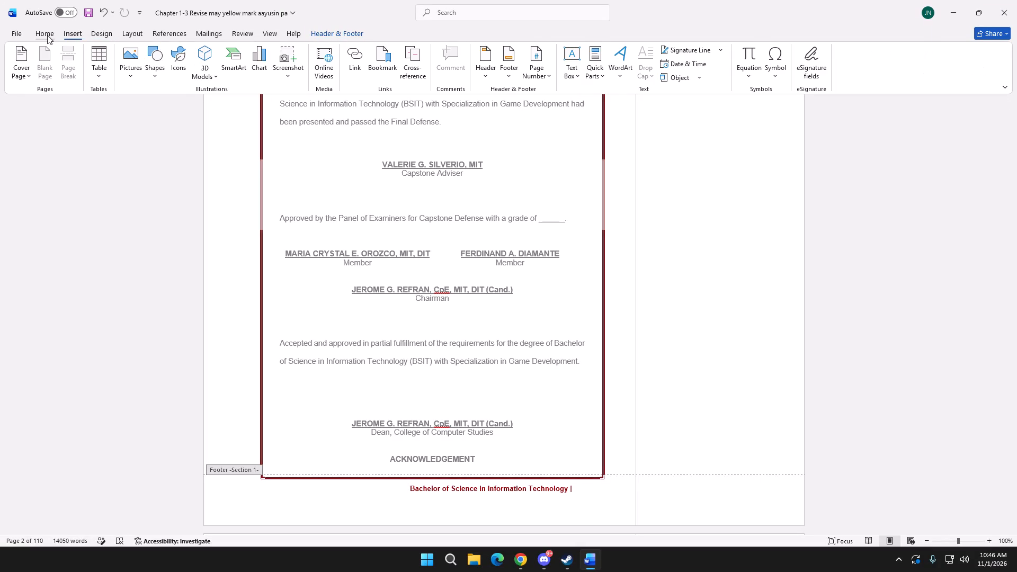
{"action": "left_click", "coordinate": [47, 35]}
{"action": "left_click", "coordinate": [76, 33]}
{"action": "left_click", "coordinate": [540, 77]}
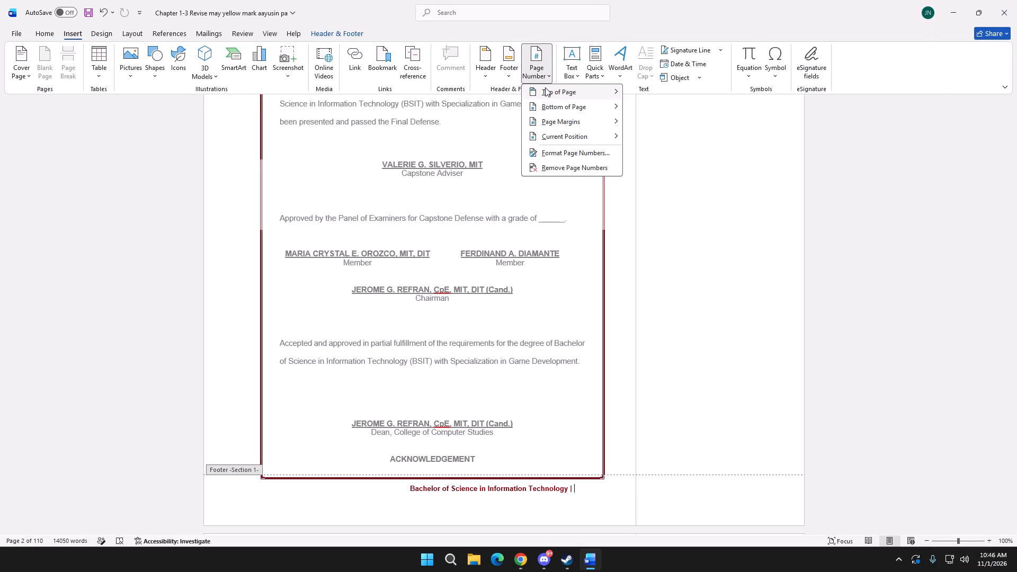
{"action": "left_click", "coordinate": [565, 135]}
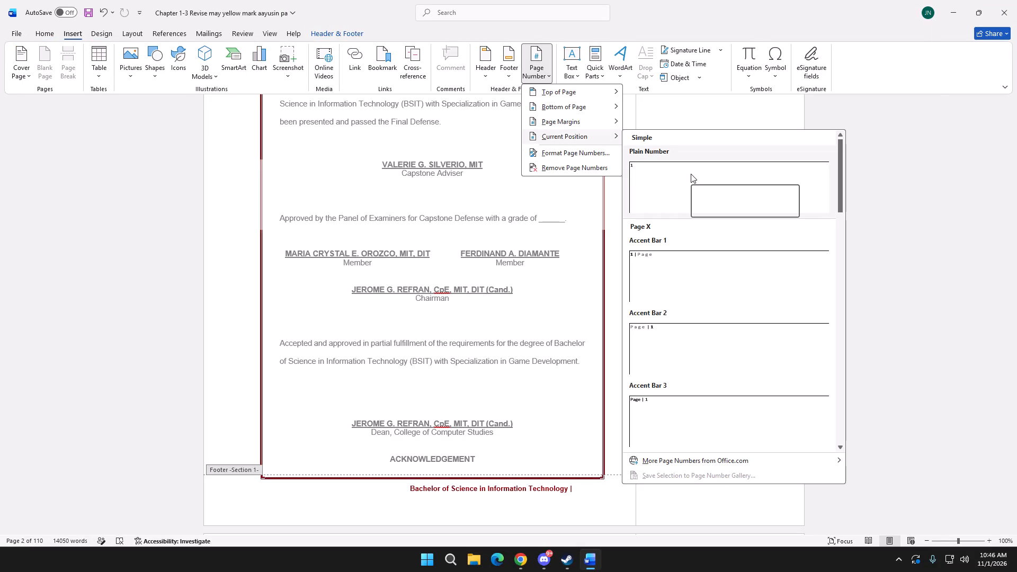
{"action": "left_click", "coordinate": [691, 174]}
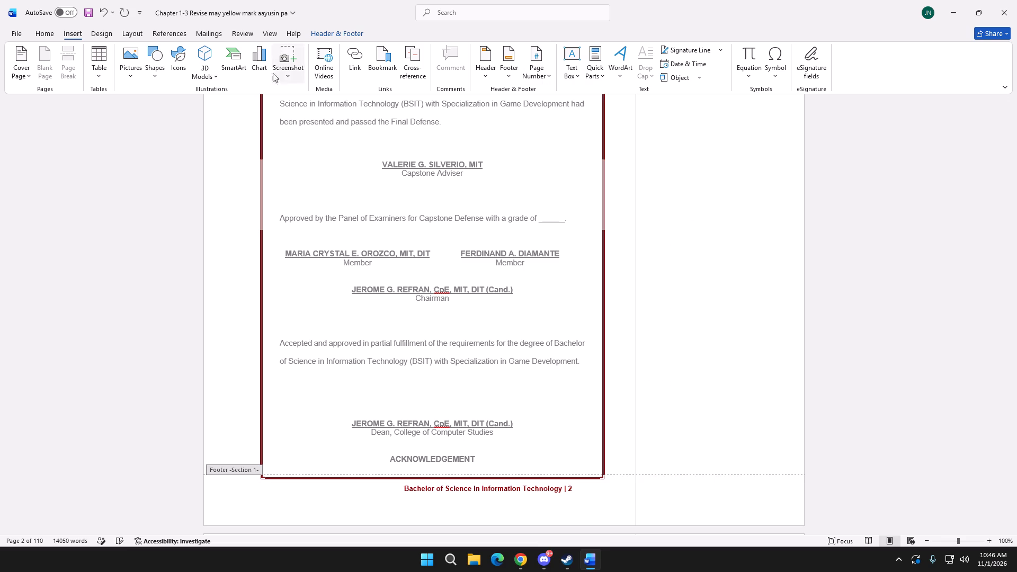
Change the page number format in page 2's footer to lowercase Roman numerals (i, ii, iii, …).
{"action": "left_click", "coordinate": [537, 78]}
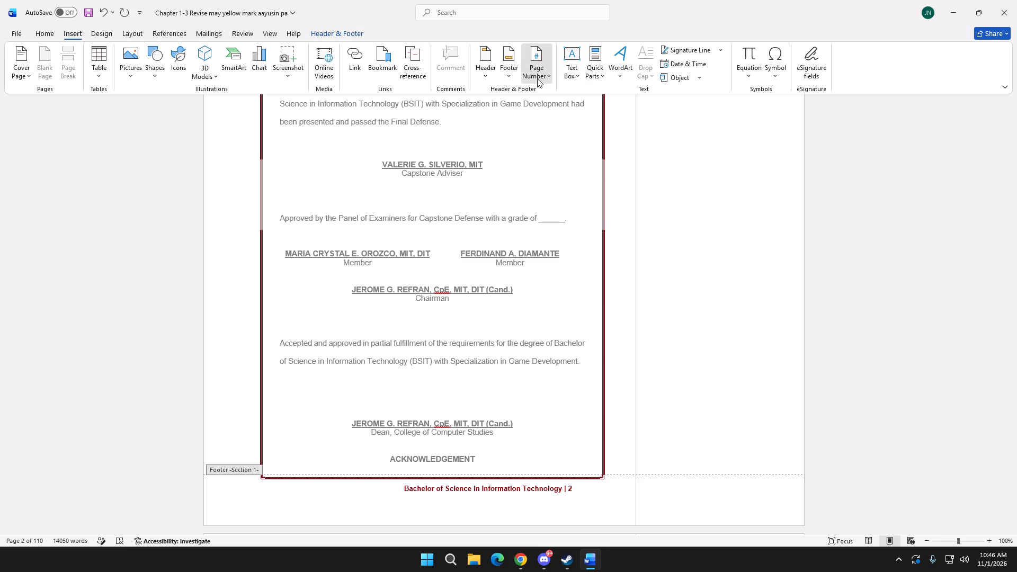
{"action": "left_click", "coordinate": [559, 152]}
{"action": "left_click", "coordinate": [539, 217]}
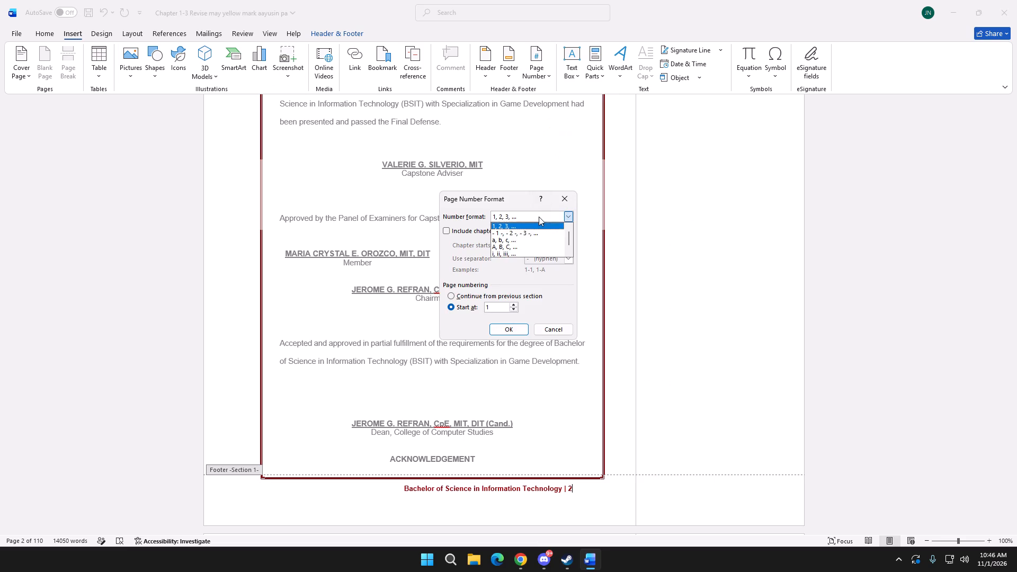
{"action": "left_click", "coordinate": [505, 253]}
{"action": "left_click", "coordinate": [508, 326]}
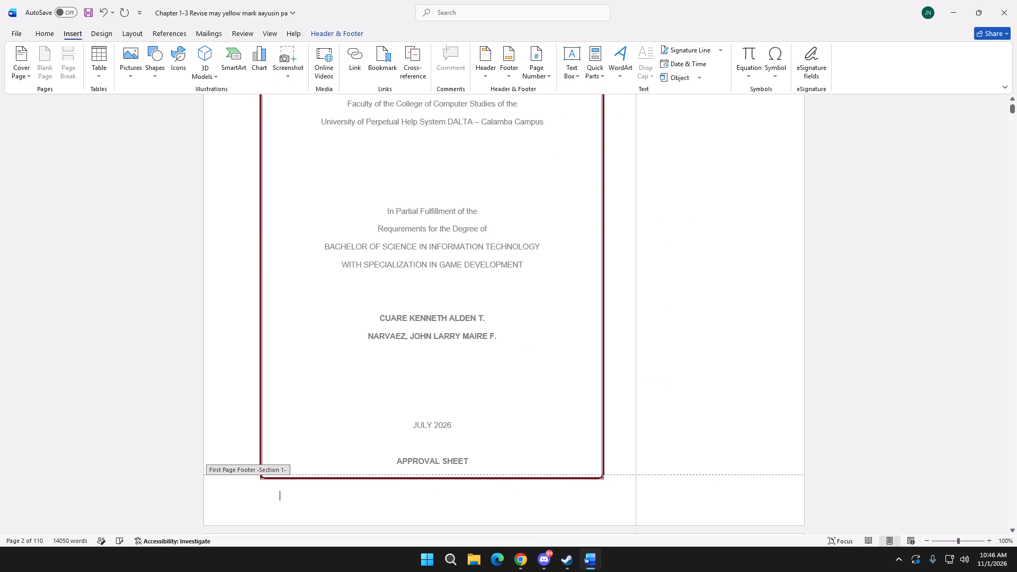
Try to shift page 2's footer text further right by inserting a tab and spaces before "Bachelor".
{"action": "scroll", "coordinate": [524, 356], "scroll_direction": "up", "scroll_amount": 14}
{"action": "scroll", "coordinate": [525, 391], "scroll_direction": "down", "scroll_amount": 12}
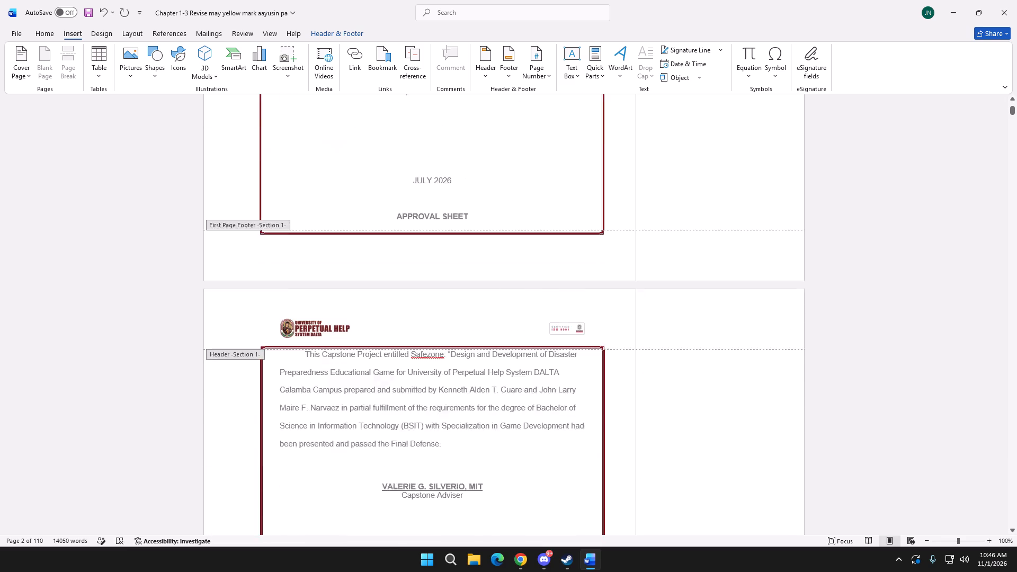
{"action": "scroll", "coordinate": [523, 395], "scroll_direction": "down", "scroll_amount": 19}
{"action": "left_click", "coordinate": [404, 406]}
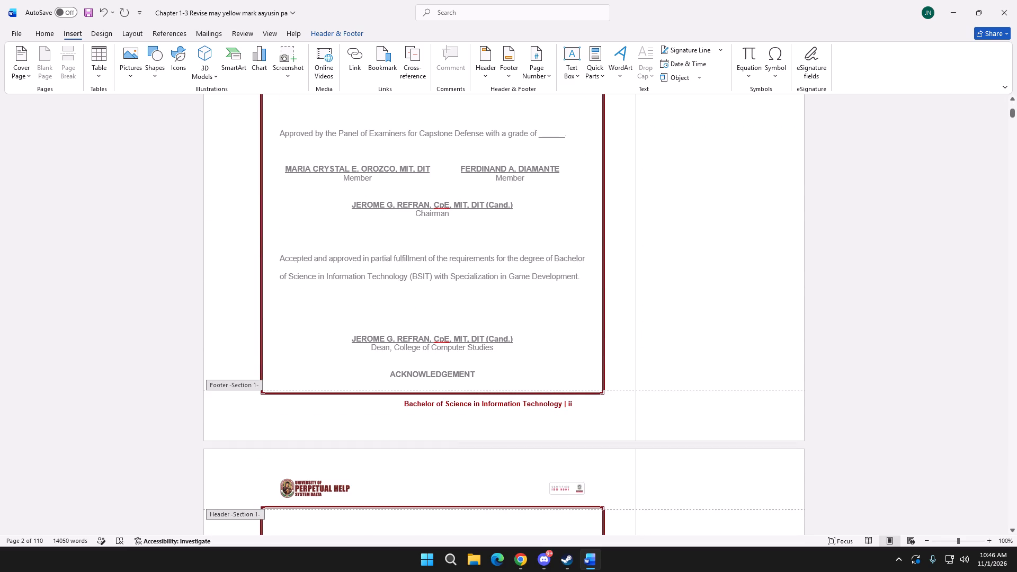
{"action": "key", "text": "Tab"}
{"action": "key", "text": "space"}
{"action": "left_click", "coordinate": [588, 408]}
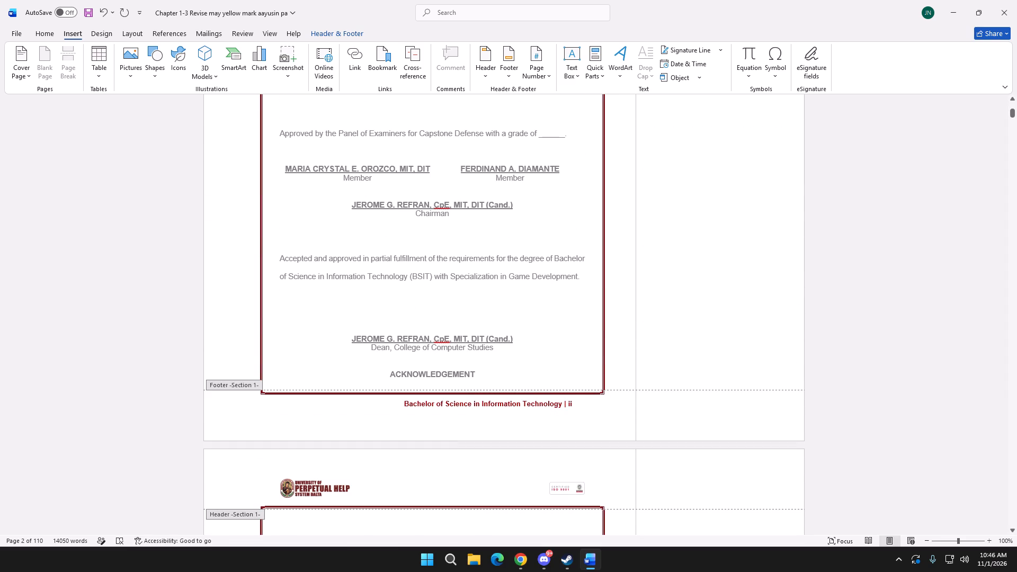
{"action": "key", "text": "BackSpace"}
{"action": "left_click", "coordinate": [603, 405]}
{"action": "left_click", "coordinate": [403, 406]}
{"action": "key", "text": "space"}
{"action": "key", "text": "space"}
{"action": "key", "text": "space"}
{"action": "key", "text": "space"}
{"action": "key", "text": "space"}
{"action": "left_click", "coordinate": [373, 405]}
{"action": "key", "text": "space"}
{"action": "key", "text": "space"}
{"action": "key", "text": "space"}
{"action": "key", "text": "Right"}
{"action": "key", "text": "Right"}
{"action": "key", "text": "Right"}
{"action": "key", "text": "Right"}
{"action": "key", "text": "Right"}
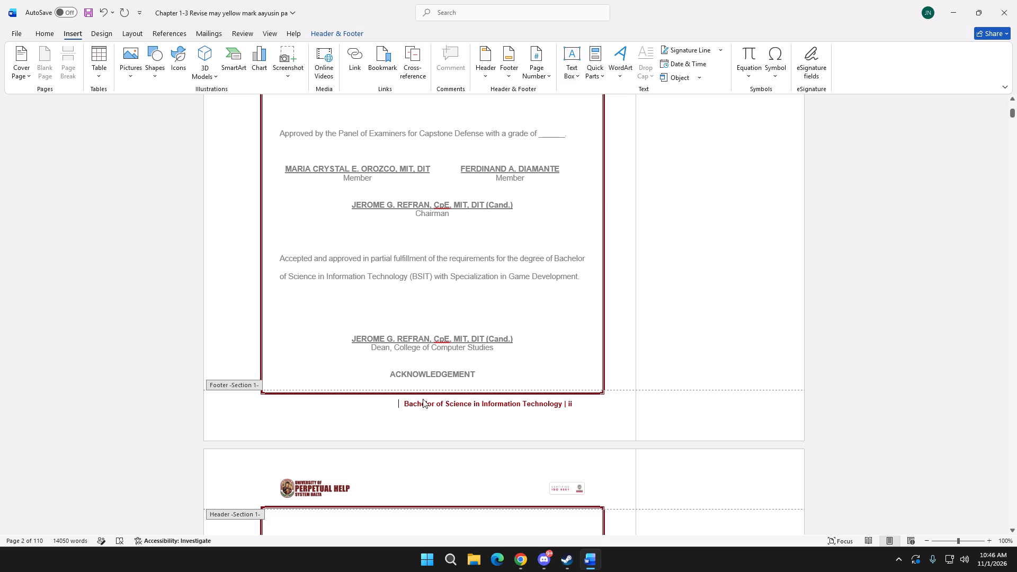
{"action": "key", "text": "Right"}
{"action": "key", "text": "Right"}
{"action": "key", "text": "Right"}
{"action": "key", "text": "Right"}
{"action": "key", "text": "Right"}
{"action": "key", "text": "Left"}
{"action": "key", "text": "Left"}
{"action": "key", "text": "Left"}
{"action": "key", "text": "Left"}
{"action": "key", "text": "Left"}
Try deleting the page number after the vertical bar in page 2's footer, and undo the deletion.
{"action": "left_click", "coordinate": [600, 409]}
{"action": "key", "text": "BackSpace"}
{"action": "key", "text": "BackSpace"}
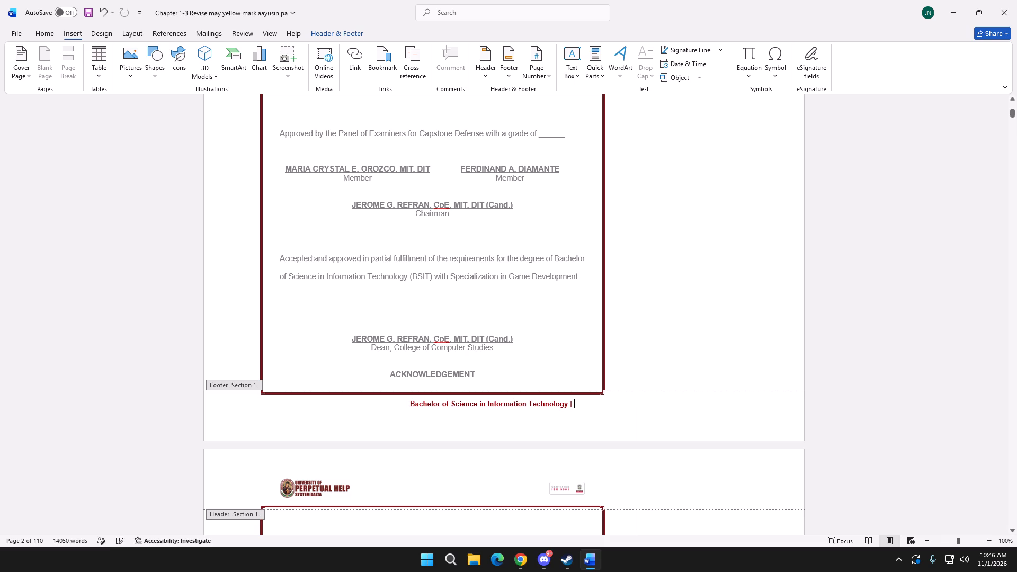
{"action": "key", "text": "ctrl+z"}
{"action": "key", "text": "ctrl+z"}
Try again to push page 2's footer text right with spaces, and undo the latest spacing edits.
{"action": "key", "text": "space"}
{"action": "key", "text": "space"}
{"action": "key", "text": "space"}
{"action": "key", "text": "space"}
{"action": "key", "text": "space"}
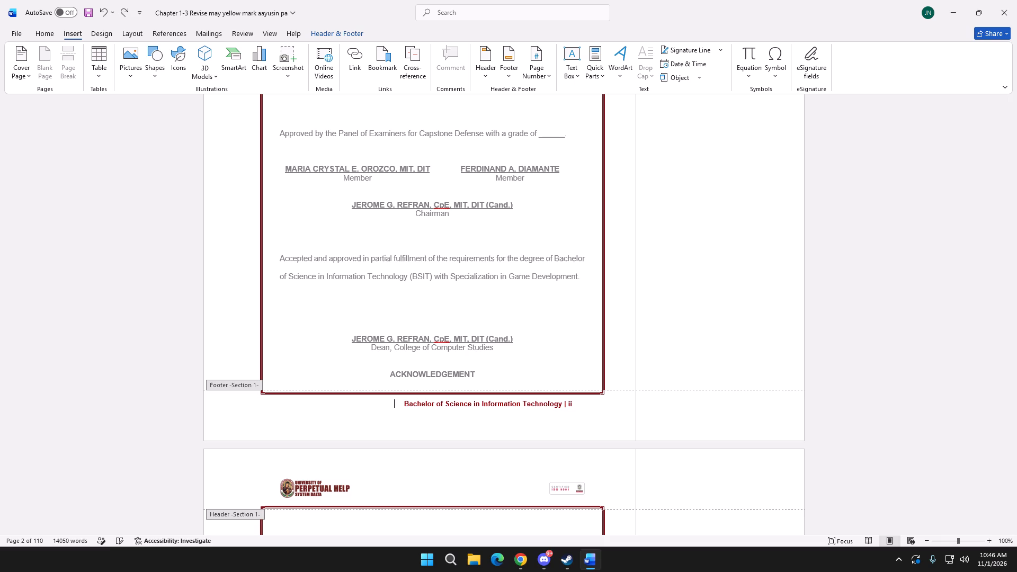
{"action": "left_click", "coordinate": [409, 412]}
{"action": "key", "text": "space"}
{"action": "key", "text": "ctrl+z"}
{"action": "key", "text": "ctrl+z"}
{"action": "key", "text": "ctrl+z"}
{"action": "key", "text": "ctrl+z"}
Close the Chapter 1-3 Revise document without saving its changes and reopen it from the Downloads folder.
{"action": "left_click", "coordinate": [1001, 9]}
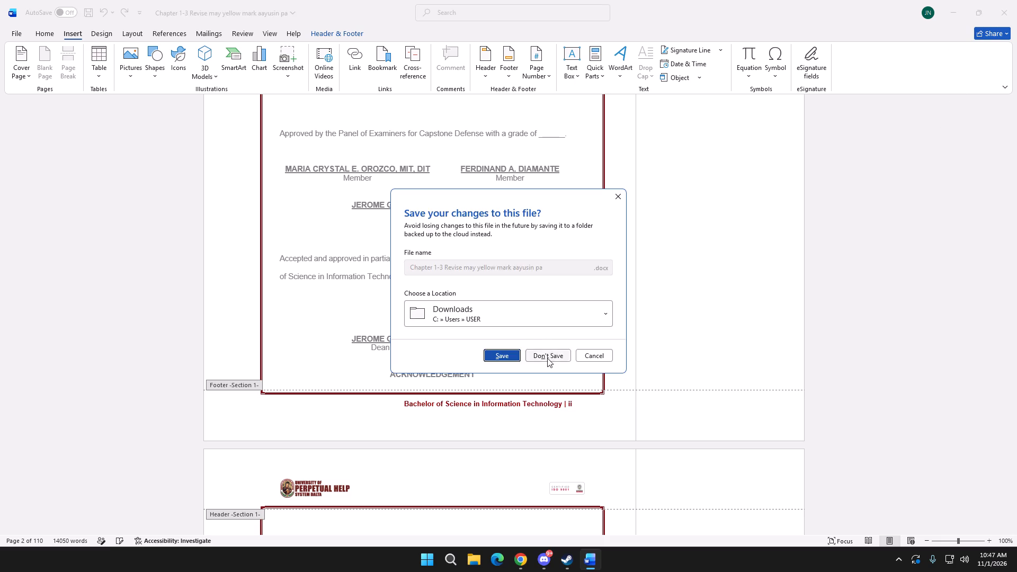
{"action": "left_click", "coordinate": [547, 358]}
{"action": "left_click", "coordinate": [476, 555]}
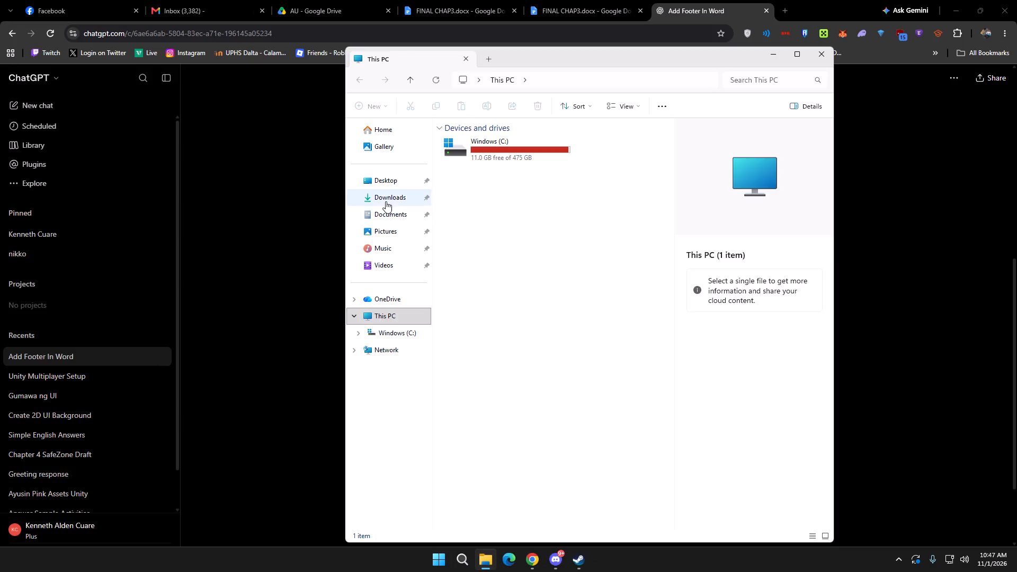
{"action": "left_click", "coordinate": [386, 201]}
{"action": "double_click", "coordinate": [484, 162]}
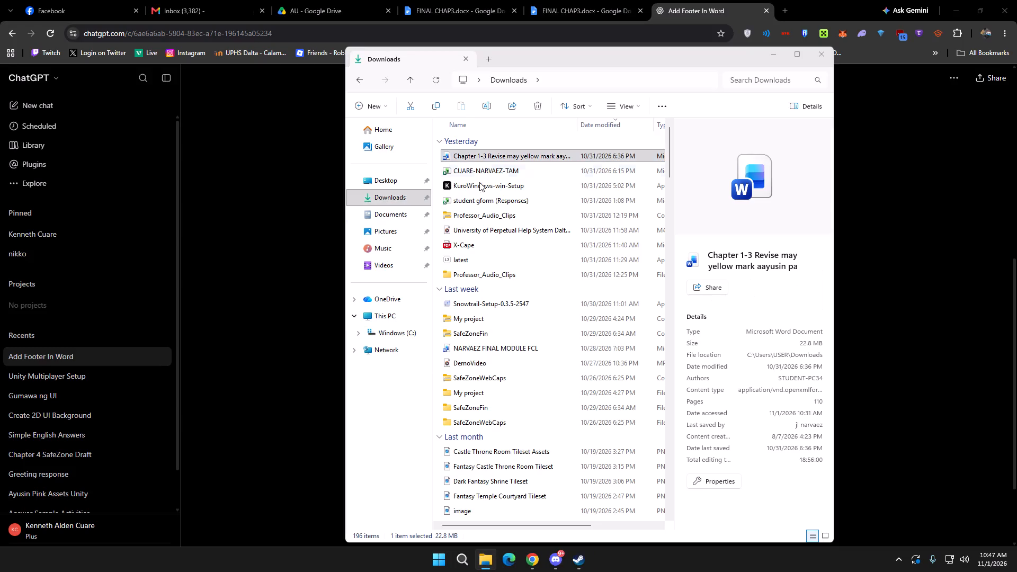
Open the Section 1 first-page footer of the reopened Word document for editing.
{"action": "scroll", "coordinate": [317, 272], "scroll_direction": "down", "scroll_amount": 4}
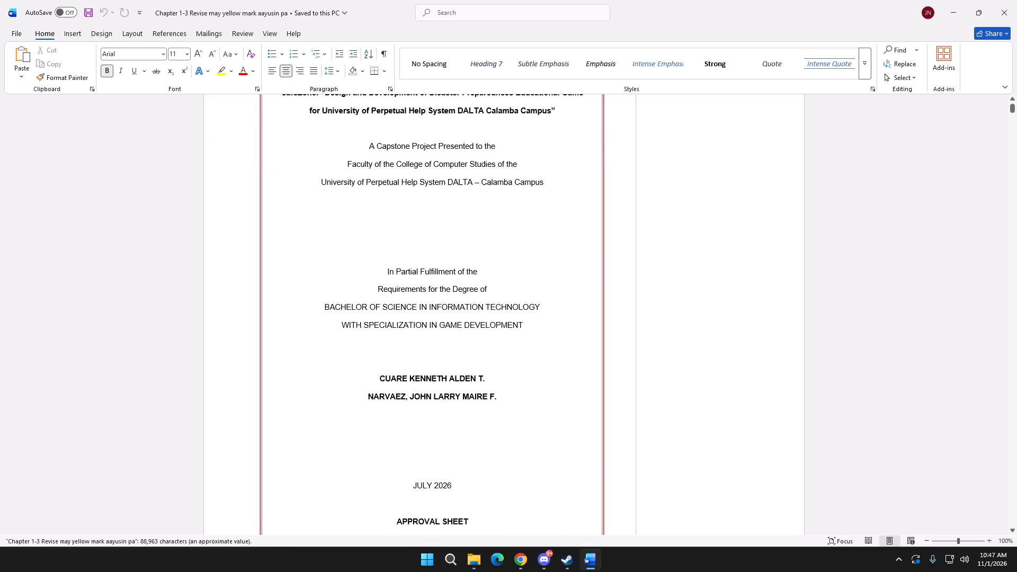
{"action": "scroll", "coordinate": [317, 272], "scroll_direction": "up", "scroll_amount": 5}
{"action": "scroll", "coordinate": [316, 274], "scroll_direction": "down", "scroll_amount": 20}
{"action": "scroll", "coordinate": [316, 274], "scroll_direction": "down", "scroll_amount": 12}
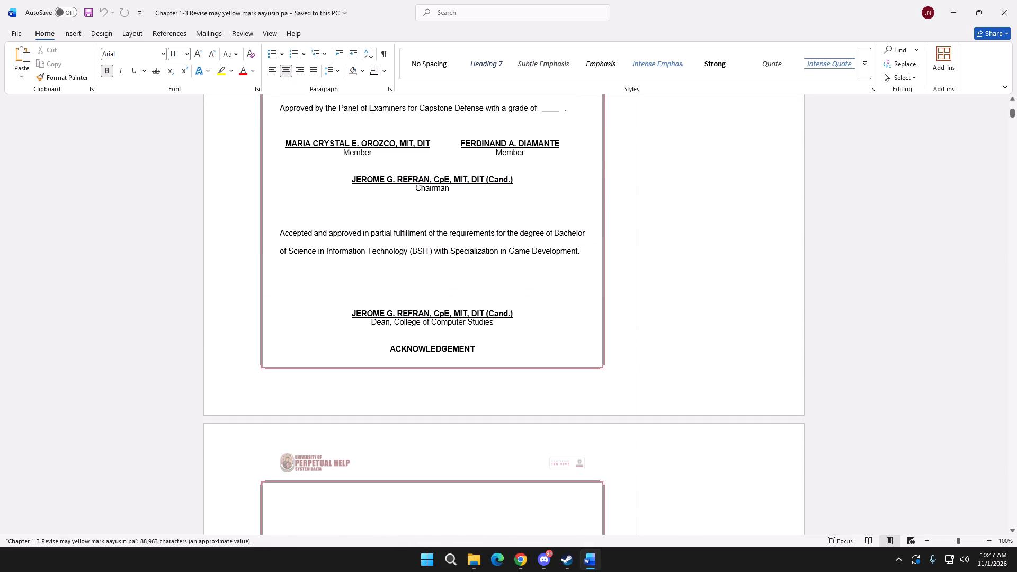
{"action": "key", "text": "alt+Tab"}
{"action": "key", "text": "alt+Tab"}
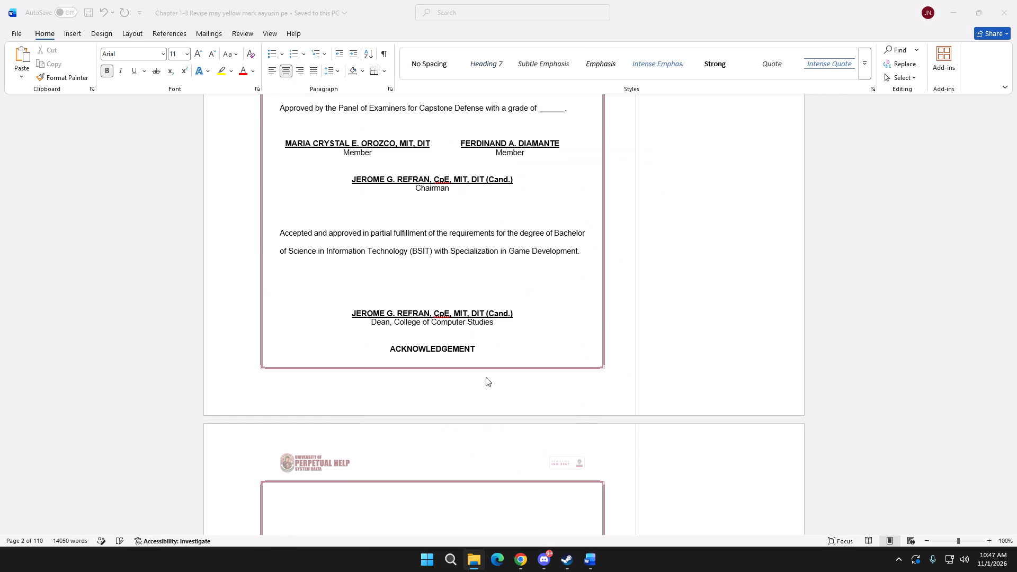
{"action": "key", "text": "alt+Tab"}
{"action": "key", "text": "alt+Tab"}
{"action": "left_click", "coordinate": [569, 0]}
{"action": "key", "text": "alt+Tab"}
{"action": "left_click", "coordinate": [73, 35]}
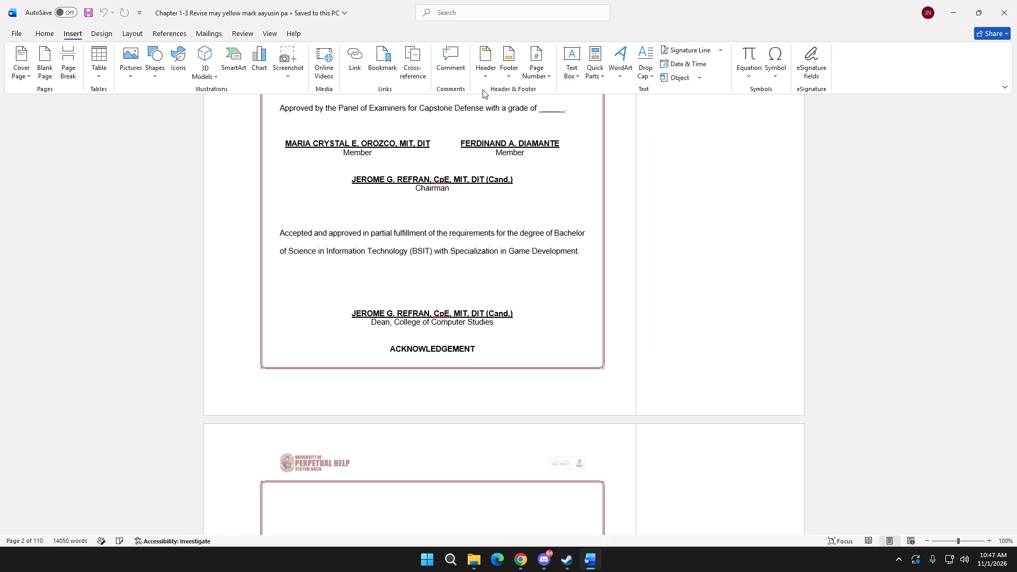
{"action": "left_click", "coordinate": [508, 73]}
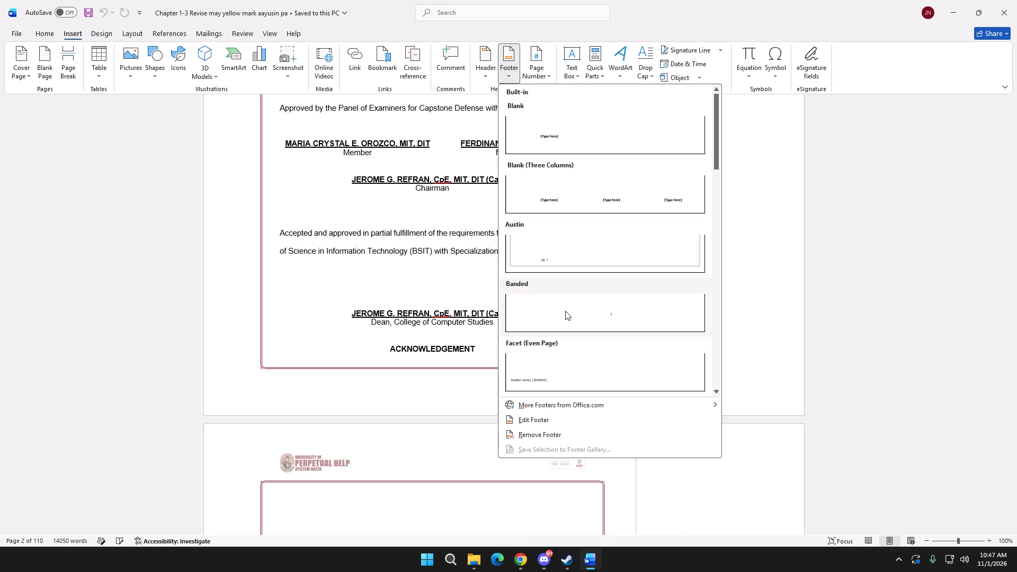
{"action": "left_click", "coordinate": [537, 419]}
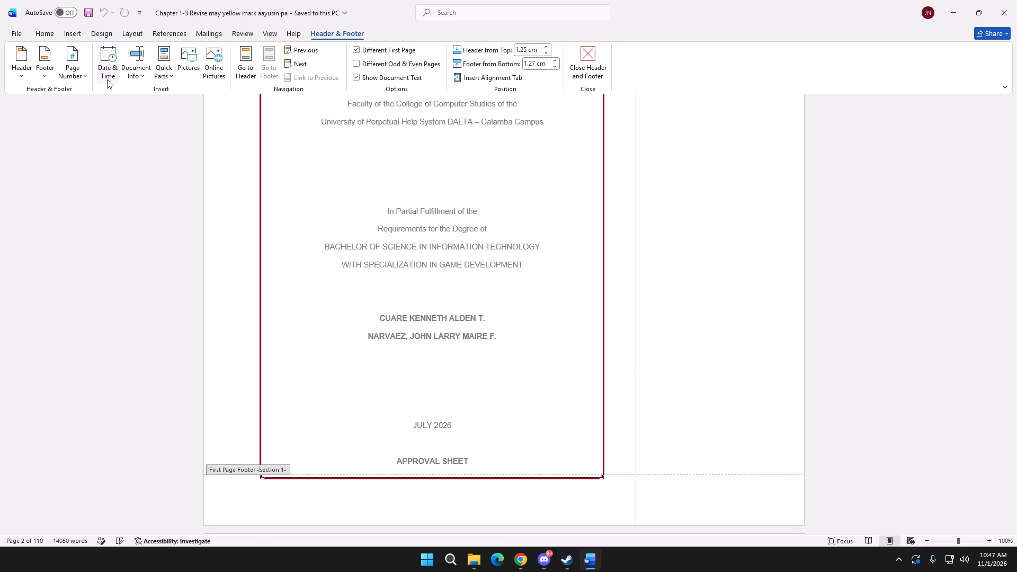
Right-align the empty paragraph in the Section 1 first-page footer.
{"action": "left_click", "coordinate": [75, 32]}
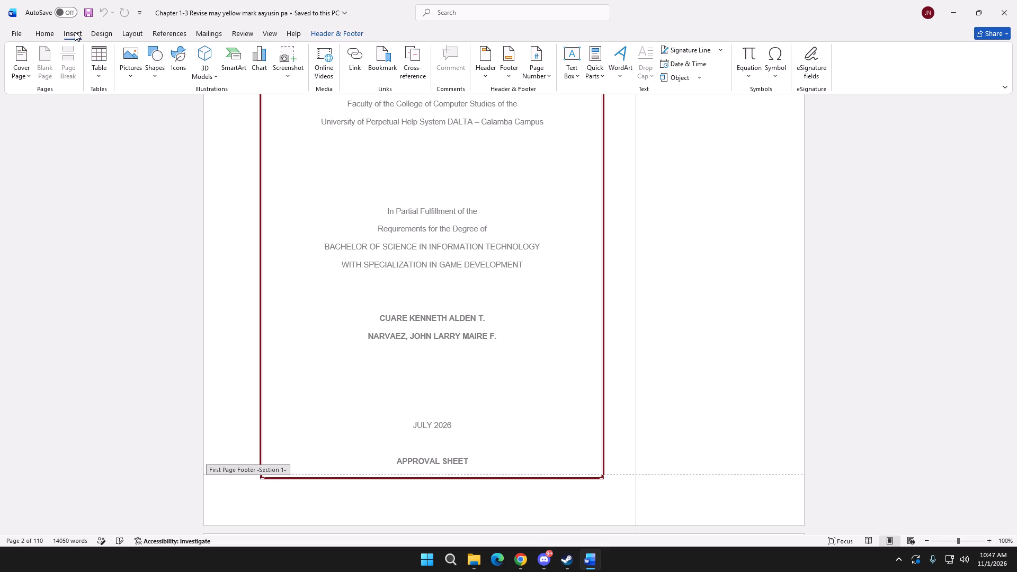
{"action": "left_click", "coordinate": [50, 32]}
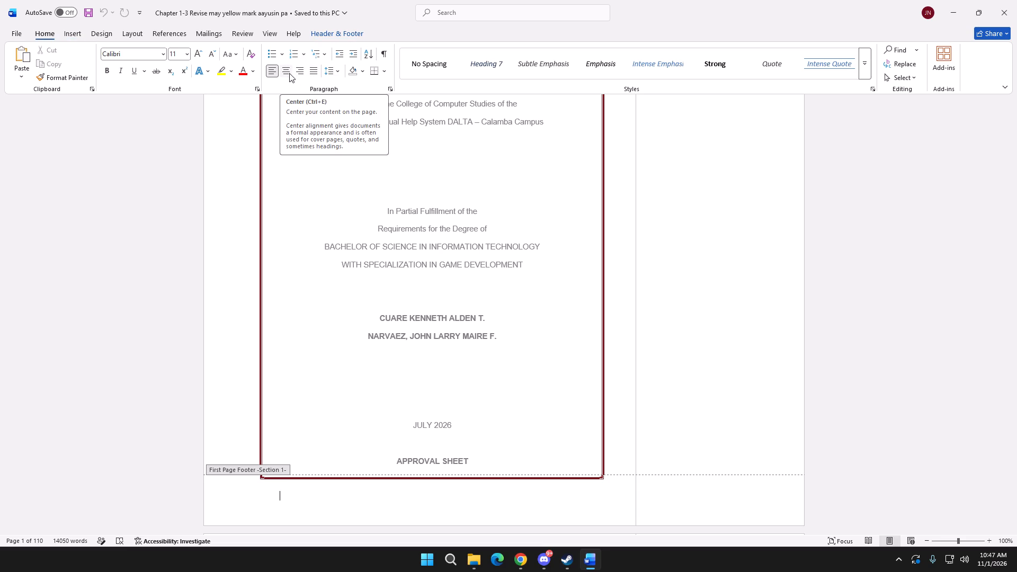
{"action": "left_click", "coordinate": [337, 73]}
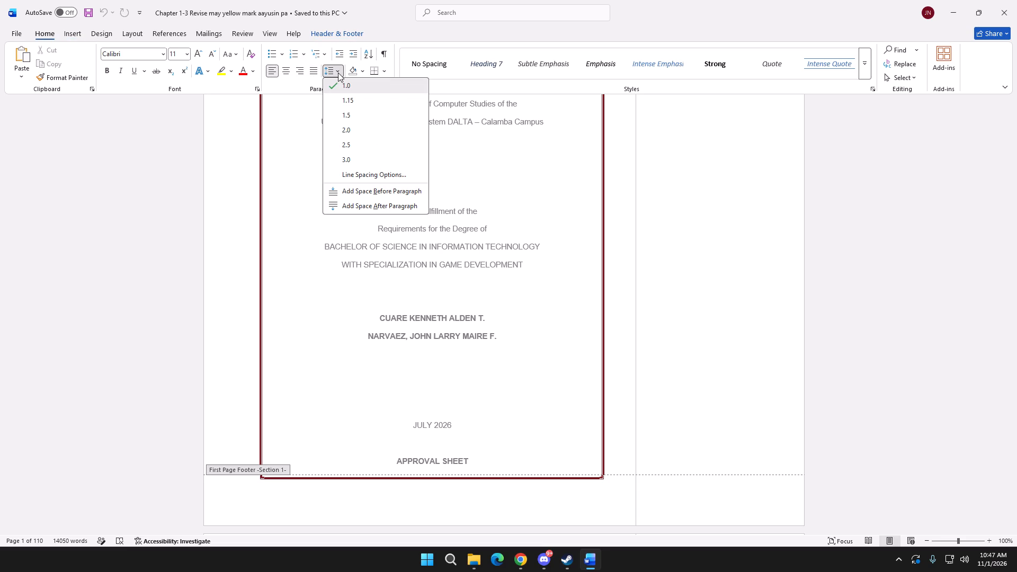
{"action": "left_click", "coordinate": [338, 73]}
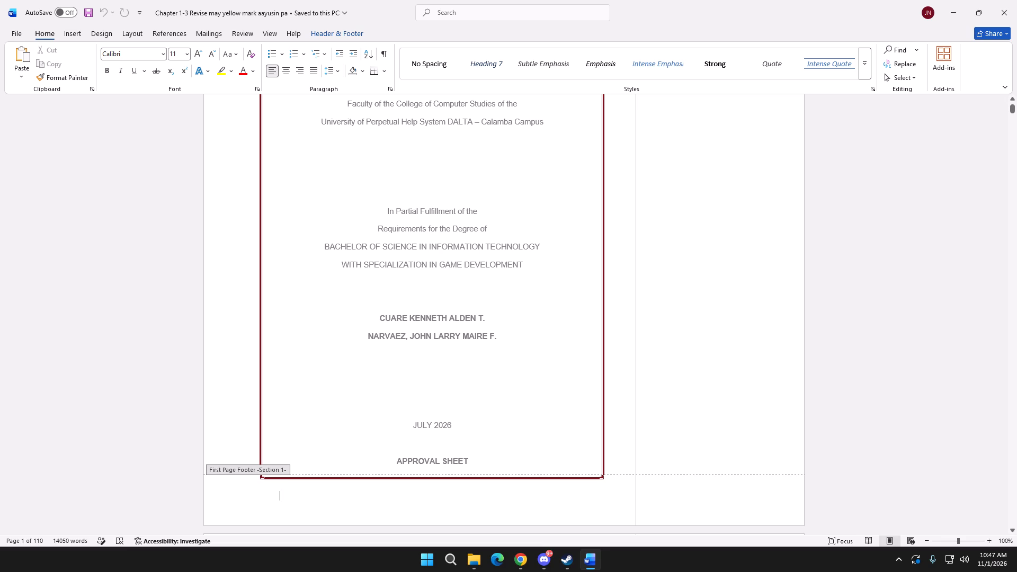
{"action": "left_click", "coordinate": [281, 57]}
{"action": "left_click", "coordinate": [281, 57]}
{"action": "left_click", "coordinate": [305, 57]}
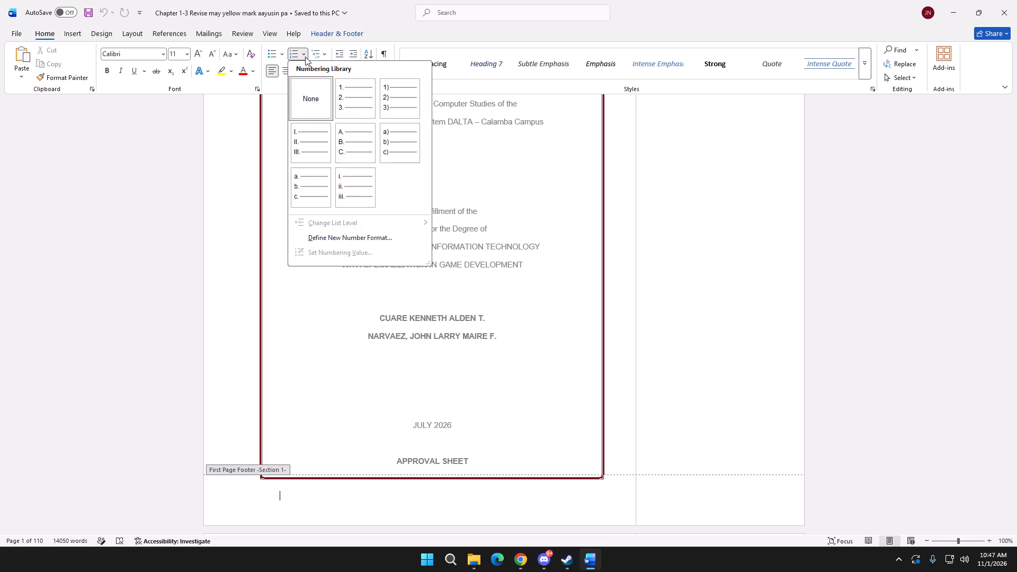
{"action": "left_click", "coordinate": [305, 57]}
{"action": "left_click", "coordinate": [316, 73]}
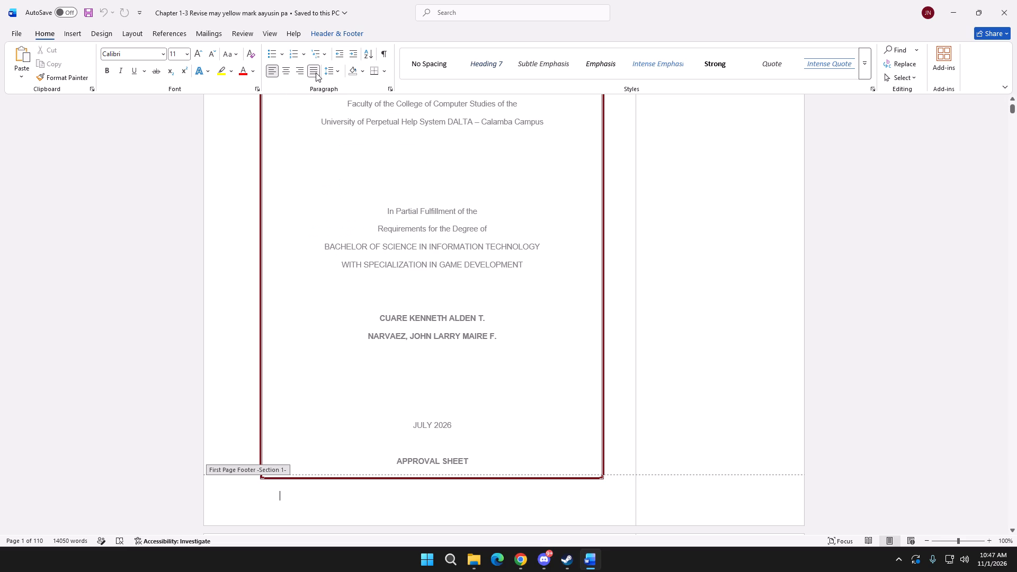
{"action": "left_click", "coordinate": [277, 74]}
{"action": "left_click", "coordinate": [343, 71]}
{"action": "left_click", "coordinate": [342, 71]}
{"action": "key", "text": "ctrl+r"}
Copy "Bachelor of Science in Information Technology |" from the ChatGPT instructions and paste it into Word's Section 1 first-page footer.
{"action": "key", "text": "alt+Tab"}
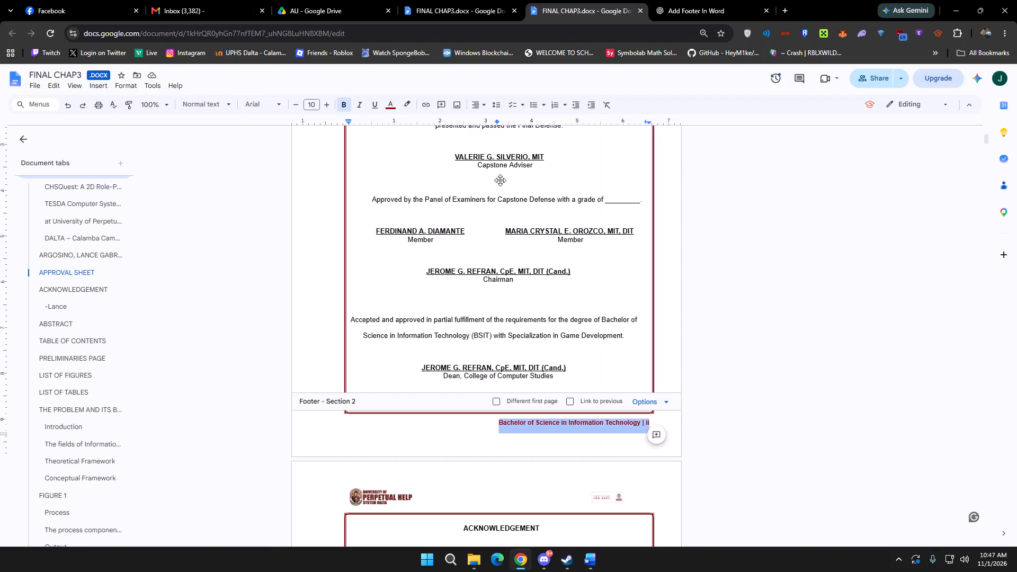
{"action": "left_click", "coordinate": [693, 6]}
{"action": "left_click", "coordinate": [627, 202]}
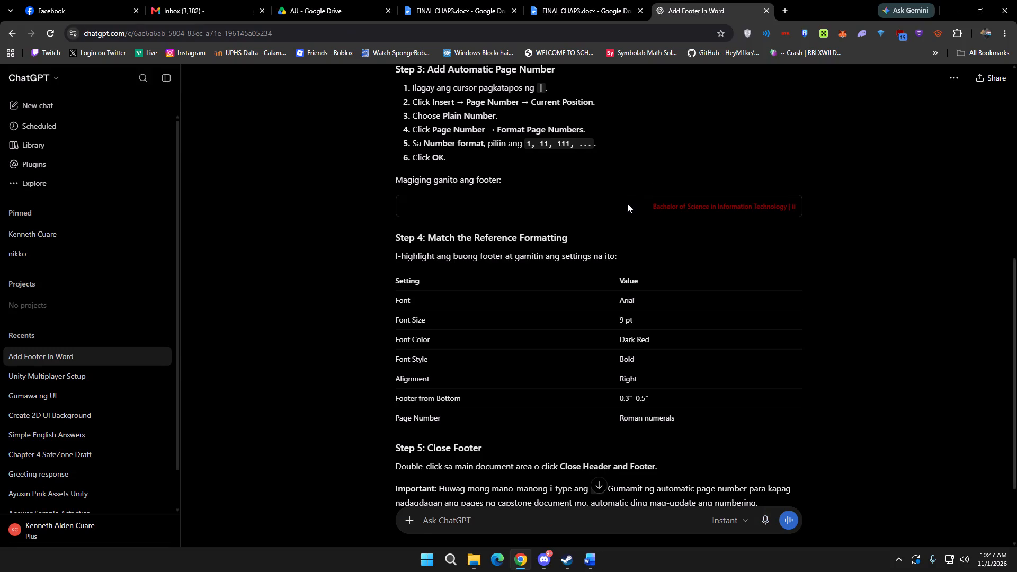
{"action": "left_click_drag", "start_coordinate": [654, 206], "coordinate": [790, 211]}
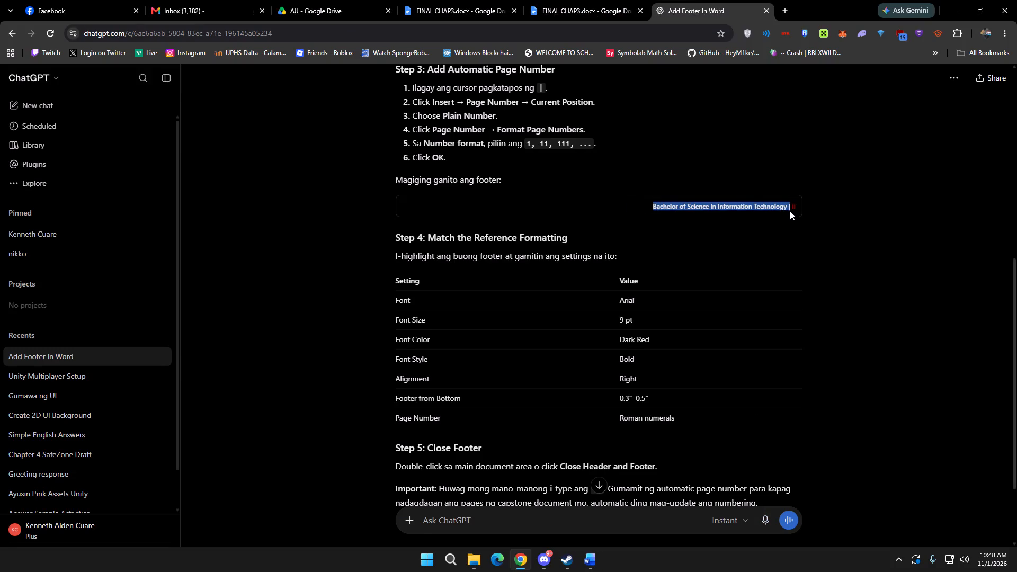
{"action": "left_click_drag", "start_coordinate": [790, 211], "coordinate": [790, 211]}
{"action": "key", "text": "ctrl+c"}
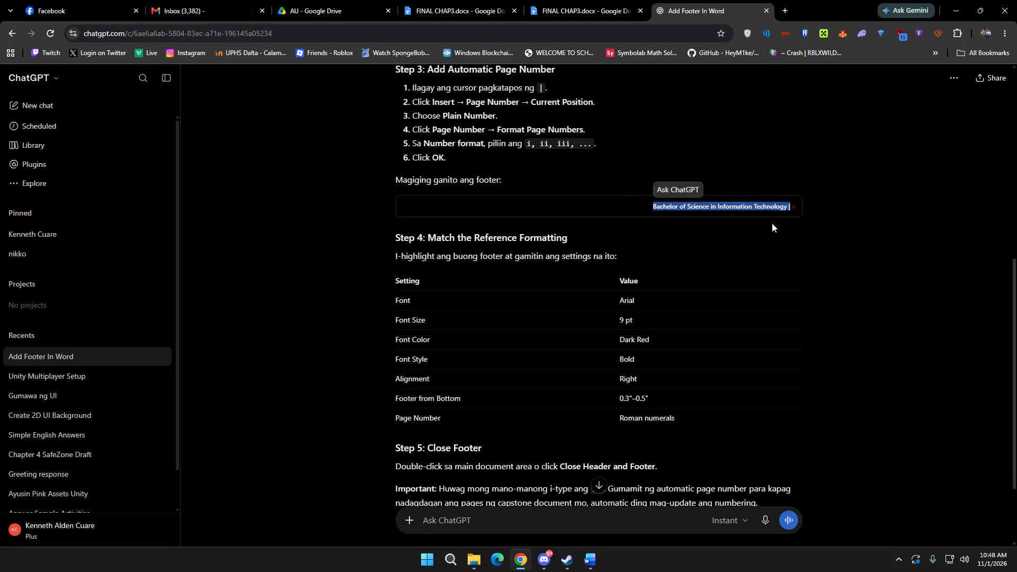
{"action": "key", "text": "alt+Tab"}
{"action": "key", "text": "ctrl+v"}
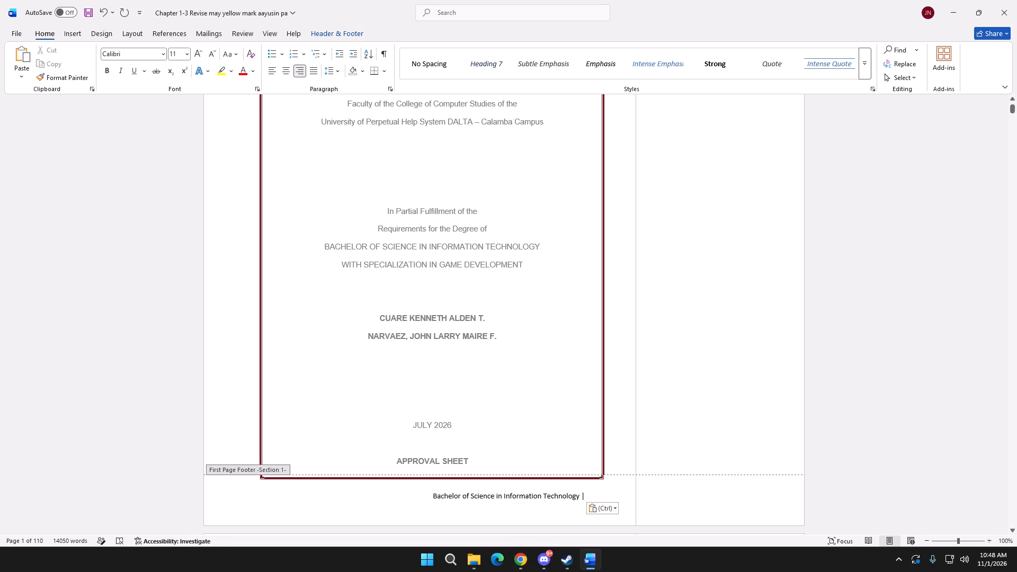
Examine the font settings of the Section 2 footer in the FINAL CHAP3 Google document.
{"action": "key", "text": "alt+Tab"}
{"action": "left_click", "coordinate": [438, 15]}
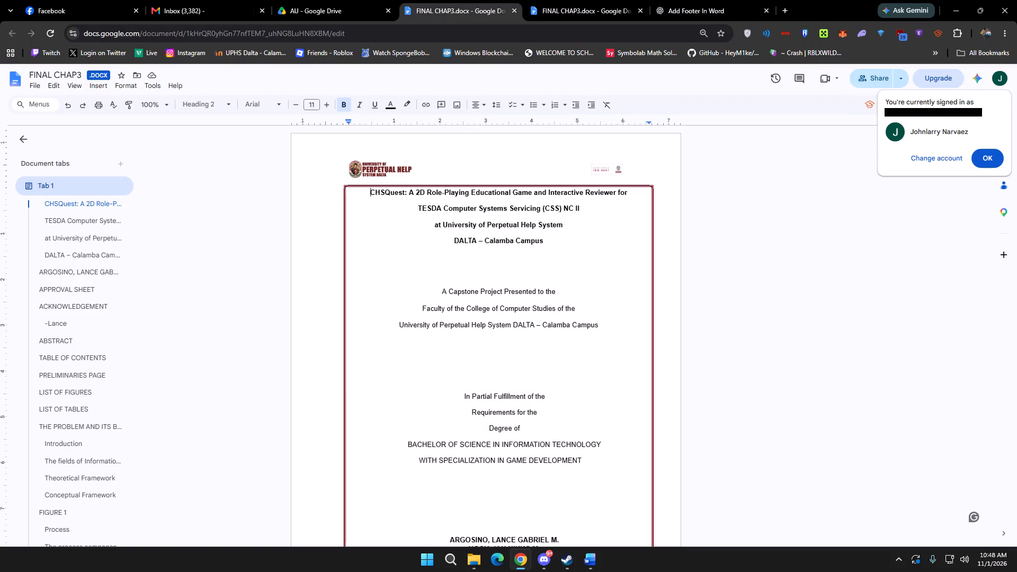
{"action": "scroll", "coordinate": [563, 320], "scroll_direction": "down", "scroll_amount": 15}
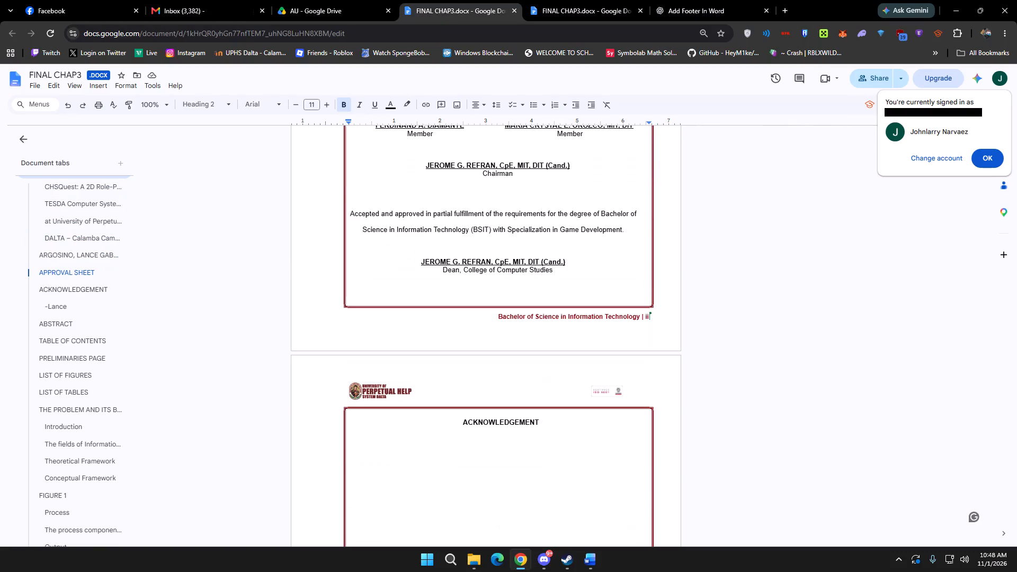
{"action": "left_click", "coordinate": [568, 319]}
{"action": "left_click", "coordinate": [585, 316]}
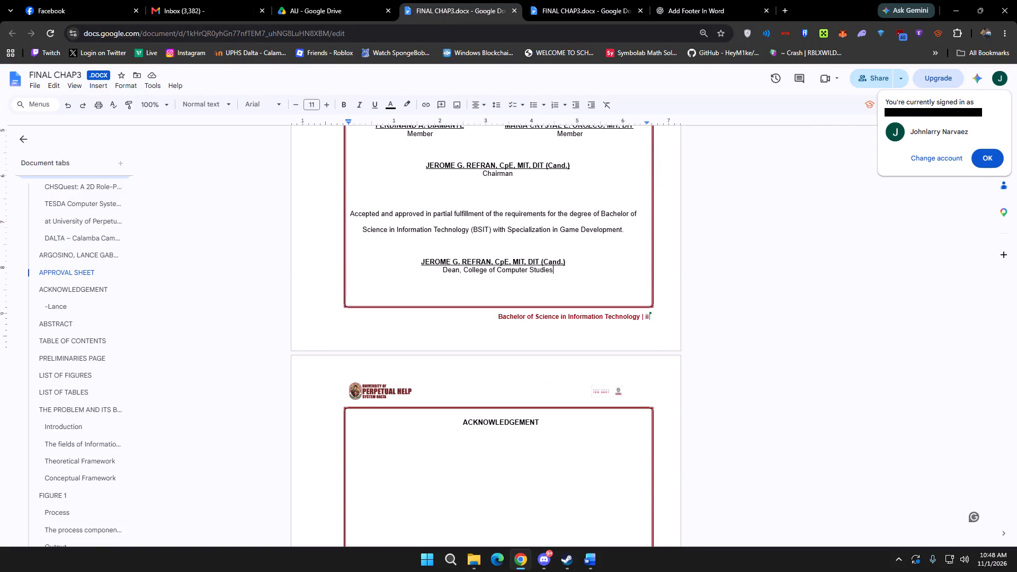
{"action": "left_click", "coordinate": [614, 320]}
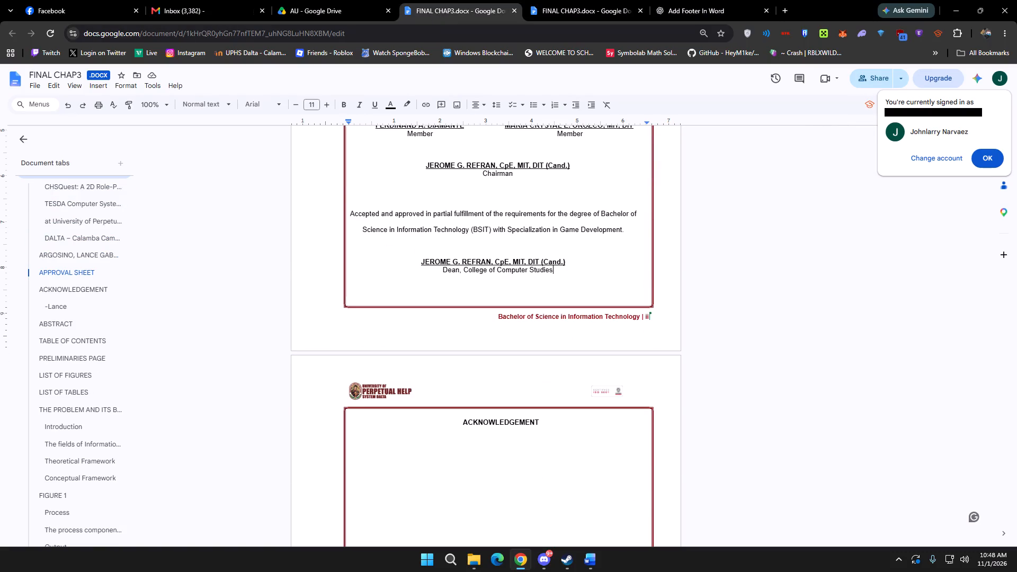
{"action": "double_click", "coordinate": [624, 317]}
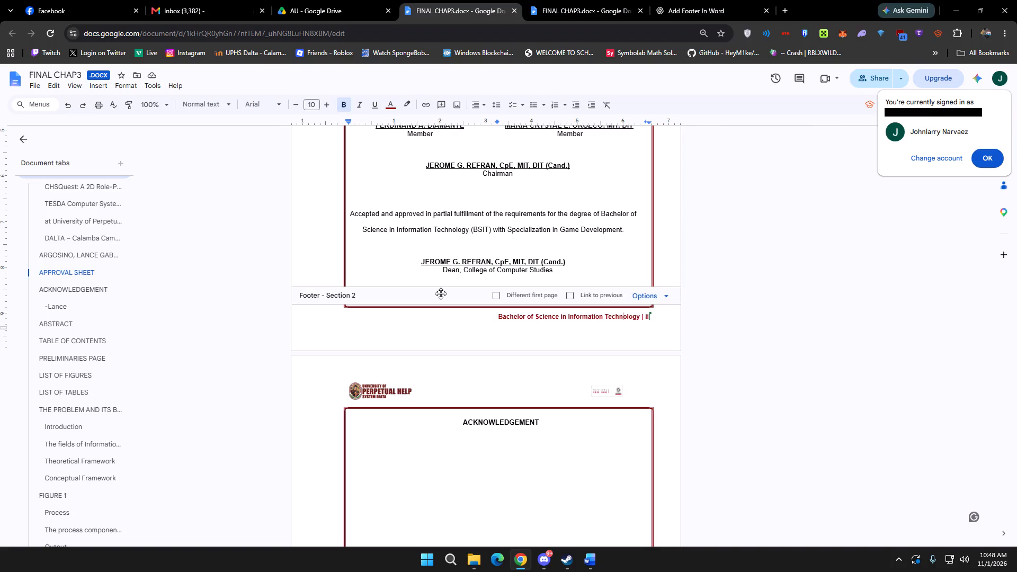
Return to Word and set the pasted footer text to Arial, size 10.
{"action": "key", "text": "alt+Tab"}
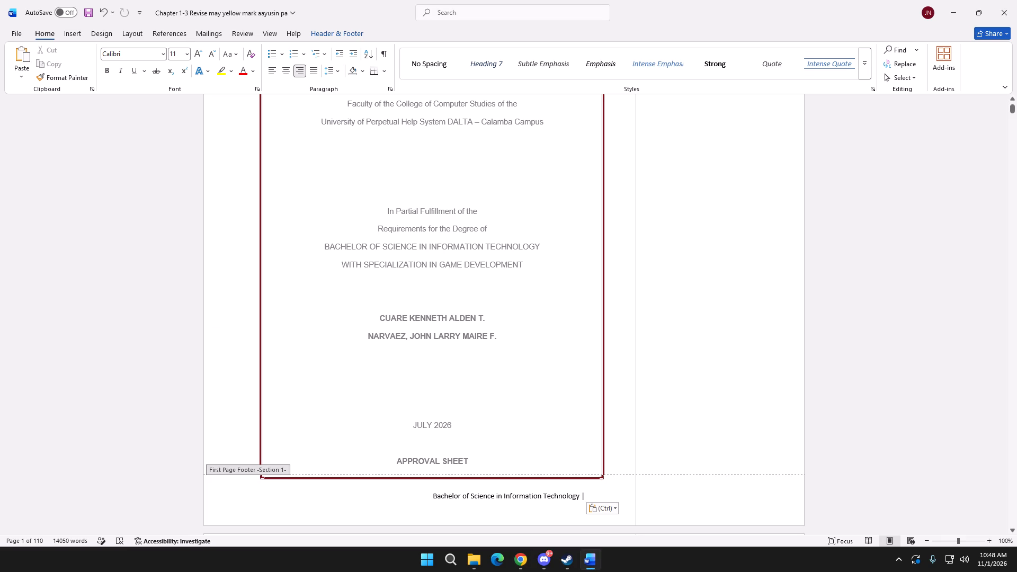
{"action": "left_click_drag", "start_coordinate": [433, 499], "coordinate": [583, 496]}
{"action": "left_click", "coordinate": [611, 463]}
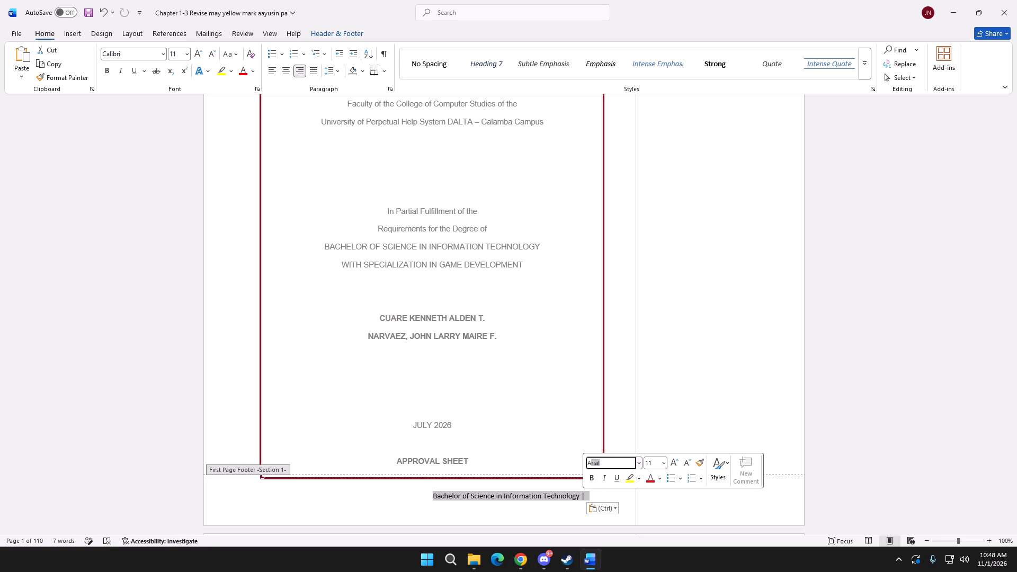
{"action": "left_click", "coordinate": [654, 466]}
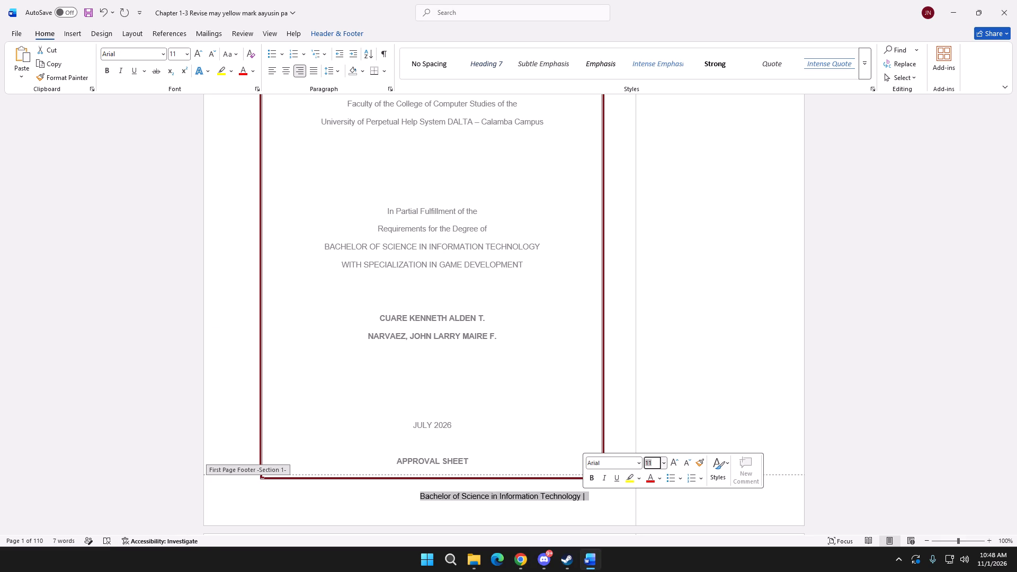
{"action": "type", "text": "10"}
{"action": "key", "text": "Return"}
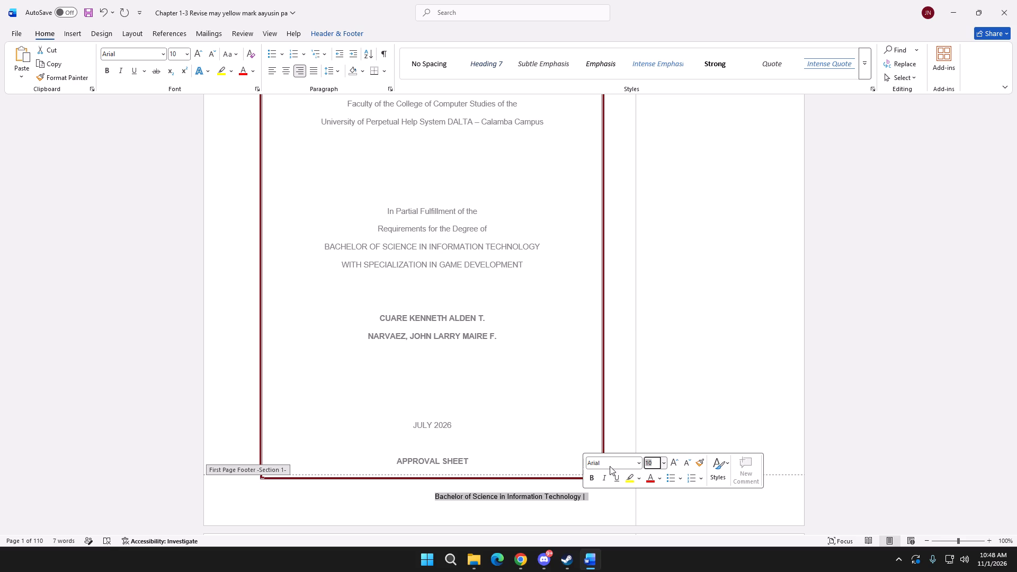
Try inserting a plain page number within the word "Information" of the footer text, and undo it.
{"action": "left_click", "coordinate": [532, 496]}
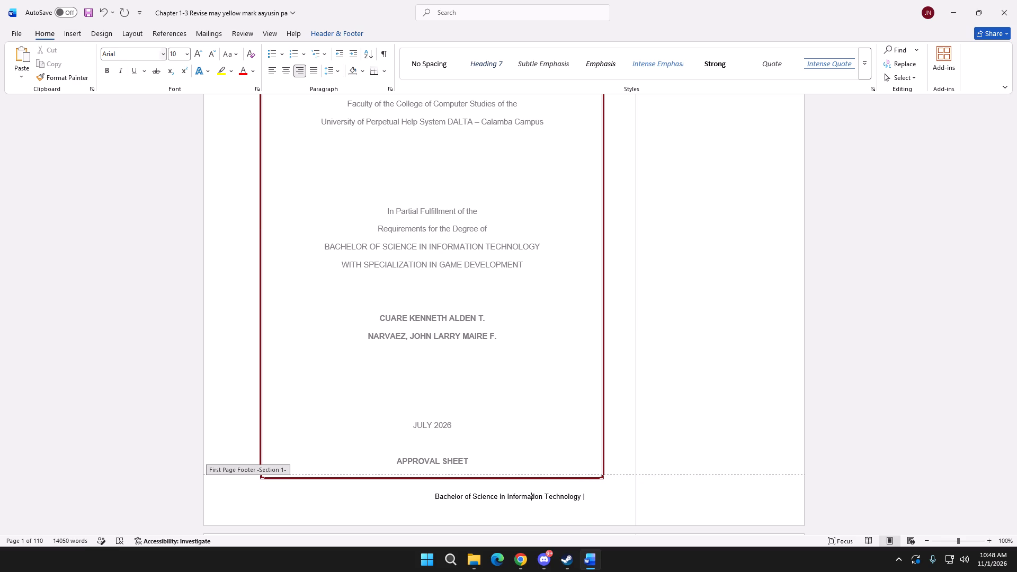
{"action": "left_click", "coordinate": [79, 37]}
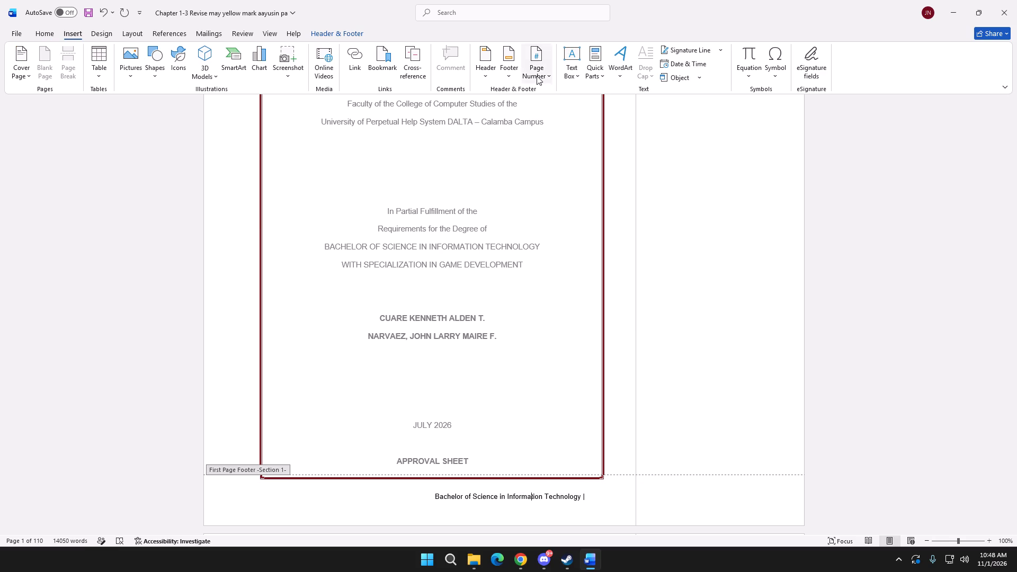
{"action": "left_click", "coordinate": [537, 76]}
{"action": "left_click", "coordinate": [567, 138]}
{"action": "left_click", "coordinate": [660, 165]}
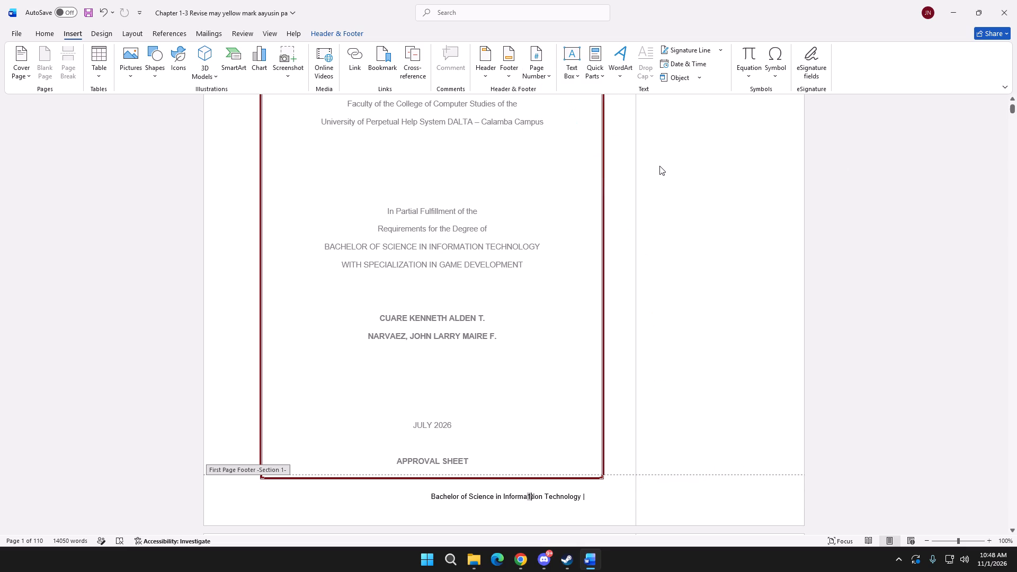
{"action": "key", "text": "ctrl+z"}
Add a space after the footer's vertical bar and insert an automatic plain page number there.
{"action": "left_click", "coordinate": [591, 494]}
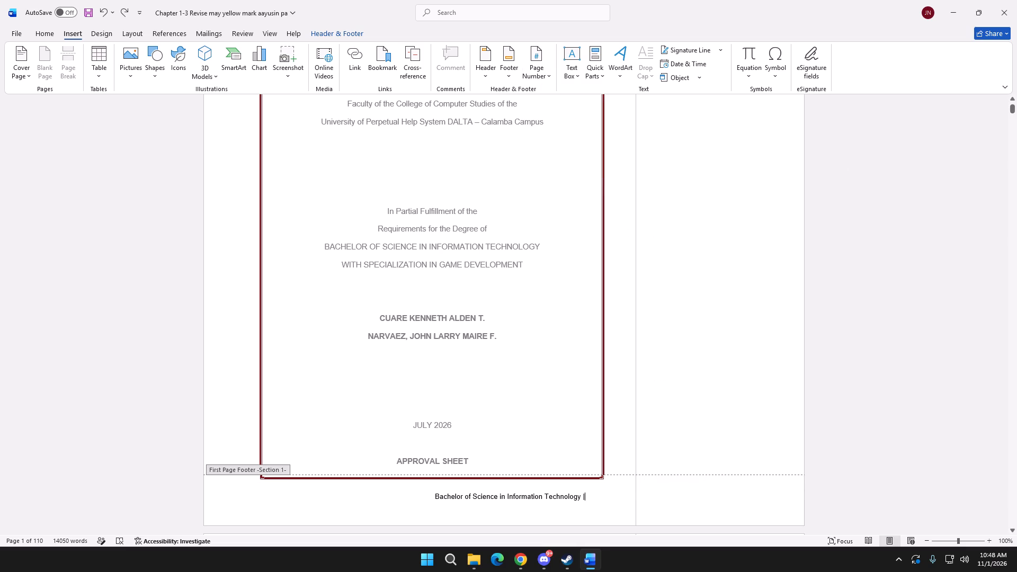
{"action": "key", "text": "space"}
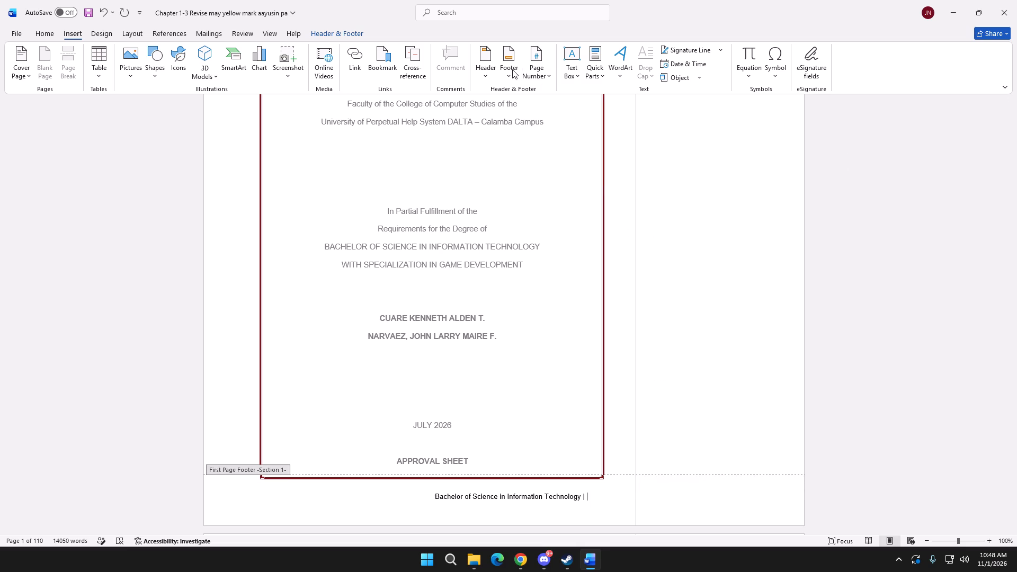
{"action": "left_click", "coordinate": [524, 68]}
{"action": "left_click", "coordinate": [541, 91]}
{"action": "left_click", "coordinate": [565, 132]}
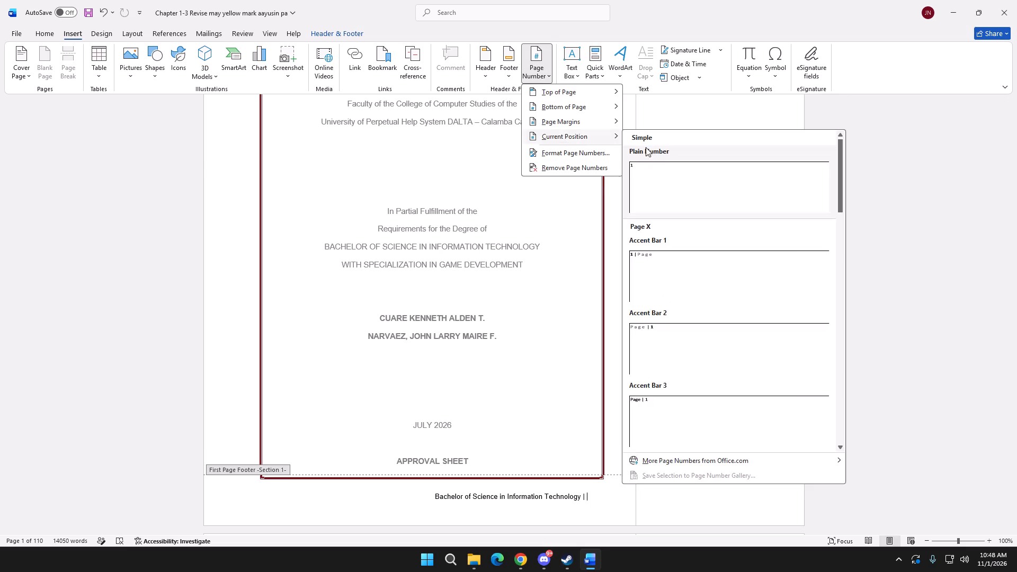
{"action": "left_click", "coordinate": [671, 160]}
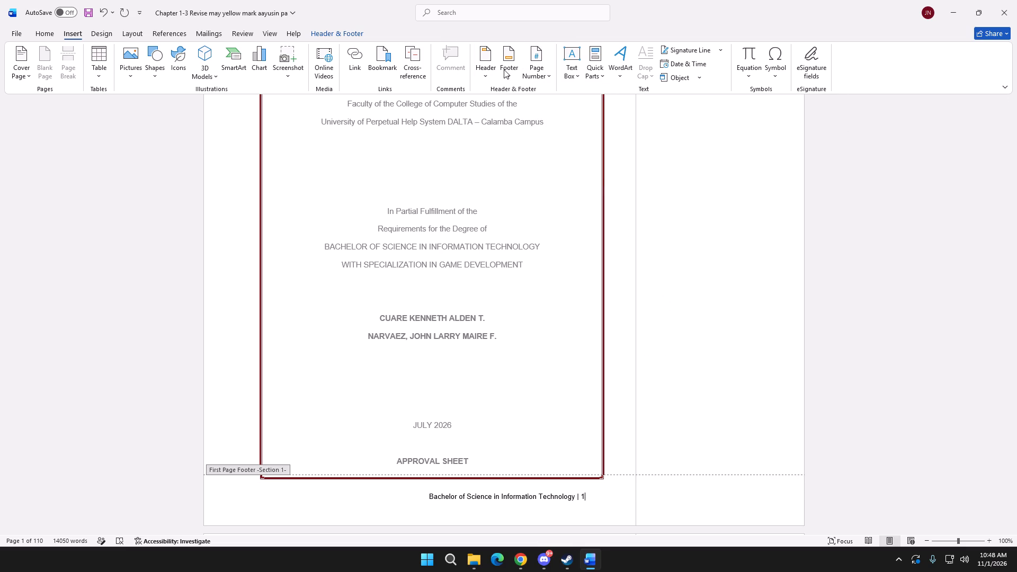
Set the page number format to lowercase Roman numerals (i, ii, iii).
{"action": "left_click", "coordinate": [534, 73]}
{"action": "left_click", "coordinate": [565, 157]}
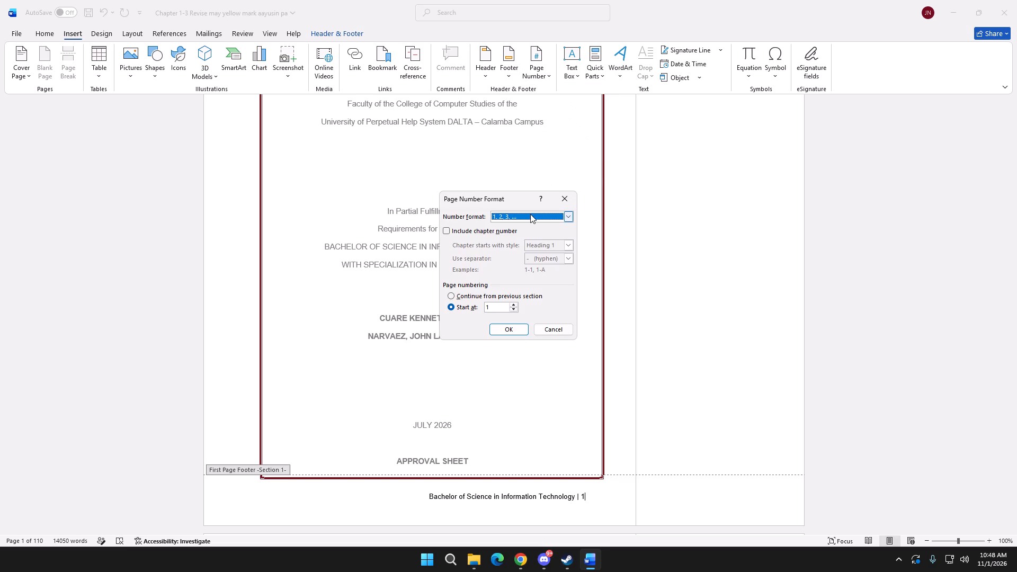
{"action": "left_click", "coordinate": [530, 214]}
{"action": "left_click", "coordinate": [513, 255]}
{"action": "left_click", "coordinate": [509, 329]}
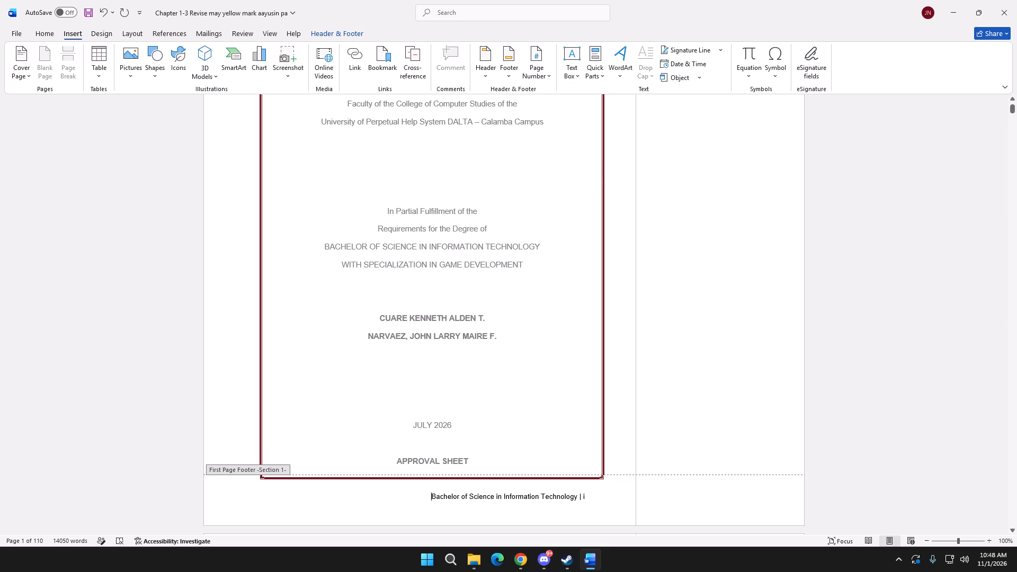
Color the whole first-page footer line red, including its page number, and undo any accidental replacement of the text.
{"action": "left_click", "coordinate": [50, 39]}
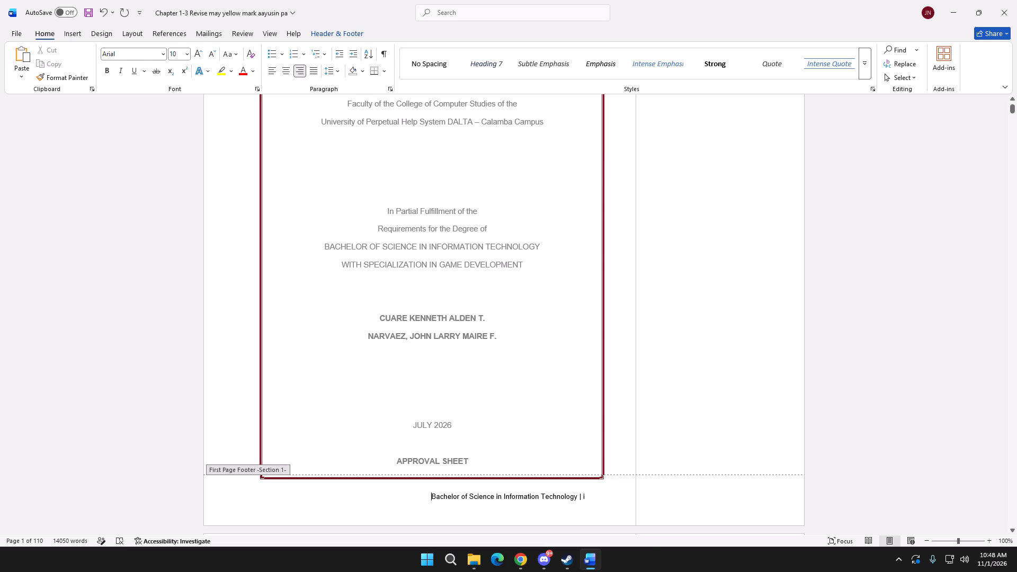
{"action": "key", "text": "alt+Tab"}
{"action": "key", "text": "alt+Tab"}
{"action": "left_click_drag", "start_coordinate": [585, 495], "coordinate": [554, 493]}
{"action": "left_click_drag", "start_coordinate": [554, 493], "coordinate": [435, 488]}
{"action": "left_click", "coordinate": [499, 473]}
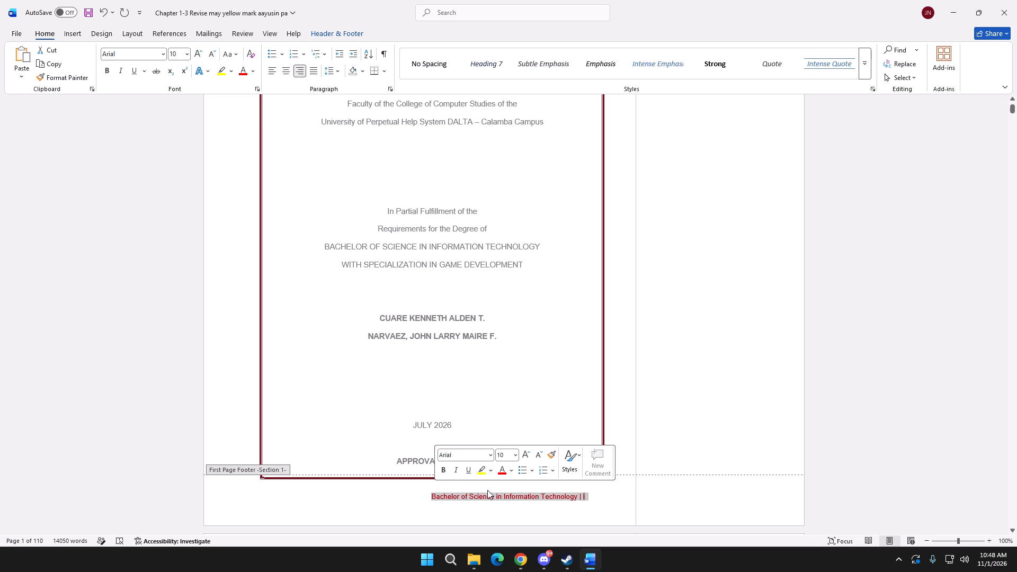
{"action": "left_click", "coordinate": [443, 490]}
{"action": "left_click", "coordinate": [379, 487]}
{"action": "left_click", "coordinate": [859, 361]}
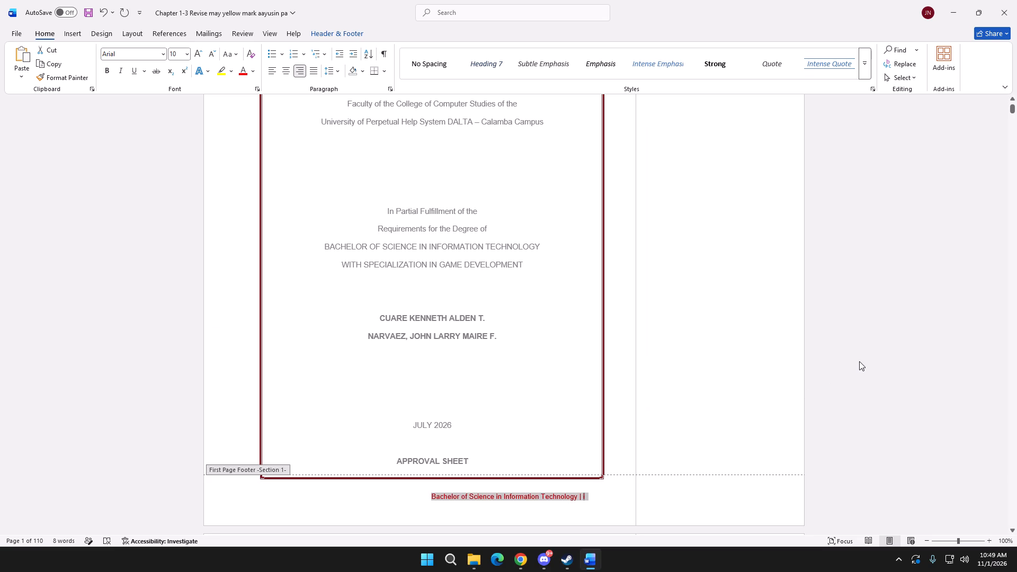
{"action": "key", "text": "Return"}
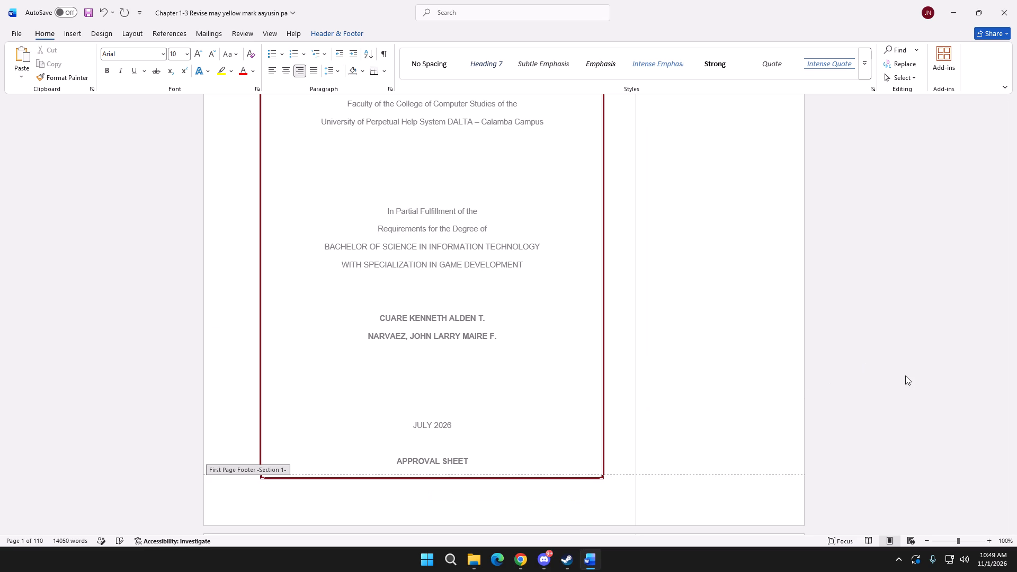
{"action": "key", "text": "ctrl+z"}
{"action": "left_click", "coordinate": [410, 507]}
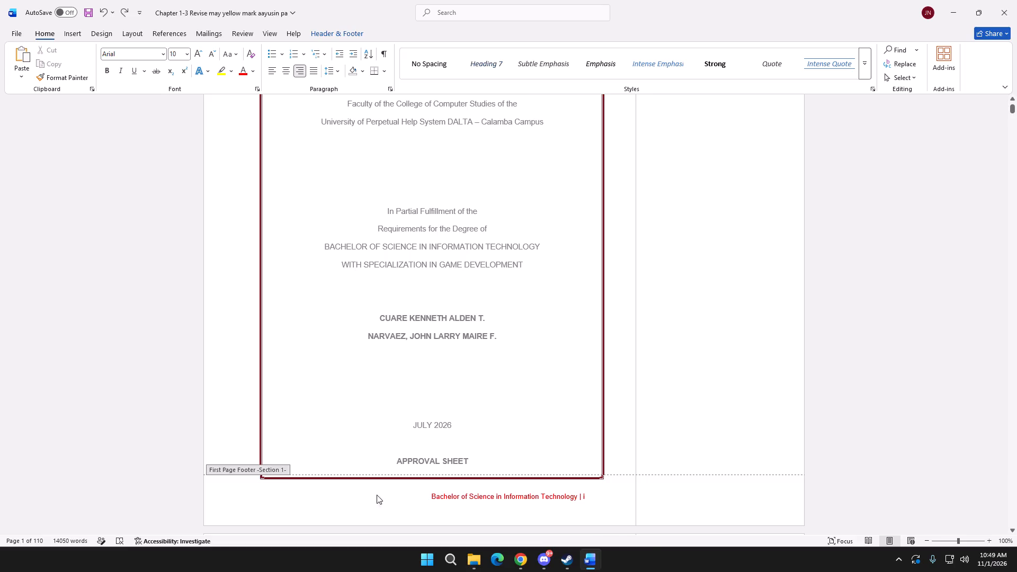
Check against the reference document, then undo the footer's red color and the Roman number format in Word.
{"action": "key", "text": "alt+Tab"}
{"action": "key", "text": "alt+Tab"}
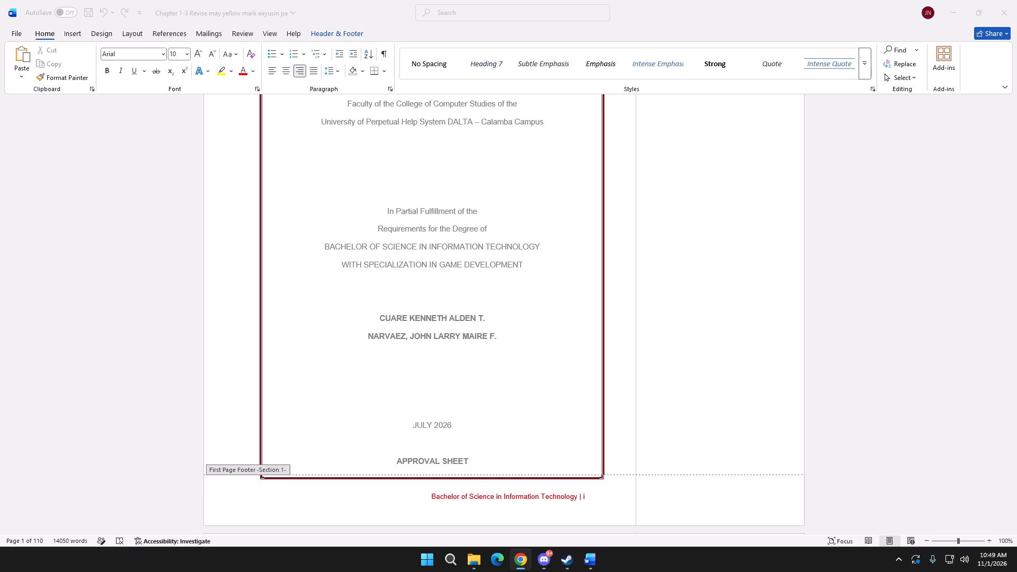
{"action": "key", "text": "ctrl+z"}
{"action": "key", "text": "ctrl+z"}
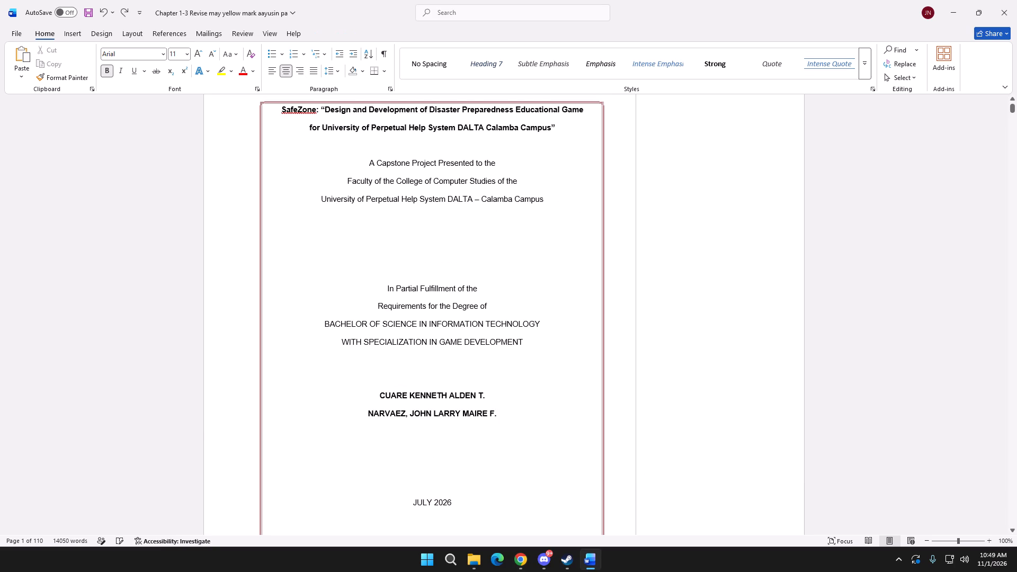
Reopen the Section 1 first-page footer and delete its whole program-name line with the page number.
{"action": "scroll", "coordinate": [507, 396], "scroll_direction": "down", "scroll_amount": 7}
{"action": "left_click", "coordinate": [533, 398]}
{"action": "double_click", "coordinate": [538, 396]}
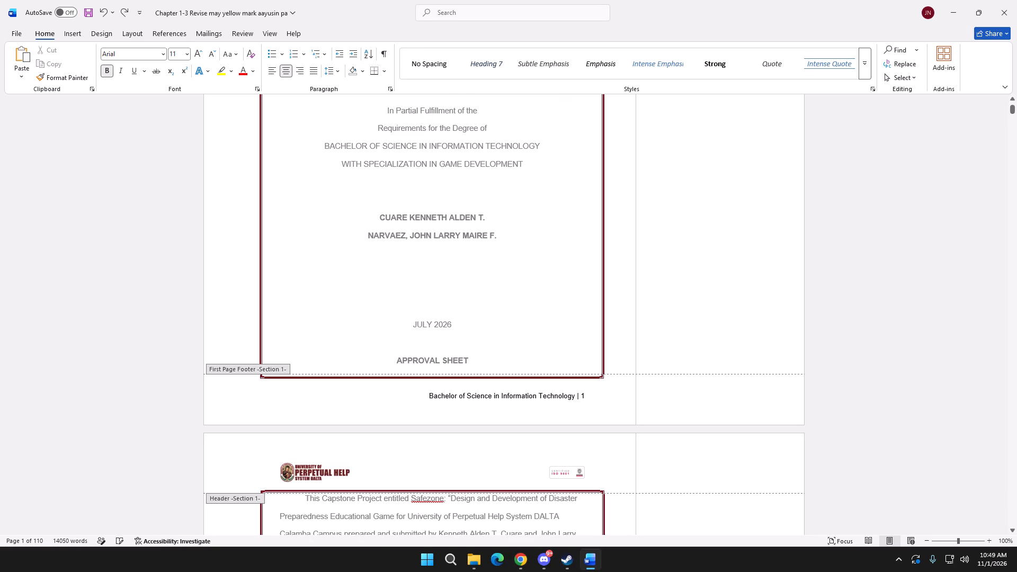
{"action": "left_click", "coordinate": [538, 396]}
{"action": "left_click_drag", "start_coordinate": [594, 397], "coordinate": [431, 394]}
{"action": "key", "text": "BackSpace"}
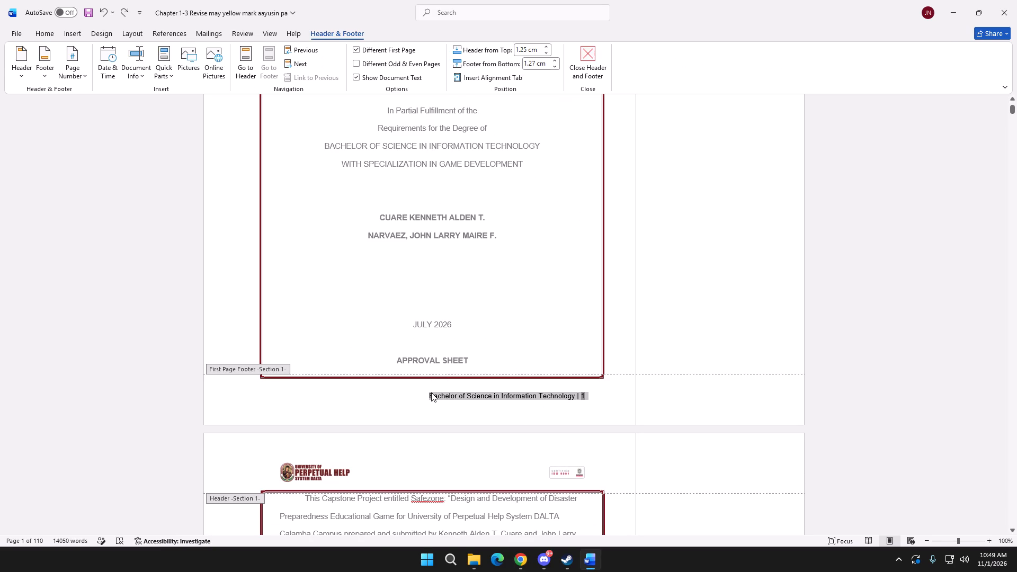
Copy the sample line "Bachelor of Science in Information Technology | ii" from ChatGPT and paste it into Word's first-page footer with merged formatting.
{"action": "key", "text": "alt+Tab"}
{"action": "left_click", "coordinate": [571, 13]}
{"action": "left_click", "coordinate": [658, 0]}
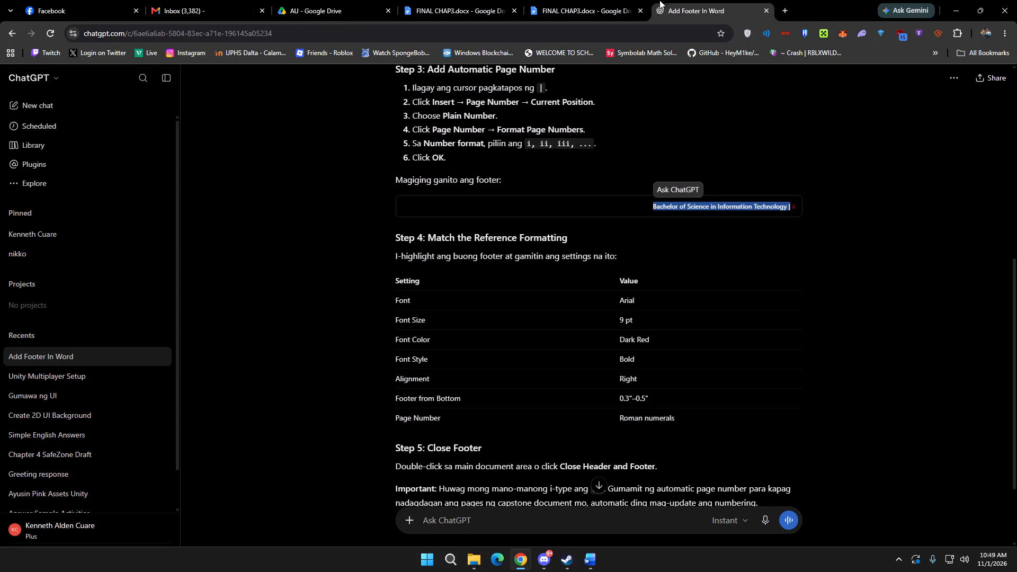
{"action": "left_click", "coordinate": [640, 212]}
{"action": "left_click_drag", "start_coordinate": [649, 207], "coordinate": [809, 214]}
{"action": "key", "text": "ctrl+c"}
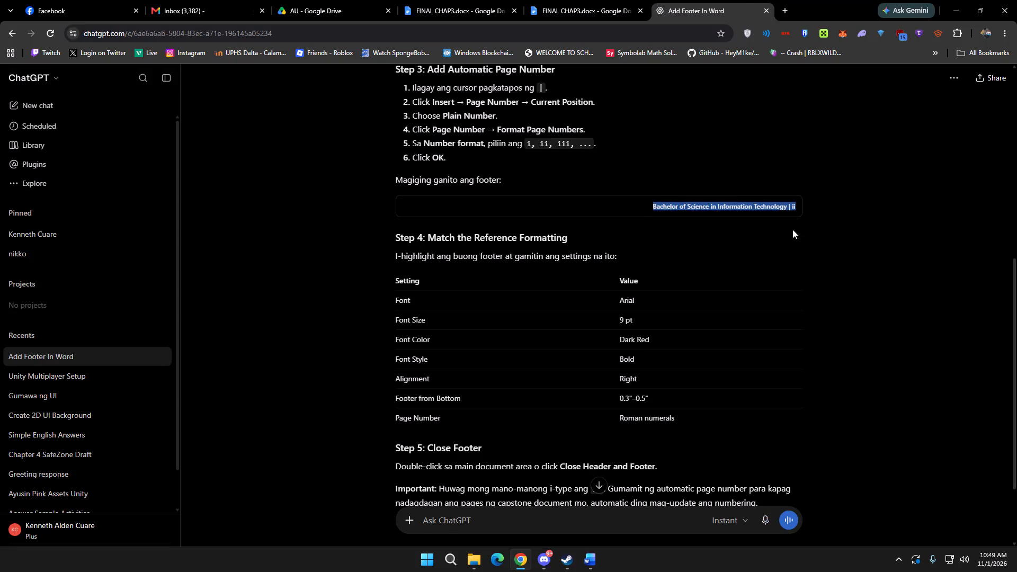
{"action": "key", "text": "alt+Tab"}
{"action": "key", "text": "ctrl+v"}
{"action": "left_click", "coordinate": [599, 405]}
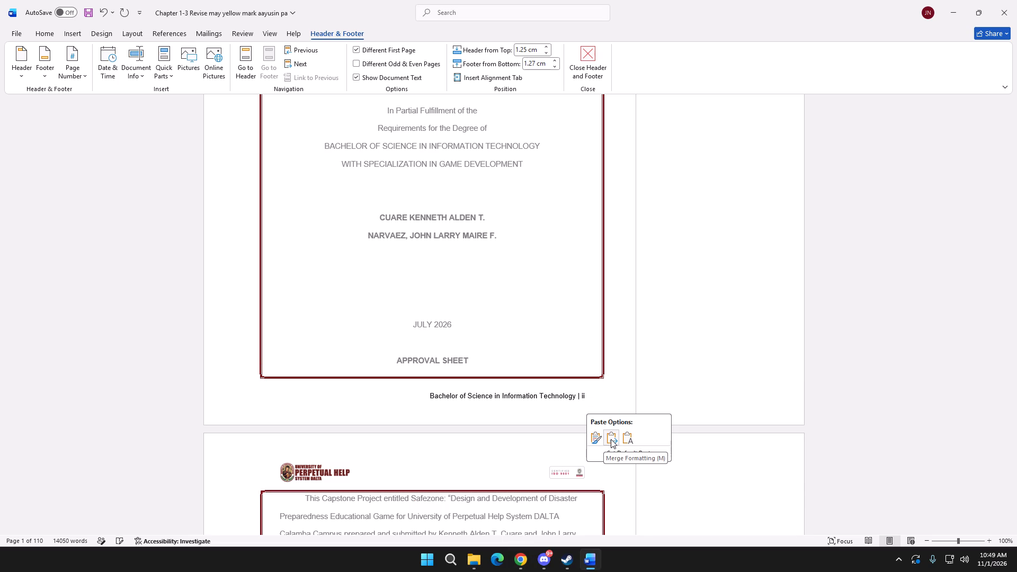
{"action": "left_click", "coordinate": [612, 436]}
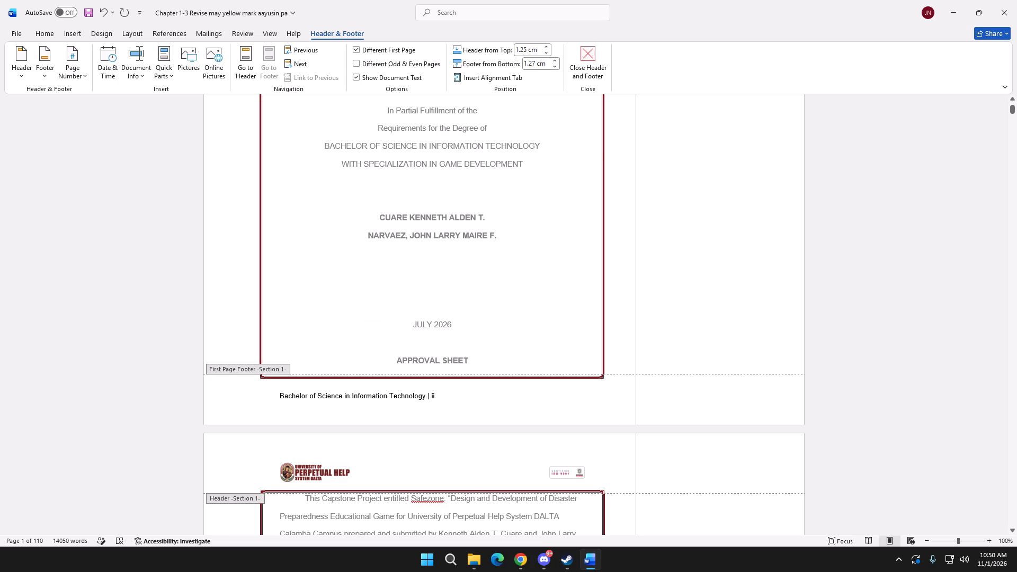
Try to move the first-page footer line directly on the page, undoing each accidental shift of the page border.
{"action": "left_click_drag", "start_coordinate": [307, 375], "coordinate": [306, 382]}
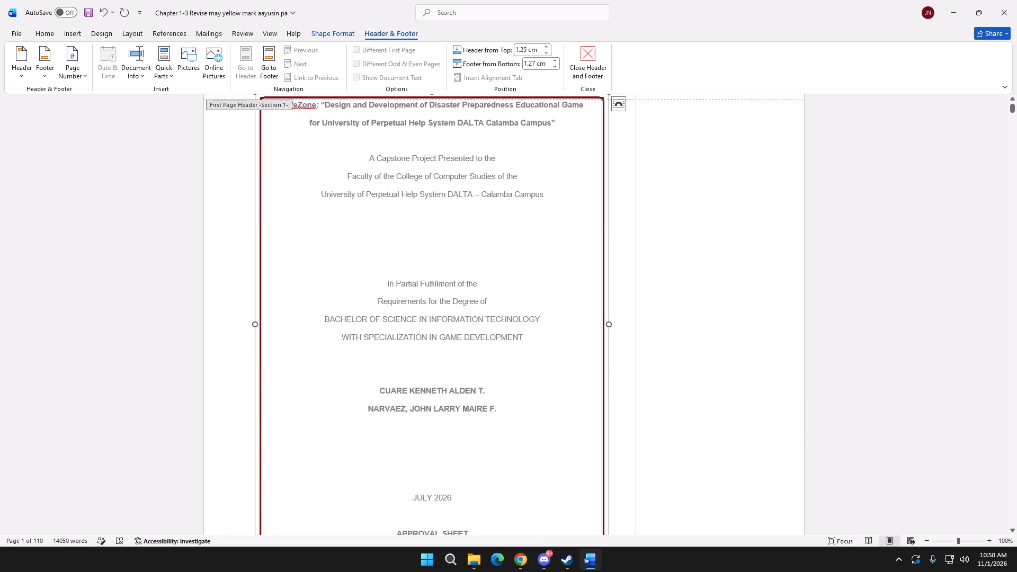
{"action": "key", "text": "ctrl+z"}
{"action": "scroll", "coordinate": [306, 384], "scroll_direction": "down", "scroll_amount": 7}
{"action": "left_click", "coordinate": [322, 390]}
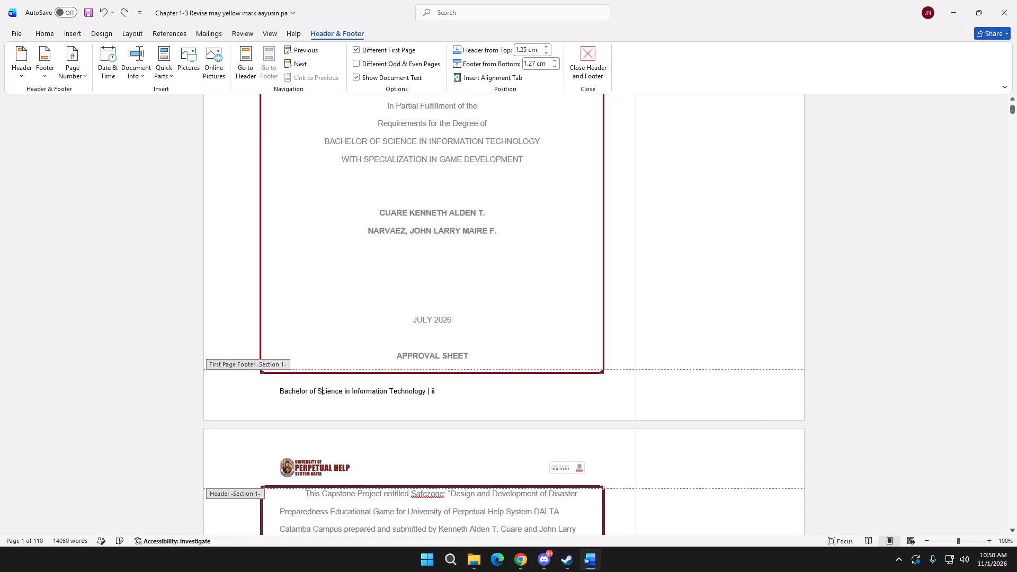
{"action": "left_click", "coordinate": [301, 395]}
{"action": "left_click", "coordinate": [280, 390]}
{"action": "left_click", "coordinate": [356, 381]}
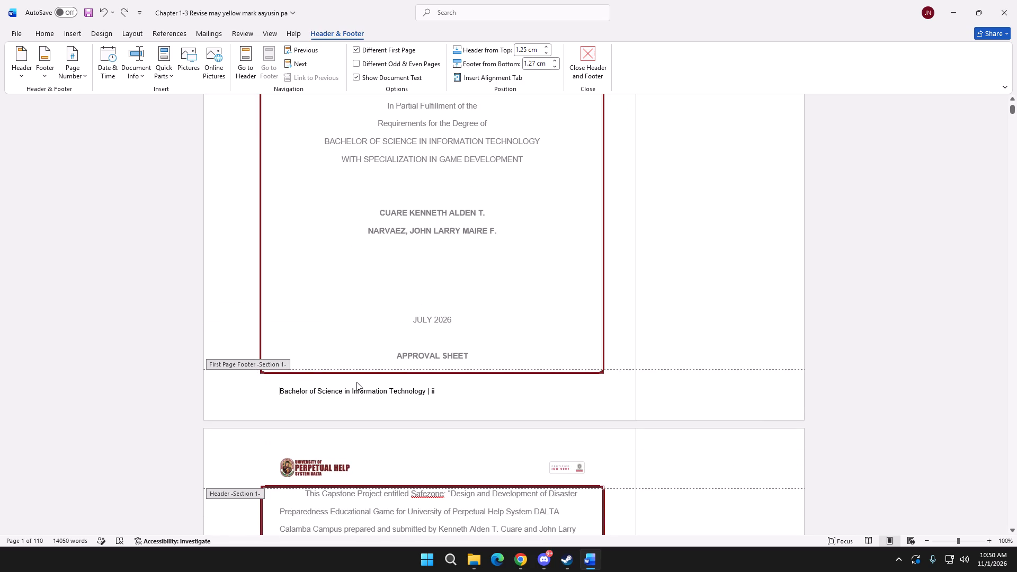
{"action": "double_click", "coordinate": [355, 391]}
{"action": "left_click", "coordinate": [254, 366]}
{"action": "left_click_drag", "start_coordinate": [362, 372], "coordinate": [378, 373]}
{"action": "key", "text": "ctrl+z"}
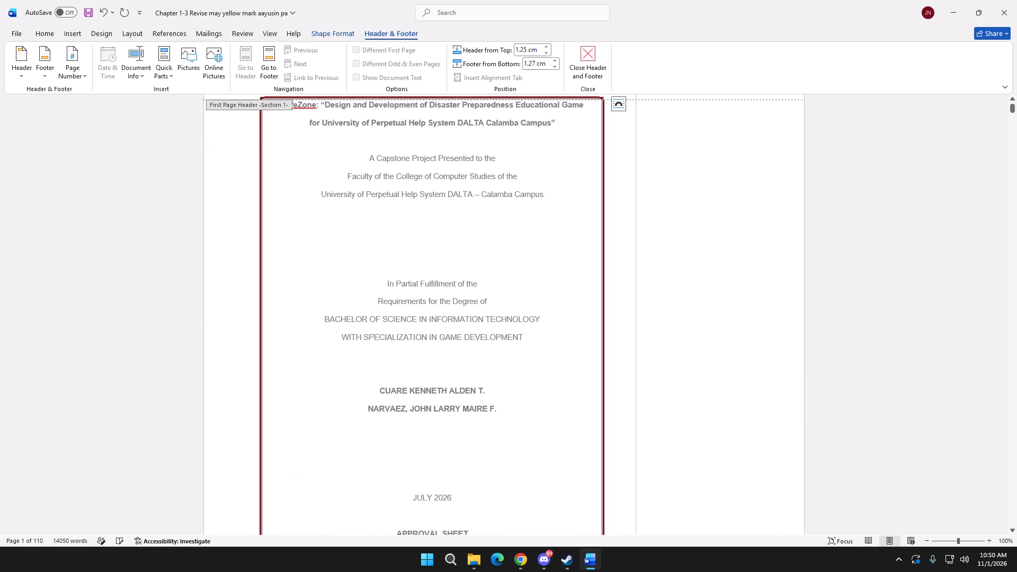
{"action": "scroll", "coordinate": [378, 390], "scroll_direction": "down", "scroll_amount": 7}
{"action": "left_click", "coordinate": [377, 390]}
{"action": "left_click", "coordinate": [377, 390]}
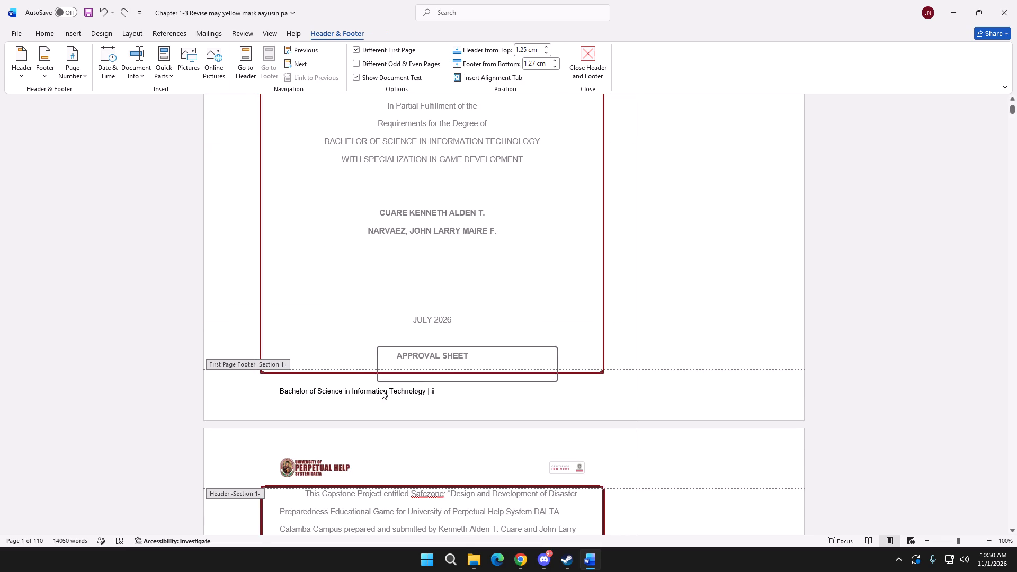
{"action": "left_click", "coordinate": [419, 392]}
In the browser, close the duplicate FINAL CHAP3 tabs, examine the reference's Section 2 footer, and return to Word.
{"action": "key", "text": "alt+Tab"}
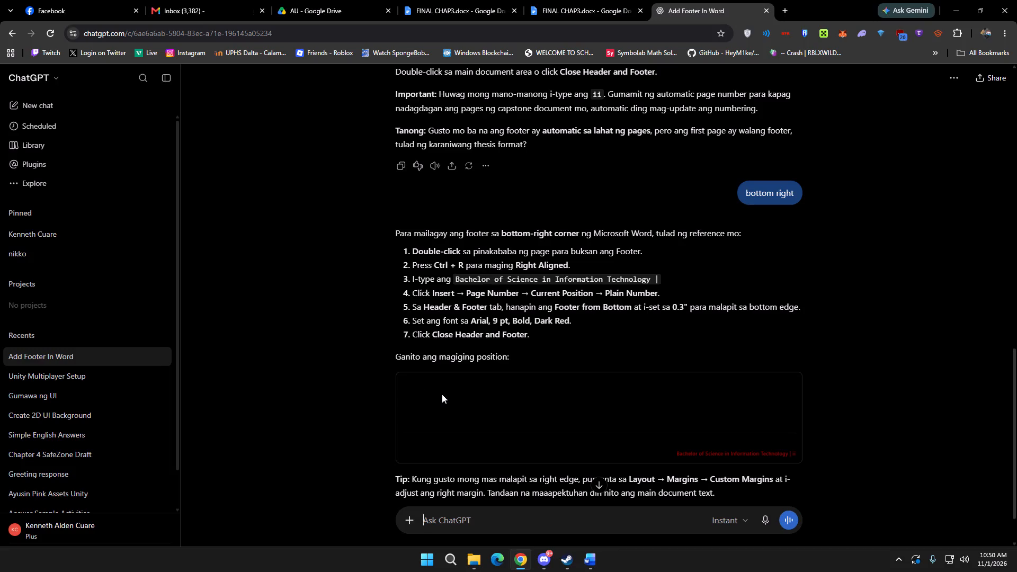
{"action": "left_click", "coordinate": [337, 0]}
{"action": "double_click", "coordinate": [372, 214]}
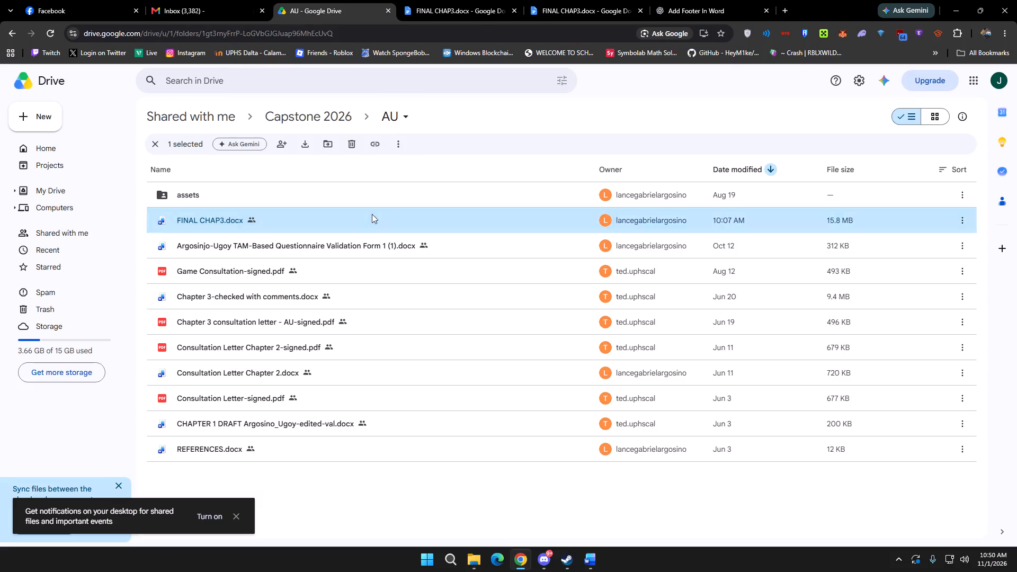
{"action": "left_click", "coordinate": [472, 11]}
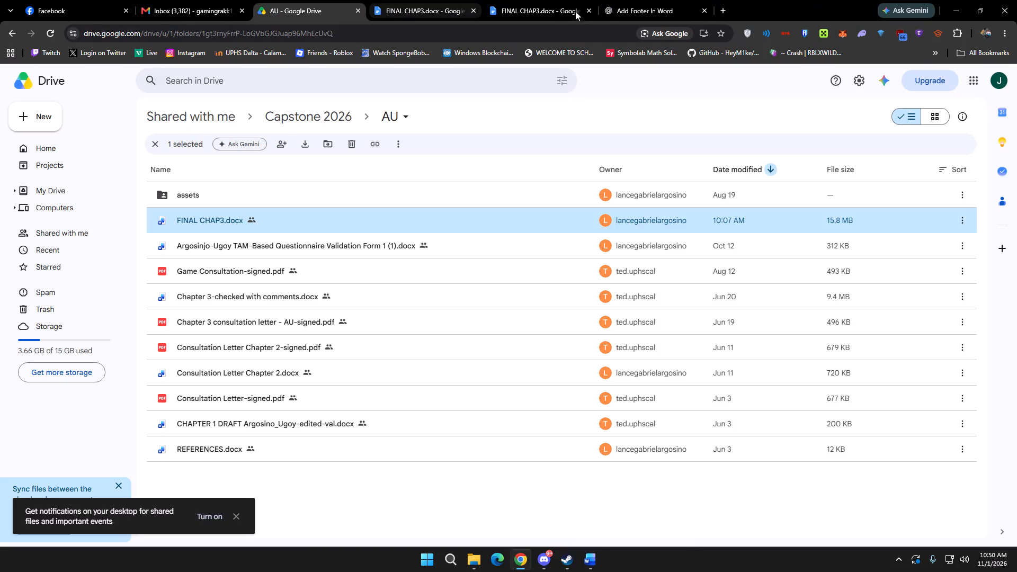
{"action": "left_click", "coordinate": [476, 0]}
{"action": "left_click", "coordinate": [586, 13]}
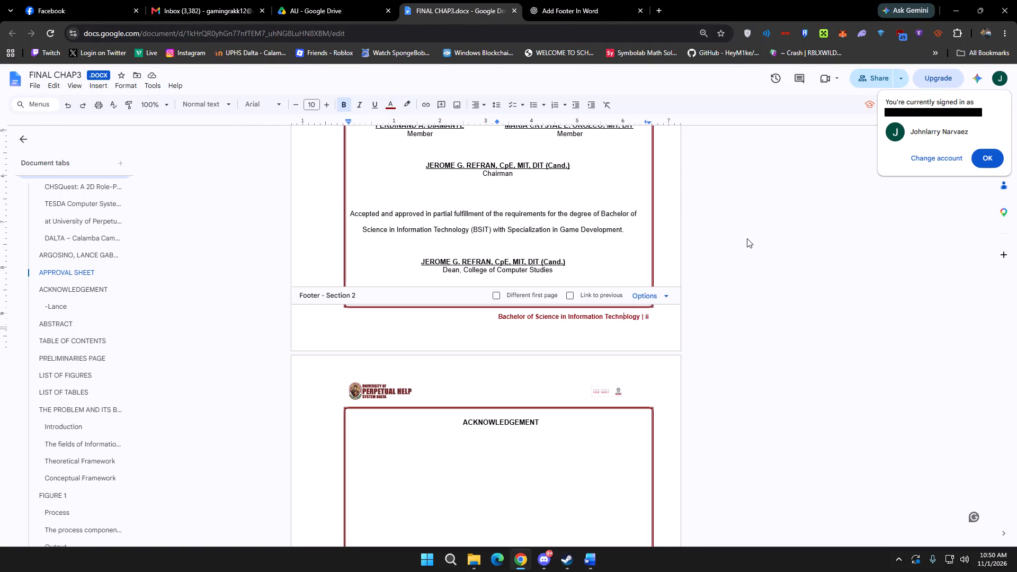
{"action": "key", "text": "alt+Tab"}
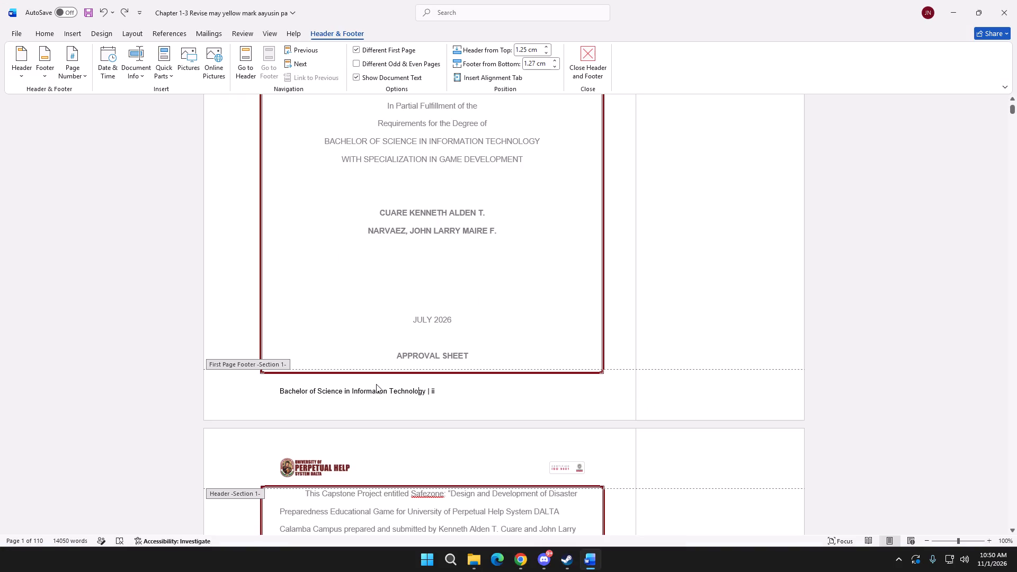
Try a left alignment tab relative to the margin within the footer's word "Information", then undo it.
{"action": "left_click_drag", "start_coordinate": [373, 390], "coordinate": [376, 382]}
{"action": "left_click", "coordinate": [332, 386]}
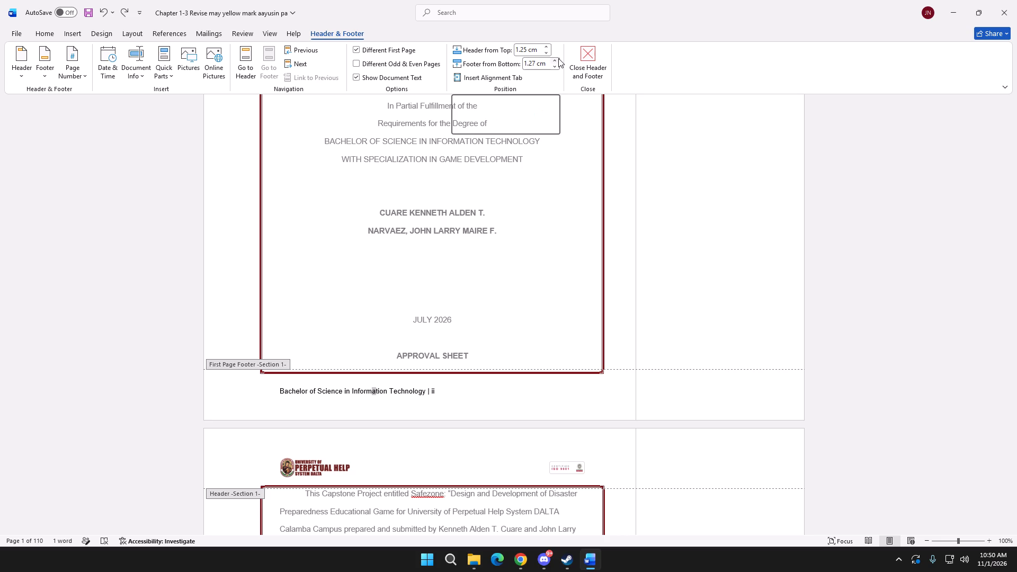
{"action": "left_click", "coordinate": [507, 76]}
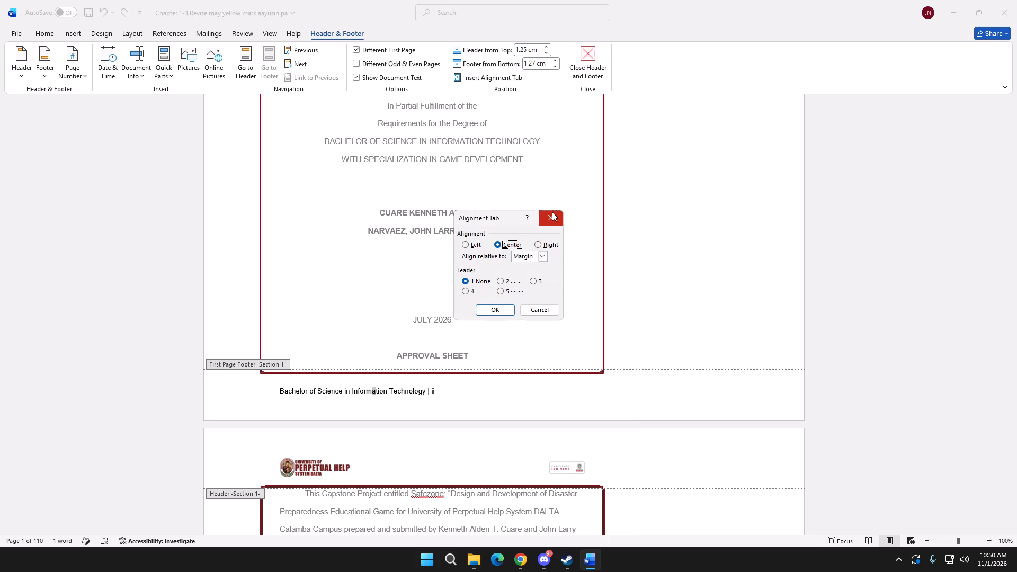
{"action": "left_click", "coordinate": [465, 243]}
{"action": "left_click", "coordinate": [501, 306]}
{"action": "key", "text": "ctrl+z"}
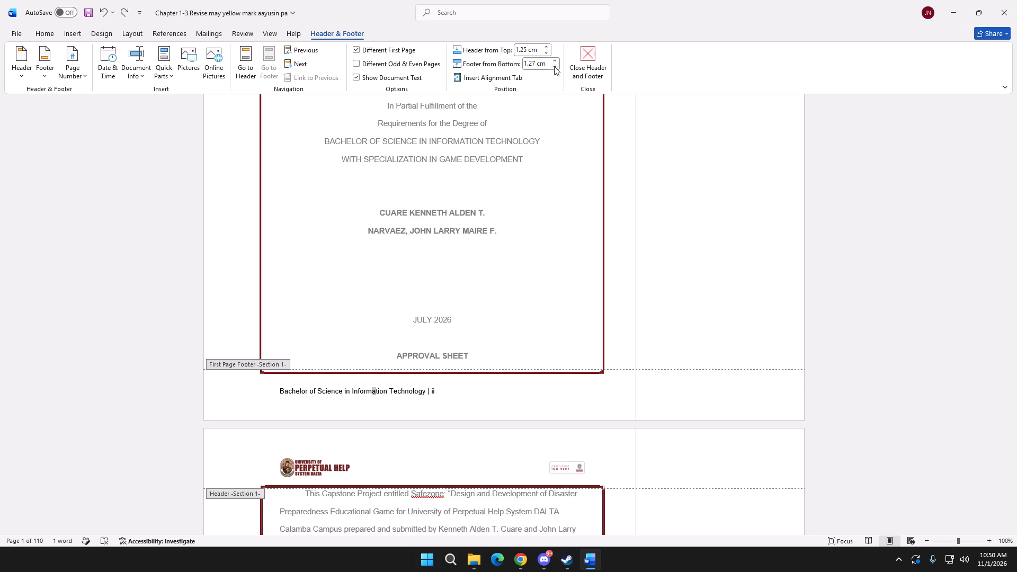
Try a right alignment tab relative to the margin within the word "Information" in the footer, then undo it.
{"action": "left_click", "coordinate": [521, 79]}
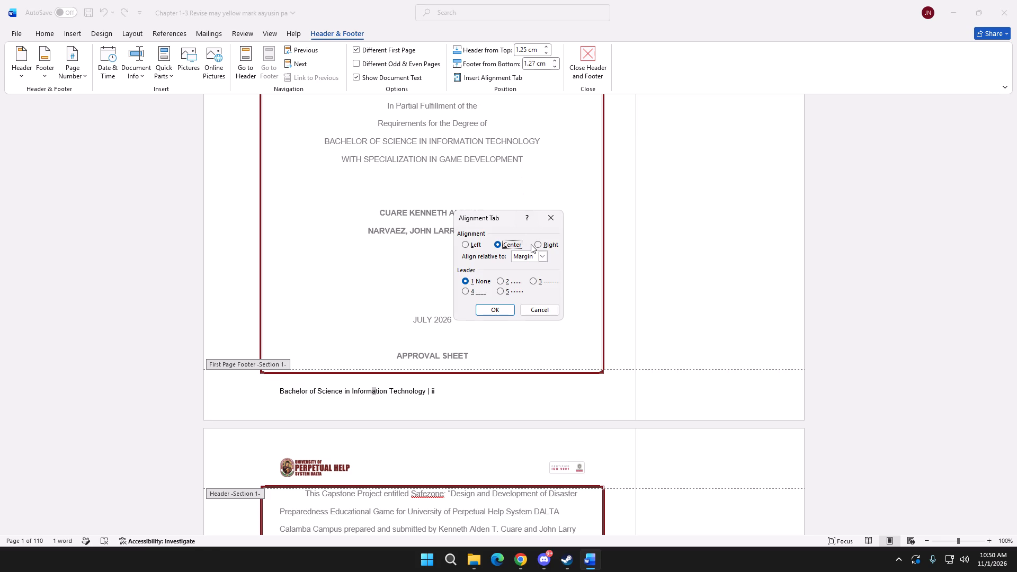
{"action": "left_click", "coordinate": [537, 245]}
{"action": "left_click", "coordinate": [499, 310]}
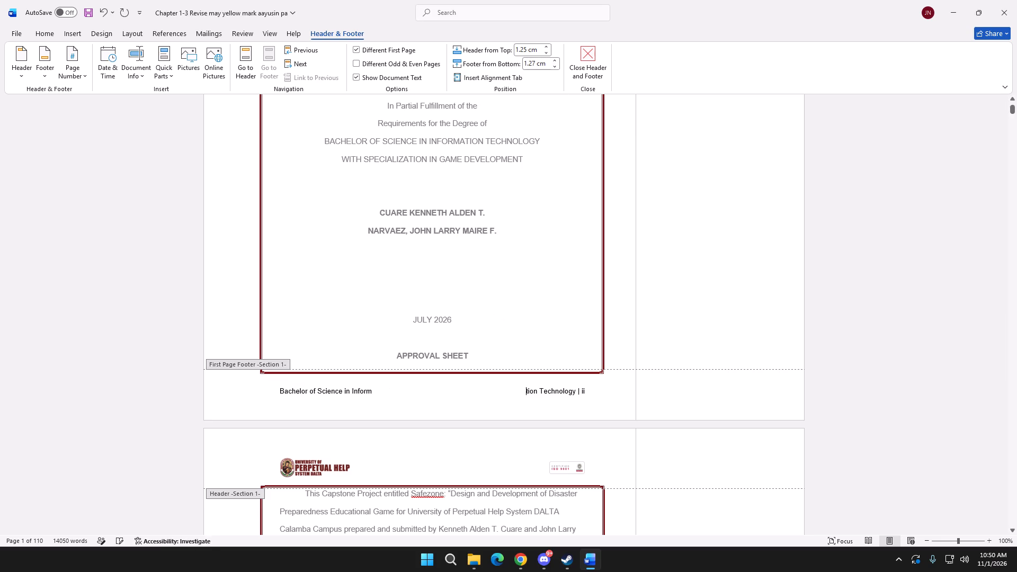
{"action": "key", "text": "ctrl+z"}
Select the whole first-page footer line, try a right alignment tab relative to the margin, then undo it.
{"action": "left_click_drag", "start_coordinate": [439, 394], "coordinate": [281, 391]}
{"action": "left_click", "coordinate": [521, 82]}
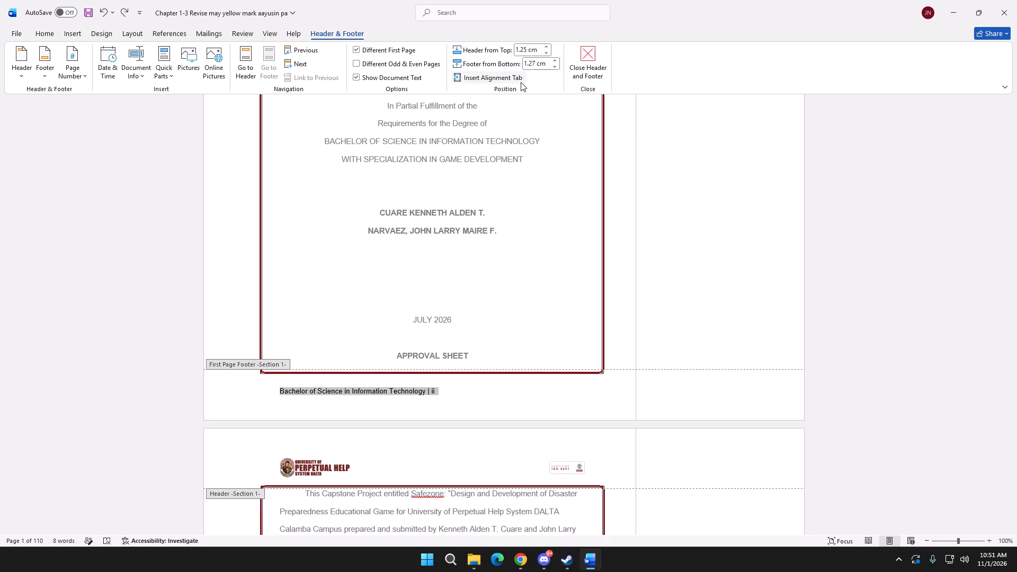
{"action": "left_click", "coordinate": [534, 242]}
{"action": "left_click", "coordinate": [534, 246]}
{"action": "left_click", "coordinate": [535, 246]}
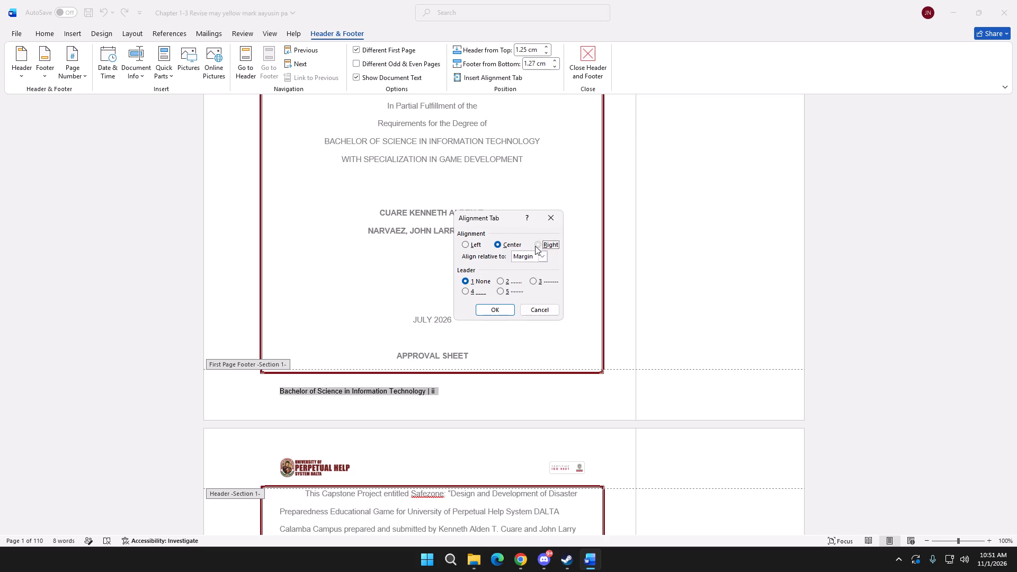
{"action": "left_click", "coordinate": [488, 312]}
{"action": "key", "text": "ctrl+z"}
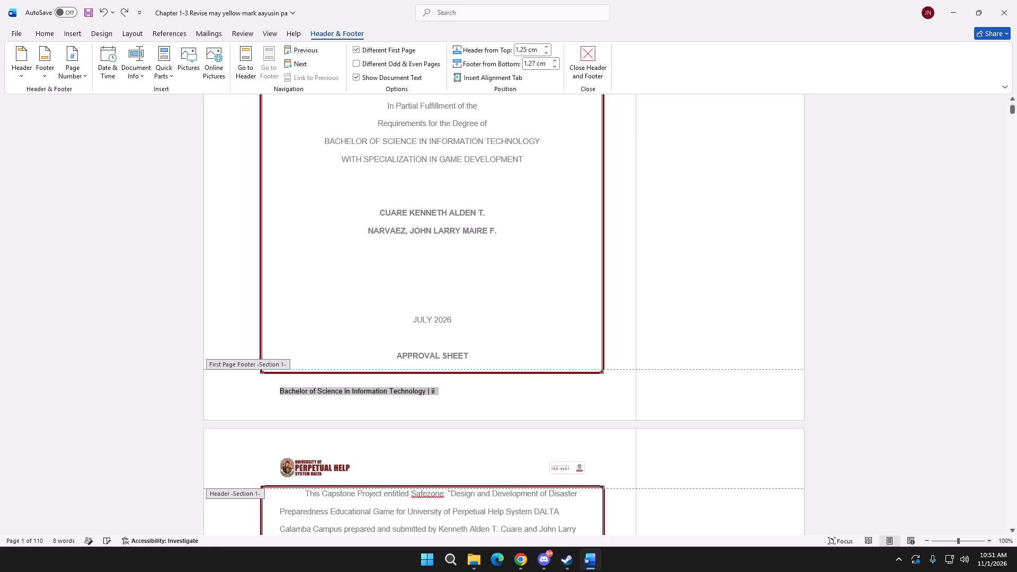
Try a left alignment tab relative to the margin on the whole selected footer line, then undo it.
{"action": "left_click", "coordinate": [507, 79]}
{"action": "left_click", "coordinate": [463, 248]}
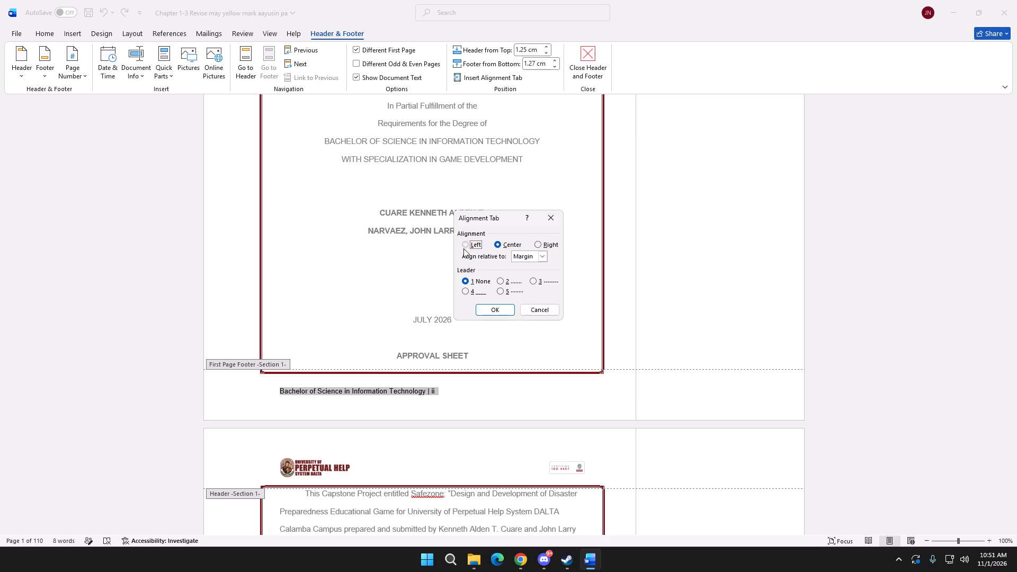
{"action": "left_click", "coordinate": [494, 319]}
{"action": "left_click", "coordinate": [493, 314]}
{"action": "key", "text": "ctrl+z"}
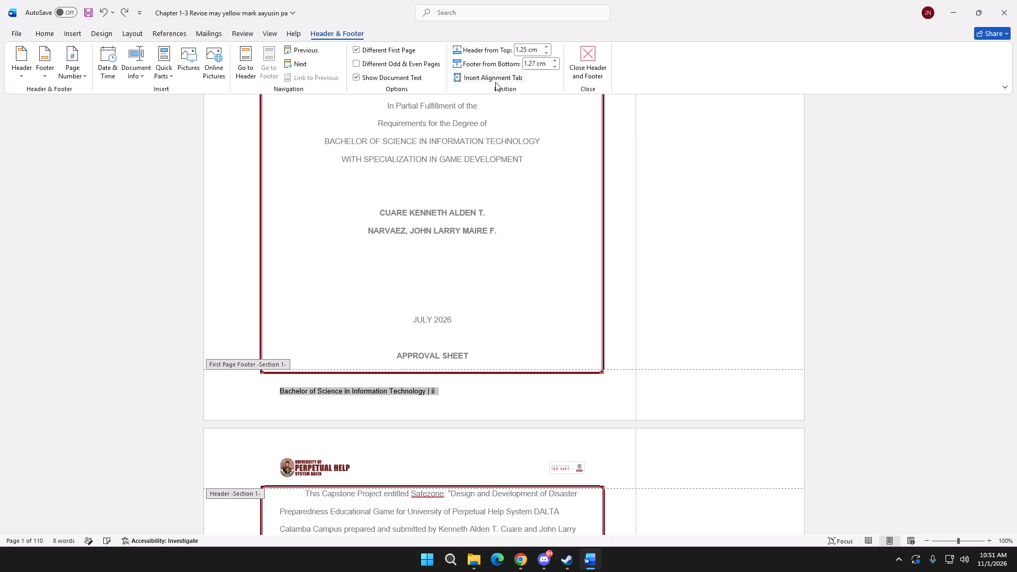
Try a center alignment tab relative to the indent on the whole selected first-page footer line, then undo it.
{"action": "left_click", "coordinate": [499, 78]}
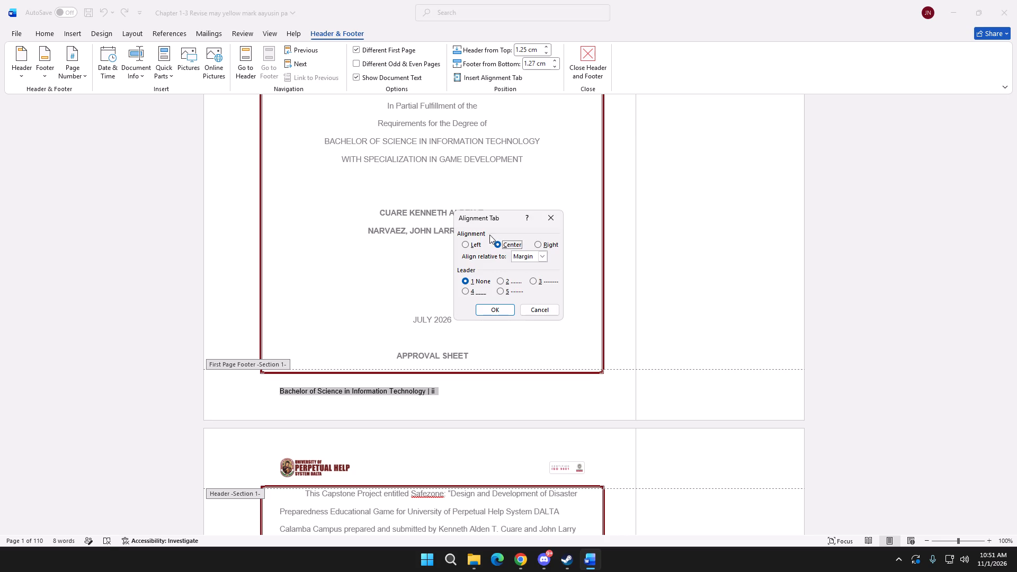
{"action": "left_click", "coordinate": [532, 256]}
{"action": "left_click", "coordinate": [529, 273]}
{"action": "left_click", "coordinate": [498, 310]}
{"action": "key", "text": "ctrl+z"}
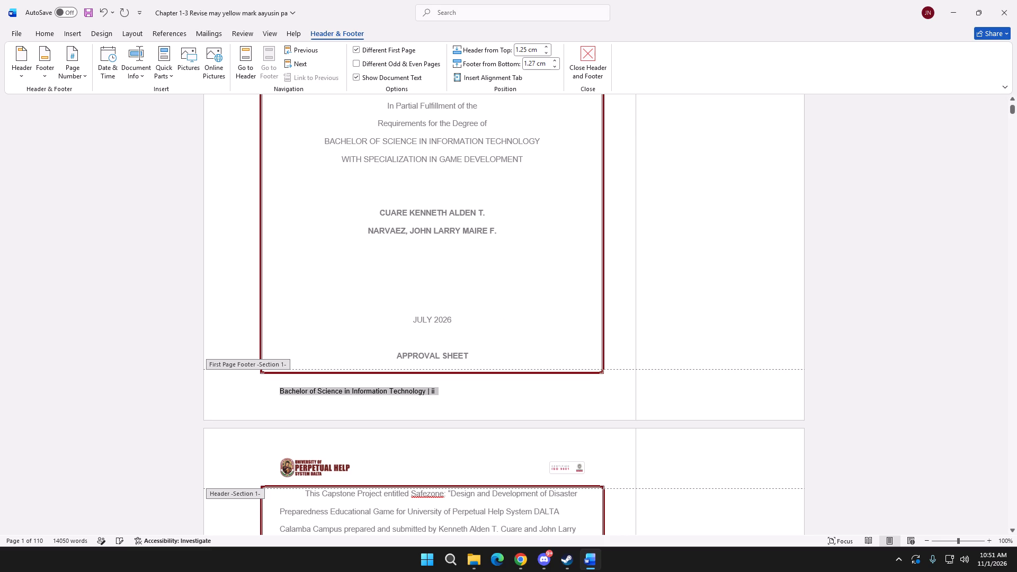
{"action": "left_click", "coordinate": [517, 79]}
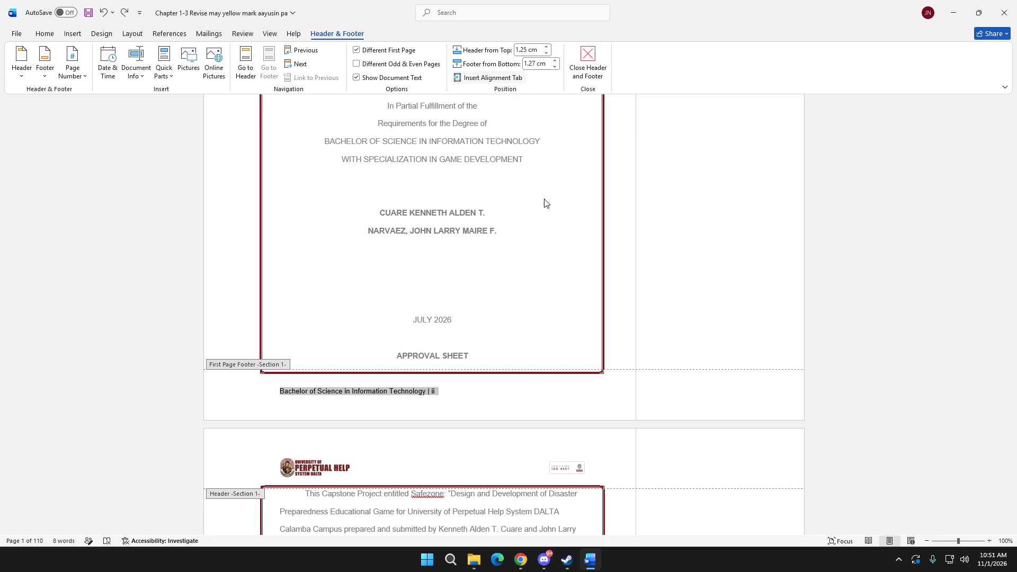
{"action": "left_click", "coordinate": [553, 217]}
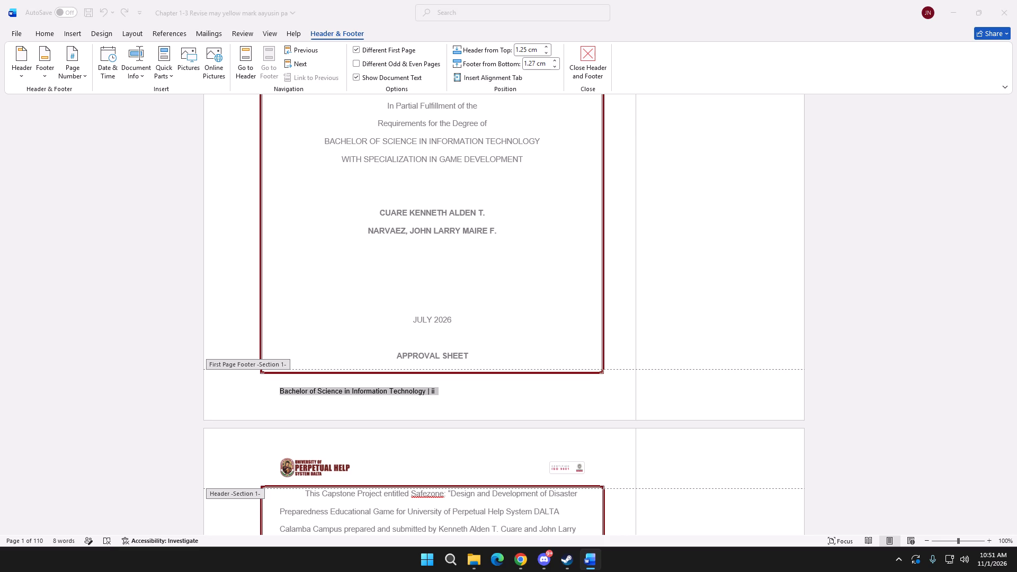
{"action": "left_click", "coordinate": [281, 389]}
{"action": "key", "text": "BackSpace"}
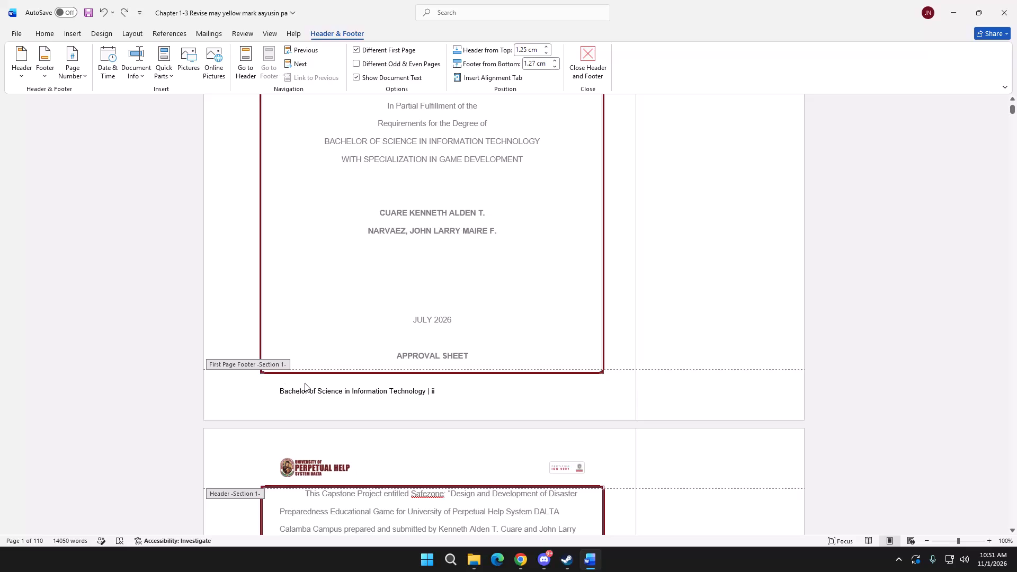
Close the document without saving and reopen "Chapter 1-3 Revise may yellow mark aayusin pa" from the Downloads folder.
{"action": "left_click", "coordinate": [1006, 1]}
{"action": "left_click", "coordinate": [543, 353]}
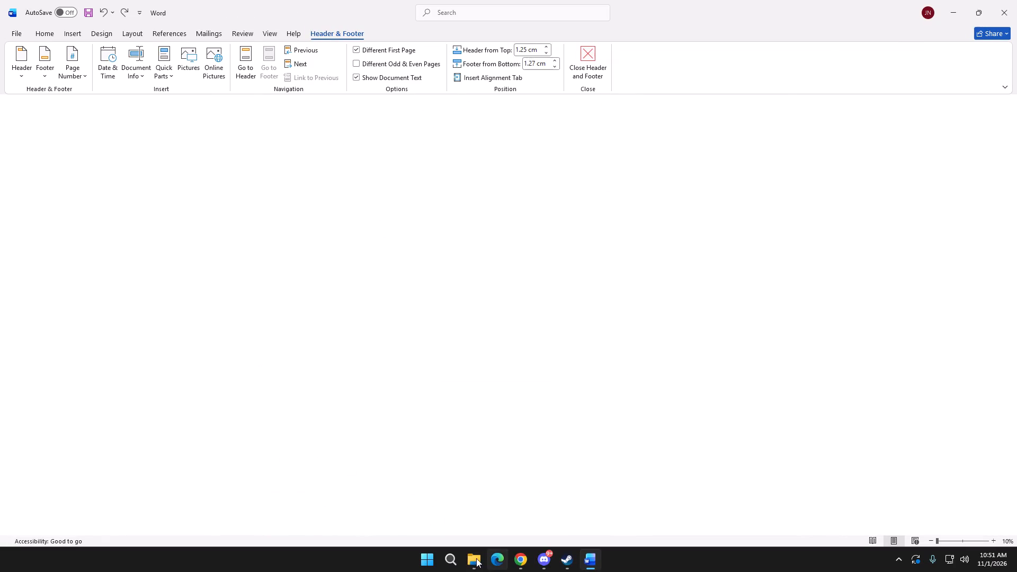
{"action": "left_click", "coordinate": [474, 559]}
{"action": "double_click", "coordinate": [499, 156]}
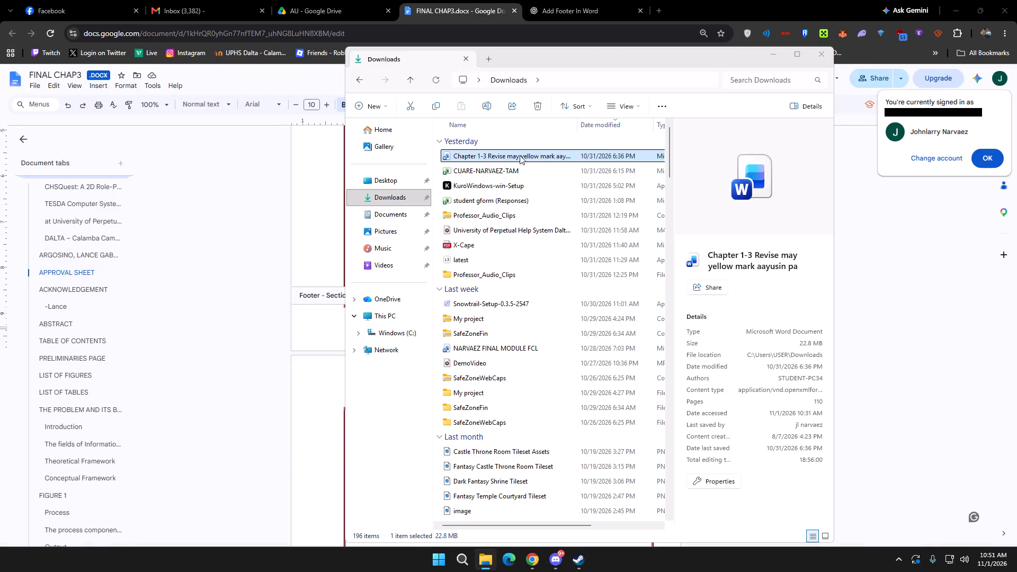
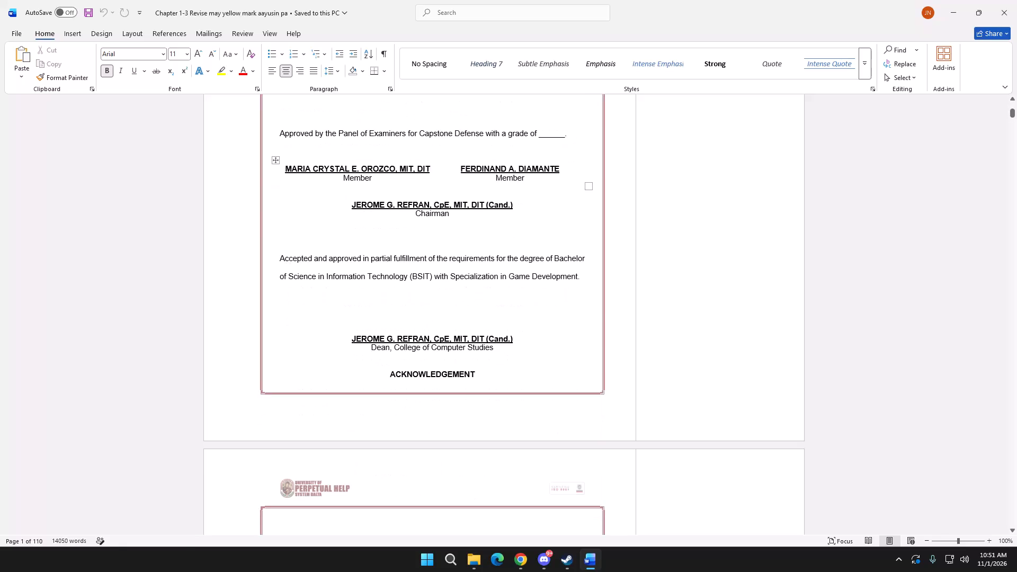
Open the Section 1 footer below the ACKNOWLEDGEMENT heading for editing and left-align its empty line.
{"action": "left_click", "coordinate": [457, 403]}
{"action": "left_click", "coordinate": [72, 32]}
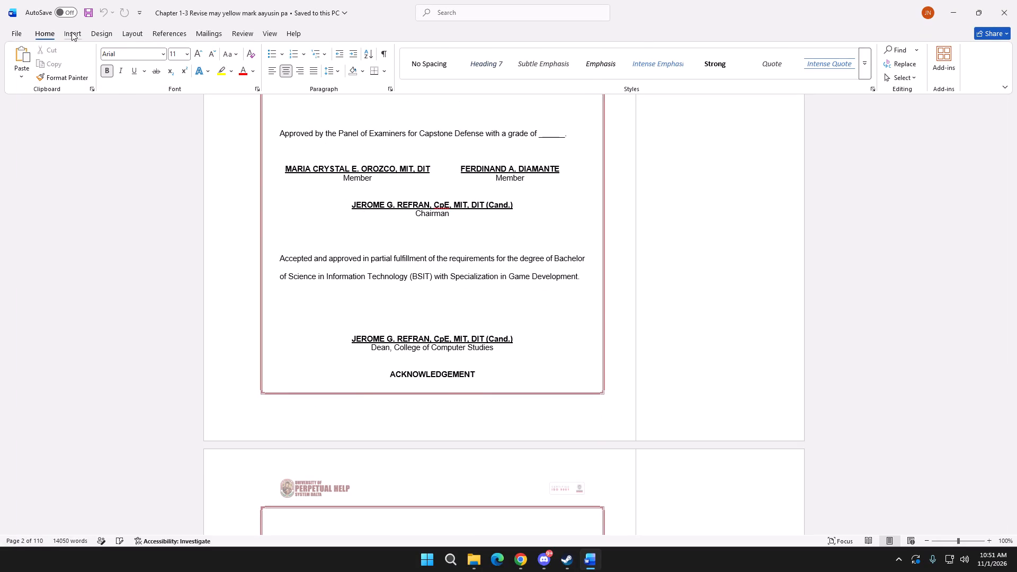
{"action": "left_click", "coordinate": [440, 396]}
{"action": "double_click", "coordinate": [436, 405]}
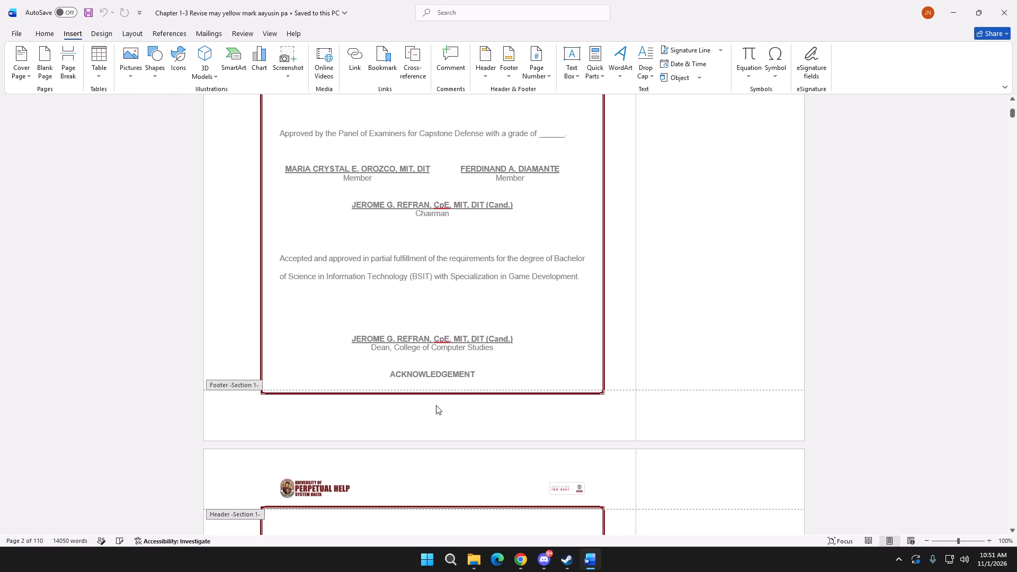
{"action": "left_click", "coordinate": [77, 34]}
{"action": "left_click", "coordinate": [512, 66]}
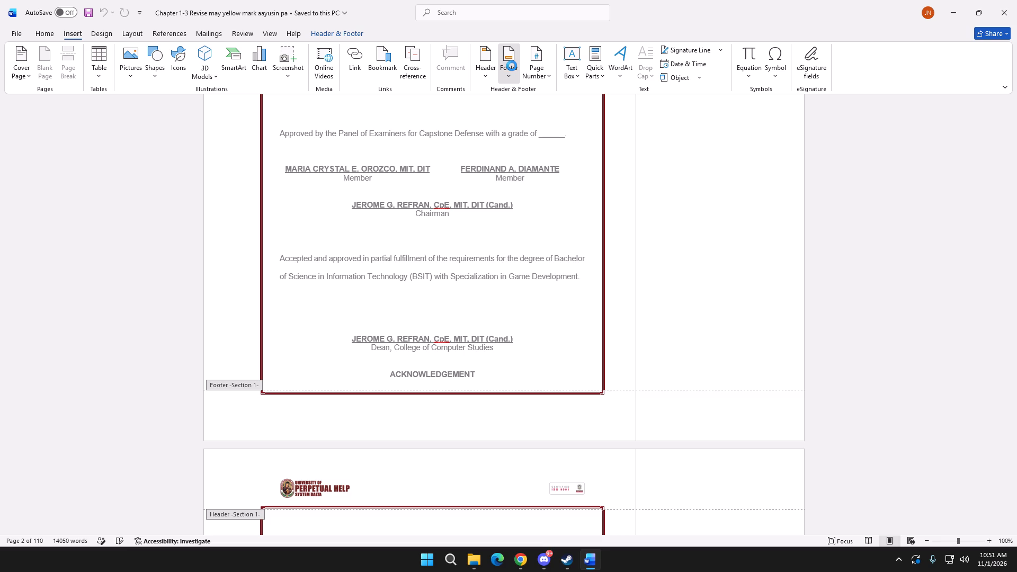
{"action": "left_click", "coordinate": [540, 418]}
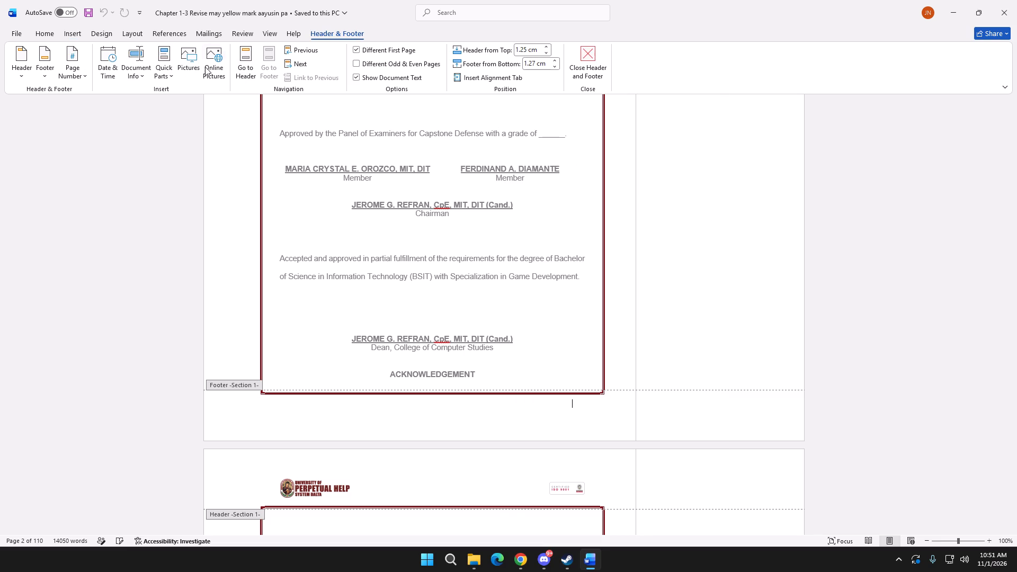
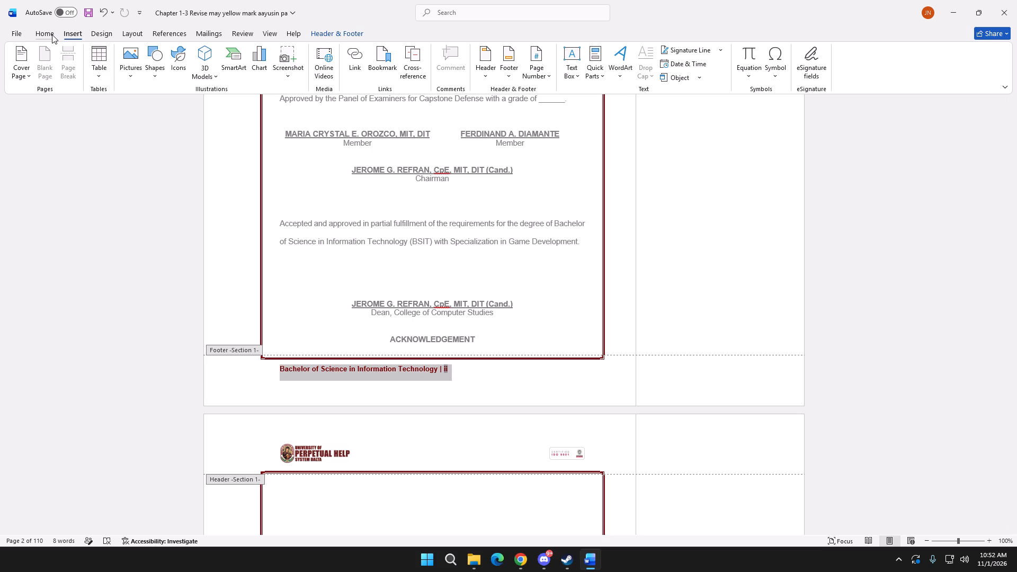
{"action": "left_click", "coordinate": [52, 34]}
{"action": "left_click", "coordinate": [75, 35]}
{"action": "left_click", "coordinate": [543, 81]}
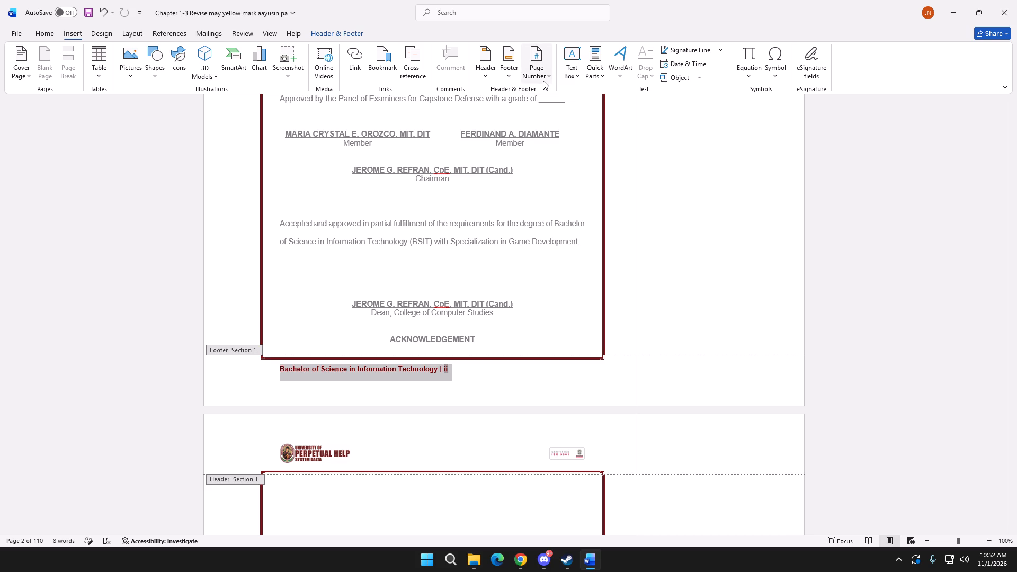
{"action": "left_click", "coordinate": [543, 81]}
{"action": "left_click", "coordinate": [515, 78]}
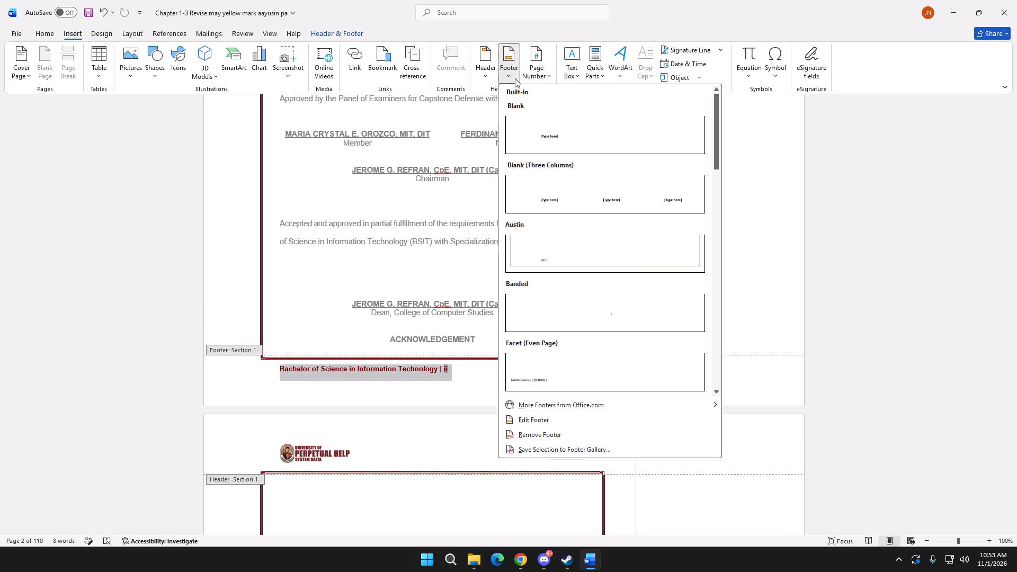
{"action": "left_click", "coordinate": [515, 78]}
{"action": "left_click", "coordinate": [446, 370]}
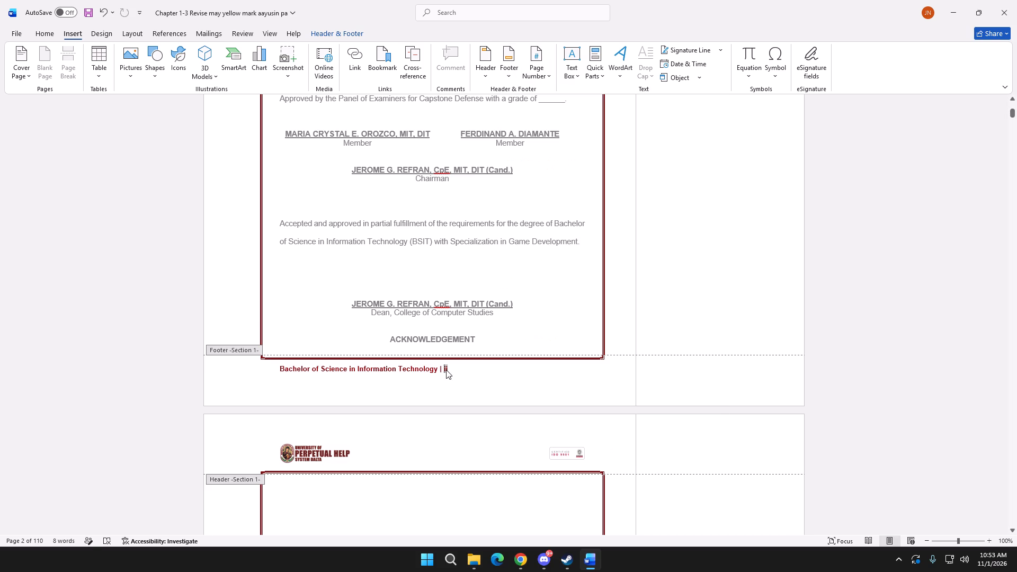
{"action": "left_click", "coordinate": [454, 369]}
{"action": "left_click", "coordinate": [283, 372]}
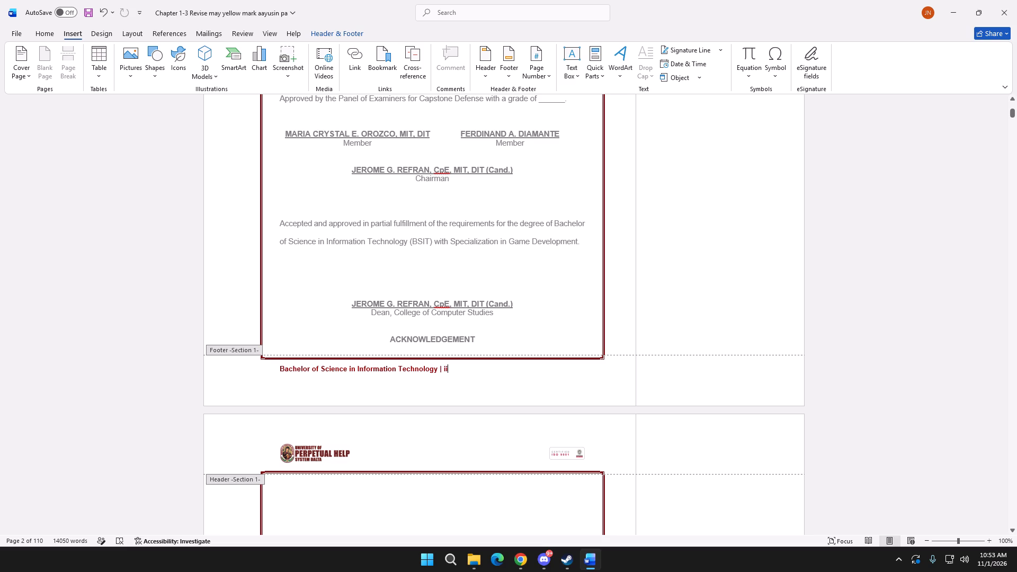
{"action": "left_click", "coordinate": [284, 370]}
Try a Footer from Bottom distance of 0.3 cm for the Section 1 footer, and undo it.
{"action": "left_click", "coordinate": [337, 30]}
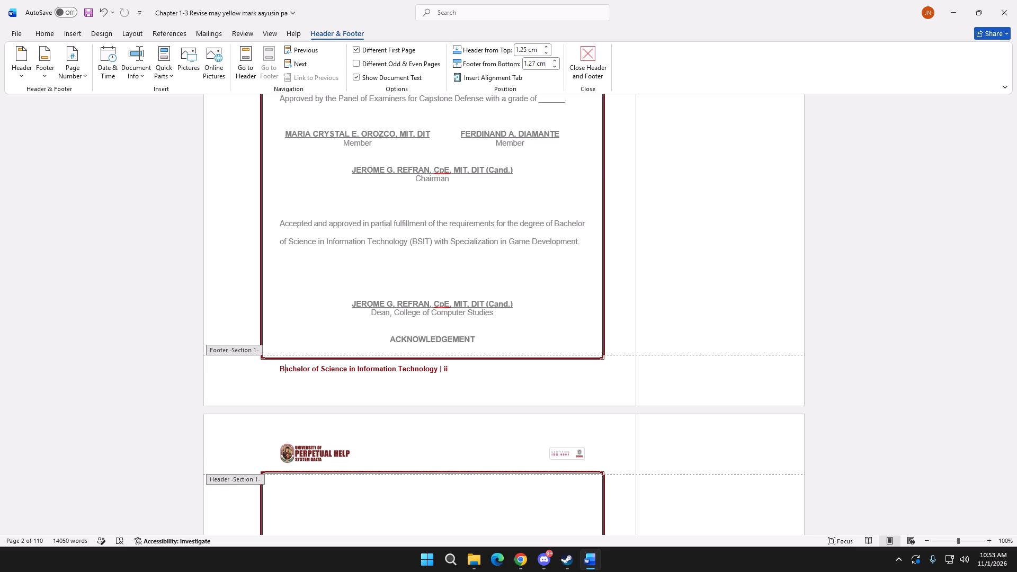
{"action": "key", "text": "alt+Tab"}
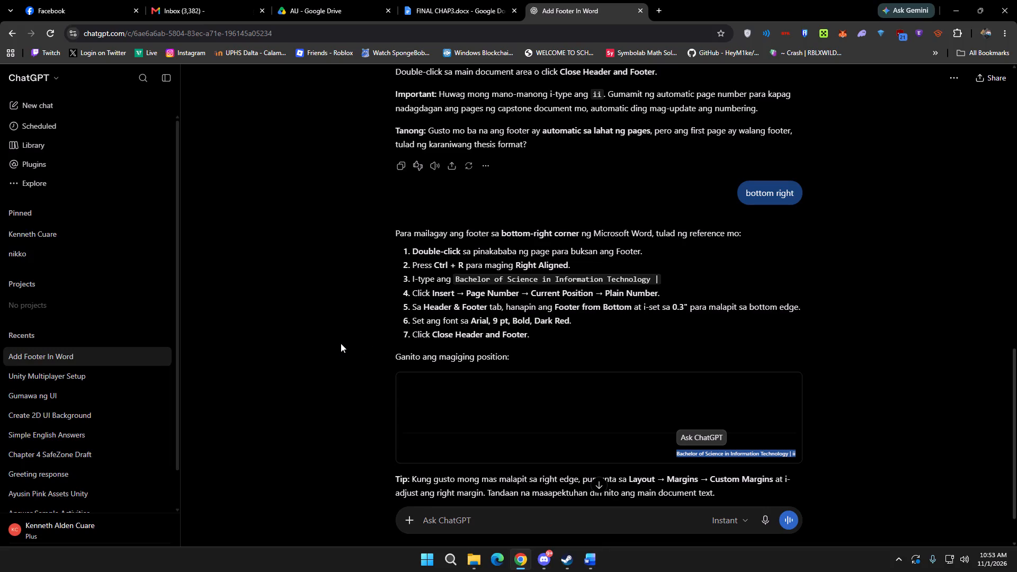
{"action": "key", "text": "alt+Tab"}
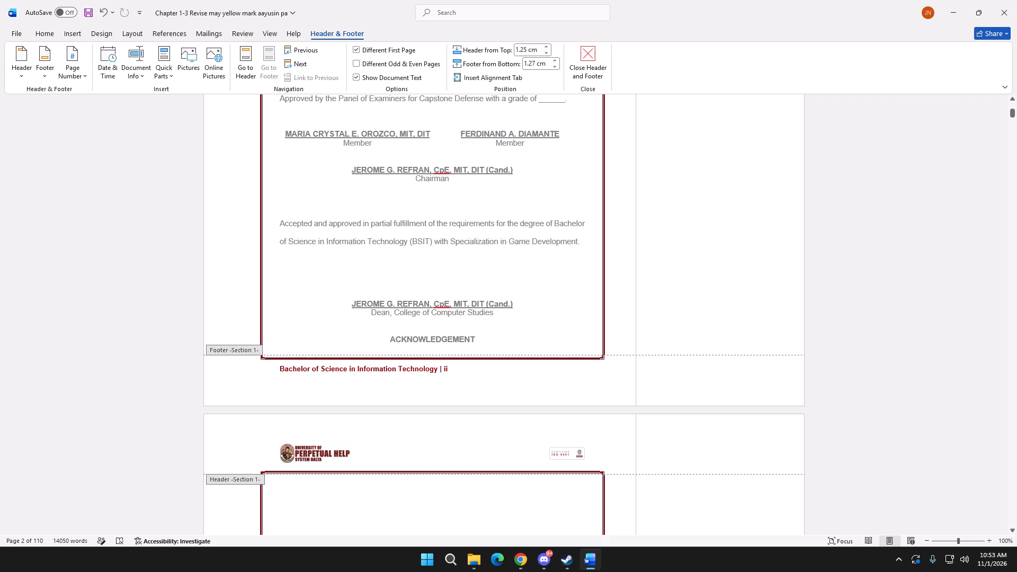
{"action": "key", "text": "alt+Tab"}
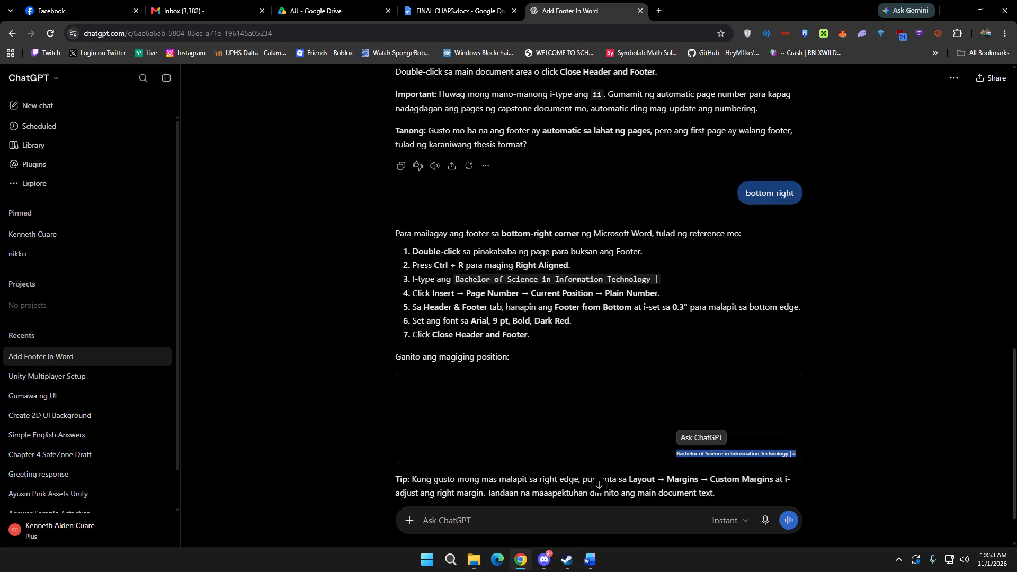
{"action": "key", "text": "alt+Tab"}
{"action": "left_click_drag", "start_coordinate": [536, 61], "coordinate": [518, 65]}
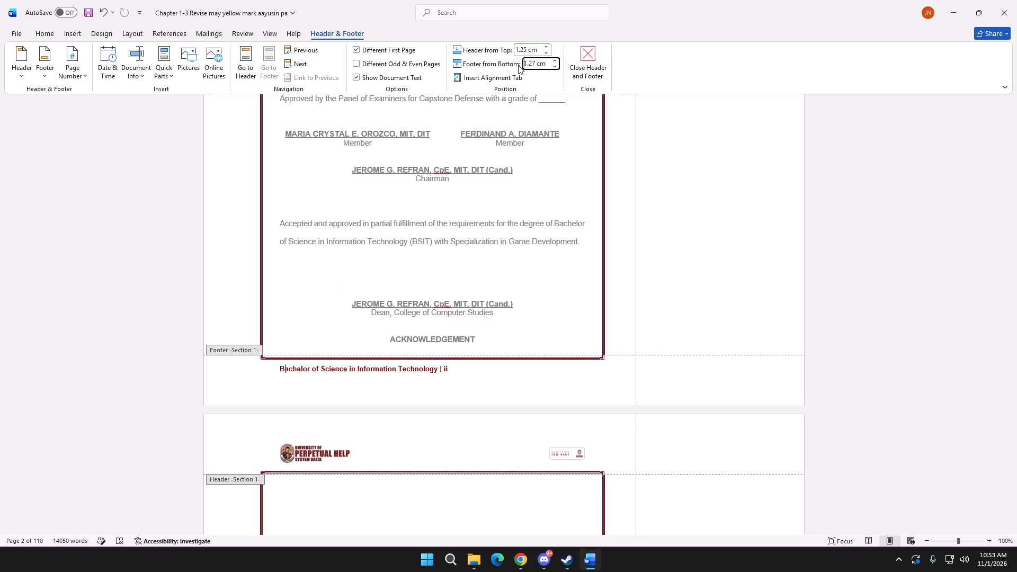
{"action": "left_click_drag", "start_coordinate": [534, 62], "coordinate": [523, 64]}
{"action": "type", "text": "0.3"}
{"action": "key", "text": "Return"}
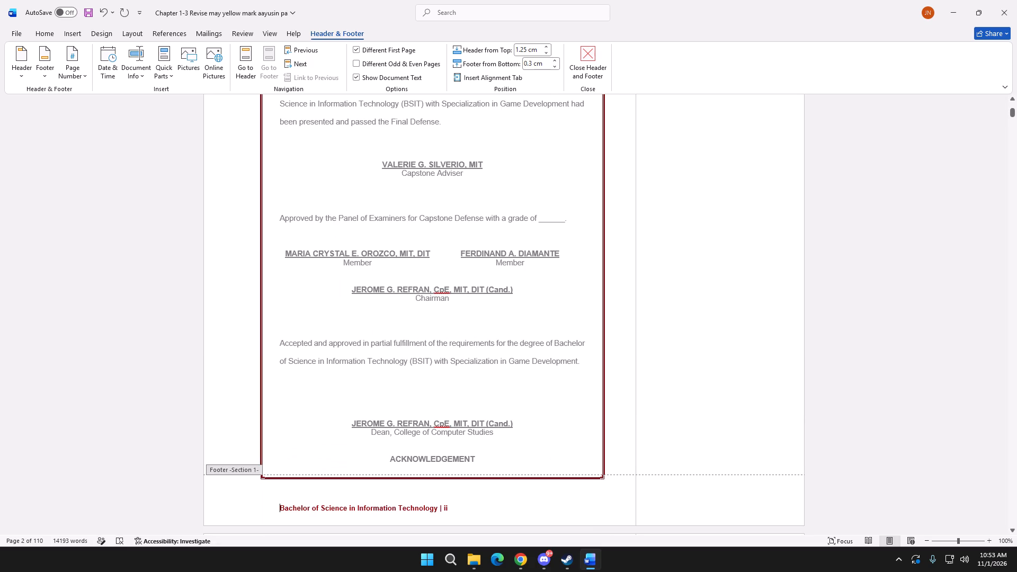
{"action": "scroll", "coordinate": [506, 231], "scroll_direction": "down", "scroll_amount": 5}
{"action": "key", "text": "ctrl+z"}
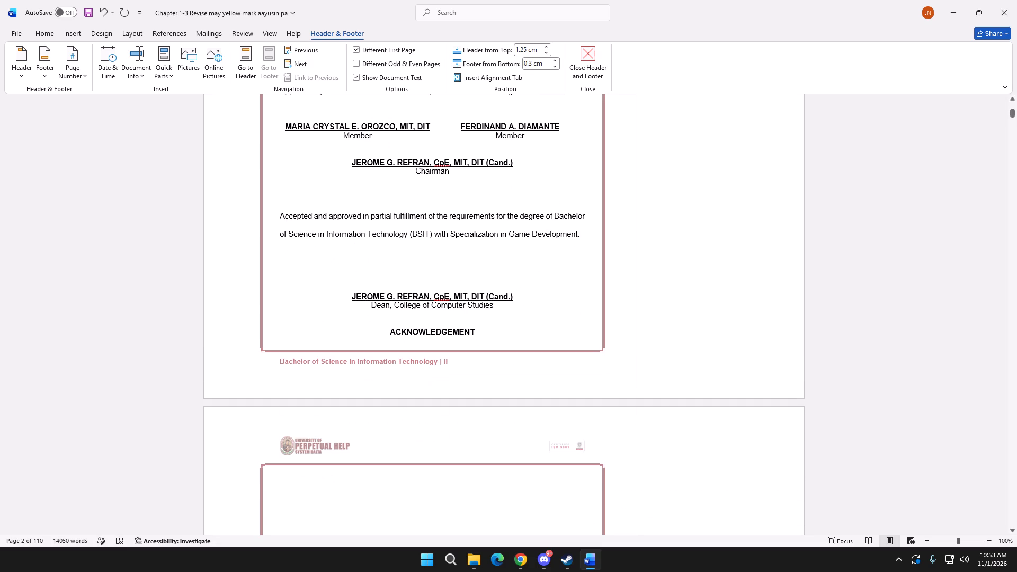
Reopen the Section 1 footer below the ACKNOWLEDGEMENT heading for editing.
{"action": "left_click", "coordinate": [391, 362]}
{"action": "double_click", "coordinate": [407, 365]}
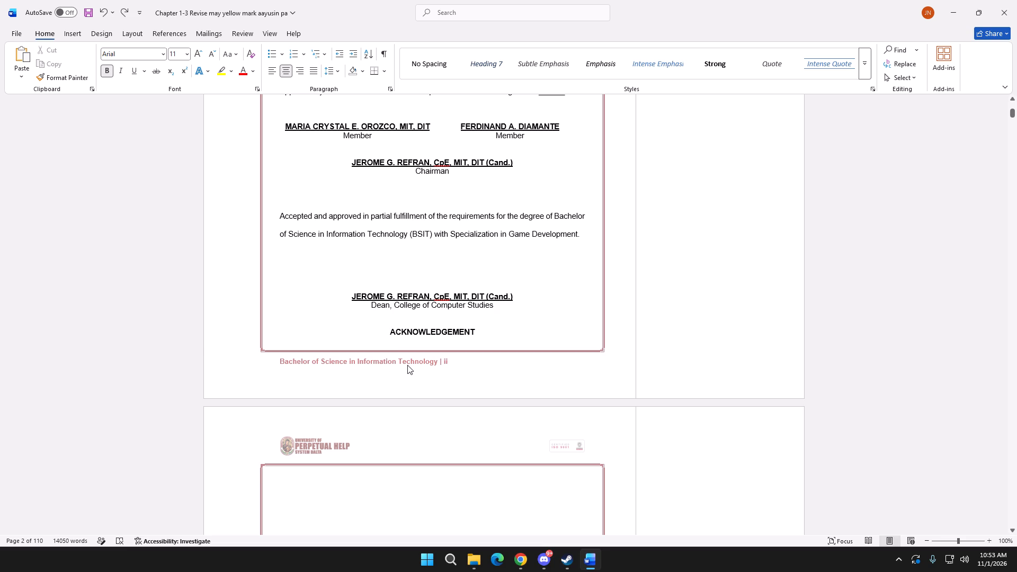
{"action": "left_click", "coordinate": [428, 362]}
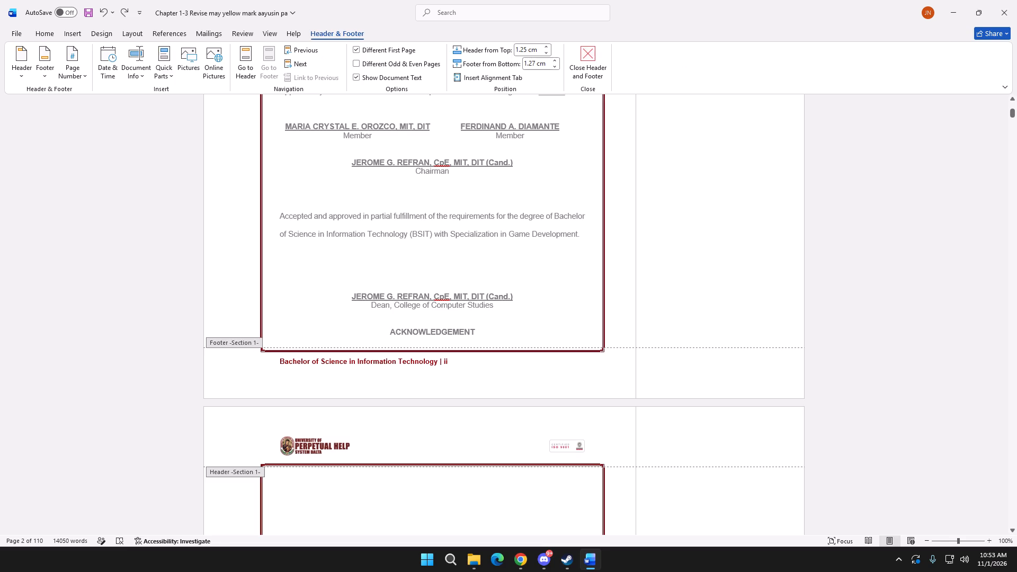
Select the full "Bachelor of Science in Information Technology | ii" footer line for formatting, checking it against ChatGPT's bottom-right footer instructions.
{"action": "key", "text": "alt+Tab"}
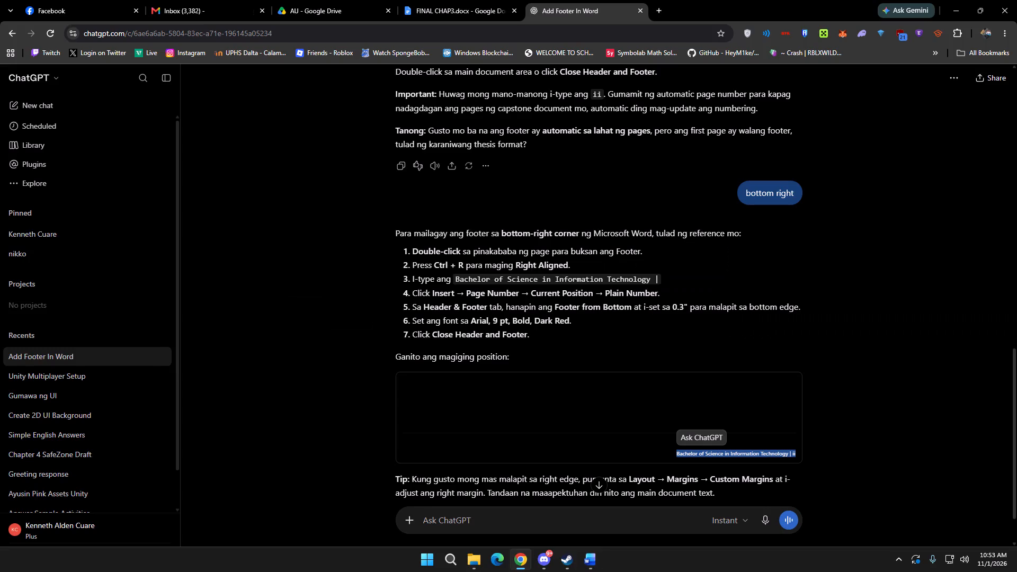
{"action": "key", "text": "alt+Tab"}
{"action": "key", "text": "alt+Tab"}
{"action": "key", "text": "alt+Tab"}
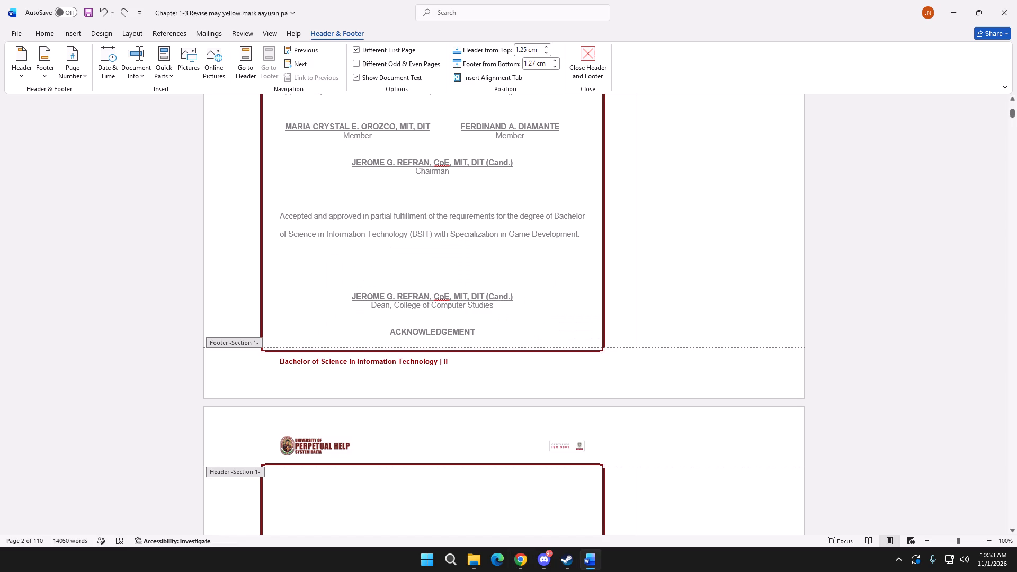
{"action": "left_click_drag", "start_coordinate": [277, 362], "coordinate": [435, 359]}
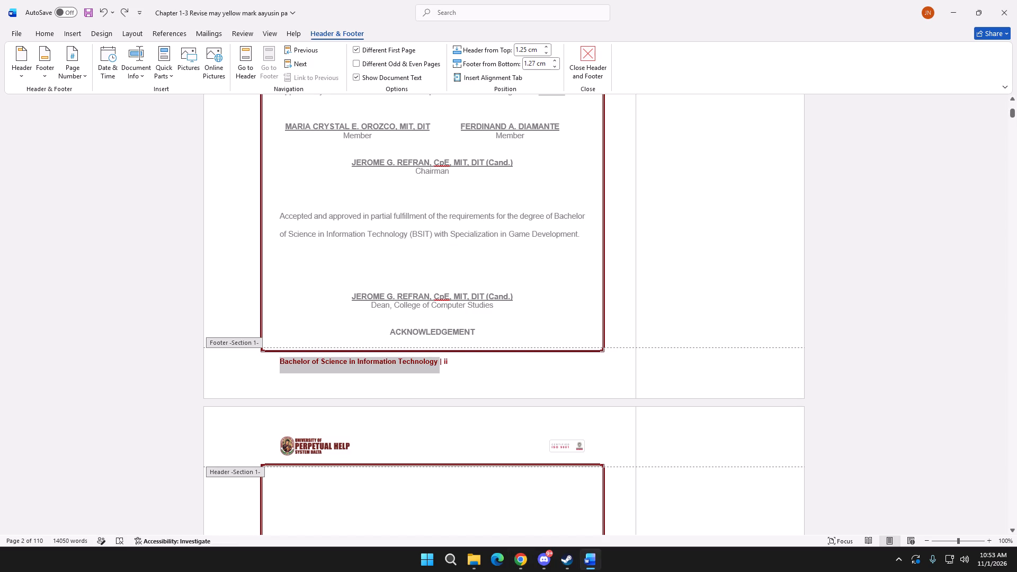
{"action": "left_click_drag", "start_coordinate": [435, 359], "coordinate": [450, 361]}
{"action": "left_click", "coordinate": [52, 37]}
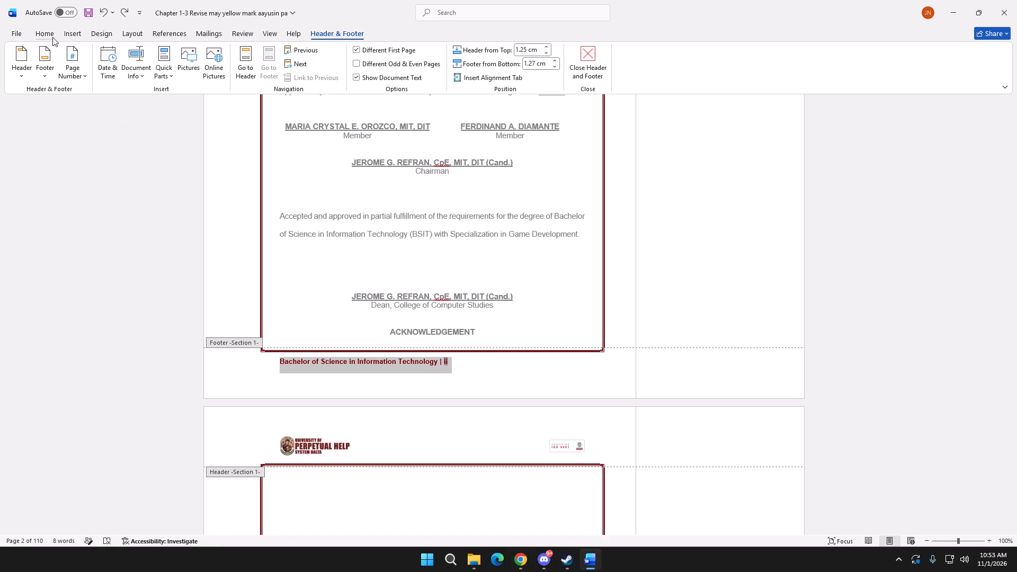
{"action": "key", "text": "alt+Tab"}
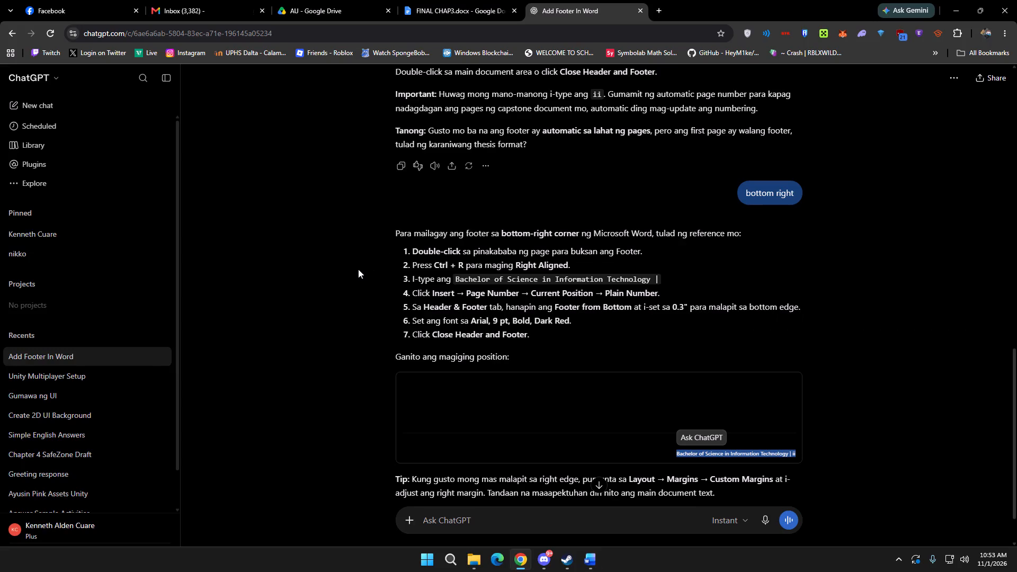
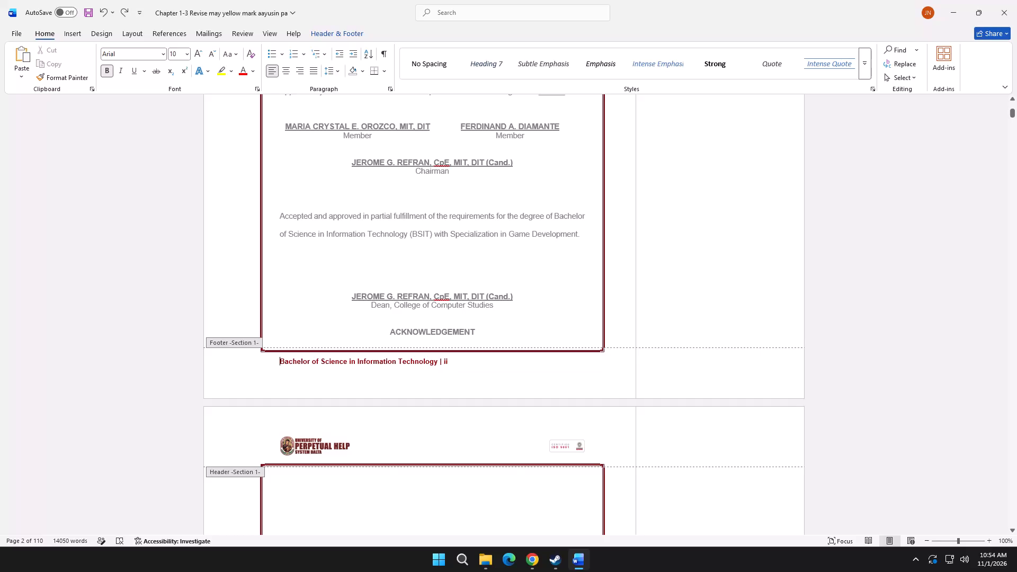
Insert Left and Right alignment tabs, relative to the margin, before the "Bachelor of Science in Information Technology | ii" text in the Section 1 footer.
{"action": "left_click", "coordinate": [332, 38]}
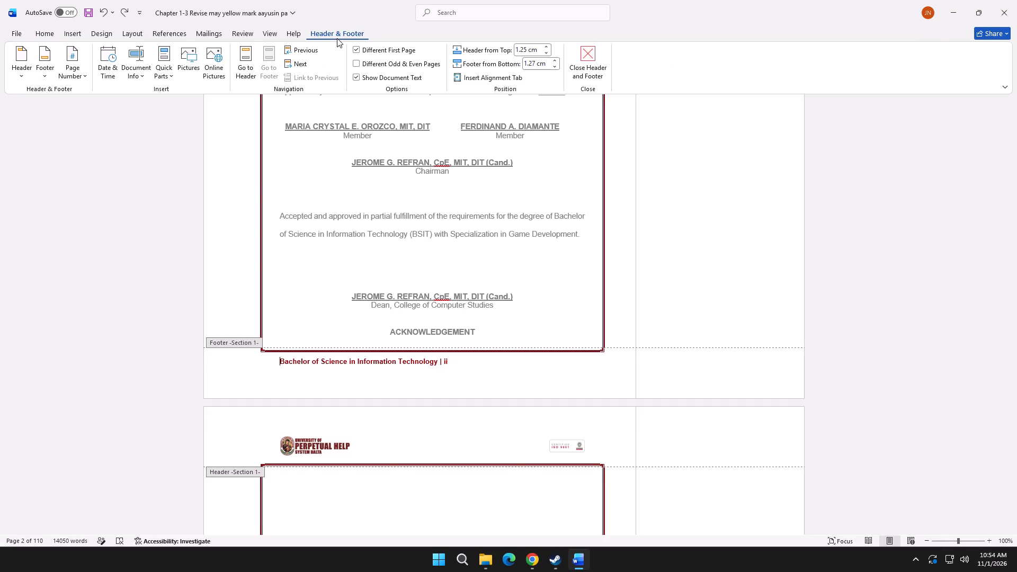
{"action": "left_click", "coordinate": [501, 80]}
{"action": "left_click", "coordinate": [470, 245]}
{"action": "left_click", "coordinate": [498, 310]}
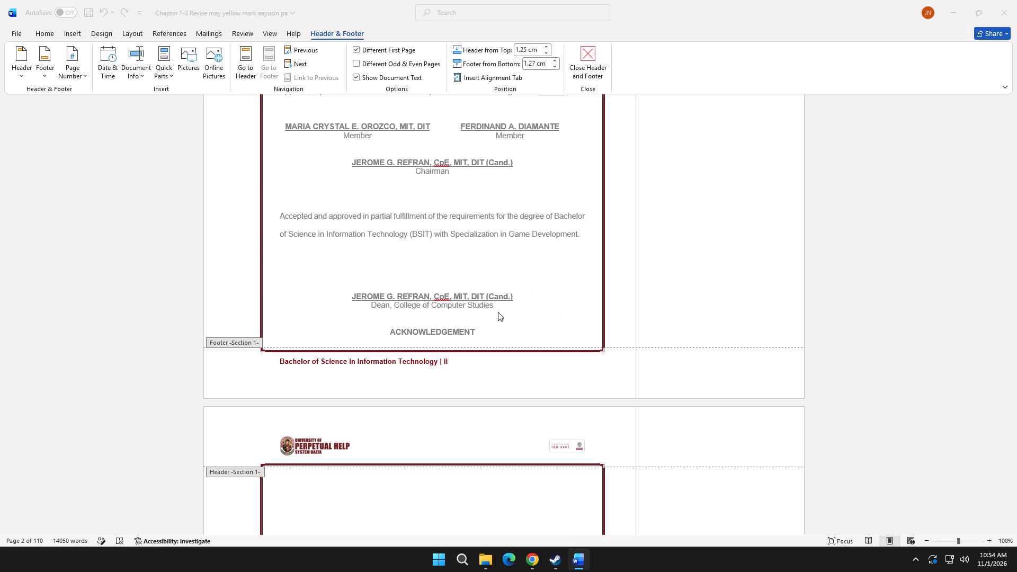
{"action": "left_click", "coordinate": [500, 74]}
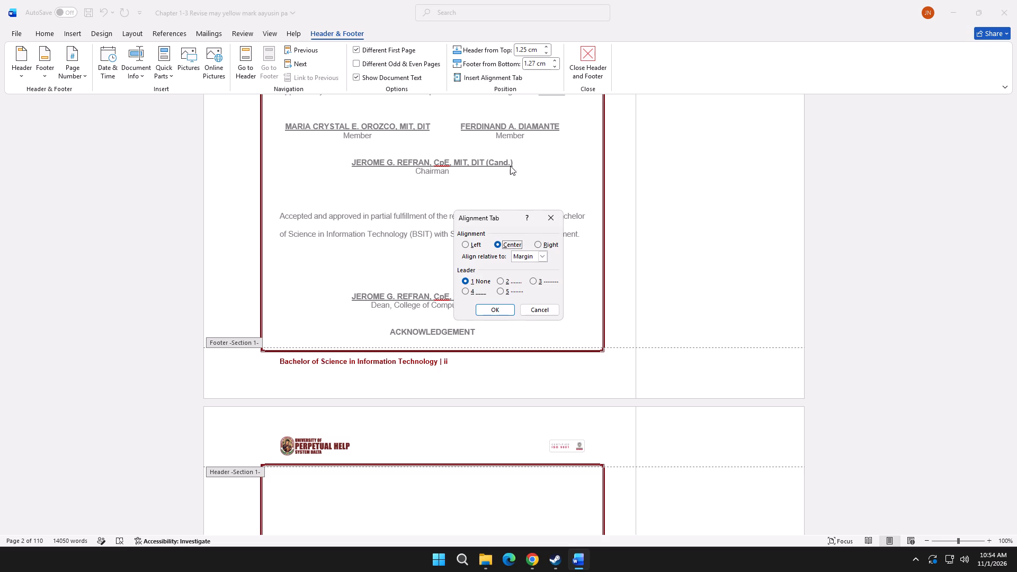
{"action": "left_click", "coordinate": [537, 243]}
{"action": "left_click", "coordinate": [502, 316]}
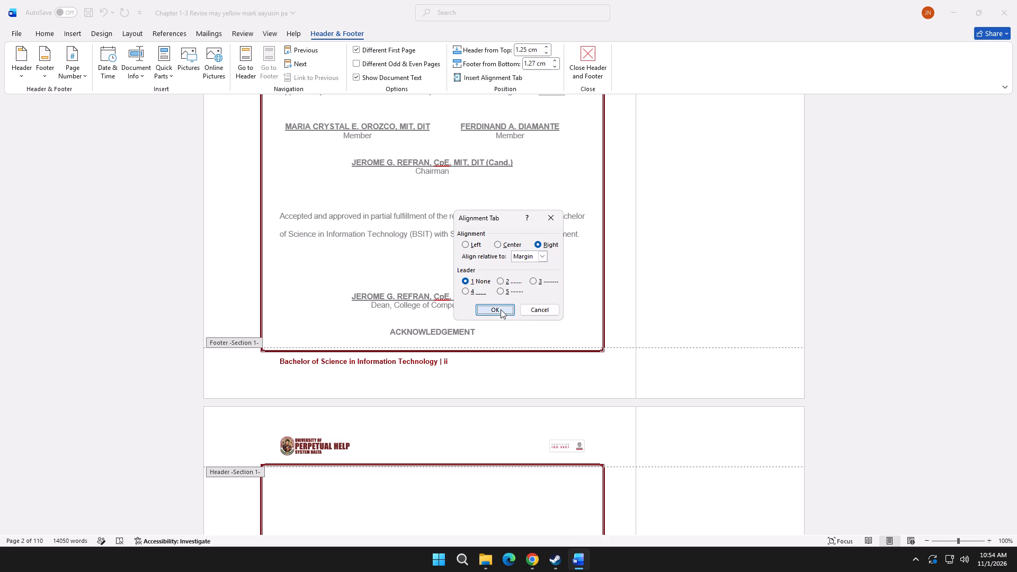
{"action": "left_click", "coordinate": [501, 309]}
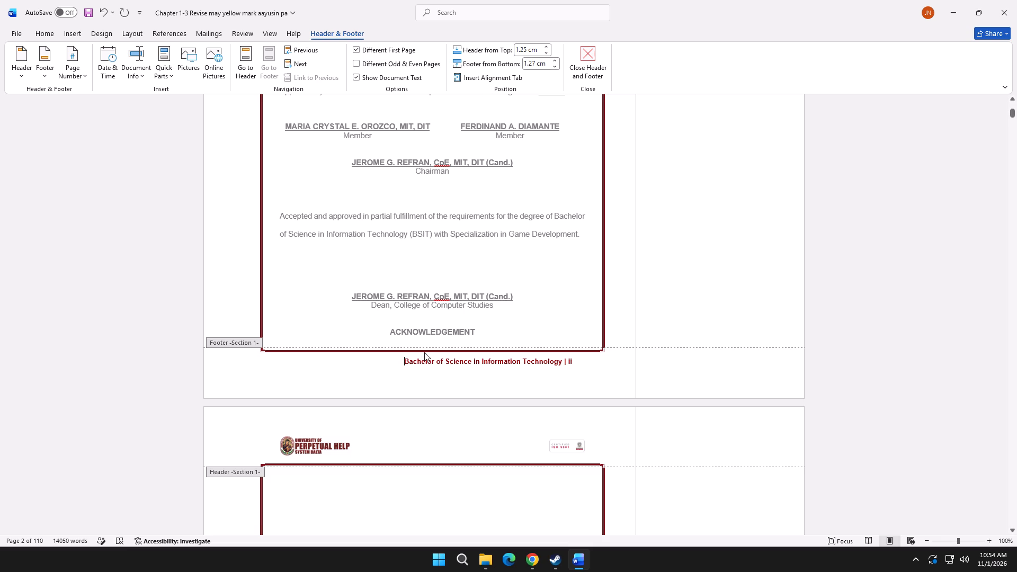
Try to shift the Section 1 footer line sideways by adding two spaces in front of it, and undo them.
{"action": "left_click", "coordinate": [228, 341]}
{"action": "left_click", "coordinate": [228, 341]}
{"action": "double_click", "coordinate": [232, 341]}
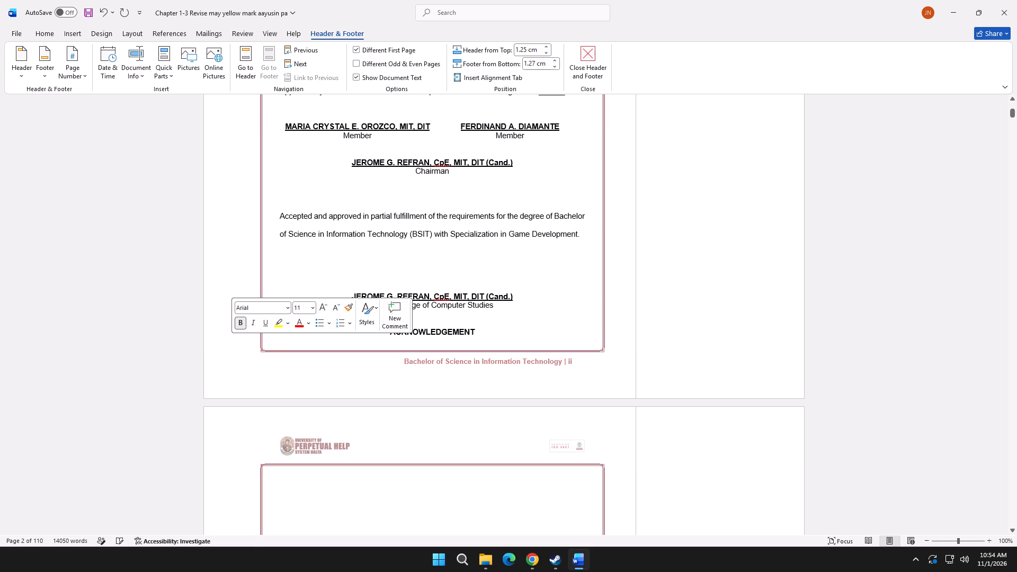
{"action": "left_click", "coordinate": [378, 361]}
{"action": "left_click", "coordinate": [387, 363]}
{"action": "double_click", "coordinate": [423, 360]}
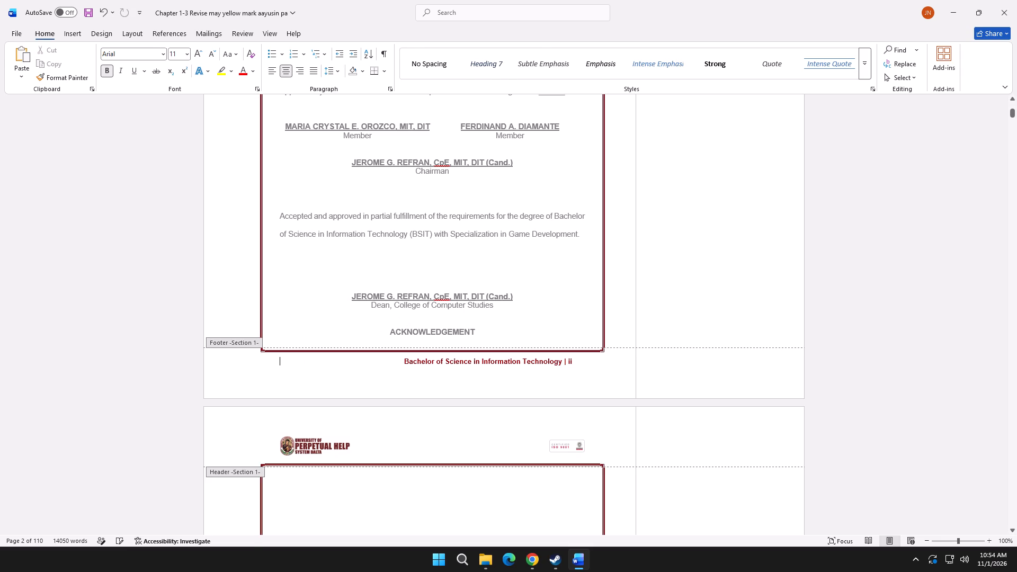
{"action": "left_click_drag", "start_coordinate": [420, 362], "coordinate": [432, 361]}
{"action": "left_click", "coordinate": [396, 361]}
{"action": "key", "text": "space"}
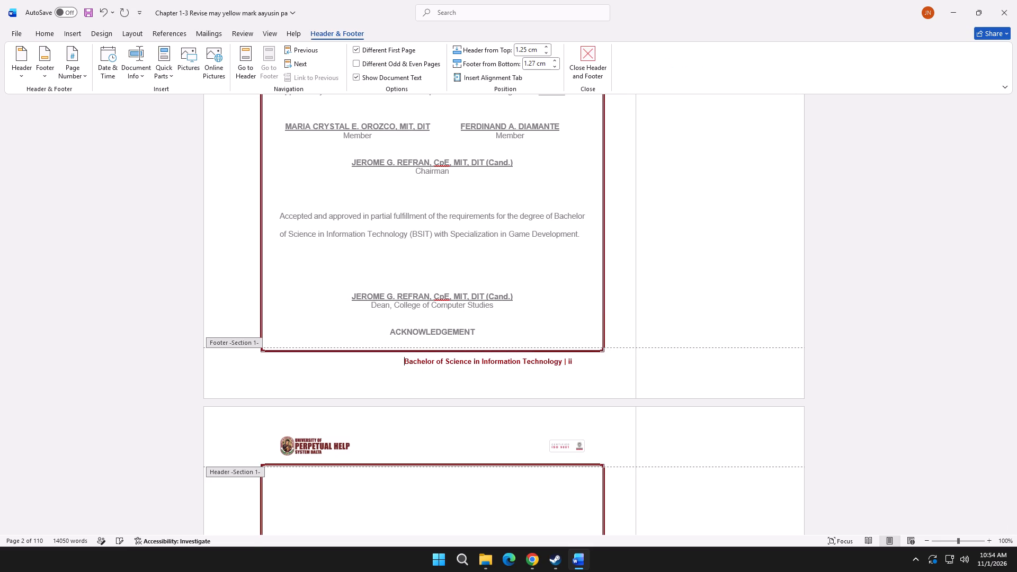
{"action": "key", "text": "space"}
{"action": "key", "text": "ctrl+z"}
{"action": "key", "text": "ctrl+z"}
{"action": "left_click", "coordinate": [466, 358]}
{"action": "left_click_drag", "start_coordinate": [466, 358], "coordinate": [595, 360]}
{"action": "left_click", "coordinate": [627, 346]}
Insert another Right alignment tab, relative to the margin with no leader, before the Section 1 footer text.
{"action": "left_click", "coordinate": [505, 77]}
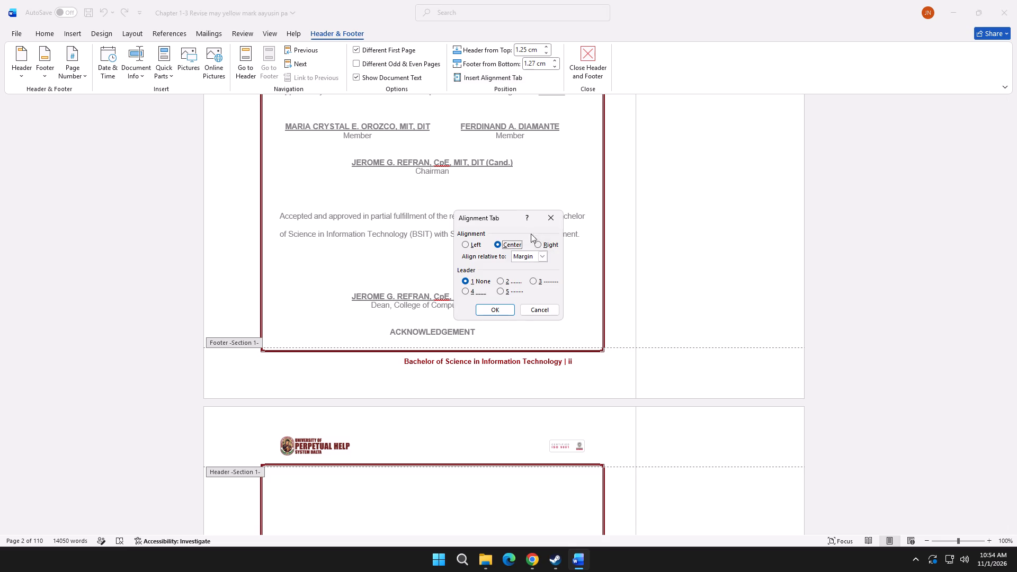
{"action": "left_click", "coordinate": [543, 256]}
{"action": "left_click", "coordinate": [543, 256]}
{"action": "left_click", "coordinate": [539, 245]}
{"action": "left_click", "coordinate": [506, 309]}
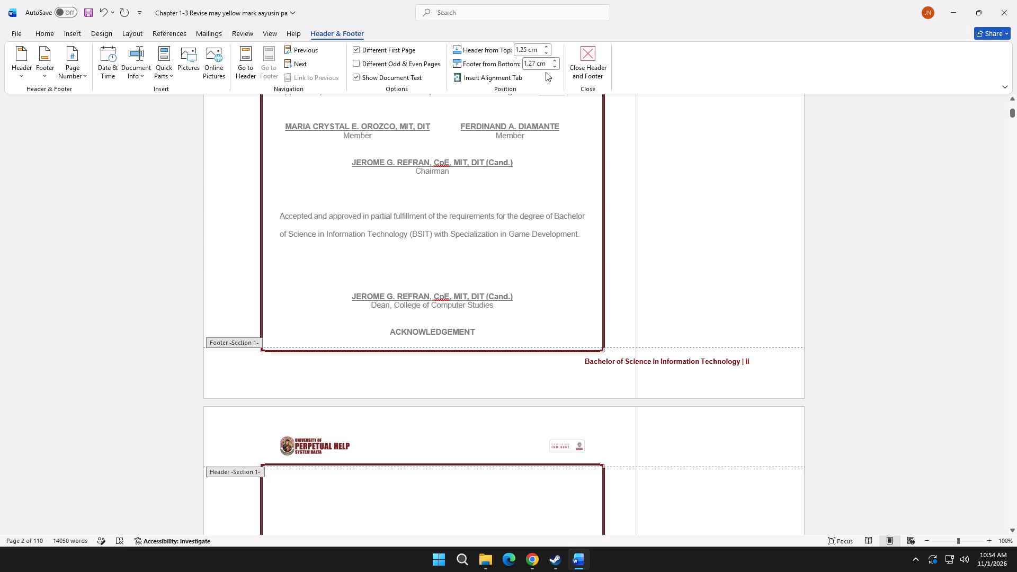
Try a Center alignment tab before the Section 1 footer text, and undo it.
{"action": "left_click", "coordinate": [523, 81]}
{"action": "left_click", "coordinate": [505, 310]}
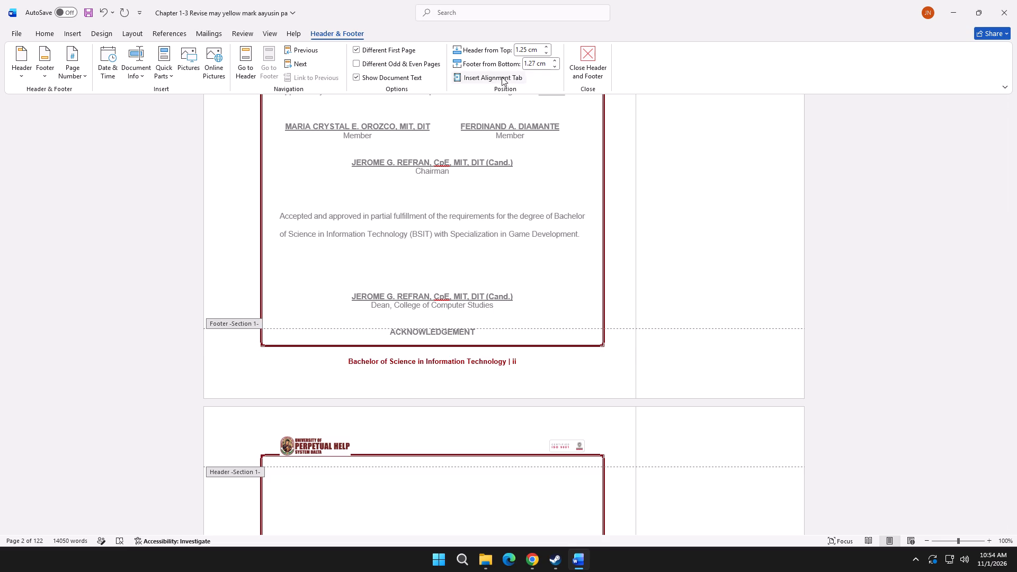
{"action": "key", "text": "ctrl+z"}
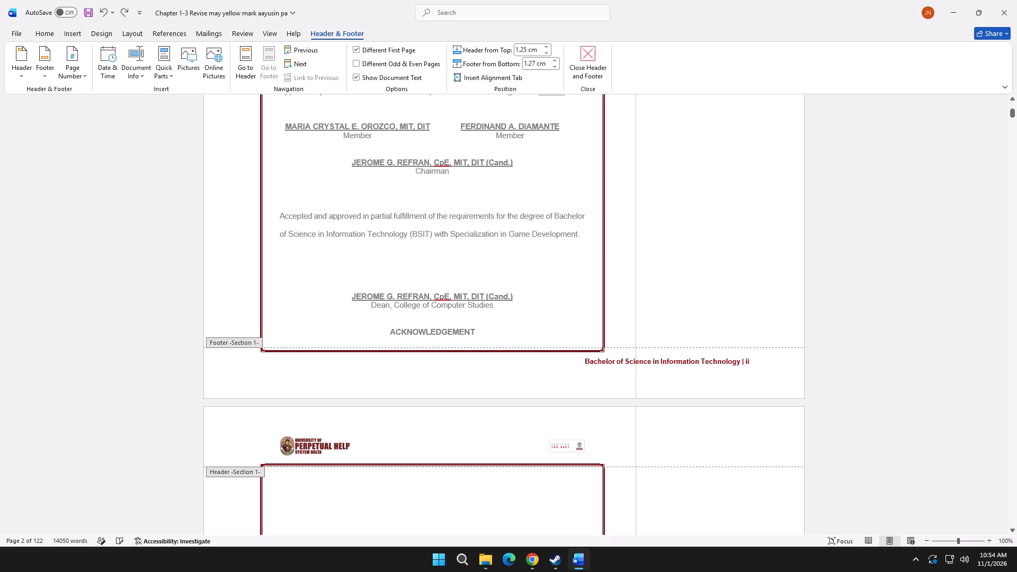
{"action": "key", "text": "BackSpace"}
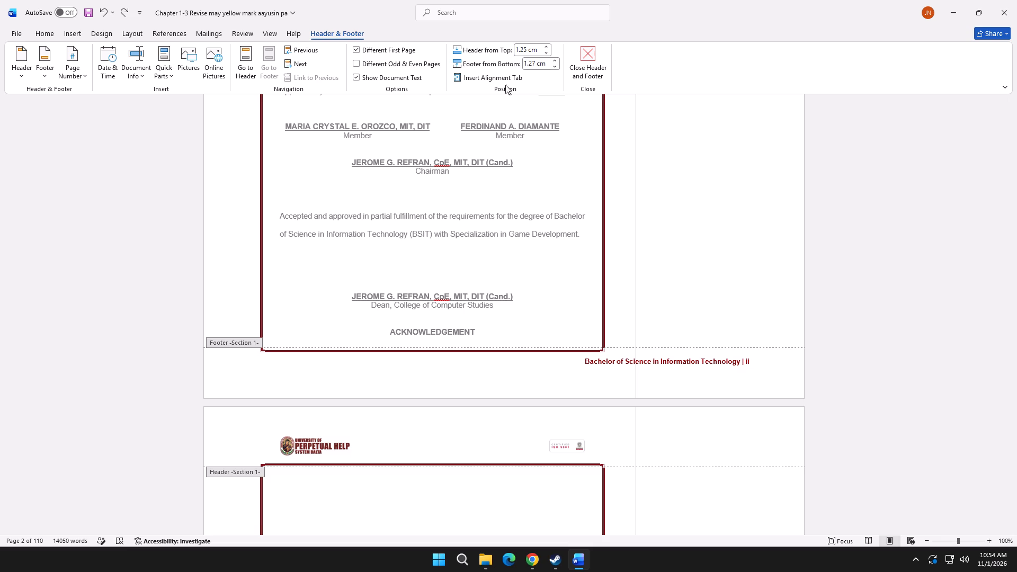
{"action": "left_click", "coordinate": [507, 77]}
{"action": "left_click", "coordinate": [468, 246]}
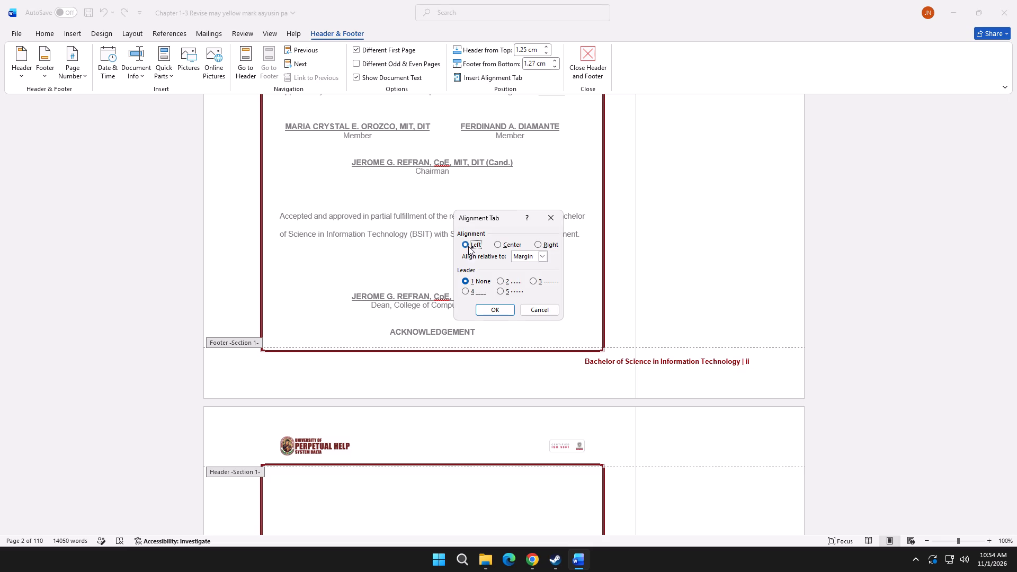
{"action": "left_click", "coordinate": [492, 309]}
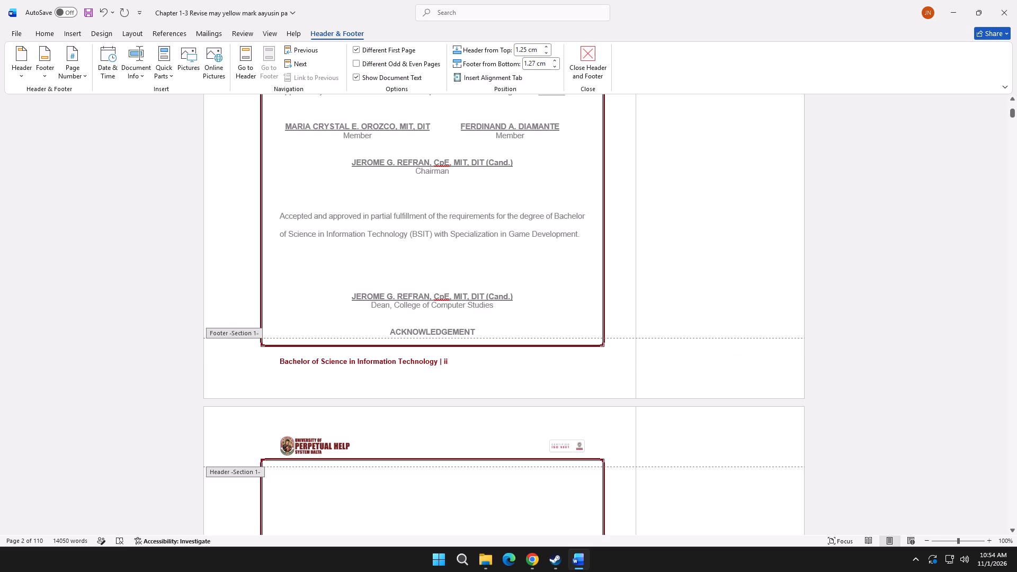
{"action": "left_click", "coordinate": [514, 80]}
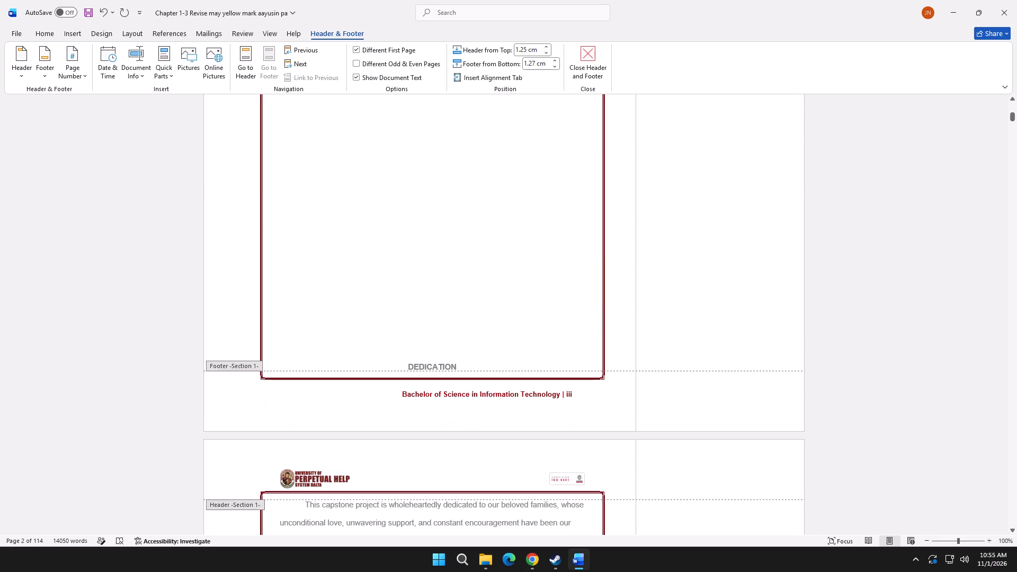
{"action": "scroll", "coordinate": [407, 351], "scroll_direction": "up", "scroll_amount": 20}
{"action": "scroll", "coordinate": [407, 351], "scroll_direction": "up", "scroll_amount": 2}
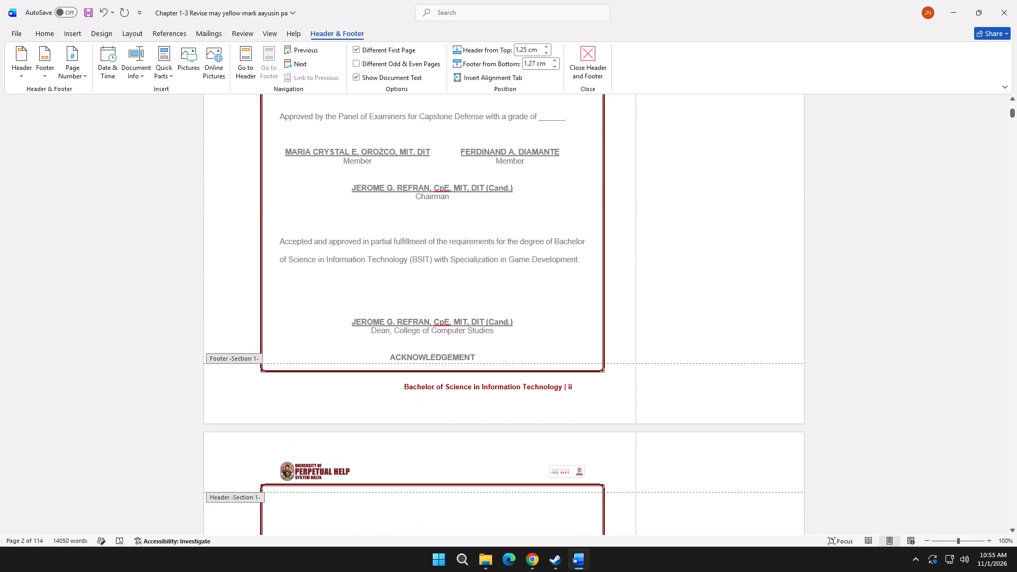
Add a space before the Section 1 footer line and check its position against the FINAL CHAP3 footer.
{"action": "left_click", "coordinate": [402, 386]}
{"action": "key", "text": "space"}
{"action": "key", "text": "alt+Tab"}
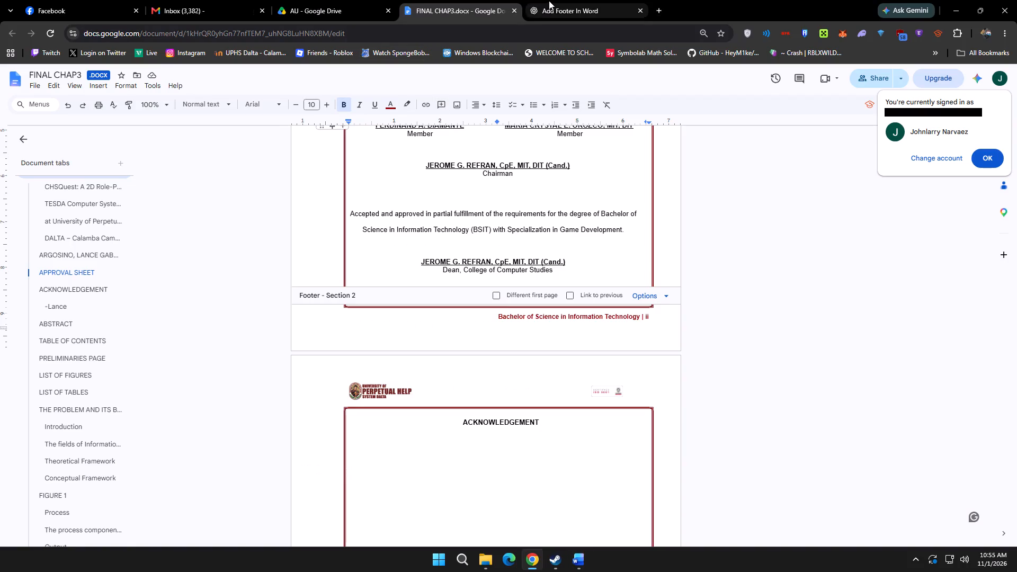
{"action": "key", "text": "alt+Tab"}
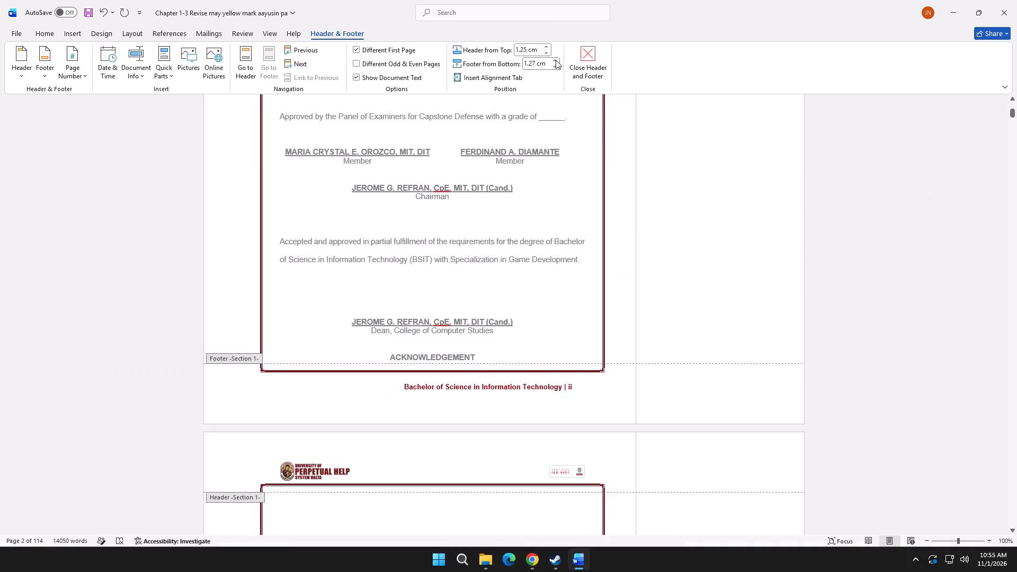
Set the Section 1 Footer from Bottom distance to 1.2 cm, undoing a trial of 1.1 cm, and reopen the footer for editing.
{"action": "left_click", "coordinate": [556, 60]}
{"action": "left_click", "coordinate": [556, 68]}
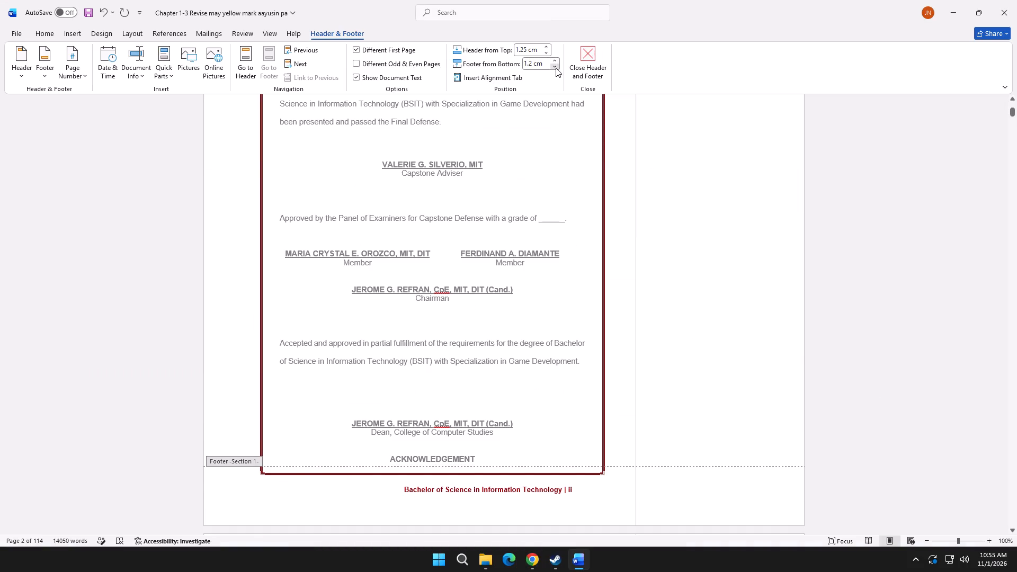
{"action": "left_click", "coordinate": [556, 68]}
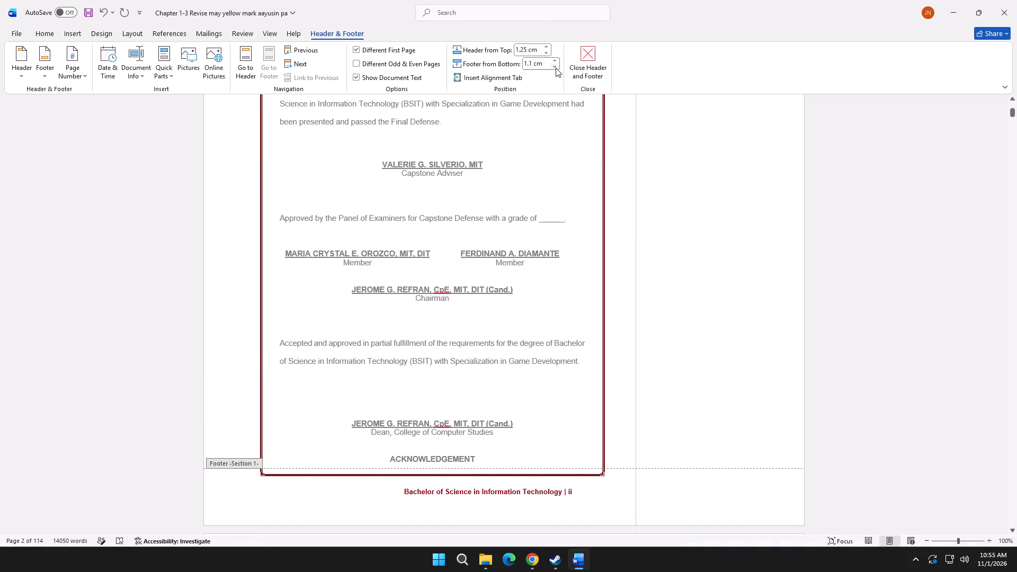
{"action": "key", "text": "ctrl+z"}
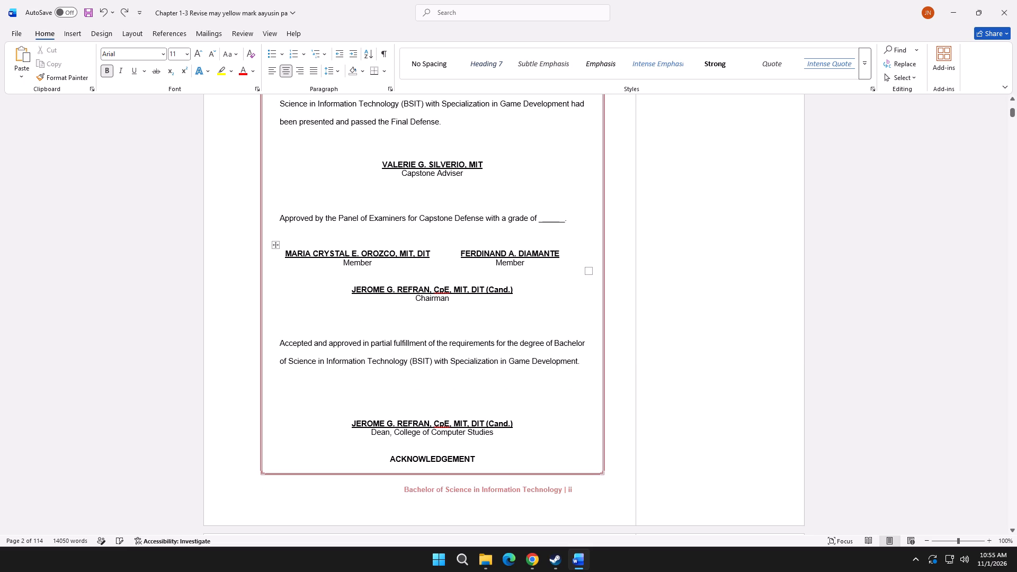
{"action": "left_click", "coordinate": [497, 489]}
{"action": "double_click", "coordinate": [484, 493]}
{"action": "left_click", "coordinate": [484, 493]}
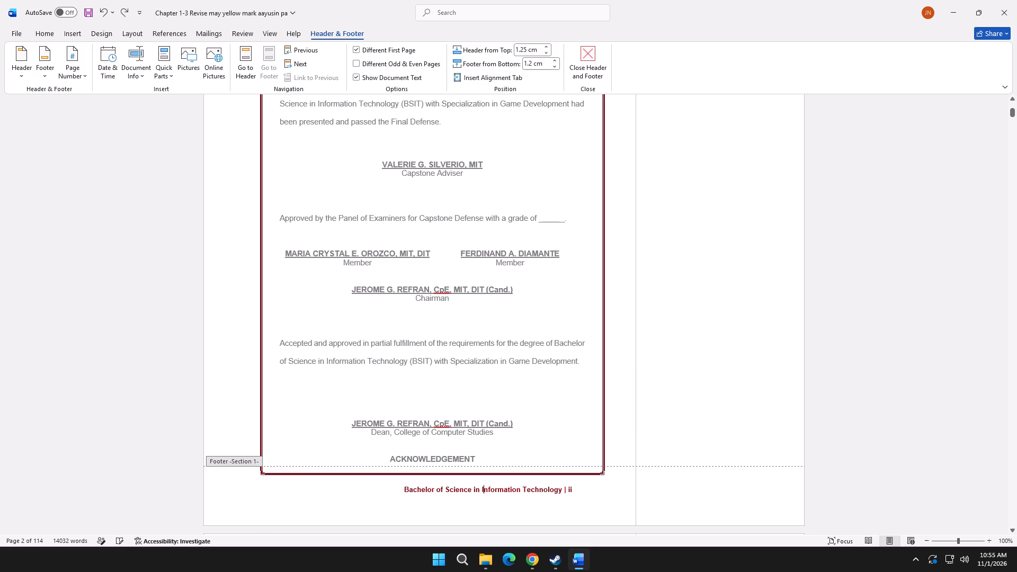
Switch to Chrome and download the FINAL CHAP3 document from Google Docs as a Microsoft Word file into Downloads.
{"action": "key", "text": "alt+Tab"}
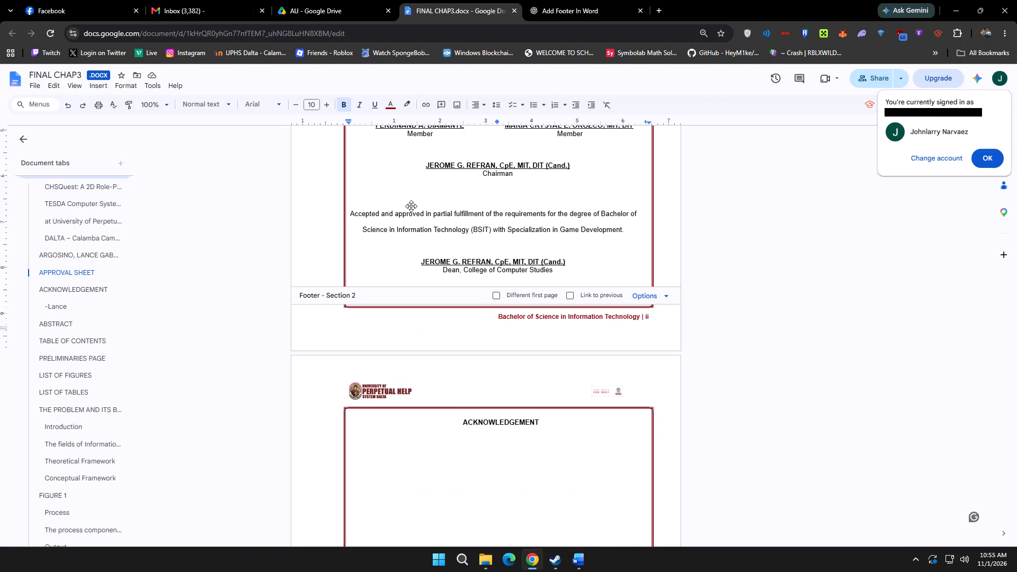
{"action": "left_click", "coordinate": [58, 84]}
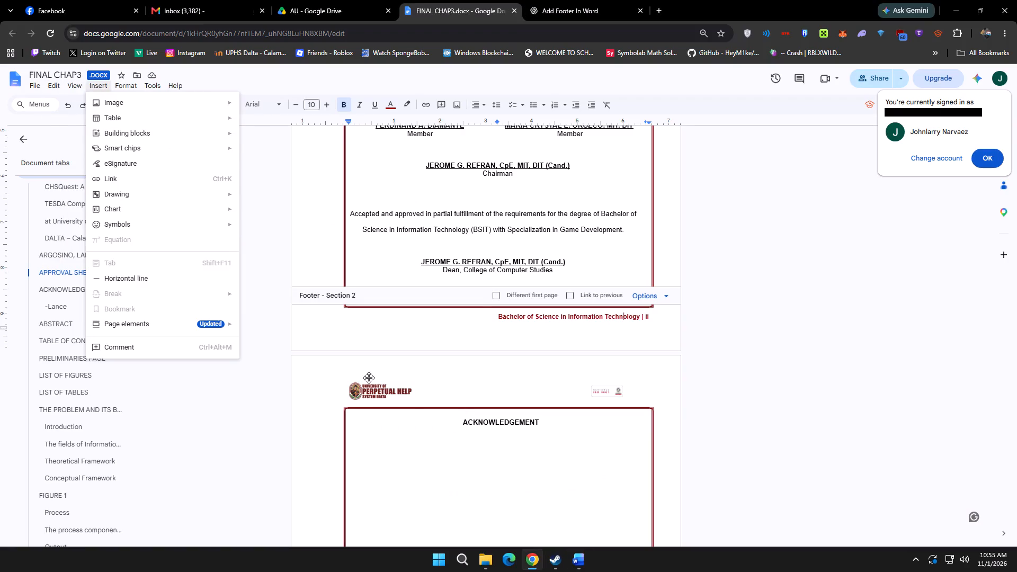
{"action": "left_click", "coordinate": [981, 158]}
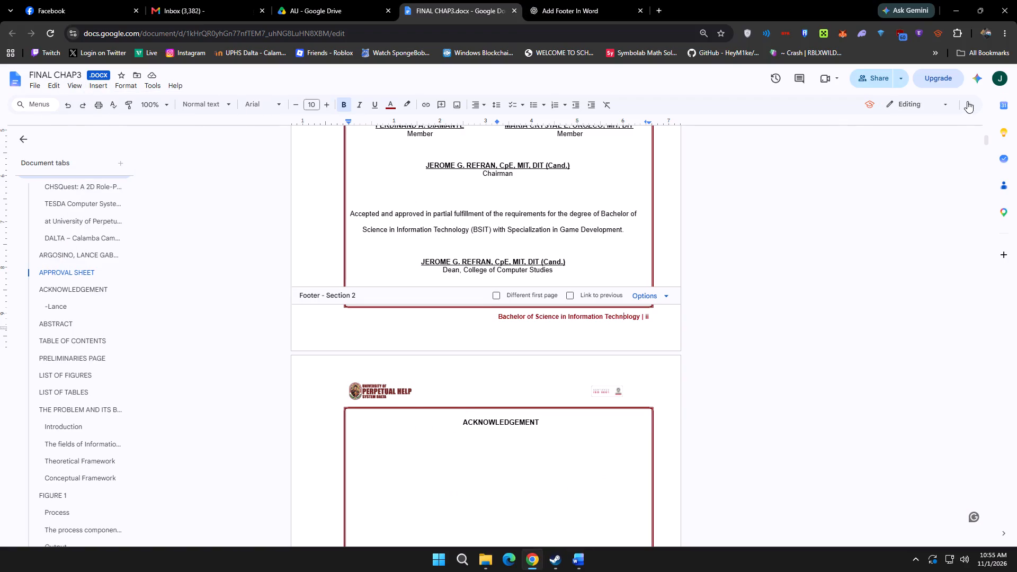
{"action": "left_click", "coordinate": [39, 86]}
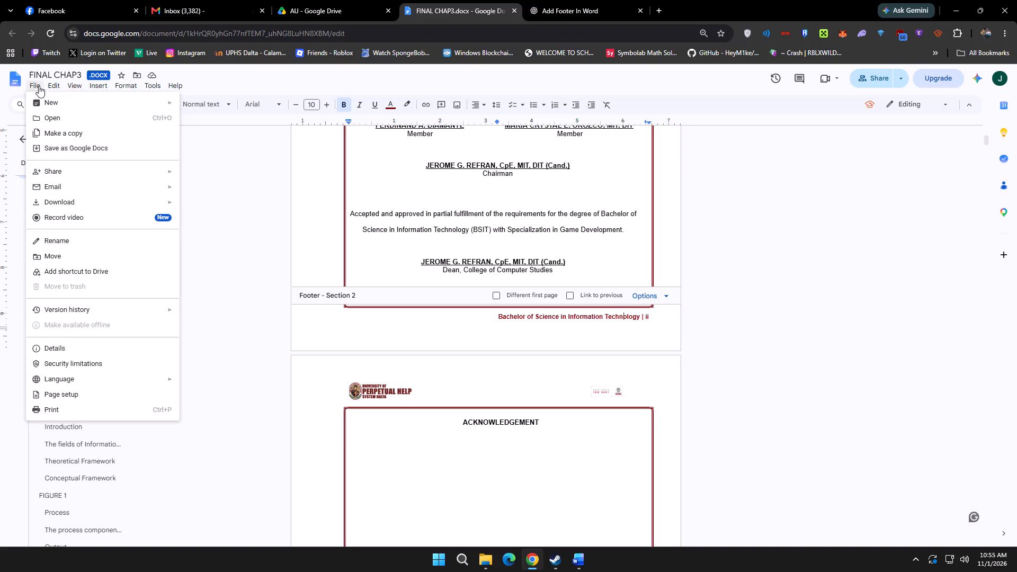
{"action": "left_click", "coordinate": [87, 203]}
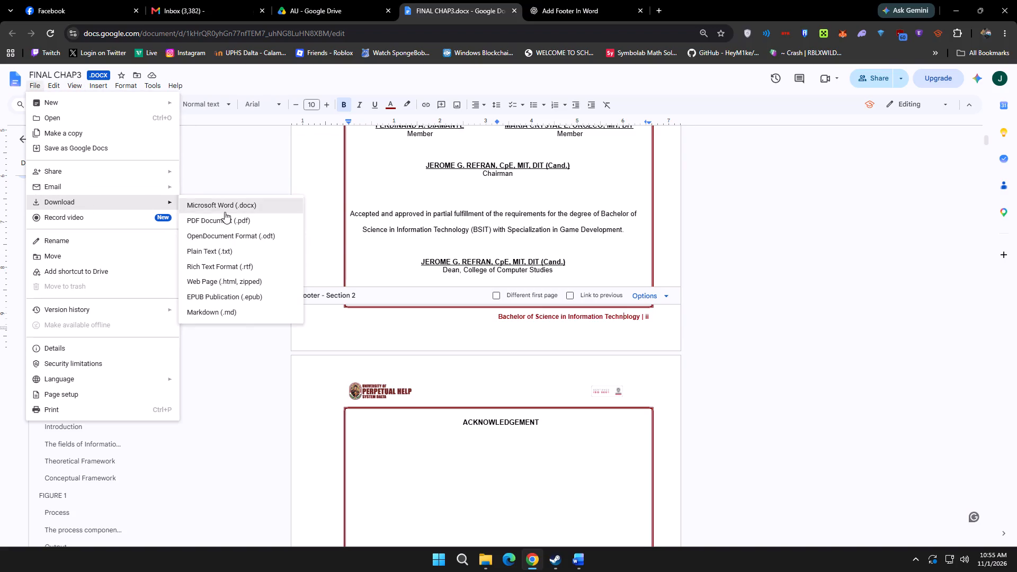
{"action": "left_click", "coordinate": [225, 212]}
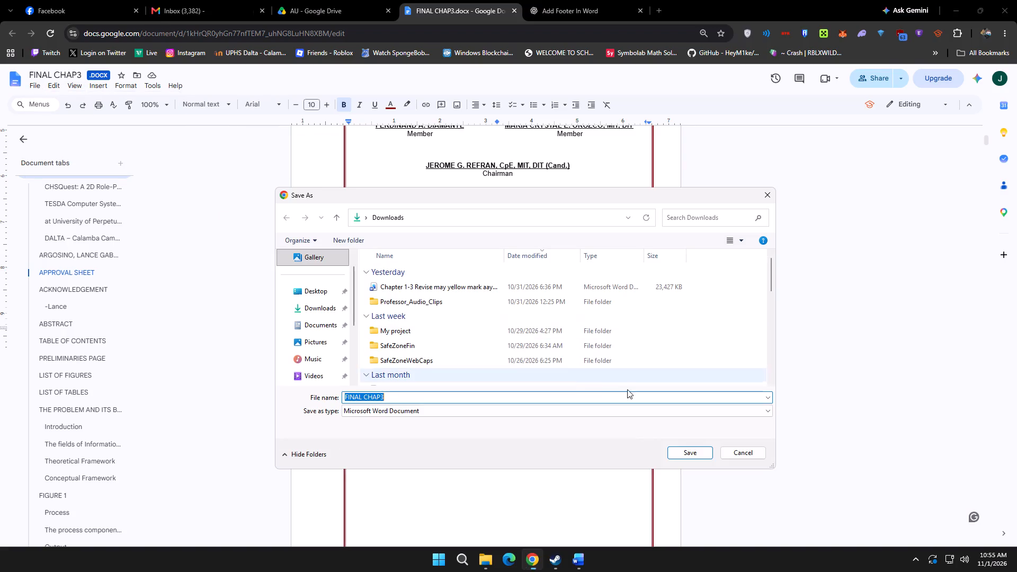
{"action": "left_click", "coordinate": [684, 454]}
Open the downloaded FINAL CHAP3 file from the Downloads folder in Word and enable editing.
{"action": "left_click", "coordinate": [484, 561]}
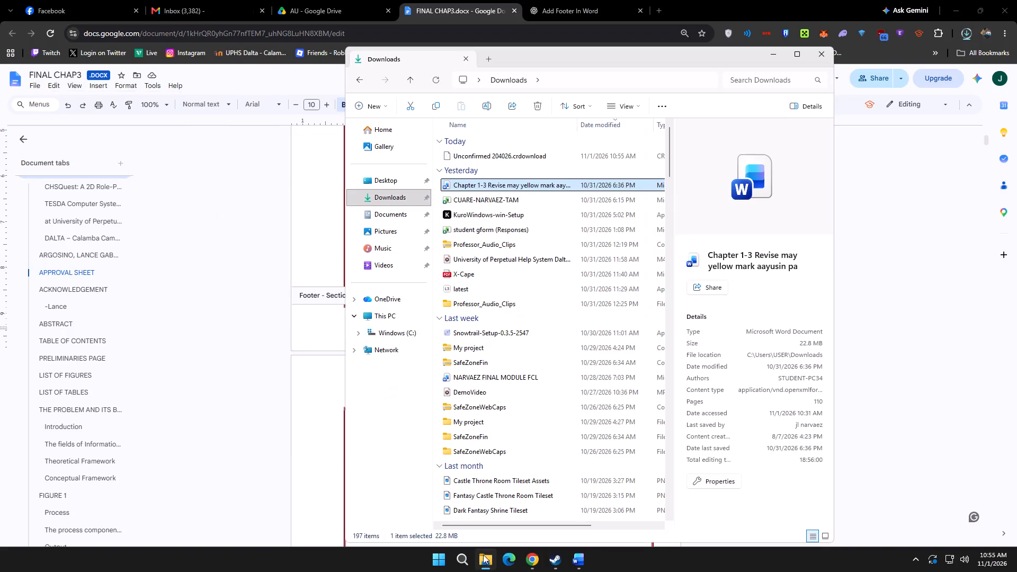
{"action": "double_click", "coordinate": [472, 155]}
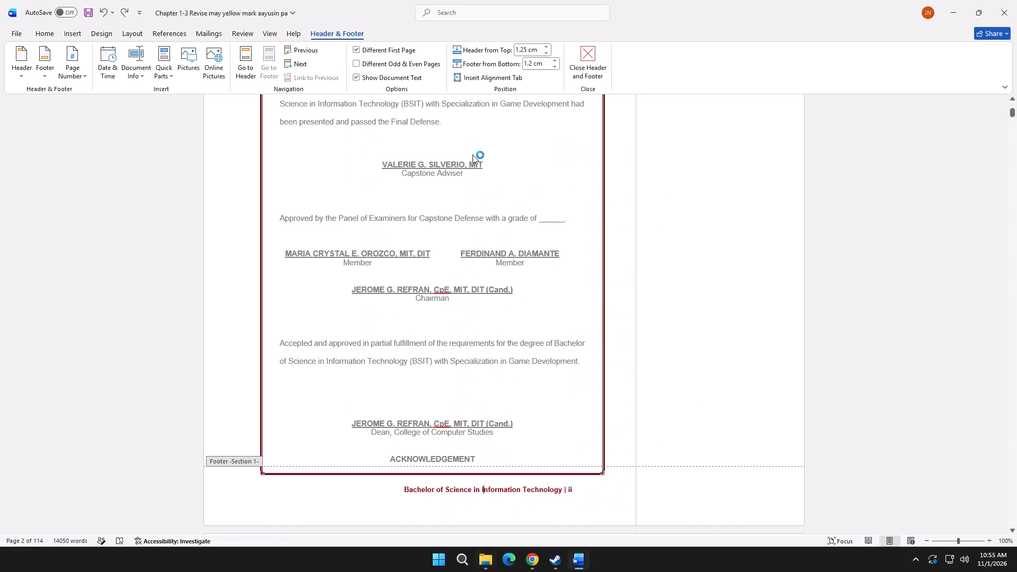
{"action": "key", "text": "alt+Tab"}
{"action": "key", "text": "alt+Tab"}
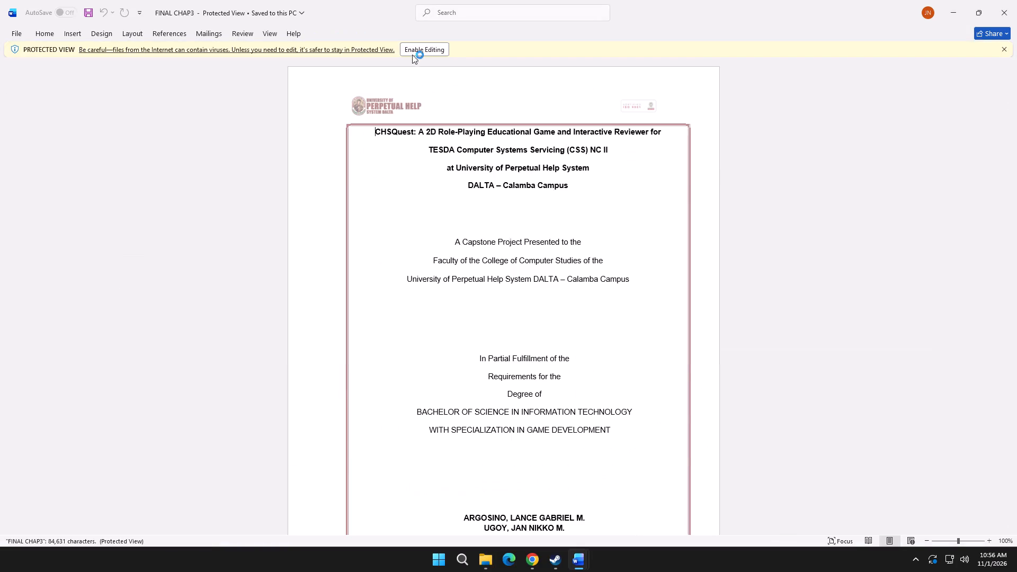
{"action": "left_click", "coordinate": [415, 47]}
Open the page ii footer of Section 2 in FINAL CHAP3 and examine its position, font and alignment settings.
{"action": "left_click", "coordinate": [67, 37]}
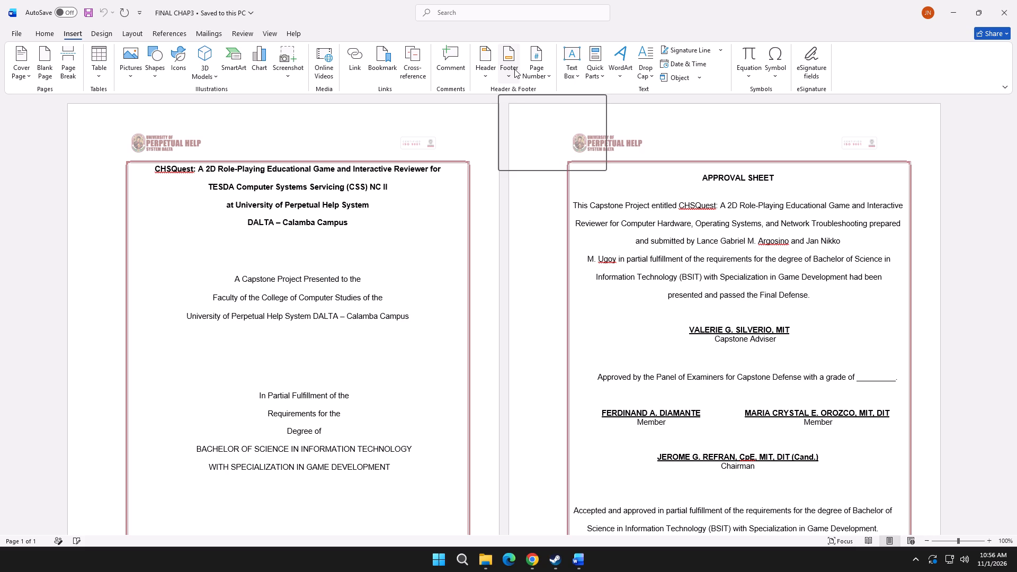
{"action": "scroll", "coordinate": [418, 240], "scroll_direction": "down", "scroll_amount": 10}
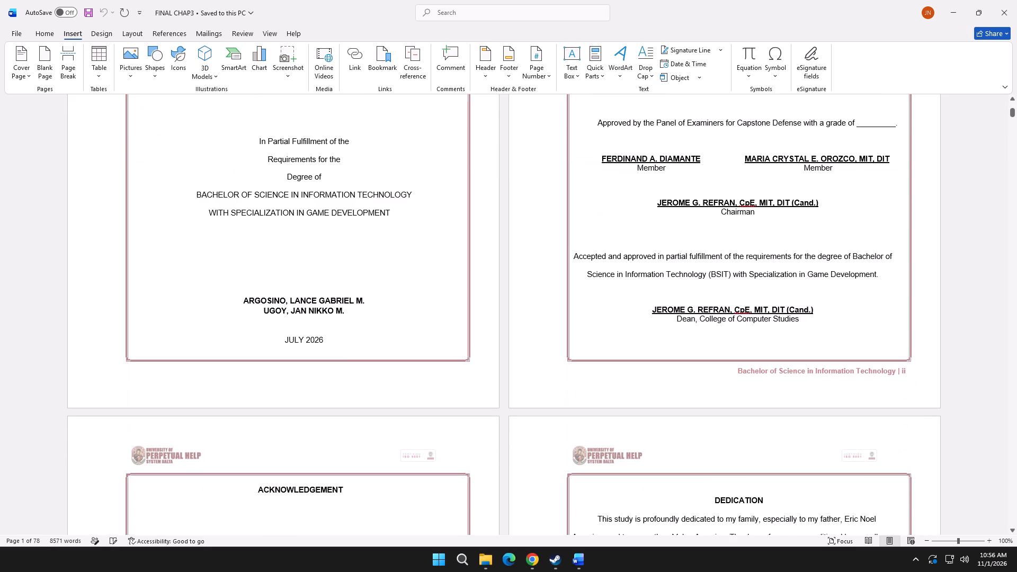
{"action": "scroll", "coordinate": [336, 370], "scroll_direction": "down", "scroll_amount": 3, "text": "ctrl"}
{"action": "scroll", "coordinate": [336, 370], "scroll_direction": "up", "scroll_amount": 2, "text": "ctrl"}
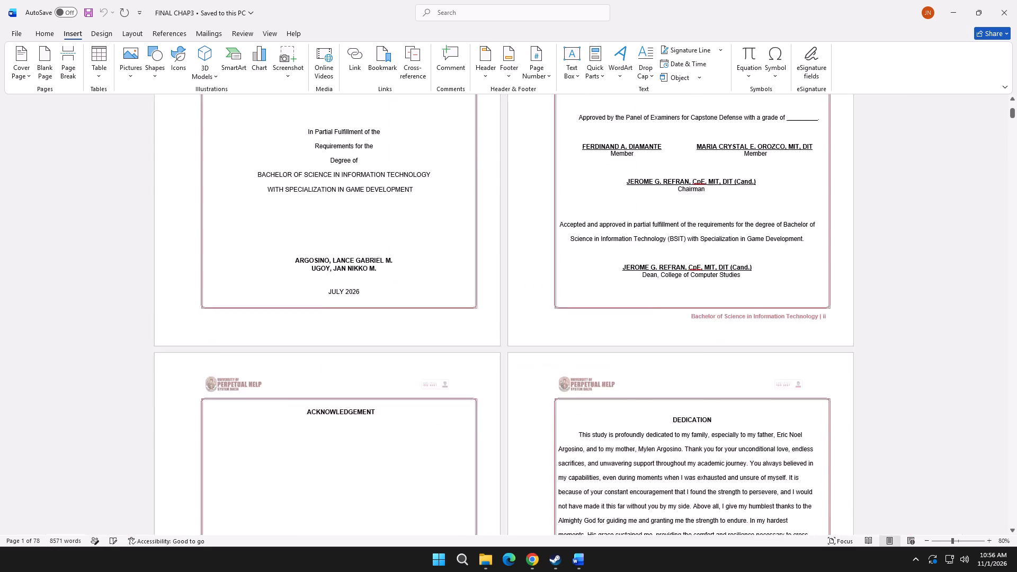
{"action": "scroll", "coordinate": [336, 370], "scroll_direction": "up", "scroll_amount": 4, "text": "ctrl"}
{"action": "scroll", "coordinate": [336, 370], "scroll_direction": "down", "scroll_amount": 1, "text": "ctrl"}
{"action": "double_click", "coordinate": [376, 428]}
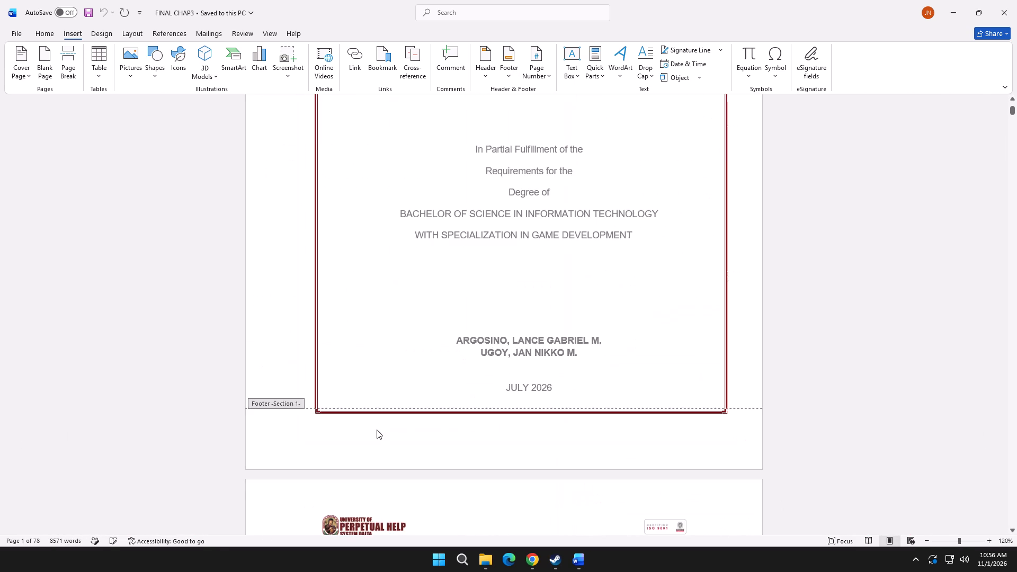
{"action": "scroll", "coordinate": [394, 421], "scroll_direction": "down", "scroll_amount": 20}
{"action": "scroll", "coordinate": [394, 421], "scroll_direction": "down", "scroll_amount": 2}
{"action": "left_click", "coordinate": [537, 431]}
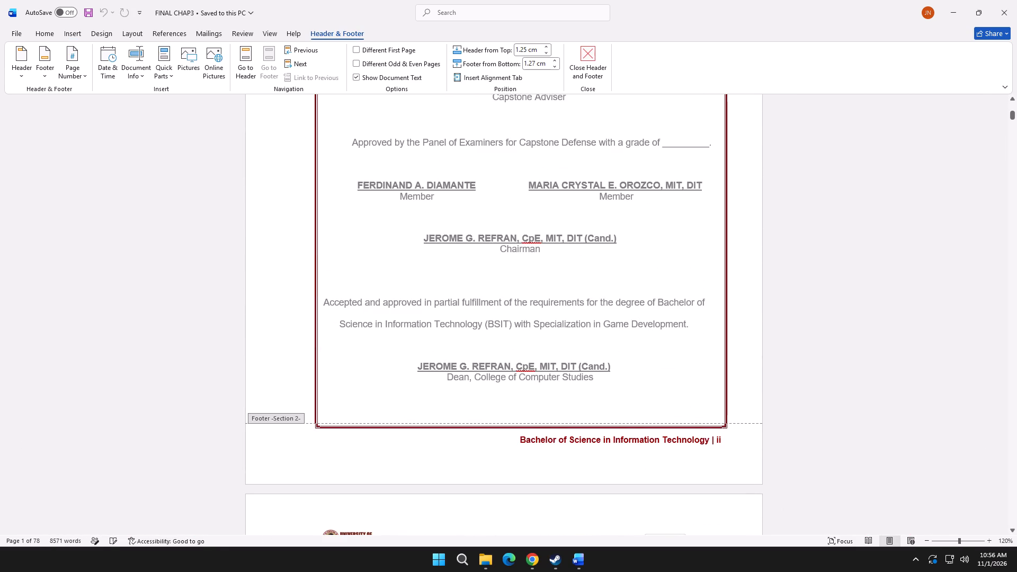
{"action": "left_click", "coordinate": [536, 438]}
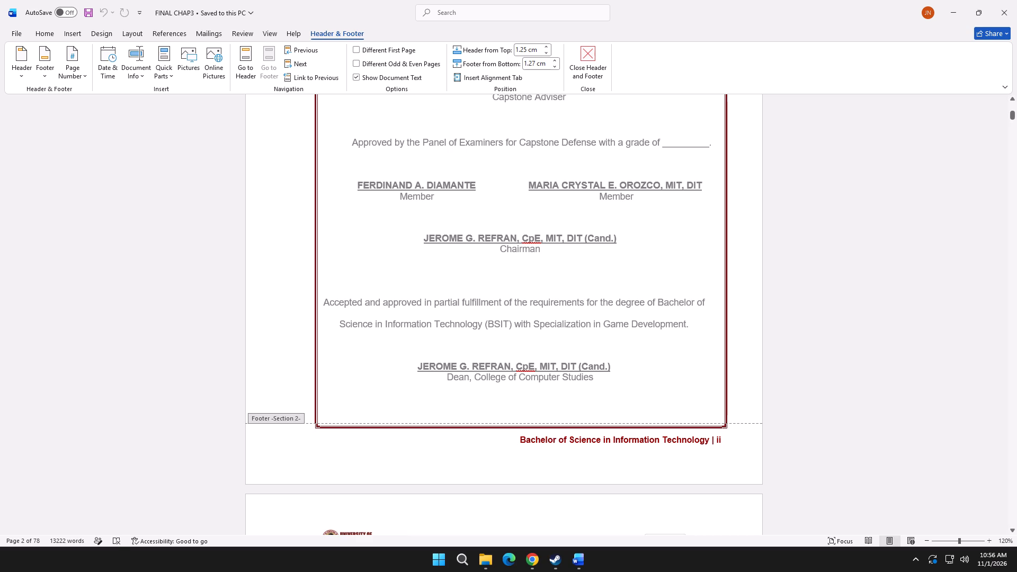
{"action": "left_click", "coordinate": [43, 37]}
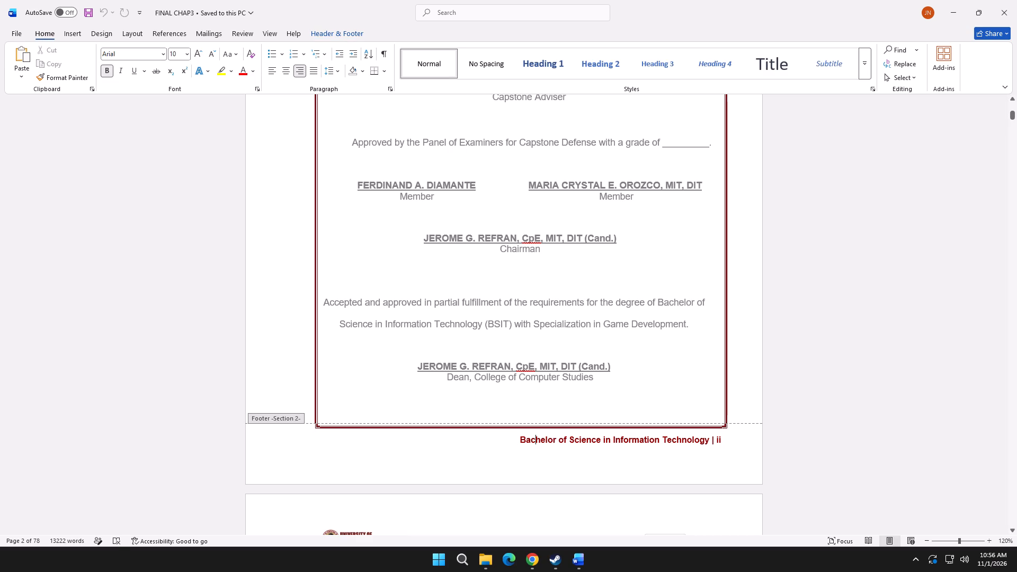
{"action": "left_click", "coordinate": [572, 441]}
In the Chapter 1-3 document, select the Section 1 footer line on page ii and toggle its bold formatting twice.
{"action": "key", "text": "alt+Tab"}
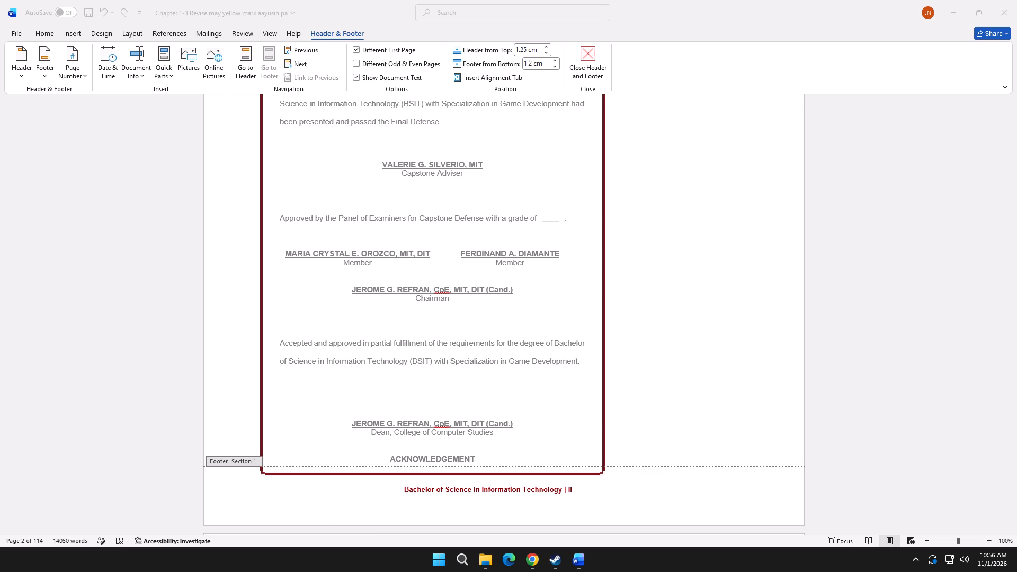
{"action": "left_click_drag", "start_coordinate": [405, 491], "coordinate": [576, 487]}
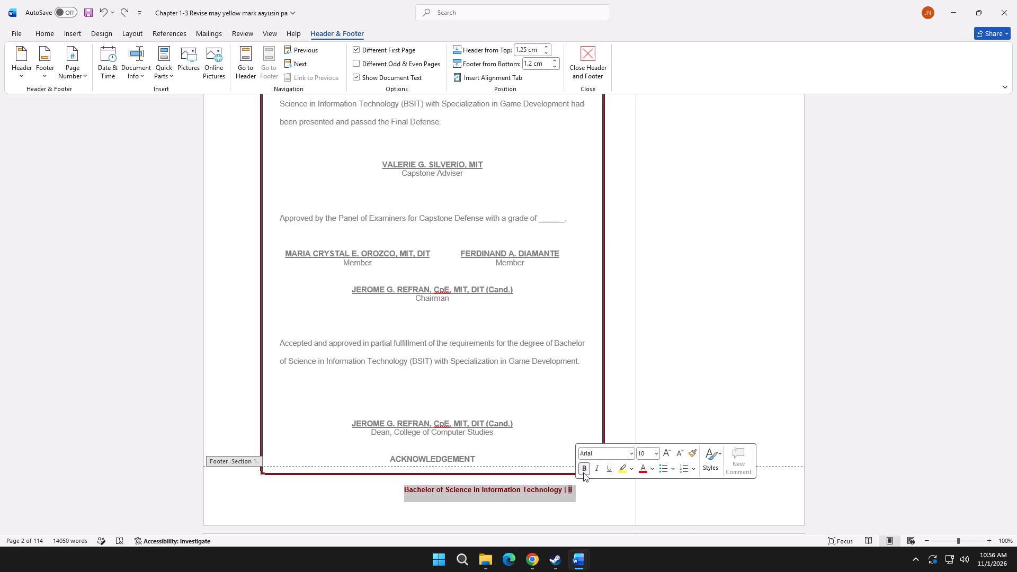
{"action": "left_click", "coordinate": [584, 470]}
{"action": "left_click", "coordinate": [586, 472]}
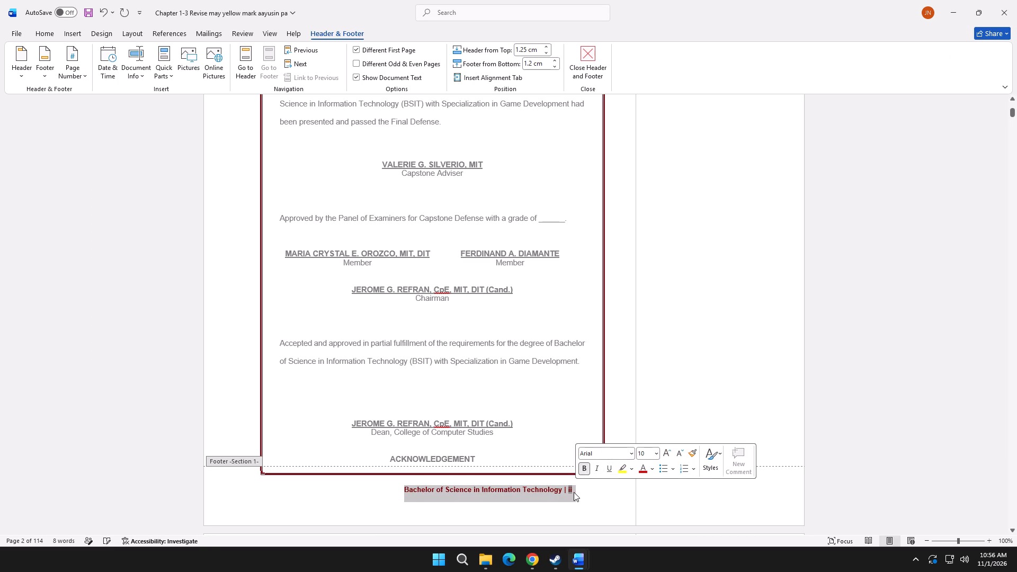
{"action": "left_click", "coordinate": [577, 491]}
Check the footer's indent, spacing and position settings in FINAL CHAP3 and compare them with the Chapter 1-3 document's footer.
{"action": "key", "text": "alt+Tab"}
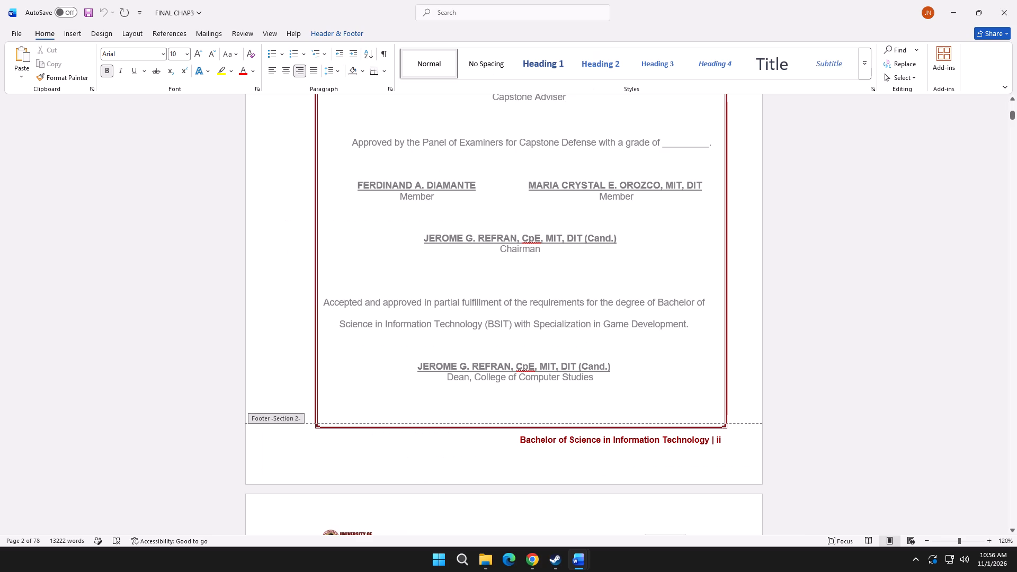
{"action": "left_click", "coordinate": [95, 33]}
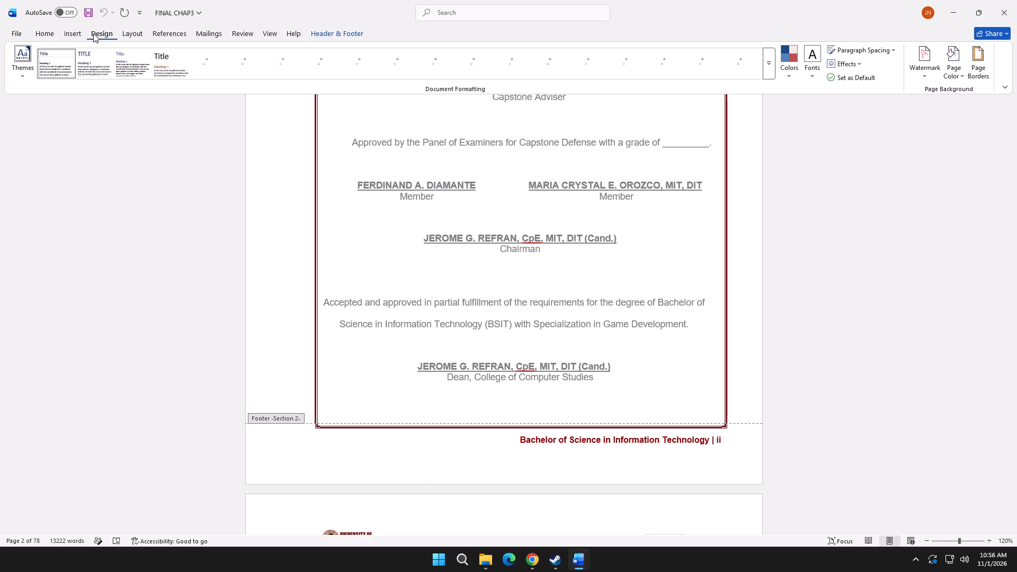
{"action": "left_click", "coordinate": [77, 33]}
{"action": "left_click", "coordinate": [127, 33]}
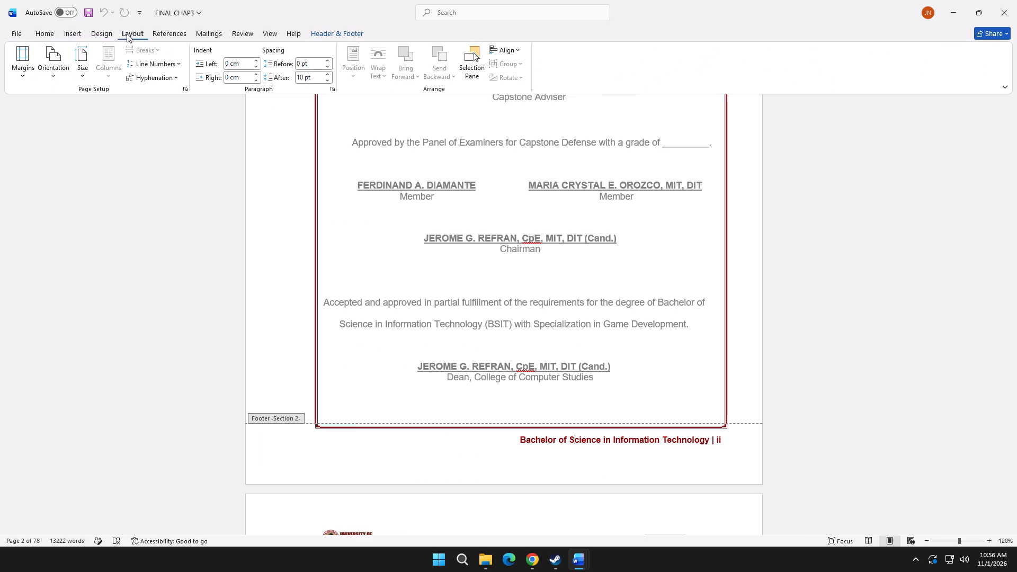
{"action": "left_click", "coordinate": [347, 30]}
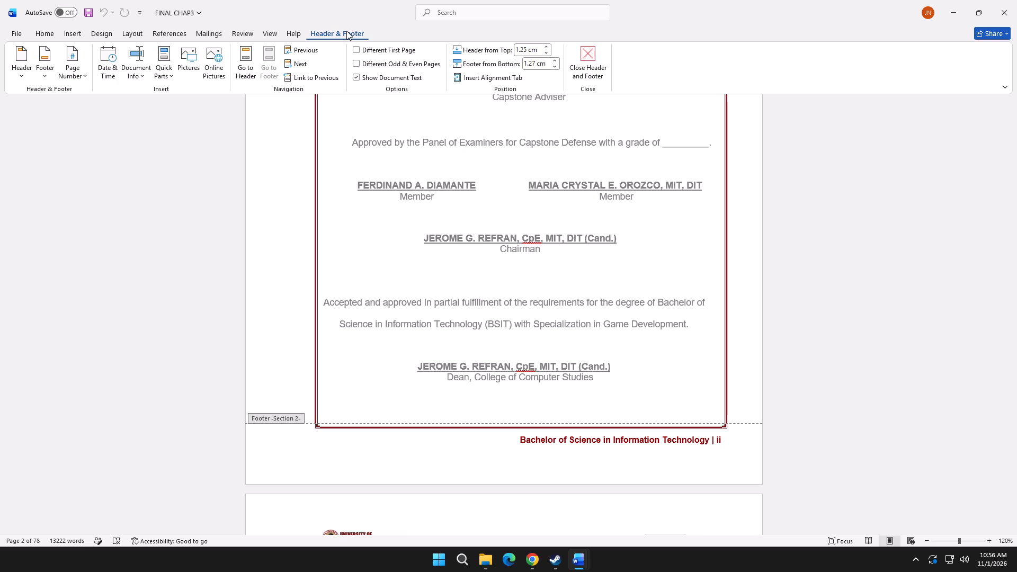
{"action": "key", "text": "alt+Tab"}
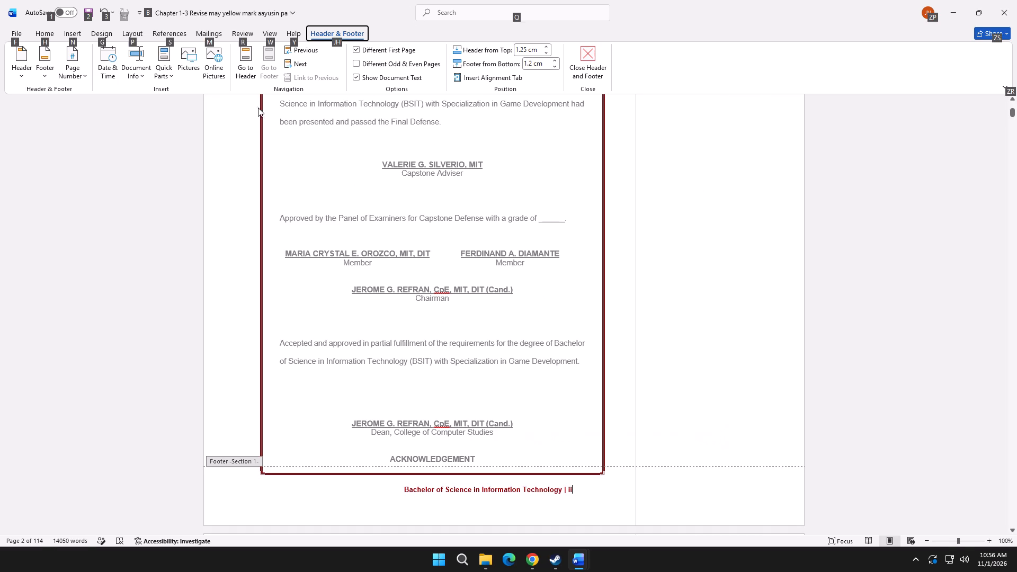
{"action": "left_click", "coordinate": [220, 148]}
{"action": "key", "text": "alt+Tab"}
{"action": "key", "text": "alt+Tab"}
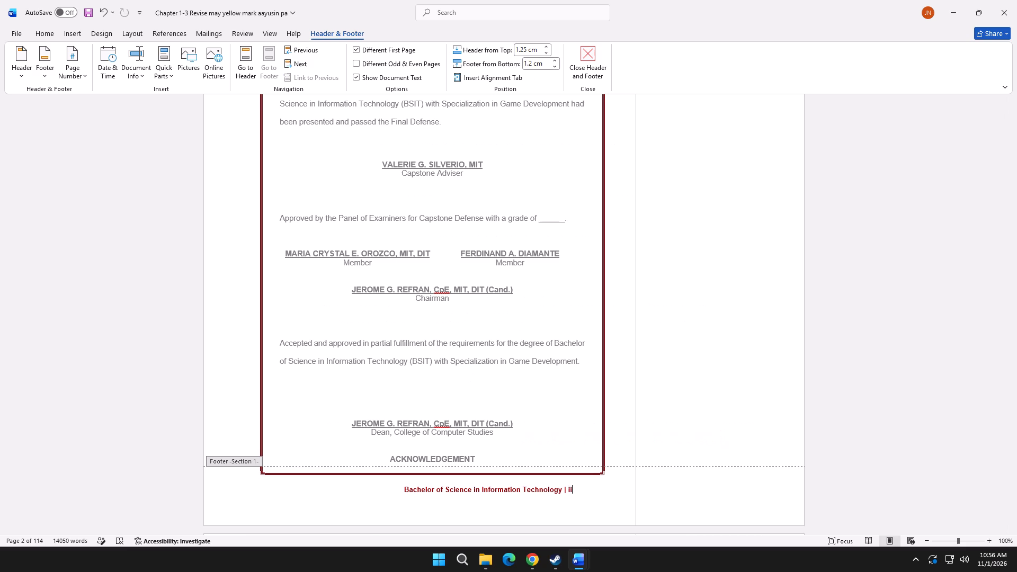
Set the Section 1 Footer from Bottom distance to 1.27 cm and compare the footer line with FINAL CHAP3.
{"action": "left_click", "coordinate": [530, 60]}
{"action": "left_click", "coordinate": [533, 62]}
{"action": "key", "text": "BackSpace"}
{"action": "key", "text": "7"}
{"action": "key", "text": "Return"}
{"action": "key", "text": "alt+Tab"}
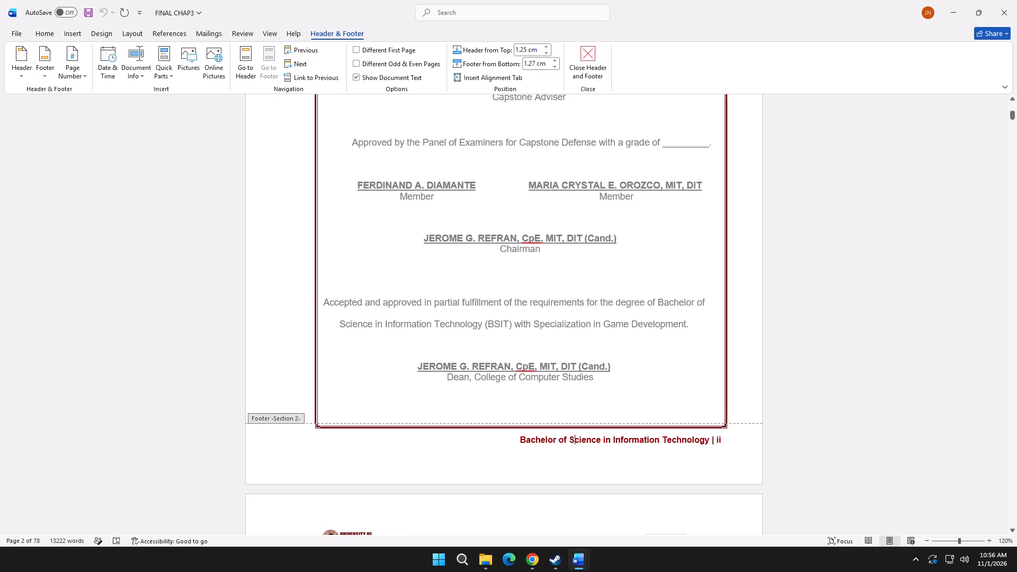
{"action": "key", "text": "alt+Tab"}
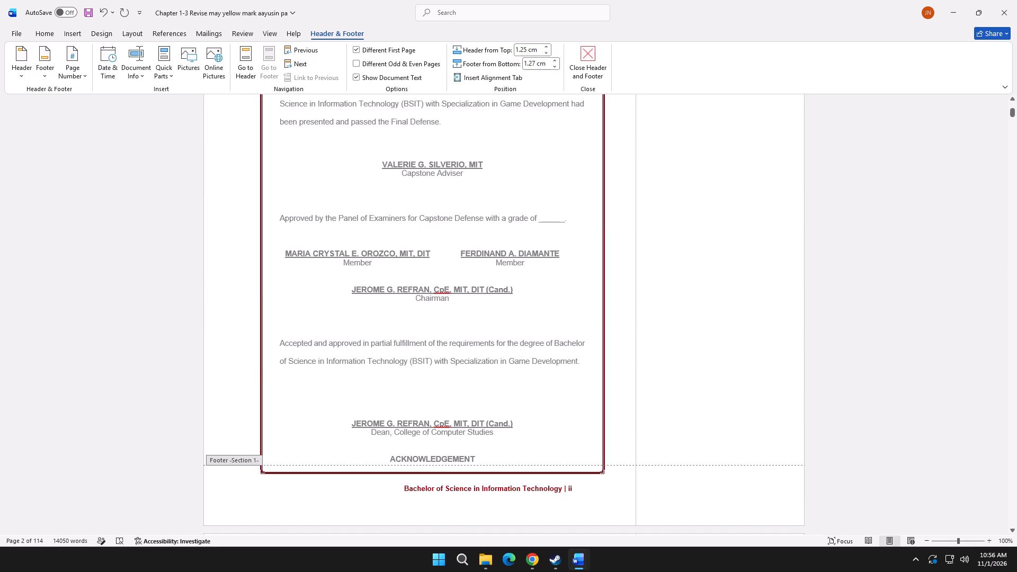
{"action": "left_click", "coordinate": [405, 489]}
{"action": "key", "text": "alt+Tab"}
{"action": "key", "text": "alt+Tab"}
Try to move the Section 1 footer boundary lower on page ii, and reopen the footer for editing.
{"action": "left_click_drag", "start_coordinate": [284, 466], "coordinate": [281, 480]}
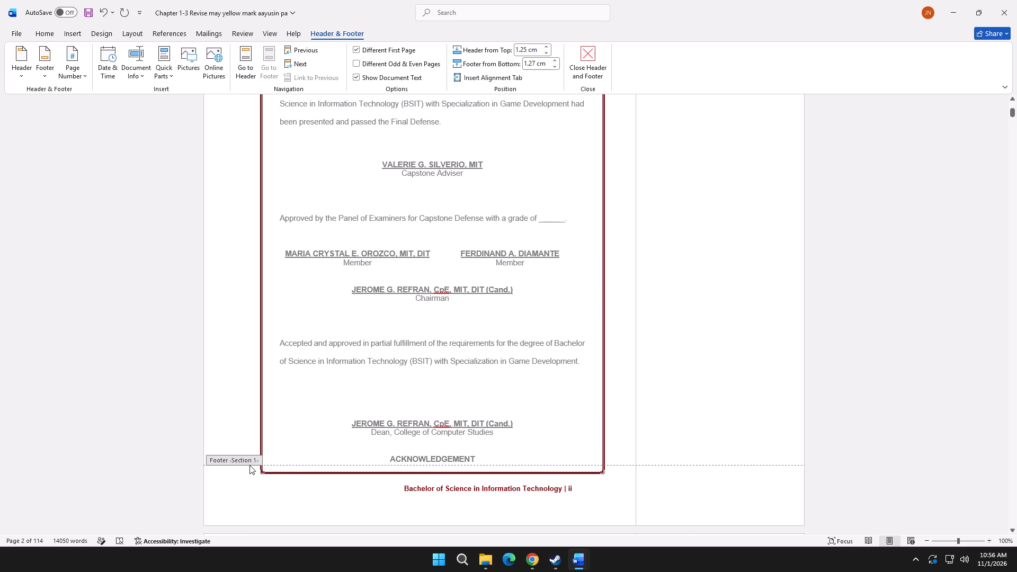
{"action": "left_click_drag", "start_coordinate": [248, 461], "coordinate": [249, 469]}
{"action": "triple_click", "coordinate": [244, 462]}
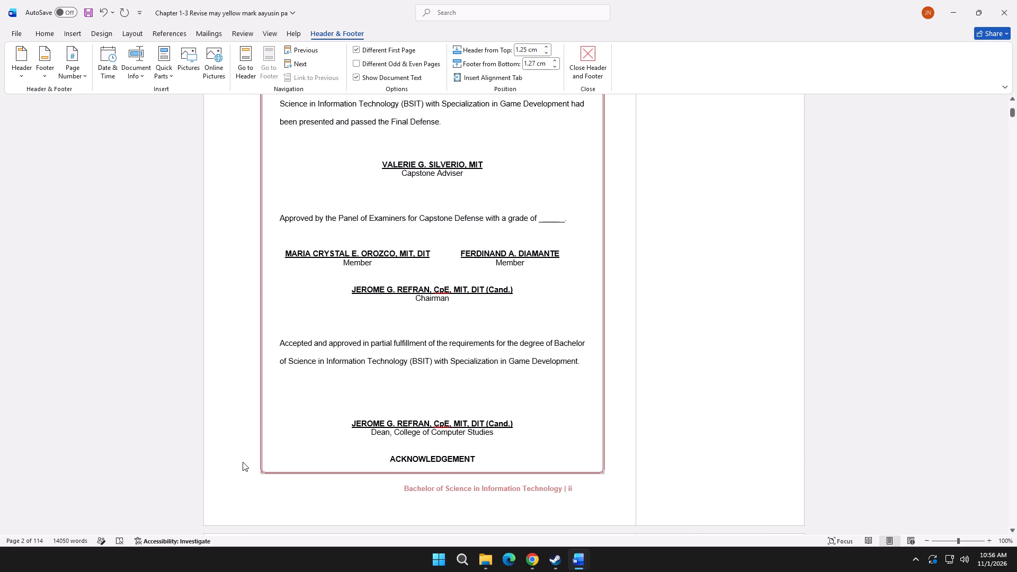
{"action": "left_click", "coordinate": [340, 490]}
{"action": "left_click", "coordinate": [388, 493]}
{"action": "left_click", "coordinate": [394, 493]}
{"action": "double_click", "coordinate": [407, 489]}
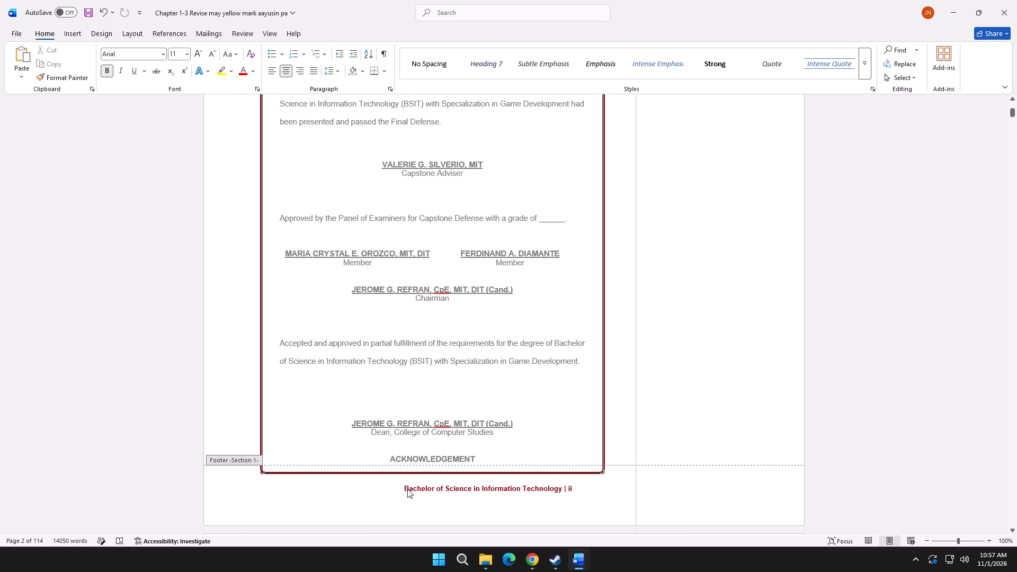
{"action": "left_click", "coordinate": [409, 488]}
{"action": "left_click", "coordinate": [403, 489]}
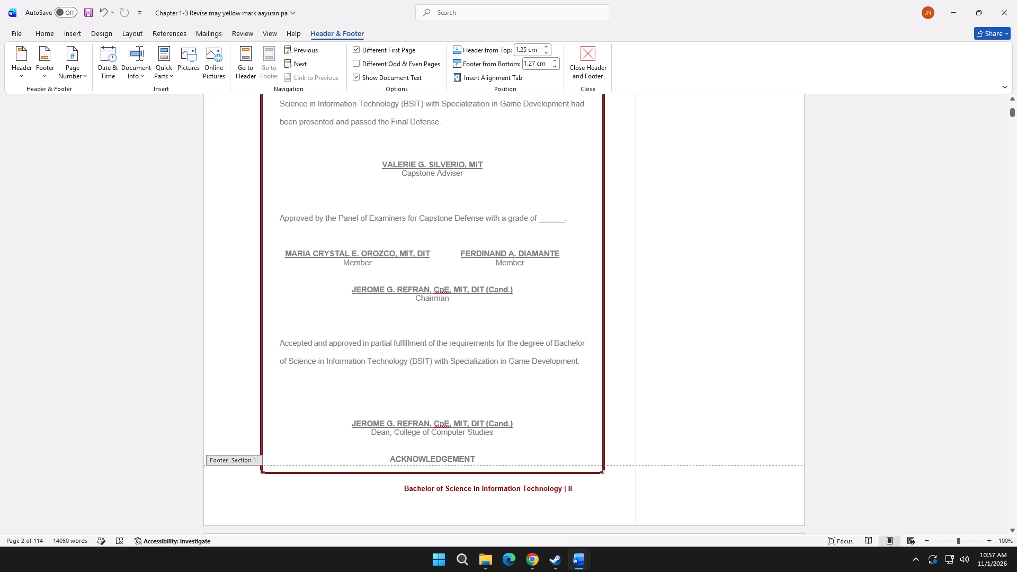
Select the whole Section 1 footer line on page ii and try to move it toward the right page border.
{"action": "left_click_drag", "start_coordinate": [403, 489], "coordinate": [588, 484]}
{"action": "left_click_drag", "start_coordinate": [546, 494], "coordinate": [567, 486]}
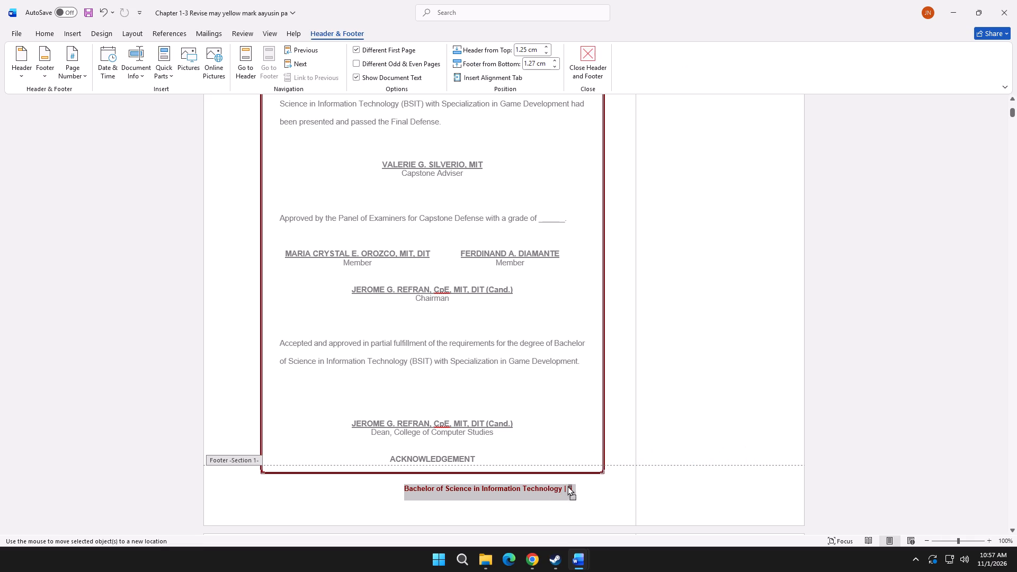
{"action": "left_click_drag", "start_coordinate": [567, 486], "coordinate": [607, 478]}
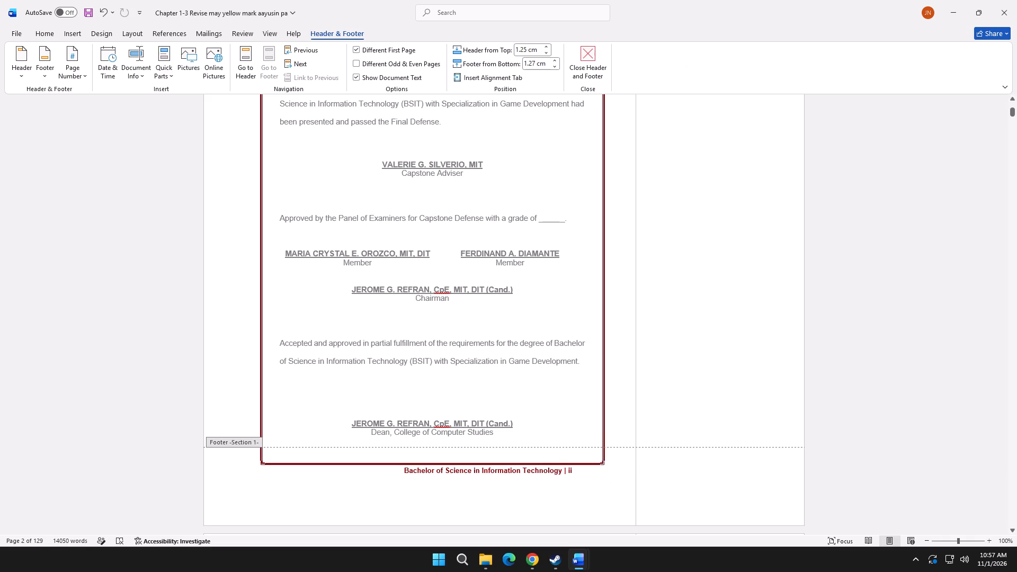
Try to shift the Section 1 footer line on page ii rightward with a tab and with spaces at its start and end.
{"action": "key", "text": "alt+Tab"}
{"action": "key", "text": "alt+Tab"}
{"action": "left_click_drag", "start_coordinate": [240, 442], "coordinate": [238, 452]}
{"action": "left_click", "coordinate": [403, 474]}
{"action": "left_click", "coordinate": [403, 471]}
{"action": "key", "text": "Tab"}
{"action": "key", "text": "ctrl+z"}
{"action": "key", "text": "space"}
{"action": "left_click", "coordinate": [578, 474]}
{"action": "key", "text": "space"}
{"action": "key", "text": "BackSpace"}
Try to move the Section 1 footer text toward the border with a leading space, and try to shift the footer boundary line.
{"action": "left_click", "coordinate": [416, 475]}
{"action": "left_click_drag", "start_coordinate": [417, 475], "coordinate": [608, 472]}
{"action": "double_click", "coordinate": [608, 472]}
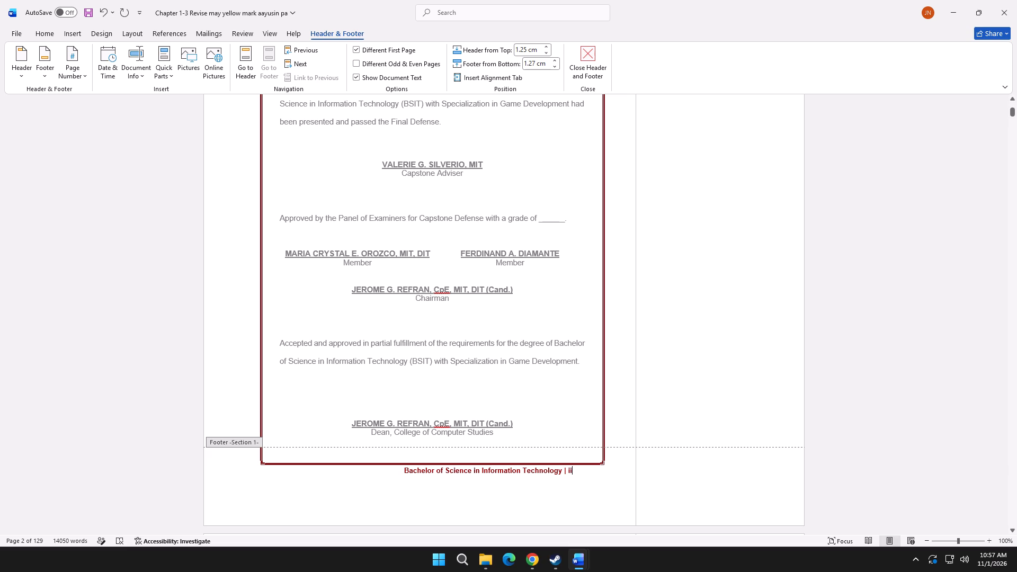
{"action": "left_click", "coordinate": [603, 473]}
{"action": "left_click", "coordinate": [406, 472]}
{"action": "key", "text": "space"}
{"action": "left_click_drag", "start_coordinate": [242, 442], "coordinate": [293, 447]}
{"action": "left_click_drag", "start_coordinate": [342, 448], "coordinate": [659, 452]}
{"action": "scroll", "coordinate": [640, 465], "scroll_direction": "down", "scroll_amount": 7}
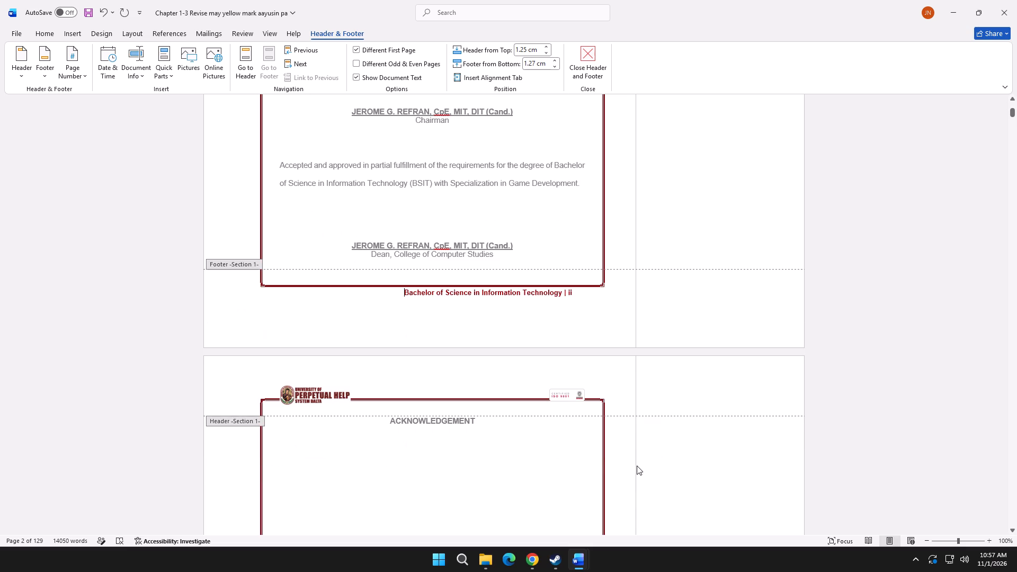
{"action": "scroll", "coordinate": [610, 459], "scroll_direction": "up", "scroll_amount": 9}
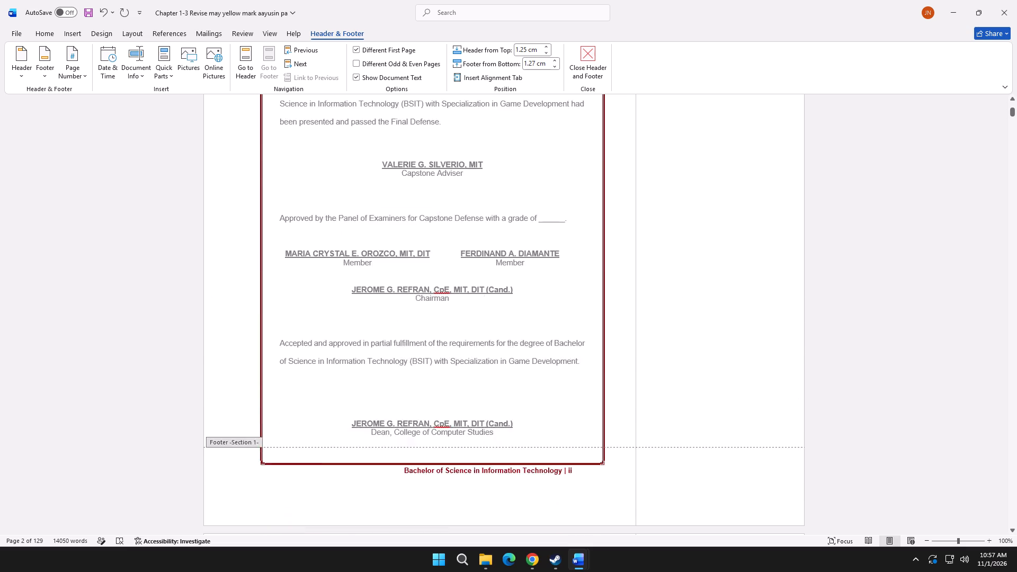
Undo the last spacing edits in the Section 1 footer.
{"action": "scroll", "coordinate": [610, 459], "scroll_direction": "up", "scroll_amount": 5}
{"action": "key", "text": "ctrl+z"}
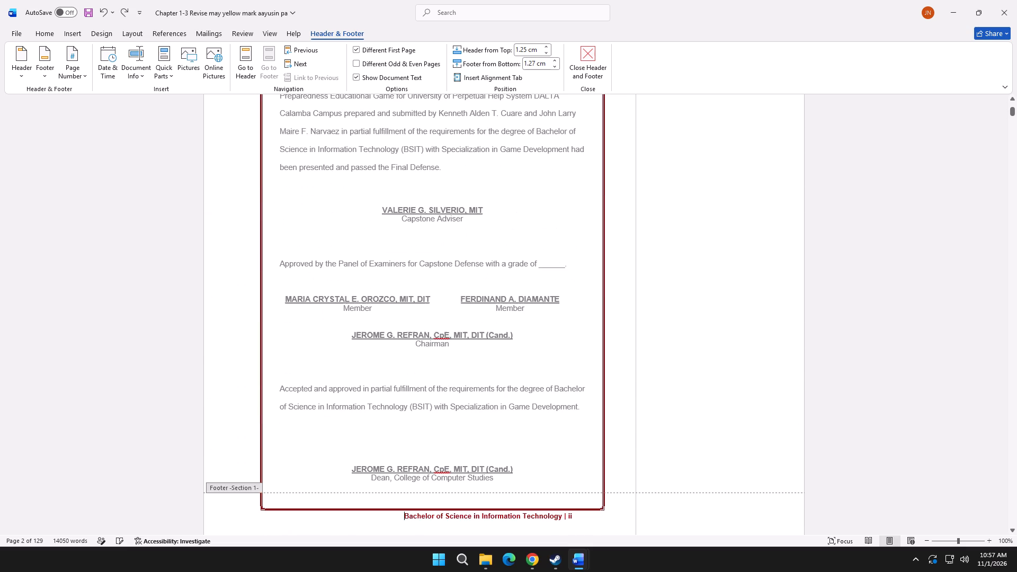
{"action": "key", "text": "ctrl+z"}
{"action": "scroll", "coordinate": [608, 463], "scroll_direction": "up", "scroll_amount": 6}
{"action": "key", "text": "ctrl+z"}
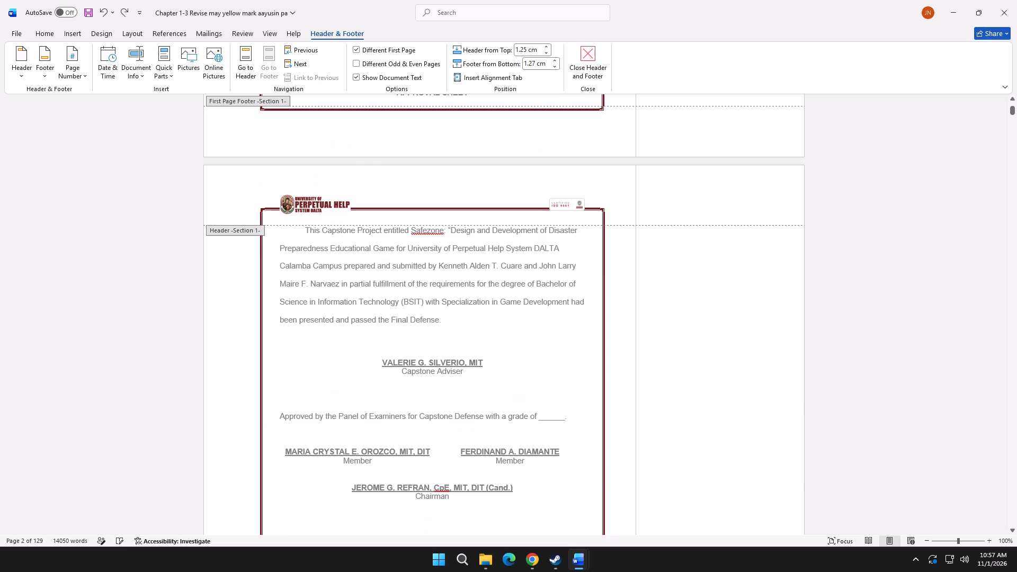
Try to move the Section 1 header boundary higher on page ii, and compare the header position with FINAL CHAP3's approval sheet.
{"action": "scroll", "coordinate": [270, 291], "scroll_direction": "up", "scroll_amount": 7}
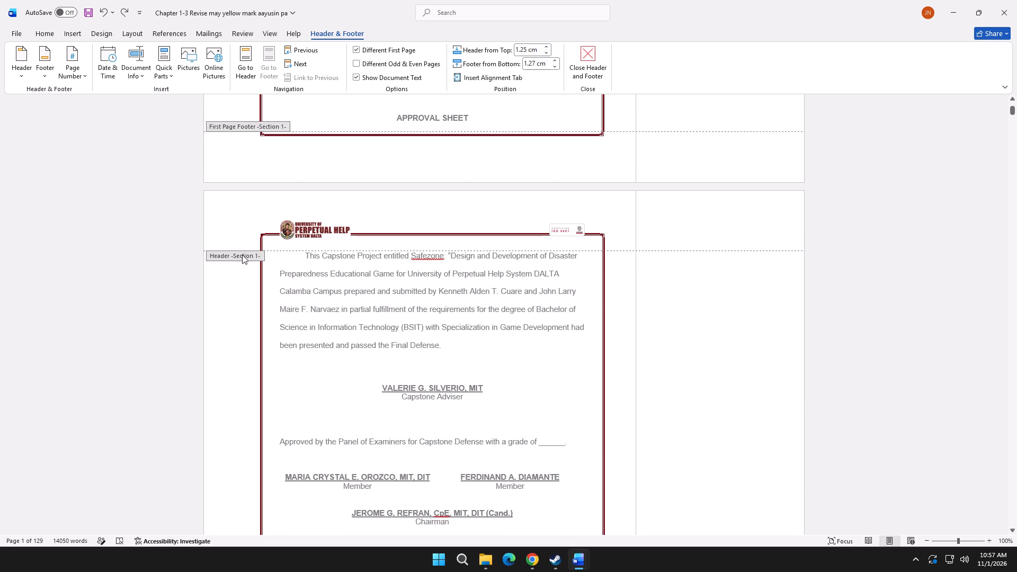
{"action": "left_click_drag", "start_coordinate": [242, 255], "coordinate": [248, 228]}
{"action": "scroll", "coordinate": [249, 247], "scroll_direction": "up", "scroll_amount": 5}
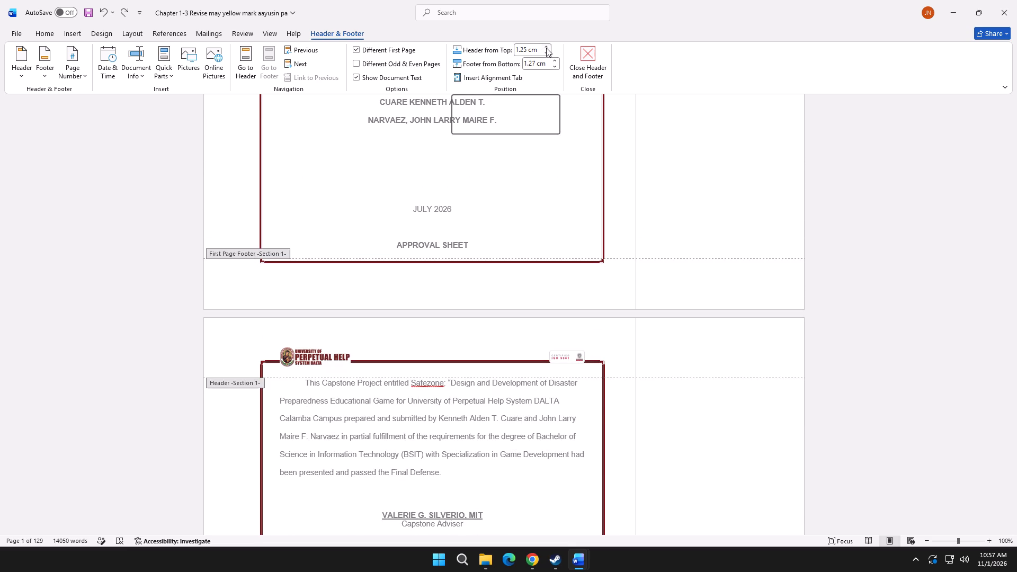
{"action": "key", "text": "alt+Tab"}
{"action": "scroll", "coordinate": [414, 303], "scroll_direction": "up", "scroll_amount": 9}
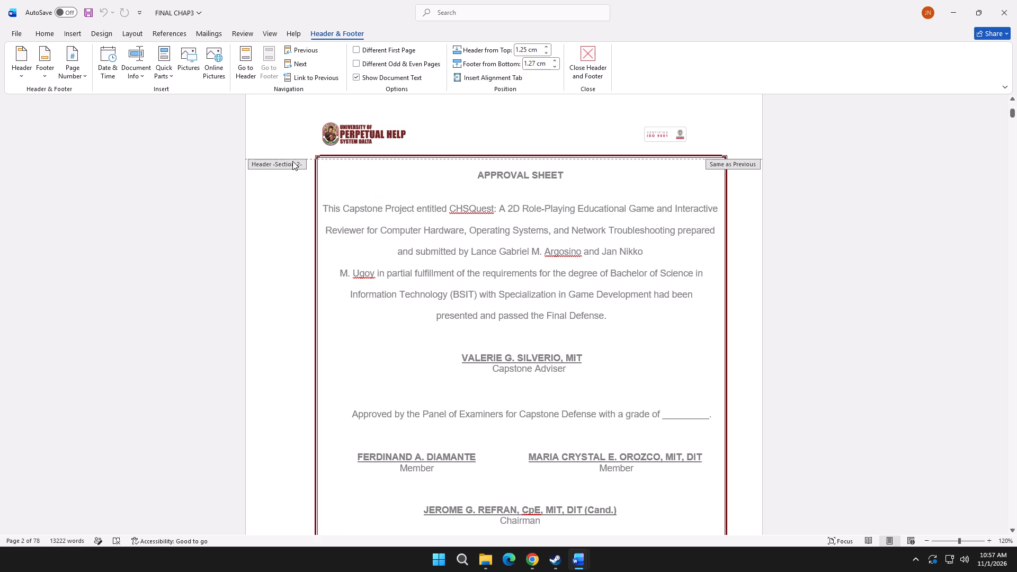
{"action": "key", "text": "alt+Tab"}
Set the Section 1 Header from Top distance to 1.3 cm.
{"action": "scroll", "coordinate": [296, 254], "scroll_direction": "down", "scroll_amount": 5}
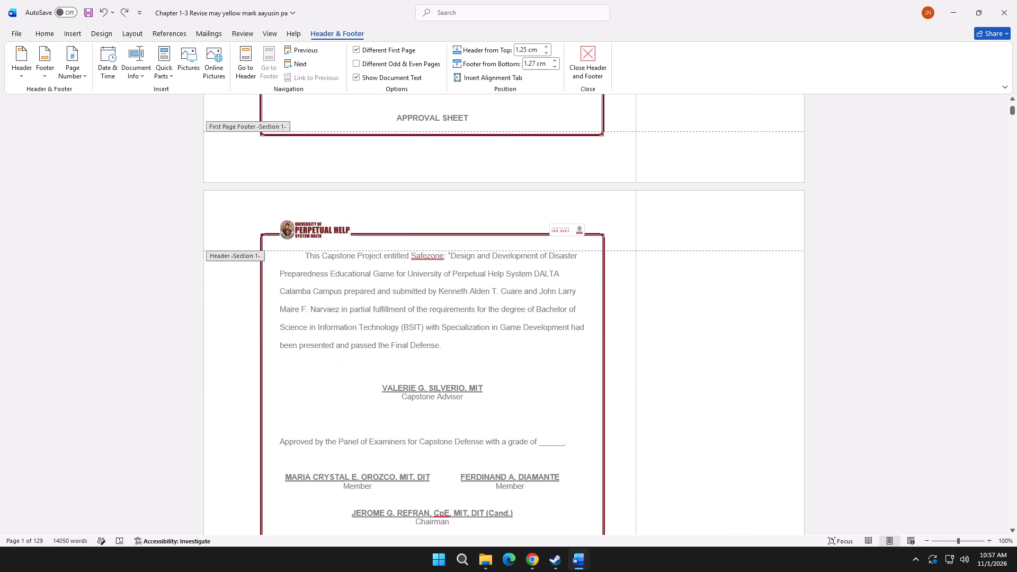
{"action": "scroll", "coordinate": [296, 255], "scroll_direction": "down", "scroll_amount": 11}
{"action": "scroll", "coordinate": [295, 255], "scroll_direction": "up", "scroll_amount": 8}
{"action": "left_click", "coordinate": [548, 44]}
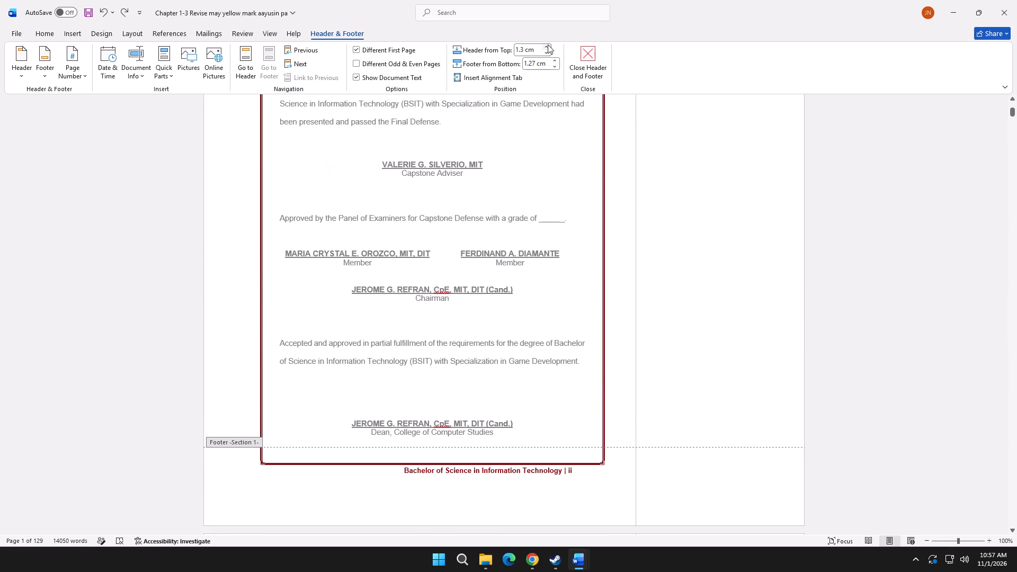
Examine the header, page border and footer alignment on the first pages, and leave header and footer editing.
{"action": "scroll", "coordinate": [443, 261], "scroll_direction": "up", "scroll_amount": 5}
{"action": "scroll", "coordinate": [440, 270], "scroll_direction": "up", "scroll_amount": 1, "text": "ctrl"}
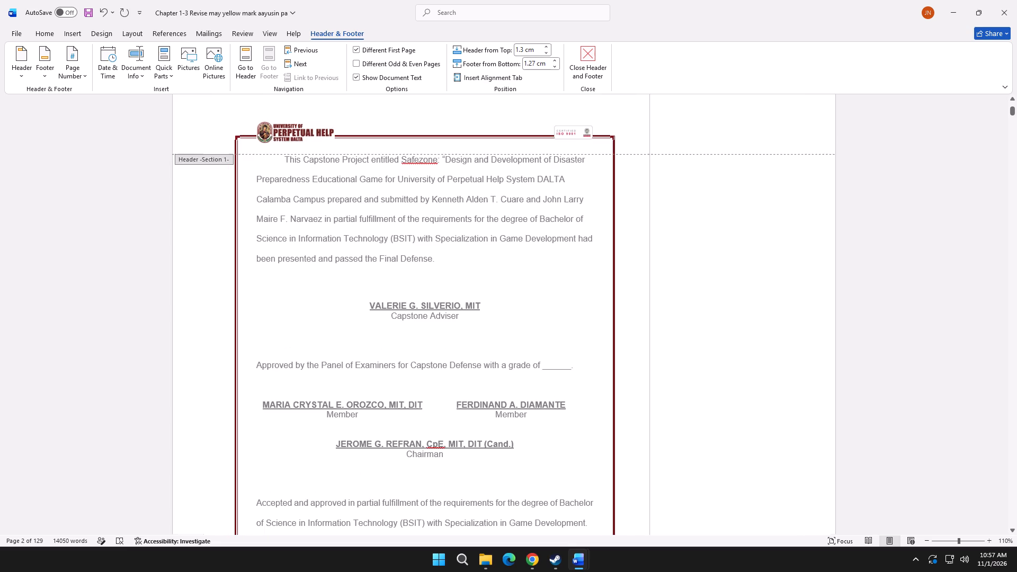
{"action": "scroll", "coordinate": [440, 270], "scroll_direction": "up", "scroll_amount": 2, "text": "ctrl"}
{"action": "scroll", "coordinate": [438, 269], "scroll_direction": "down", "scroll_amount": 5}
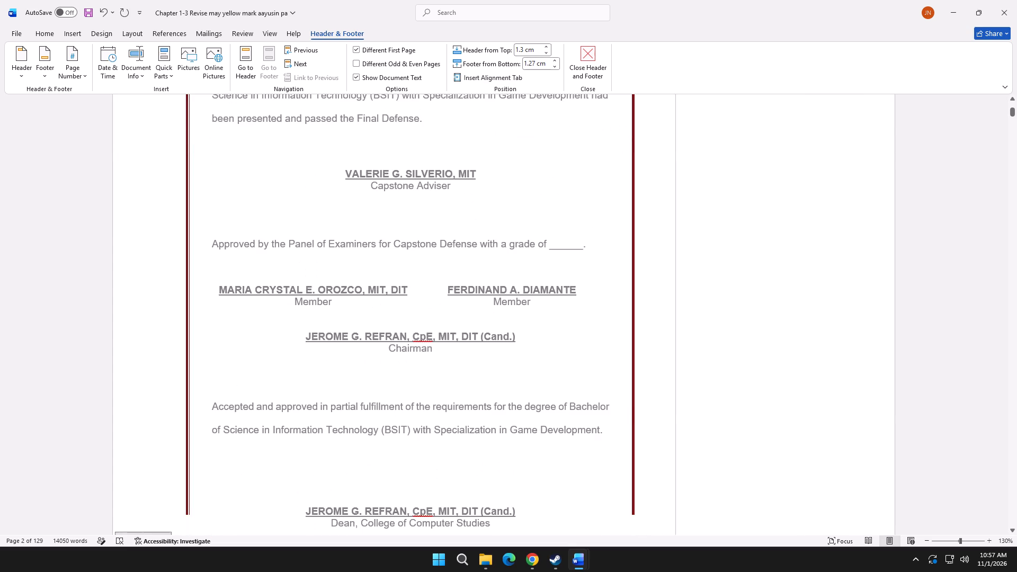
{"action": "scroll", "coordinate": [437, 269], "scroll_direction": "down", "scroll_amount": 5}
{"action": "scroll", "coordinate": [437, 269], "scroll_direction": "up", "scroll_amount": 2, "text": "ctrl"}
{"action": "scroll", "coordinate": [436, 269], "scroll_direction": "down", "scroll_amount": 7, "text": "ctrl"}
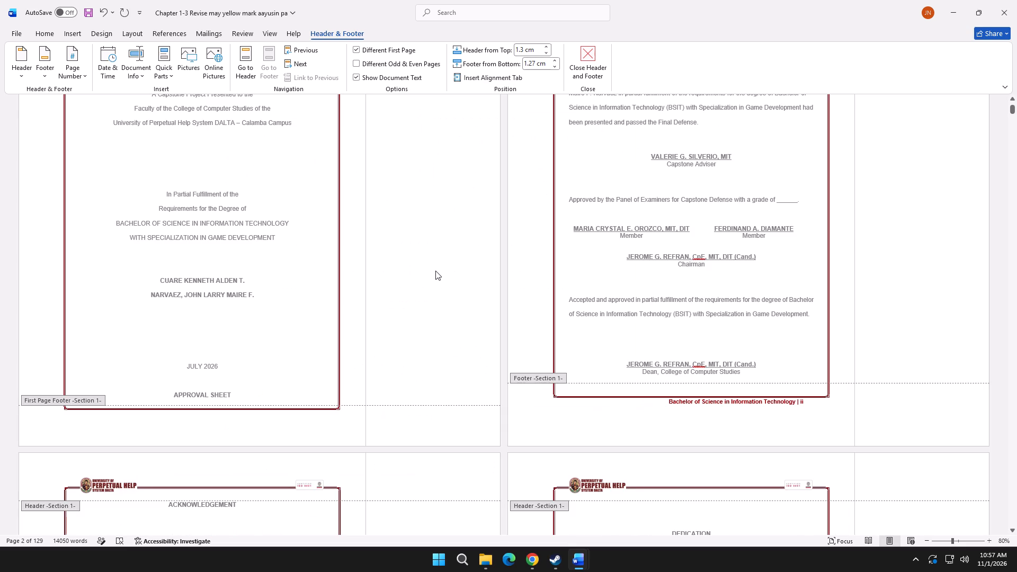
{"action": "scroll", "coordinate": [434, 271], "scroll_direction": "up", "scroll_amount": 4, "text": "ctrl"}
{"action": "double_click", "coordinate": [310, 446]}
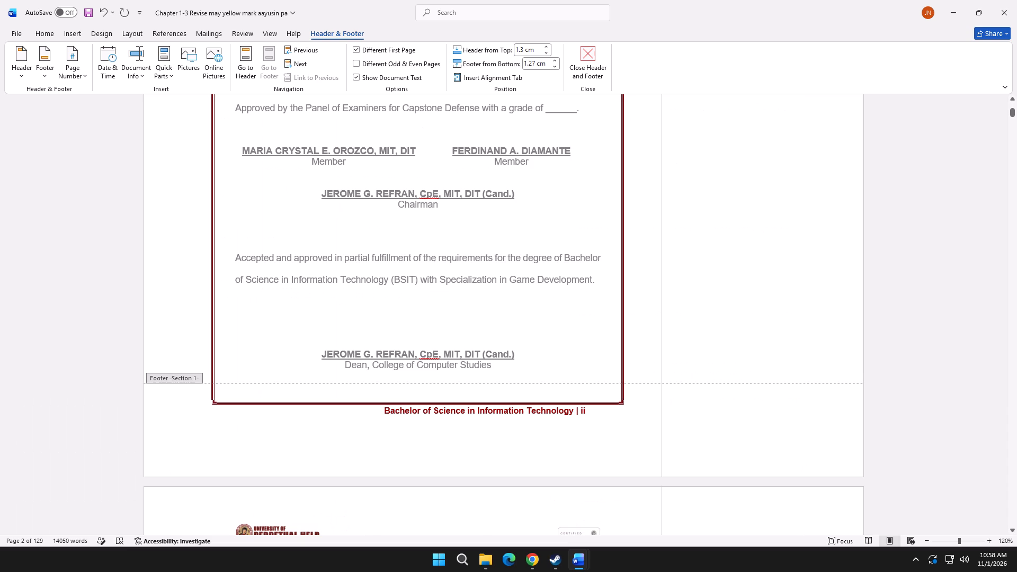
{"action": "double_click", "coordinate": [847, 427]}
{"action": "double_click", "coordinate": [163, 189]}
Examine the approval page's border and footer placement against the title page at several zoom levels.
{"action": "scroll", "coordinate": [213, 247], "scroll_direction": "up", "scroll_amount": 11}
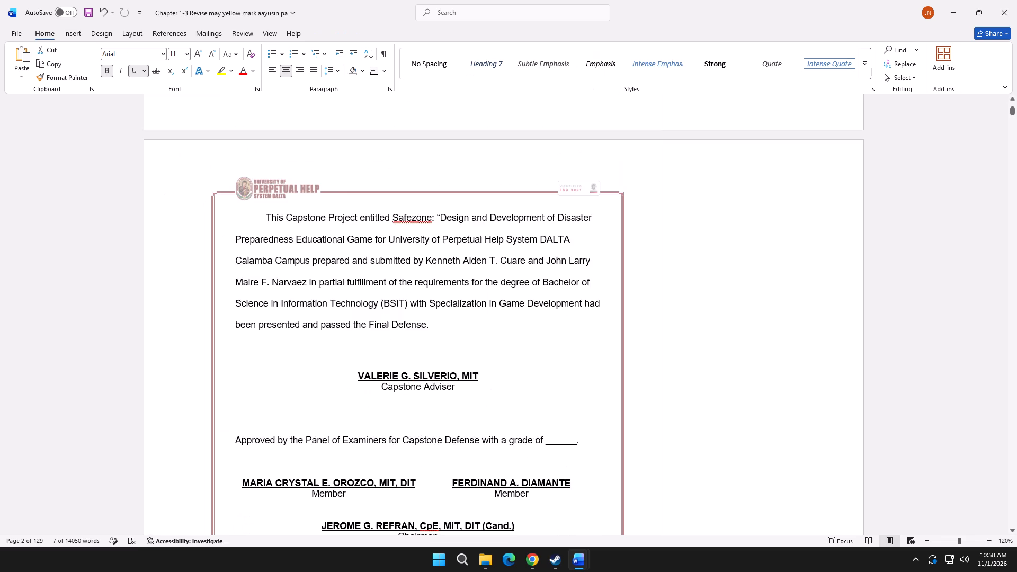
{"action": "scroll", "coordinate": [209, 263], "scroll_direction": "up", "scroll_amount": 5, "text": "ctrl"}
{"action": "scroll", "coordinate": [209, 263], "scroll_direction": "down", "scroll_amount": 6, "text": "ctrl"}
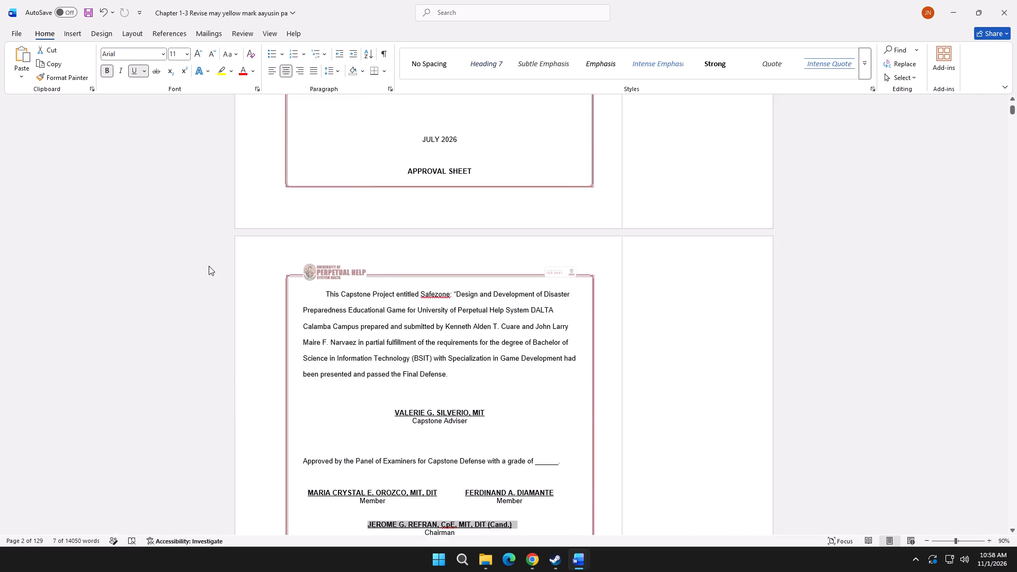
{"action": "scroll", "coordinate": [209, 266], "scroll_direction": "down", "scroll_amount": 9, "text": "ctrl"}
{"action": "scroll", "coordinate": [221, 272], "scroll_direction": "up", "scroll_amount": 8, "text": "ctrl"}
{"action": "scroll", "coordinate": [314, 271], "scroll_direction": "up", "scroll_amount": 3, "text": "ctrl"}
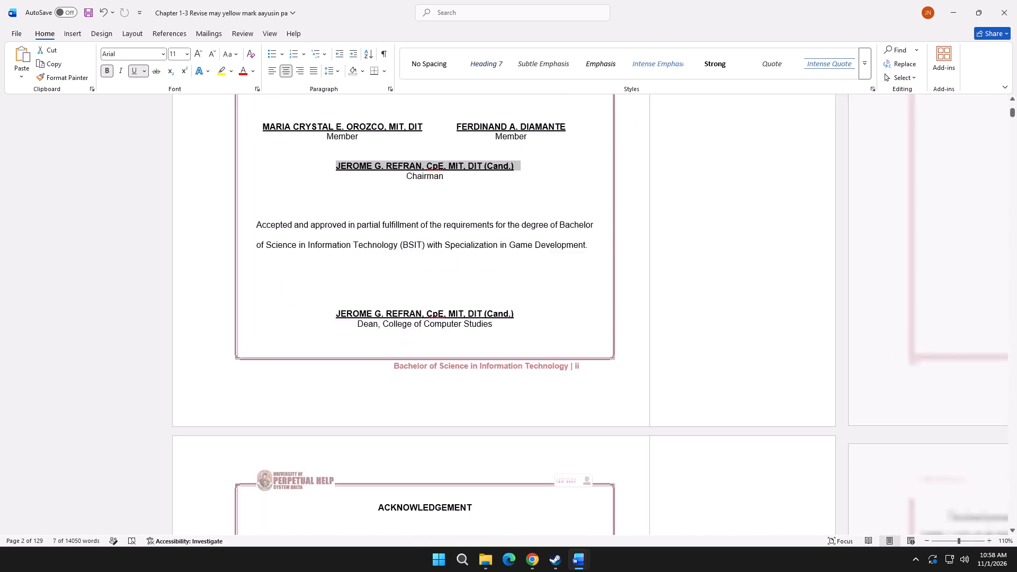
{"action": "scroll", "coordinate": [314, 274], "scroll_direction": "up", "scroll_amount": 2, "text": "ctrl"}
{"action": "scroll", "coordinate": [436, 279], "scroll_direction": "up", "scroll_amount": 3}
{"action": "scroll", "coordinate": [436, 286], "scroll_direction": "down", "scroll_amount": 6, "text": "ctrl"}
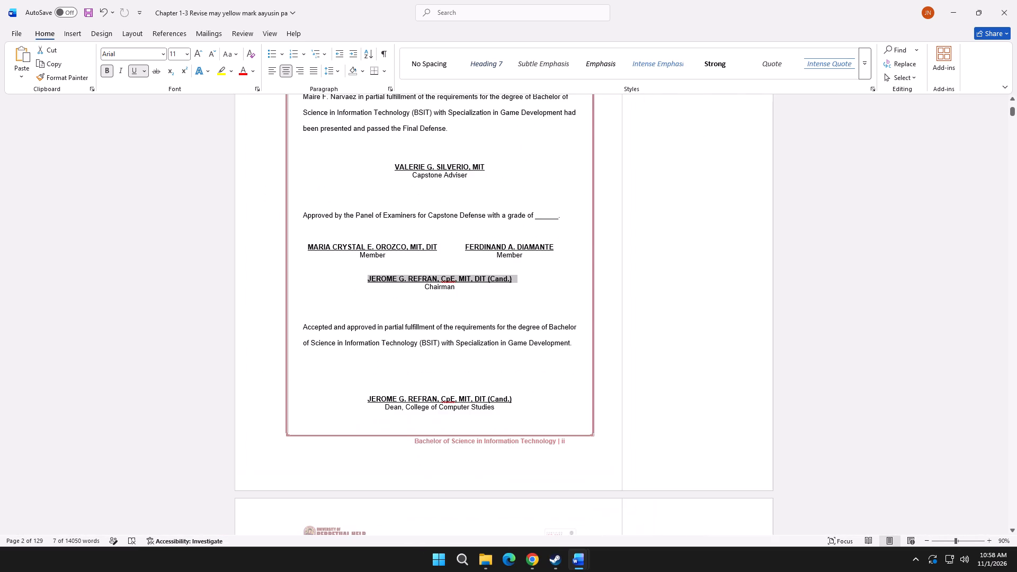
{"action": "scroll", "coordinate": [436, 291], "scroll_direction": "down", "scroll_amount": 4, "text": "ctrl"}
{"action": "scroll", "coordinate": [436, 291], "scroll_direction": "up", "scroll_amount": 4, "text": "ctrl"}
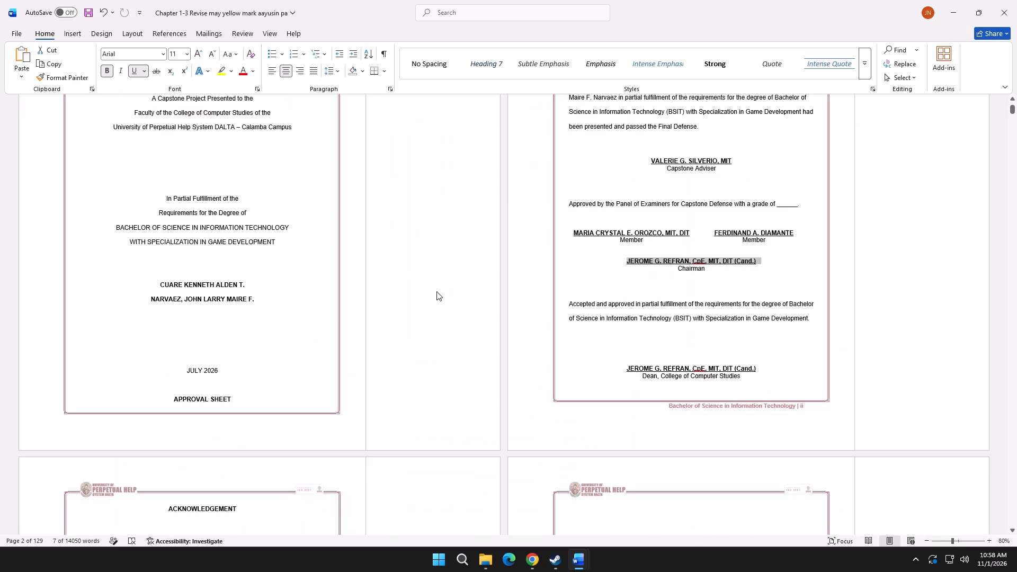
Review the title page and approval page layout, and compare them with the approval sheet in FINAL CHAP3.
{"action": "scroll", "coordinate": [436, 291], "scroll_direction": "up", "scroll_amount": 2, "text": "ctrl"}
{"action": "scroll", "coordinate": [429, 293], "scroll_direction": "up", "scroll_amount": 20}
{"action": "scroll", "coordinate": [429, 293], "scroll_direction": "up", "scroll_amount": 3}
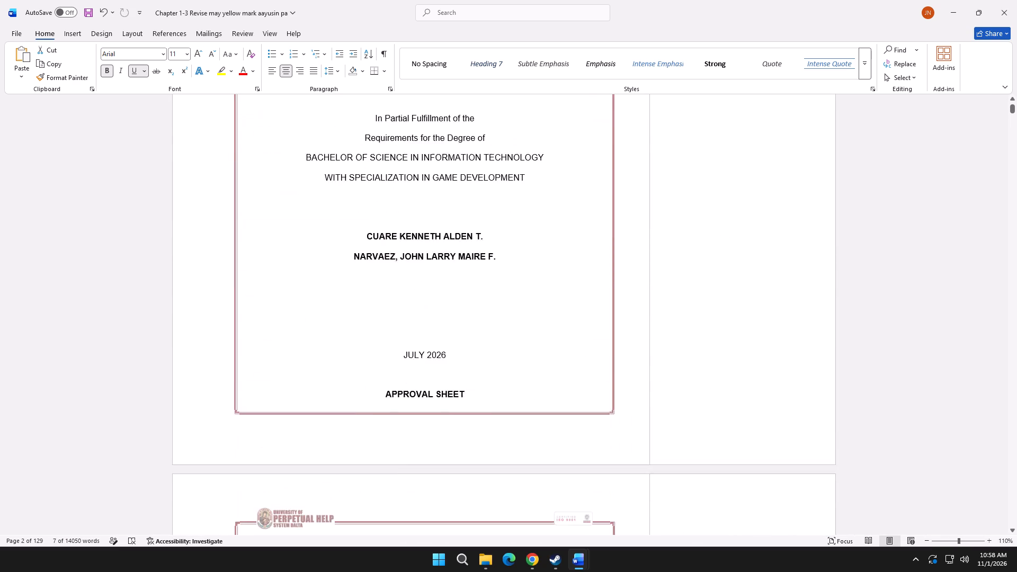
{"action": "scroll", "coordinate": [424, 311], "scroll_direction": "up", "scroll_amount": 18}
{"action": "scroll", "coordinate": [423, 317], "scroll_direction": "down", "scroll_amount": 20}
{"action": "scroll", "coordinate": [423, 317], "scroll_direction": "down", "scroll_amount": 11}
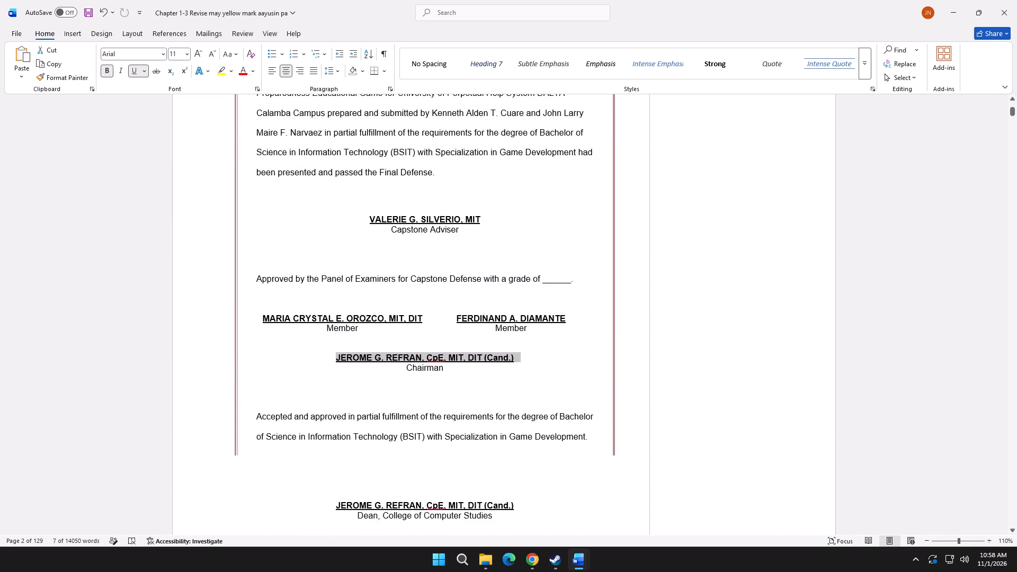
{"action": "scroll", "coordinate": [422, 326], "scroll_direction": "down", "scroll_amount": 6}
{"action": "scroll", "coordinate": [421, 325], "scroll_direction": "up", "scroll_amount": 20}
{"action": "scroll", "coordinate": [421, 325], "scroll_direction": "up", "scroll_amount": 10}
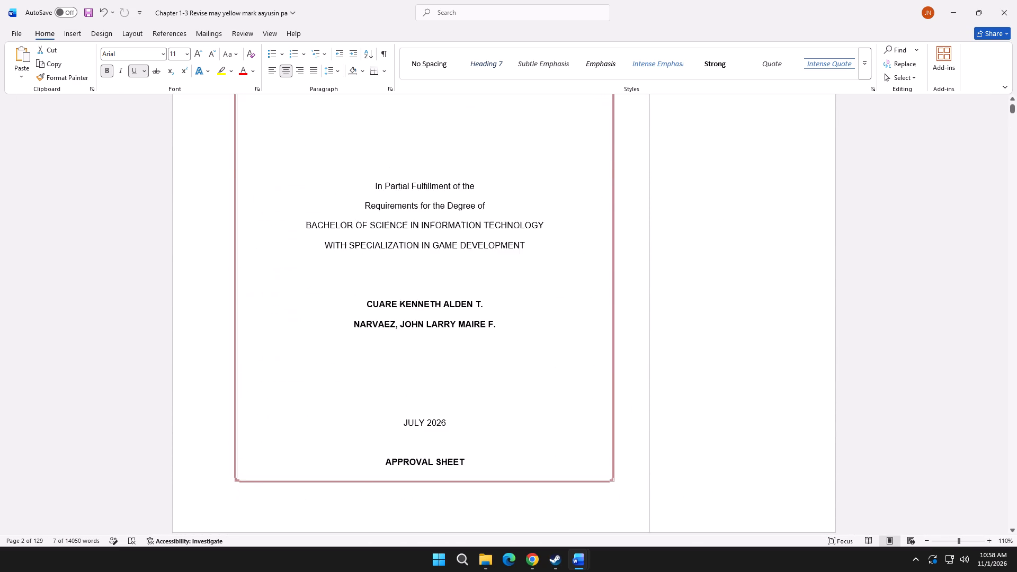
{"action": "scroll", "coordinate": [421, 325], "scroll_direction": "up", "scroll_amount": 7}
{"action": "scroll", "coordinate": [421, 325], "scroll_direction": "down", "scroll_amount": 20}
{"action": "scroll", "coordinate": [421, 325], "scroll_direction": "down", "scroll_amount": 4}
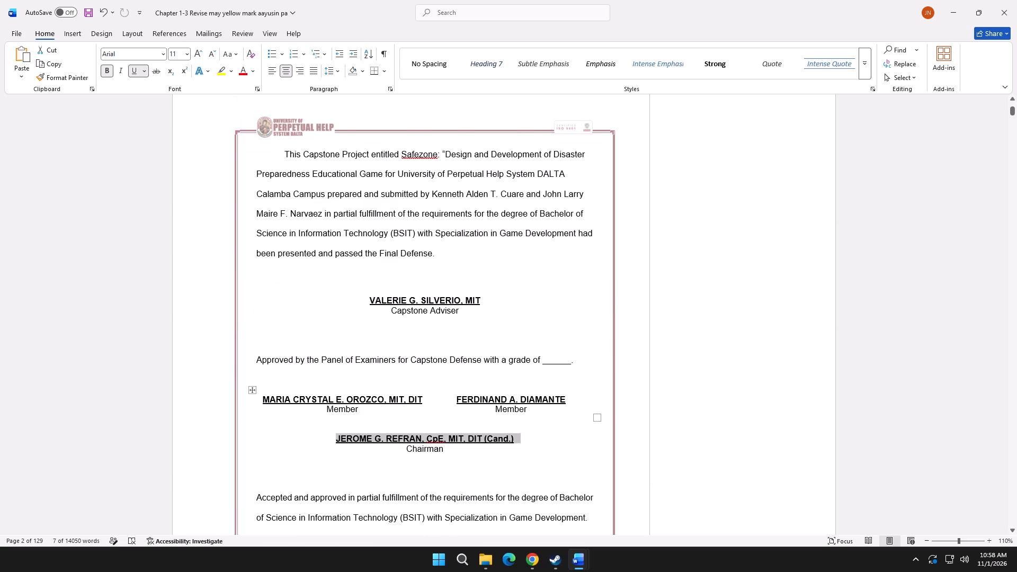
{"action": "scroll", "coordinate": [420, 326], "scroll_direction": "down", "scroll_amount": 8}
{"action": "scroll", "coordinate": [420, 326], "scroll_direction": "up", "scroll_amount": 11}
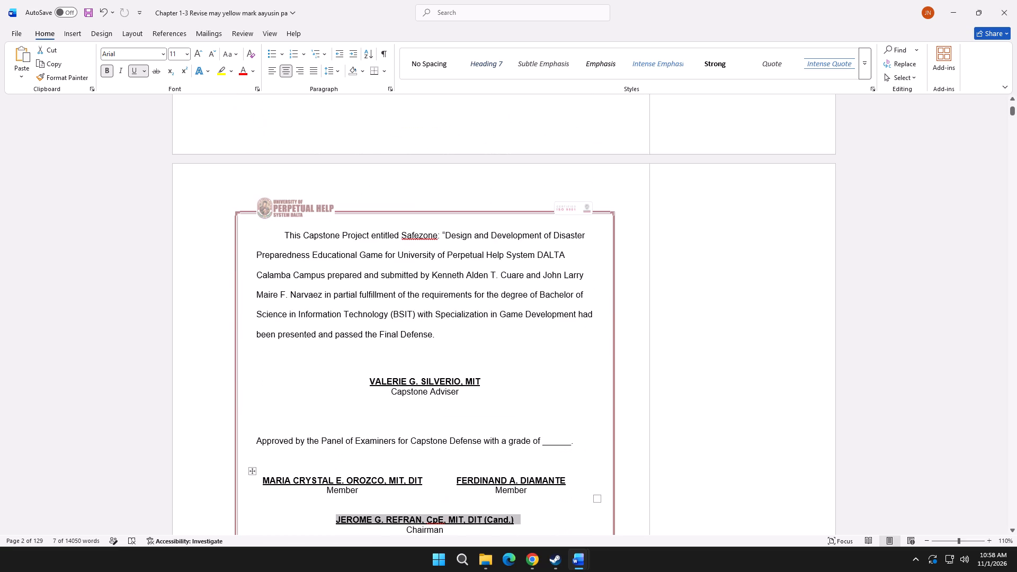
{"action": "scroll", "coordinate": [420, 326], "scroll_direction": "up", "scroll_amount": 20}
{"action": "scroll", "coordinate": [420, 326], "scroll_direction": "up", "scroll_amount": 3}
{"action": "key", "text": "alt+Tab"}
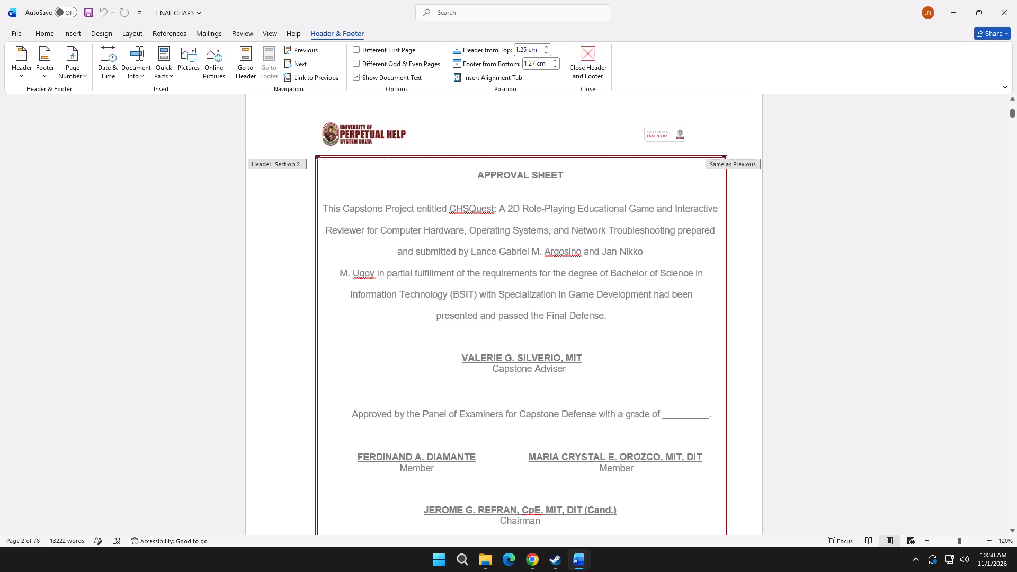
{"action": "key", "text": "alt+Tab"}
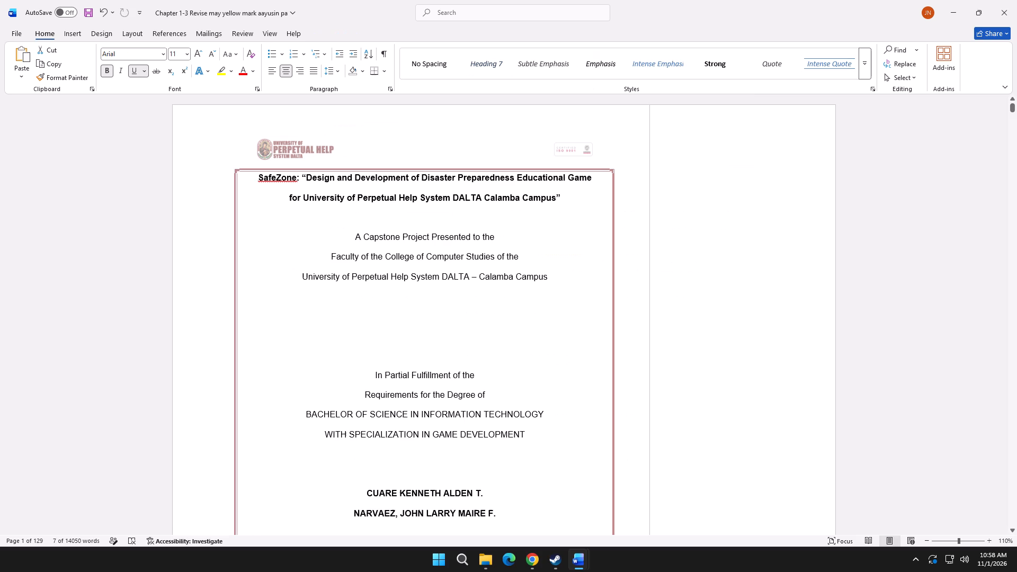
Recheck the approval sheet in FINAL CHAP3, and undo the latest header and footer layout changes in the SafeZone document.
{"action": "key", "text": "alt+Tab"}
{"action": "scroll", "coordinate": [292, 266], "scroll_direction": "up", "scroll_amount": 2}
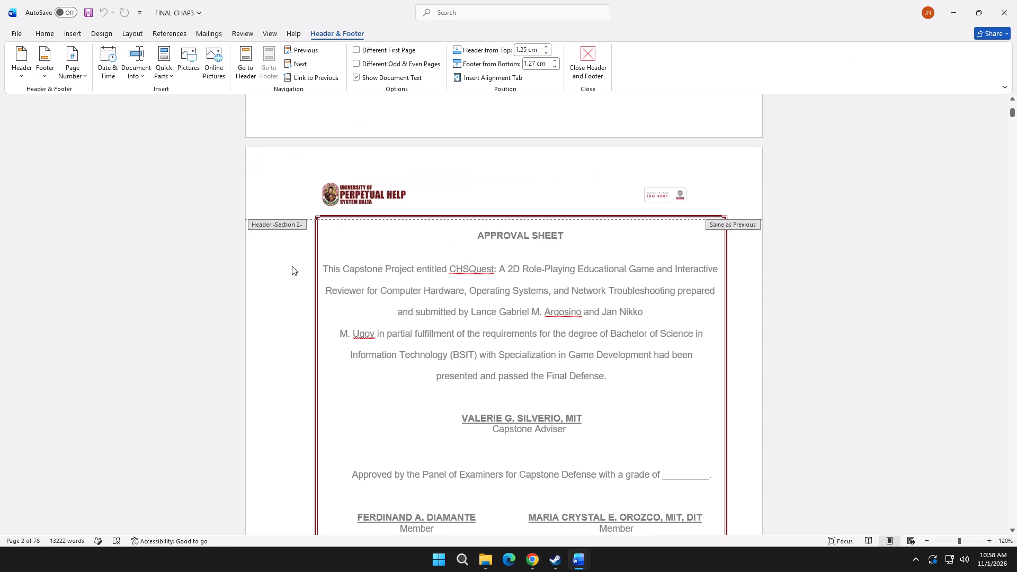
{"action": "key", "text": "alt+Tab"}
{"action": "scroll", "coordinate": [292, 266], "scroll_direction": "down", "scroll_amount": 15}
{"action": "scroll", "coordinate": [293, 271], "scroll_direction": "down", "scroll_amount": 9}
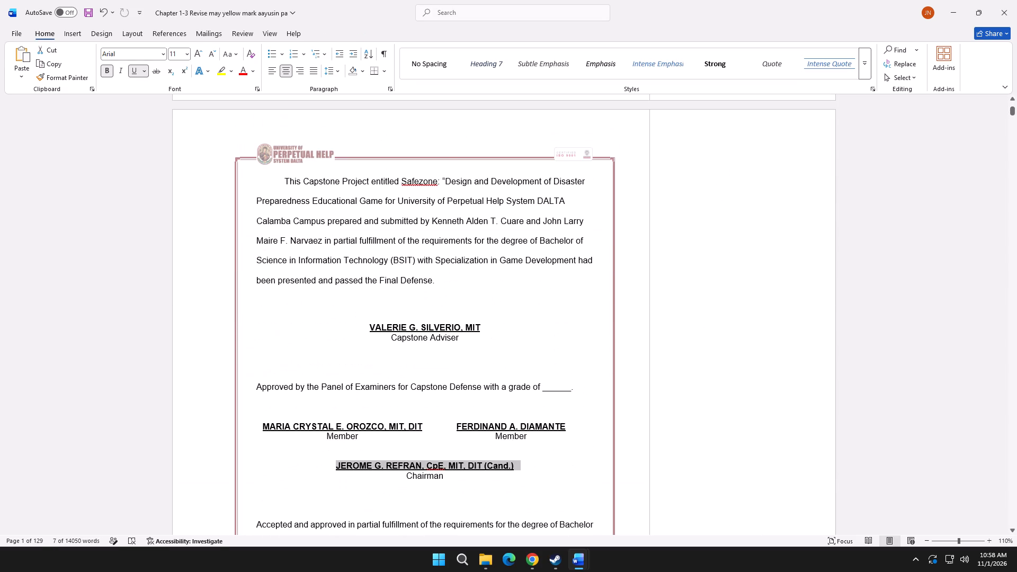
{"action": "key", "text": "ctrl+z"}
{"action": "key", "text": "ctrl+z"}
{"action": "key", "text": "ctrl+z"}
{"action": "key", "text": "ctrl+z"}
{"action": "key", "text": "ctrl+z"}
{"action": "key", "text": "ctrl+z"}
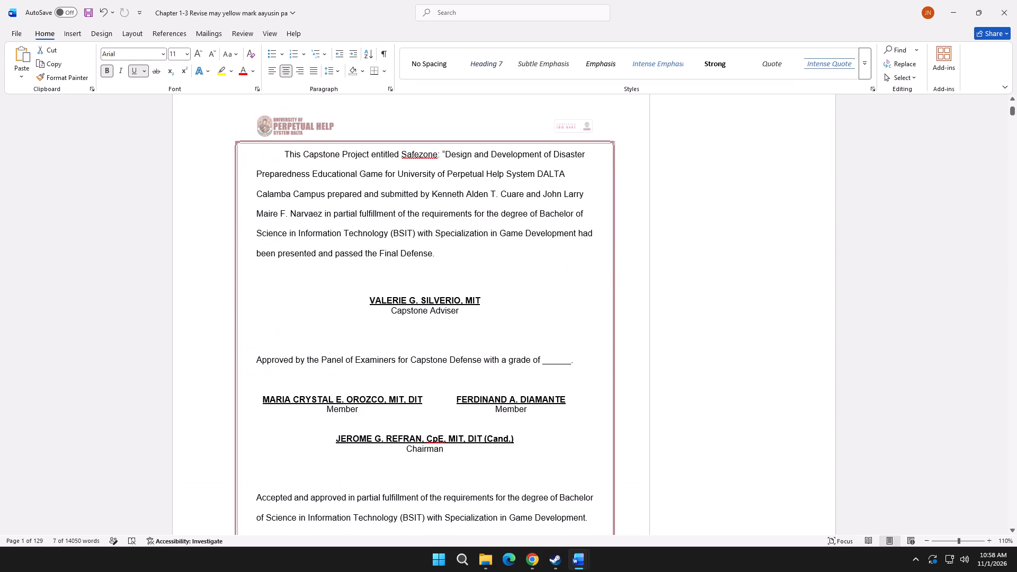
Open the Section 1 footer on the SafeZone approval page for editing after checking it against the title page.
{"action": "scroll", "coordinate": [293, 270], "scroll_direction": "down", "scroll_amount": 8}
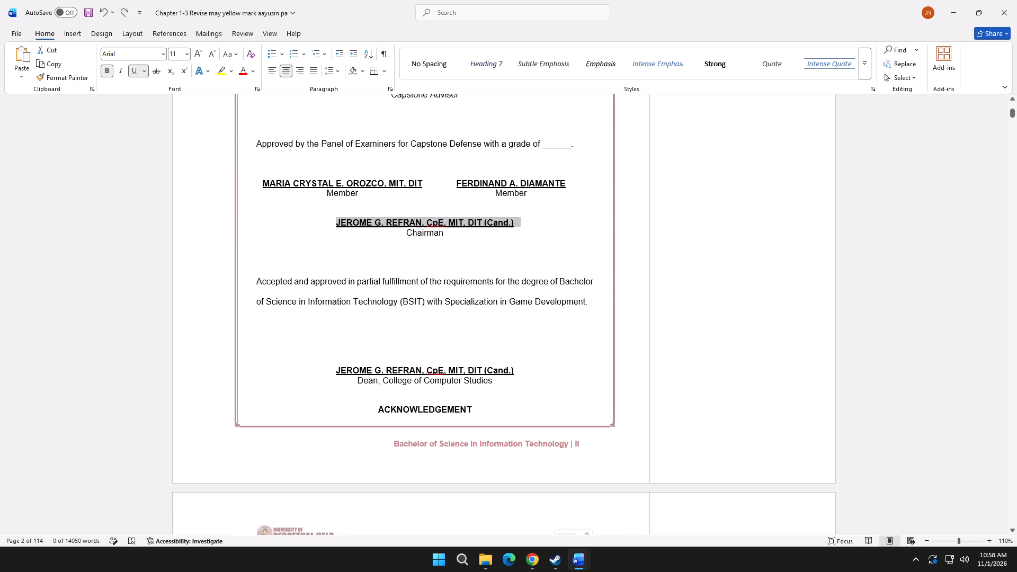
{"action": "scroll", "coordinate": [302, 292], "scroll_direction": "up", "scroll_amount": 11}
{"action": "scroll", "coordinate": [302, 297], "scroll_direction": "up", "scroll_amount": 20}
{"action": "scroll", "coordinate": [302, 297], "scroll_direction": "up", "scroll_amount": 2}
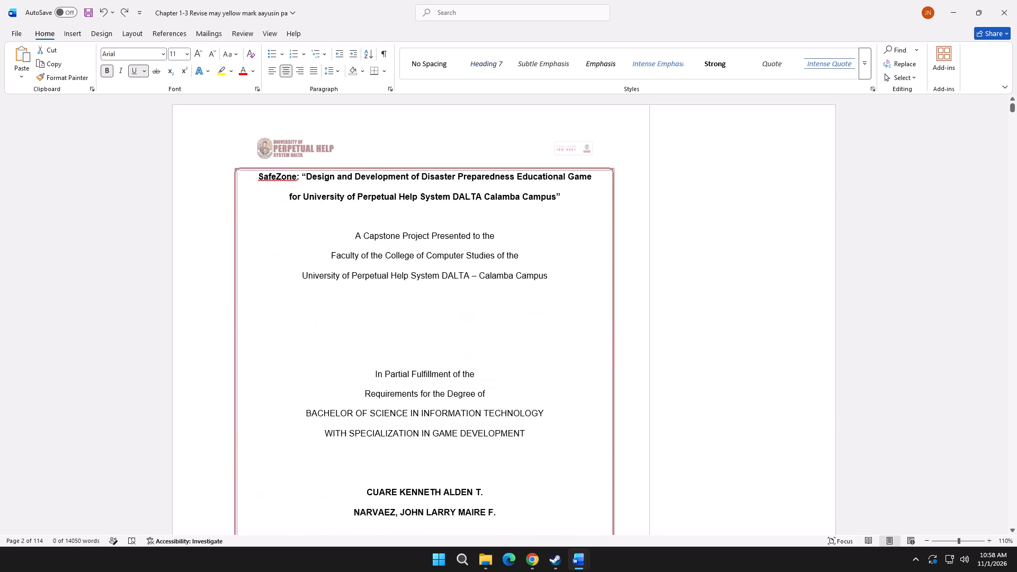
{"action": "scroll", "coordinate": [304, 308], "scroll_direction": "down", "scroll_amount": 20}
{"action": "scroll", "coordinate": [304, 308], "scroll_direction": "down", "scroll_amount": 15}
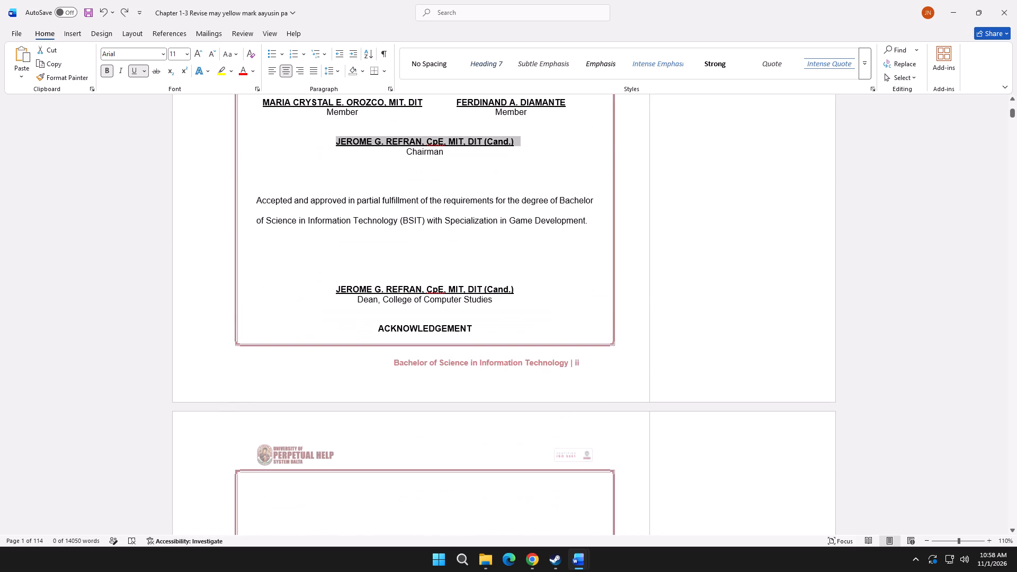
{"action": "left_click", "coordinate": [424, 359]}
{"action": "double_click", "coordinate": [423, 363]}
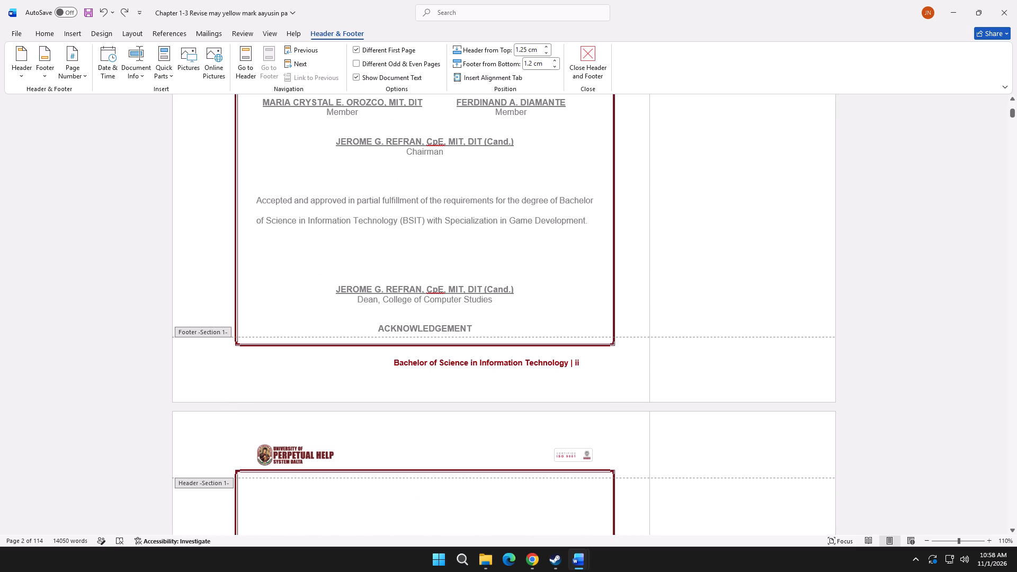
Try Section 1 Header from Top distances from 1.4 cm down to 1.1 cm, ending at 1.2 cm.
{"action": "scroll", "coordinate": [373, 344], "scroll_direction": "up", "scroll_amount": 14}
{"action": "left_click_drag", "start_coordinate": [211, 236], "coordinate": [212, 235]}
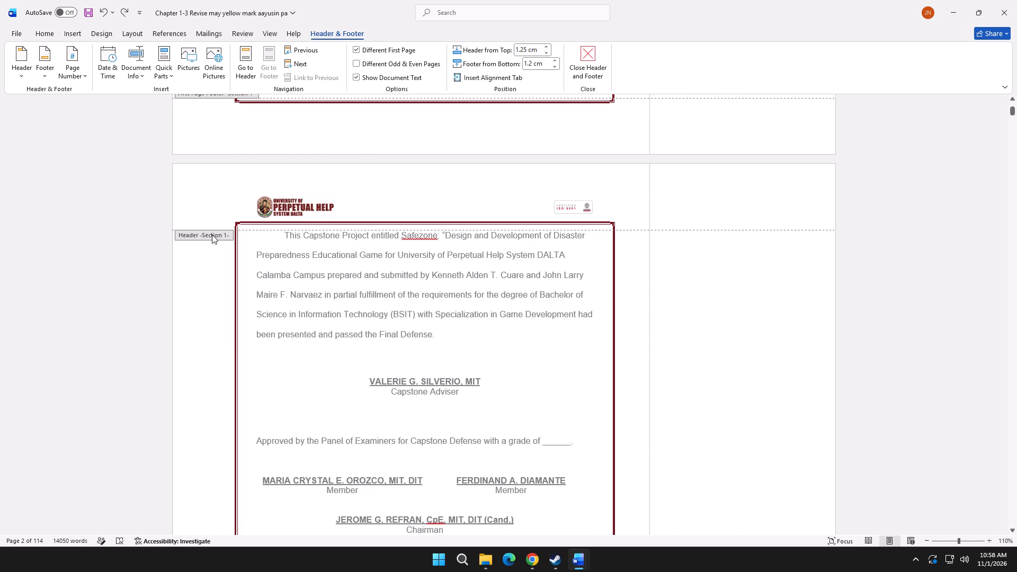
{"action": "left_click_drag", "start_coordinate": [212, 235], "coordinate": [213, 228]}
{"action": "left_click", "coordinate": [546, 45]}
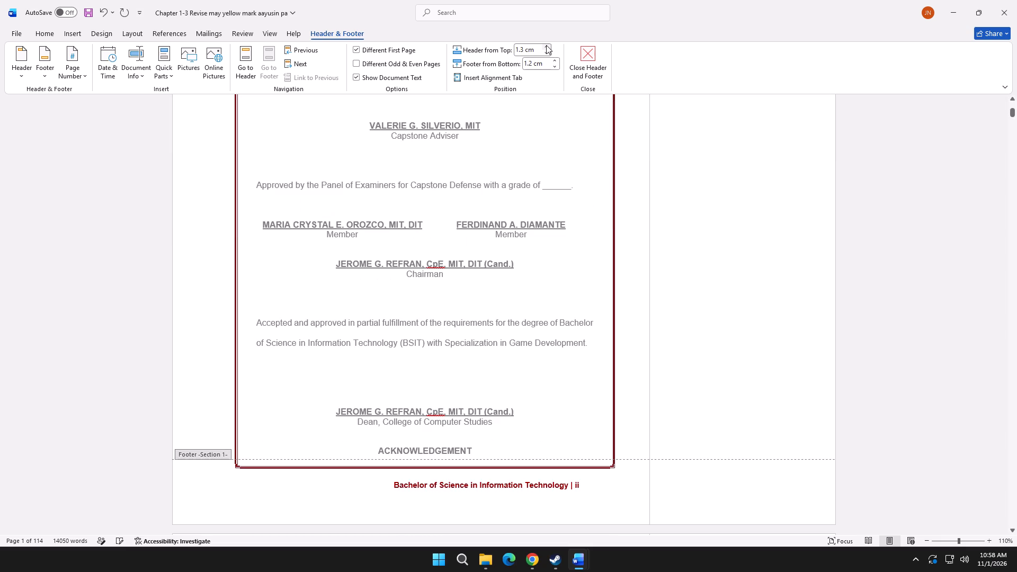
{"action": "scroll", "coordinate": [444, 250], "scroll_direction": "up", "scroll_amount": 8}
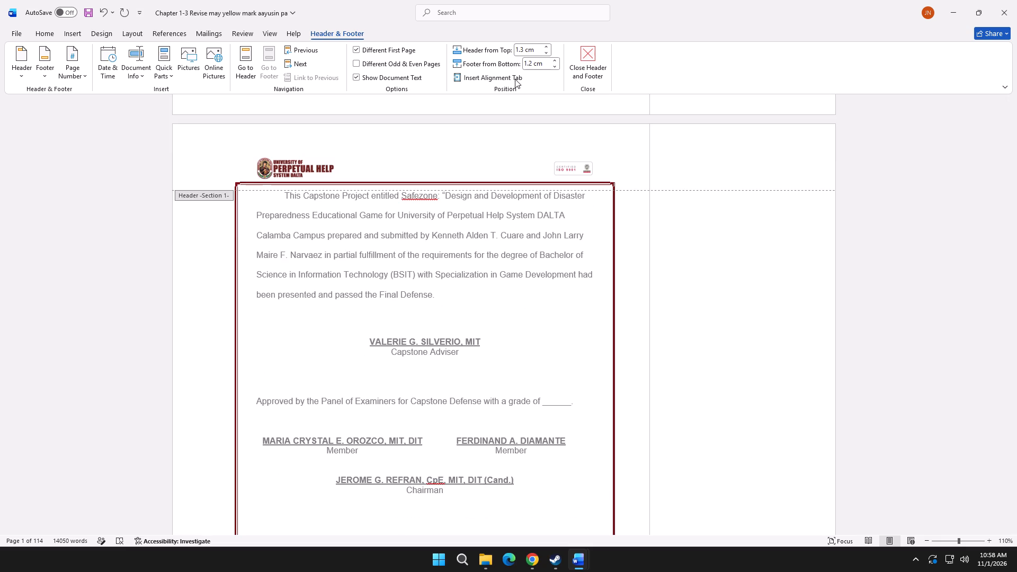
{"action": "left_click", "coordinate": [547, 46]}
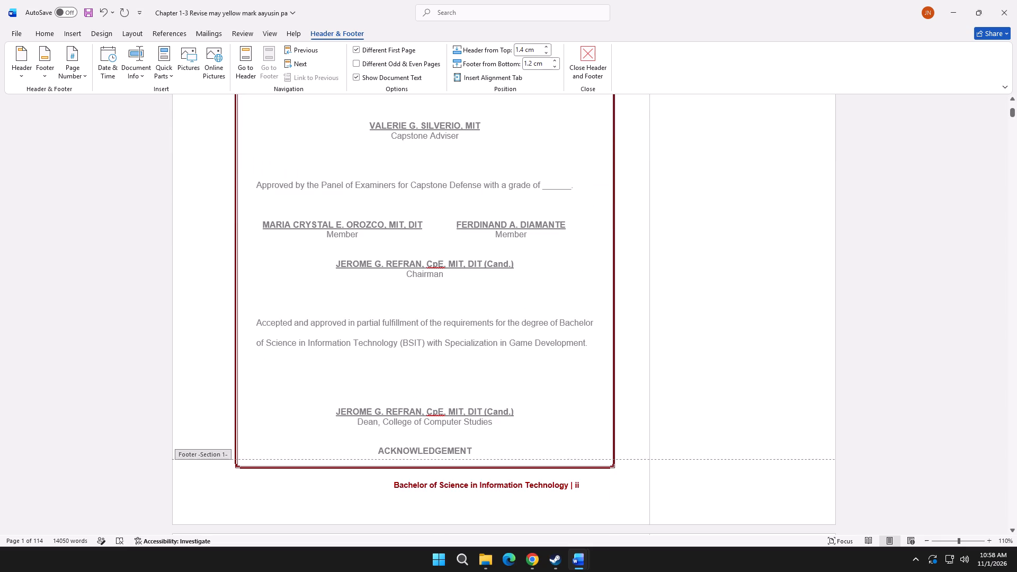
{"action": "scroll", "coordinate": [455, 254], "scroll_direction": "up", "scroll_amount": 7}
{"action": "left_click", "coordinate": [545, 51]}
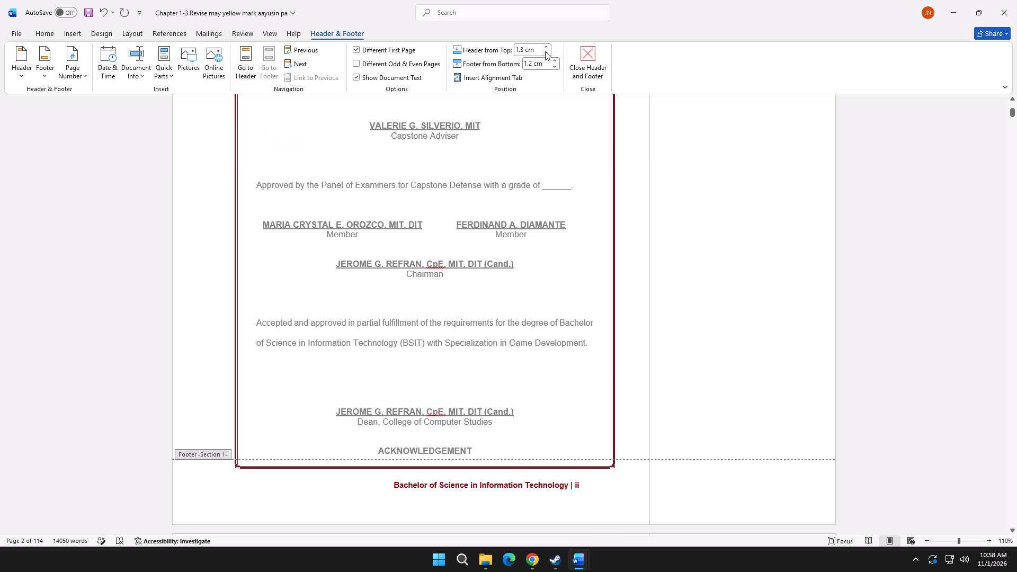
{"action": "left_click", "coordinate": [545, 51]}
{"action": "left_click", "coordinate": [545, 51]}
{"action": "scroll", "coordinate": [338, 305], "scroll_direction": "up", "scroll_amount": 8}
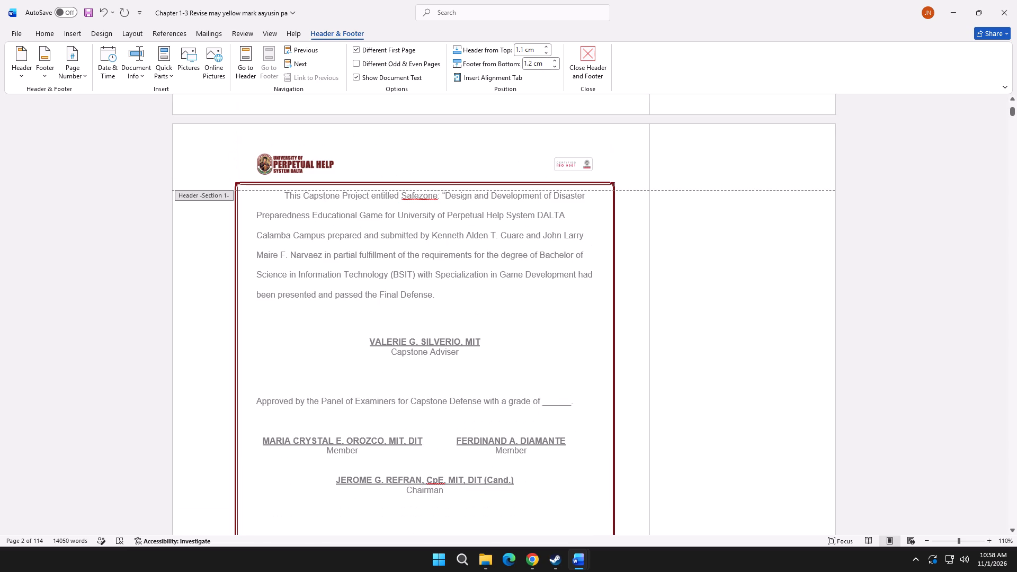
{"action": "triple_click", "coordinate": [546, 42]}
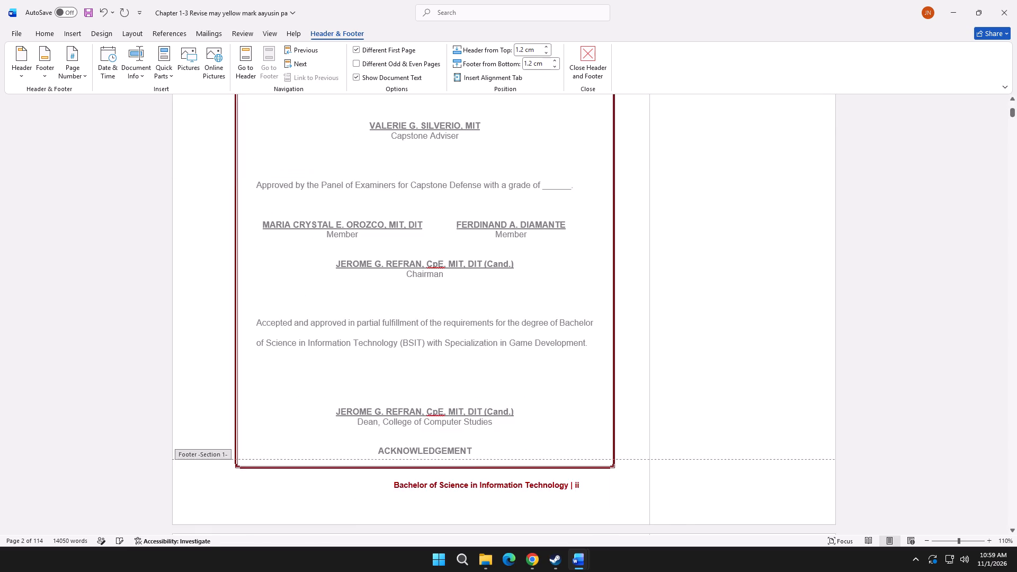
Set the Section 1 Header from Top distance to 1.25 cm to match FINAL CHAP3.
{"action": "key", "text": "alt+Tab"}
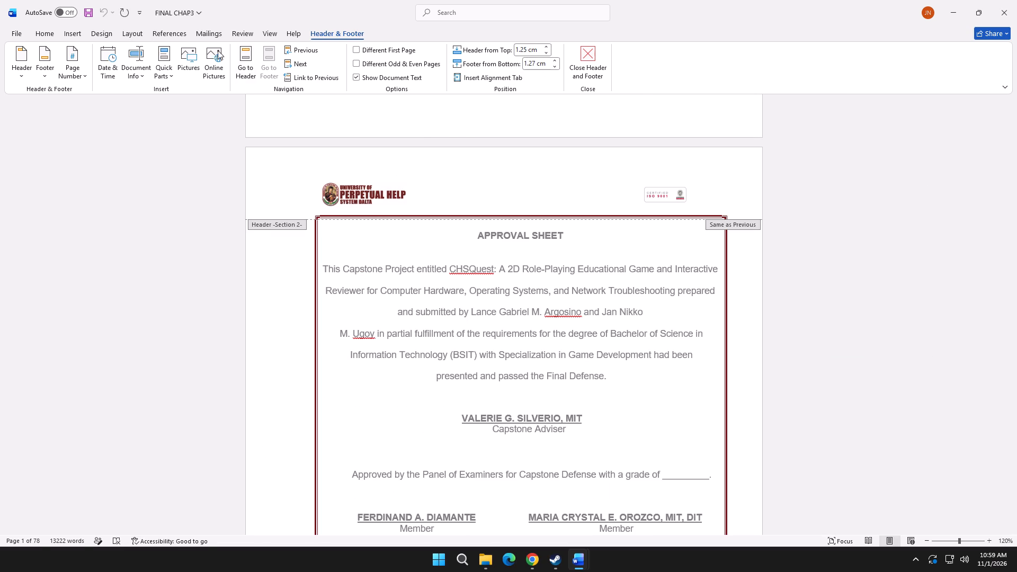
{"action": "key", "text": "alt+Tab"}
{"action": "left_click", "coordinate": [523, 51]}
{"action": "left_click", "coordinate": [524, 51]}
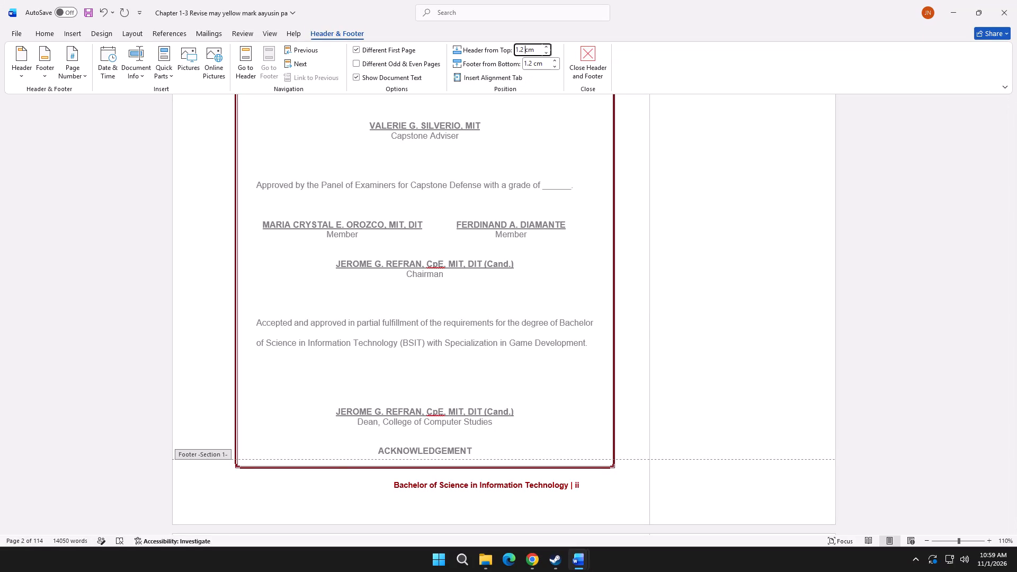
{"action": "left_click", "coordinate": [523, 49]}
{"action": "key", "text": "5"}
Set the Section 1 Footer from Bottom distance to 1.27 cm.
{"action": "left_click", "coordinate": [532, 63]}
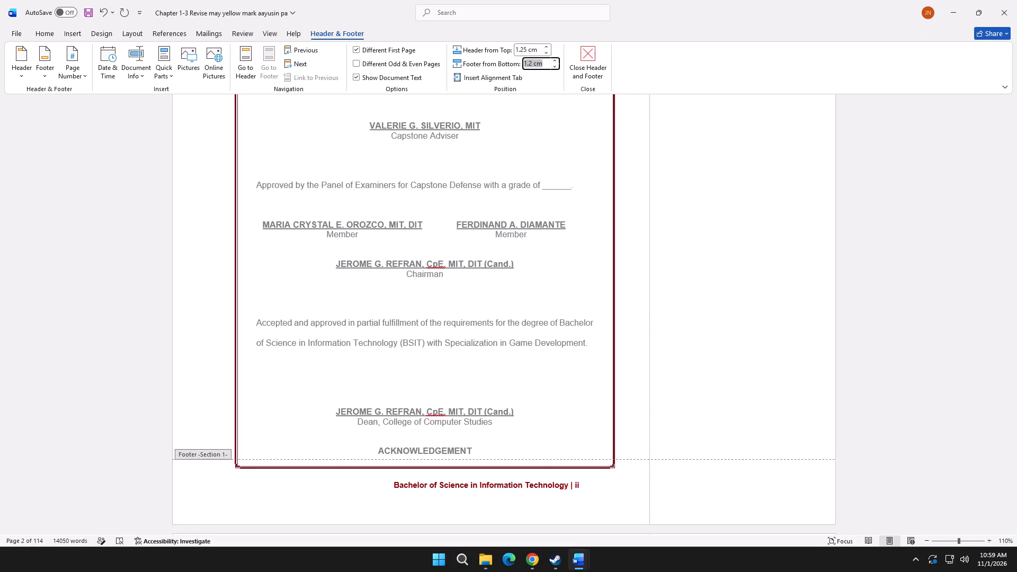
{"action": "left_click", "coordinate": [532, 61]}
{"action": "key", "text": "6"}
{"action": "key", "text": "BackSpace"}
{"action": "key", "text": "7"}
{"action": "key", "text": "Return"}
Check the header and footer distances and the alignment tab settings in FINAL CHAP3.
{"action": "key", "text": "alt+Tab"}
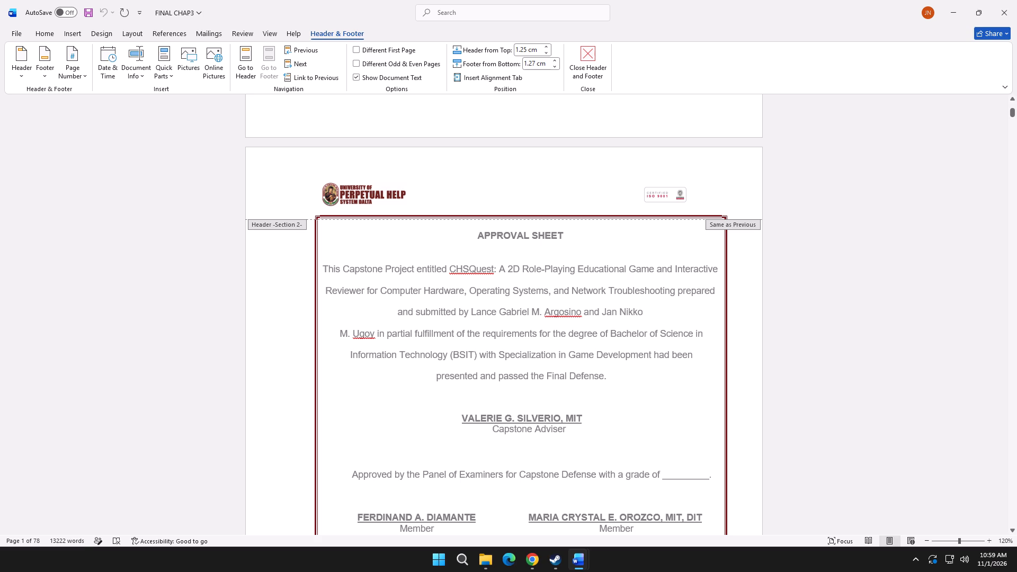
{"action": "key", "text": "alt+Tab"}
{"action": "key", "text": "alt+Tab"}
{"action": "left_click", "coordinate": [499, 81]}
{"action": "left_click", "coordinate": [531, 305]}
Insert a centered alignment tab relative to the margin, with no leader, in SafeZone's Section 1, and compare with FINAL CHAP3.
{"action": "key", "text": "alt+Tab"}
{"action": "left_click", "coordinate": [496, 79]}
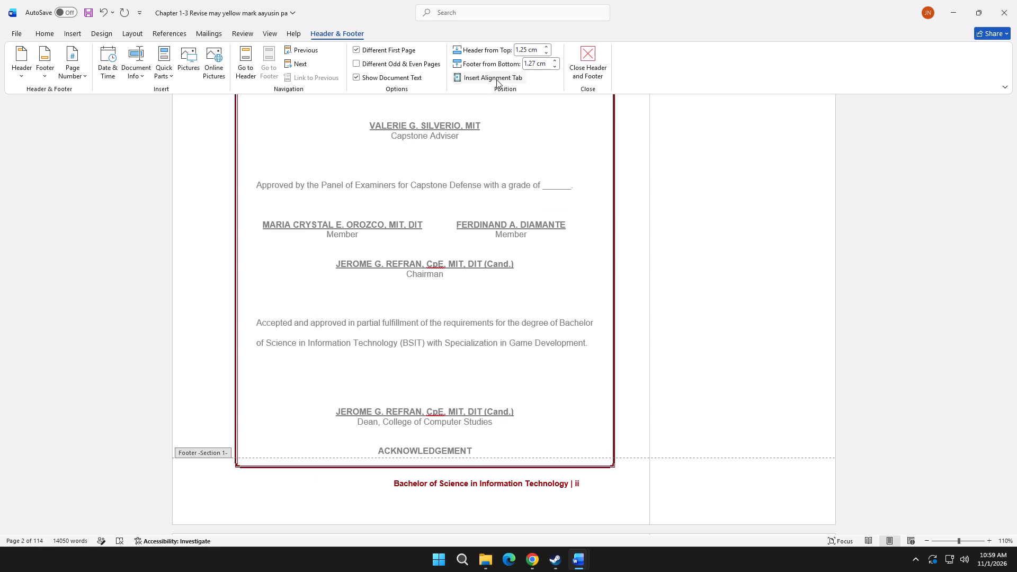
{"action": "left_click", "coordinate": [504, 245]}
{"action": "left_click", "coordinate": [496, 309]}
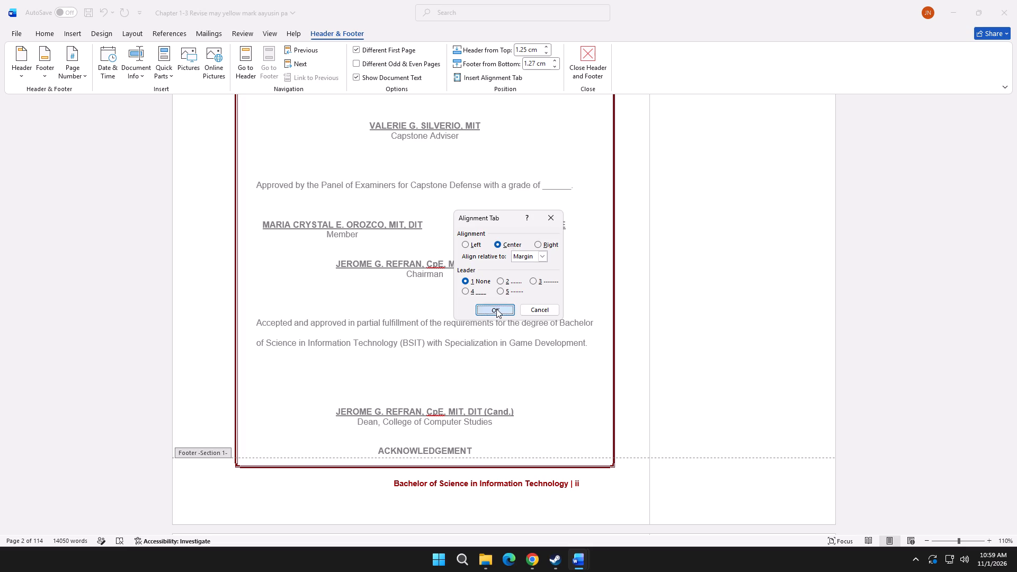
{"action": "key", "text": "alt+Tab"}
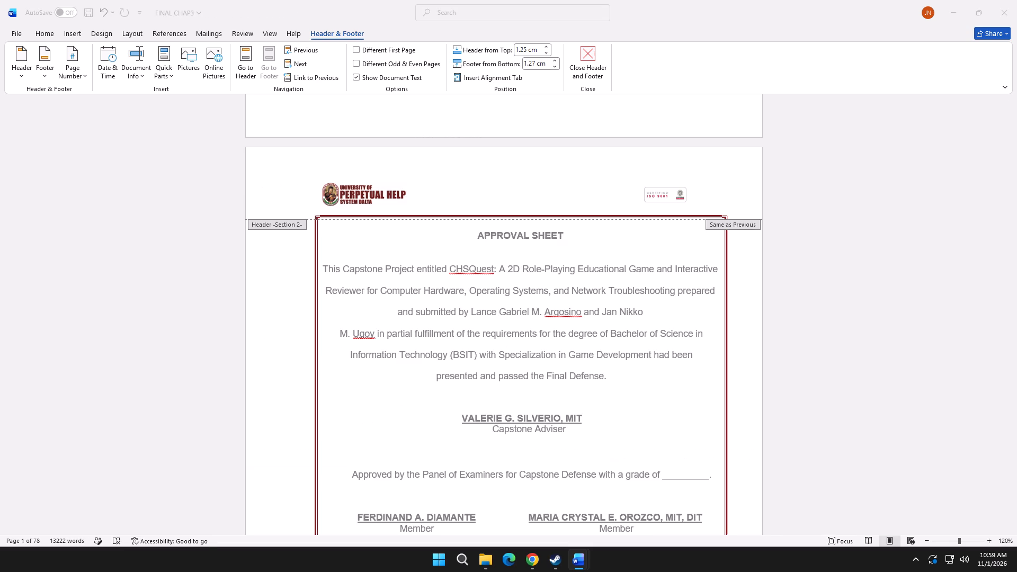
{"action": "key", "text": "alt+Tab"}
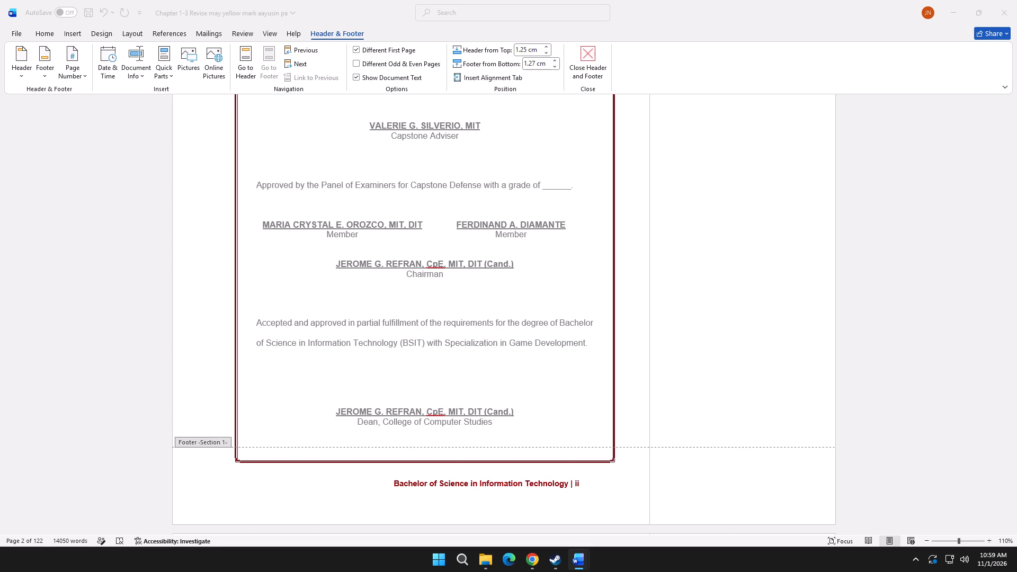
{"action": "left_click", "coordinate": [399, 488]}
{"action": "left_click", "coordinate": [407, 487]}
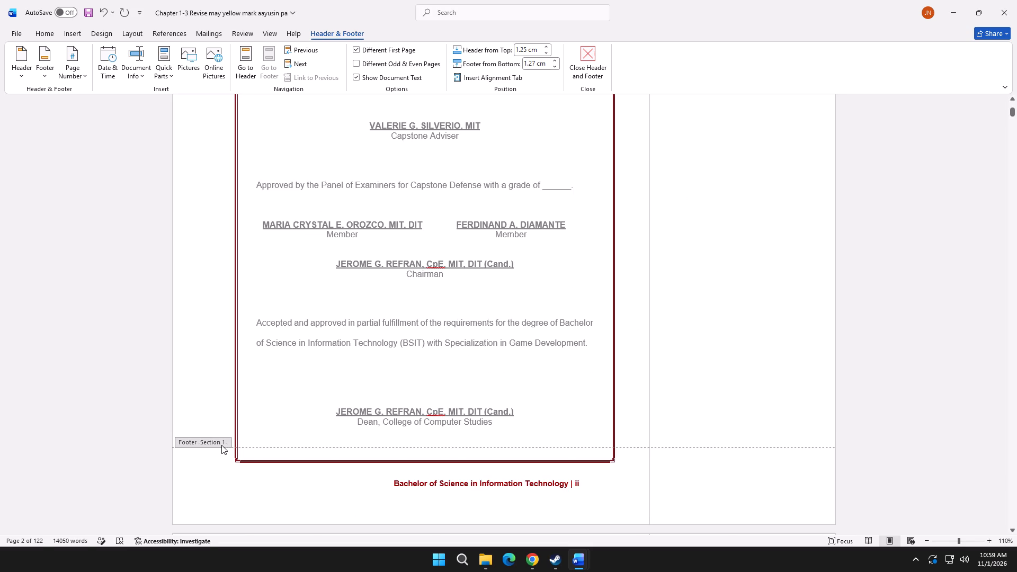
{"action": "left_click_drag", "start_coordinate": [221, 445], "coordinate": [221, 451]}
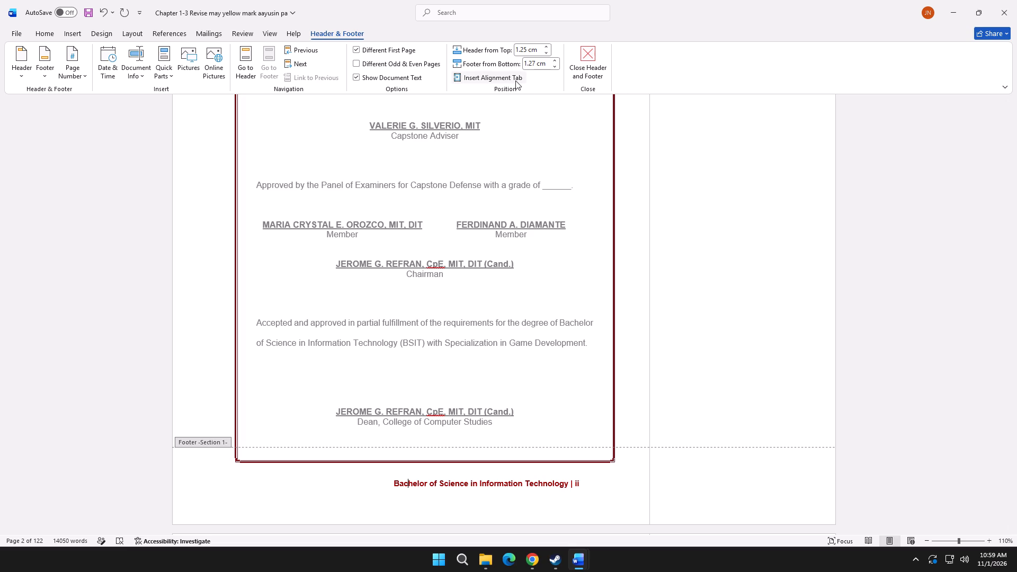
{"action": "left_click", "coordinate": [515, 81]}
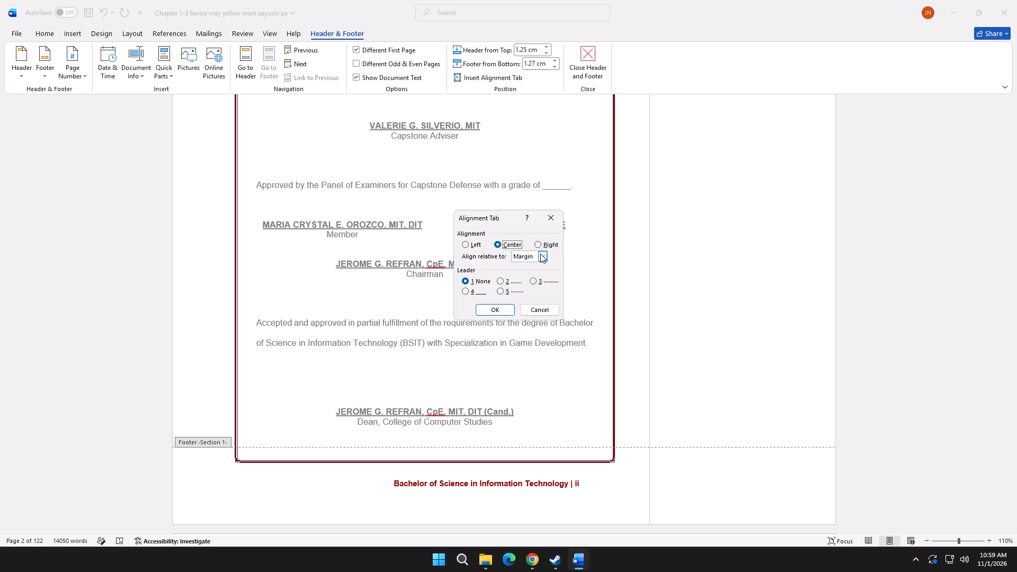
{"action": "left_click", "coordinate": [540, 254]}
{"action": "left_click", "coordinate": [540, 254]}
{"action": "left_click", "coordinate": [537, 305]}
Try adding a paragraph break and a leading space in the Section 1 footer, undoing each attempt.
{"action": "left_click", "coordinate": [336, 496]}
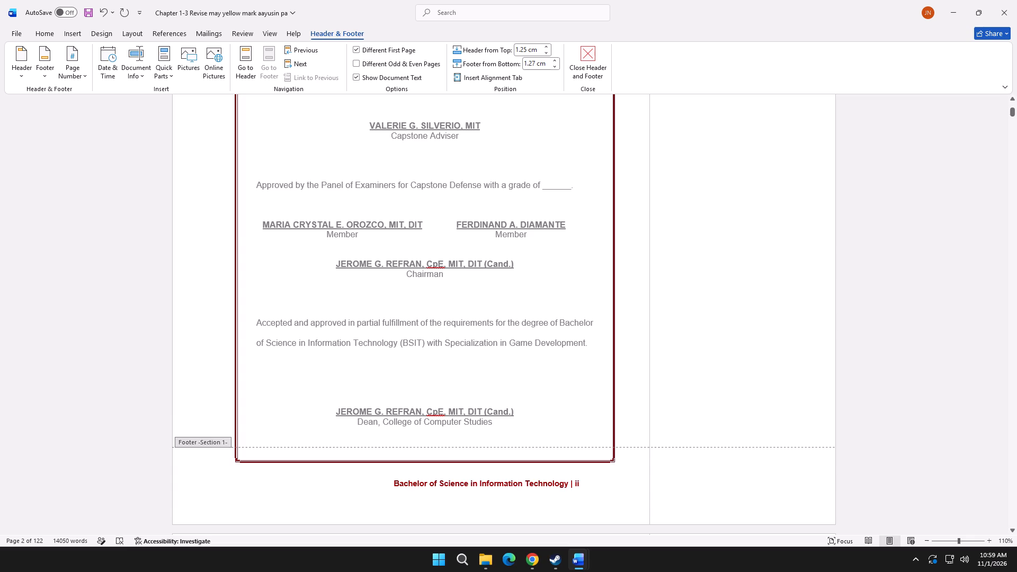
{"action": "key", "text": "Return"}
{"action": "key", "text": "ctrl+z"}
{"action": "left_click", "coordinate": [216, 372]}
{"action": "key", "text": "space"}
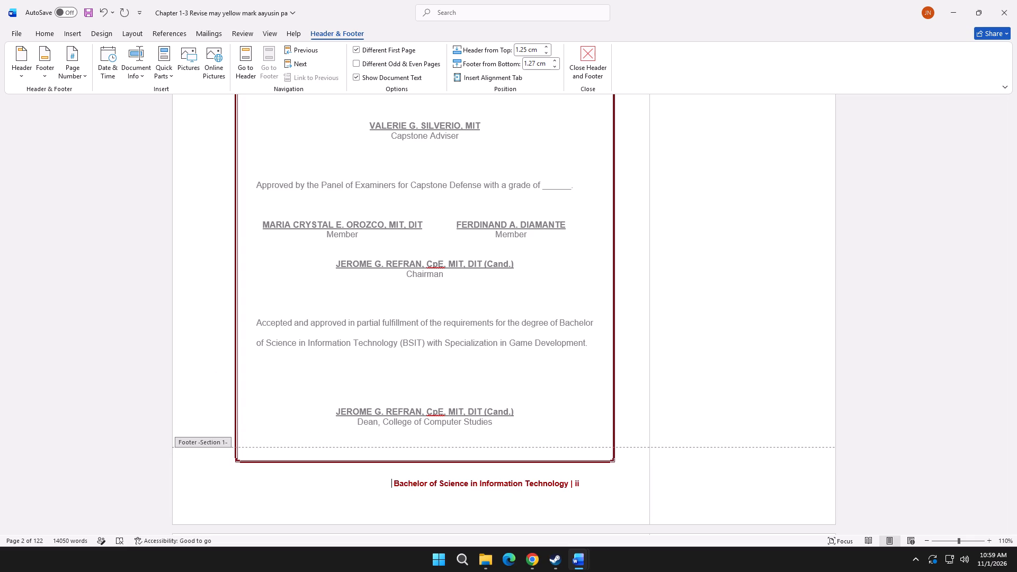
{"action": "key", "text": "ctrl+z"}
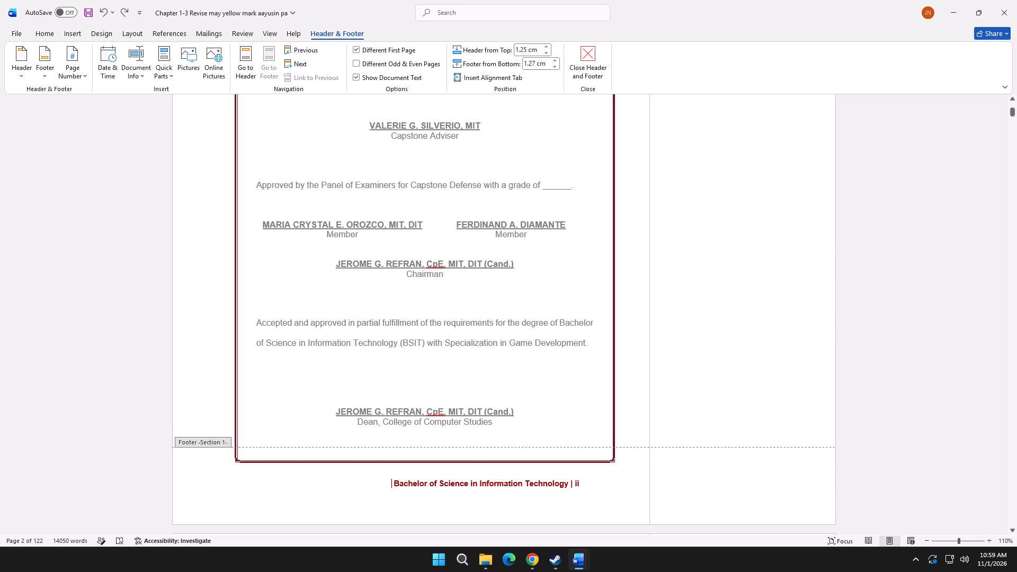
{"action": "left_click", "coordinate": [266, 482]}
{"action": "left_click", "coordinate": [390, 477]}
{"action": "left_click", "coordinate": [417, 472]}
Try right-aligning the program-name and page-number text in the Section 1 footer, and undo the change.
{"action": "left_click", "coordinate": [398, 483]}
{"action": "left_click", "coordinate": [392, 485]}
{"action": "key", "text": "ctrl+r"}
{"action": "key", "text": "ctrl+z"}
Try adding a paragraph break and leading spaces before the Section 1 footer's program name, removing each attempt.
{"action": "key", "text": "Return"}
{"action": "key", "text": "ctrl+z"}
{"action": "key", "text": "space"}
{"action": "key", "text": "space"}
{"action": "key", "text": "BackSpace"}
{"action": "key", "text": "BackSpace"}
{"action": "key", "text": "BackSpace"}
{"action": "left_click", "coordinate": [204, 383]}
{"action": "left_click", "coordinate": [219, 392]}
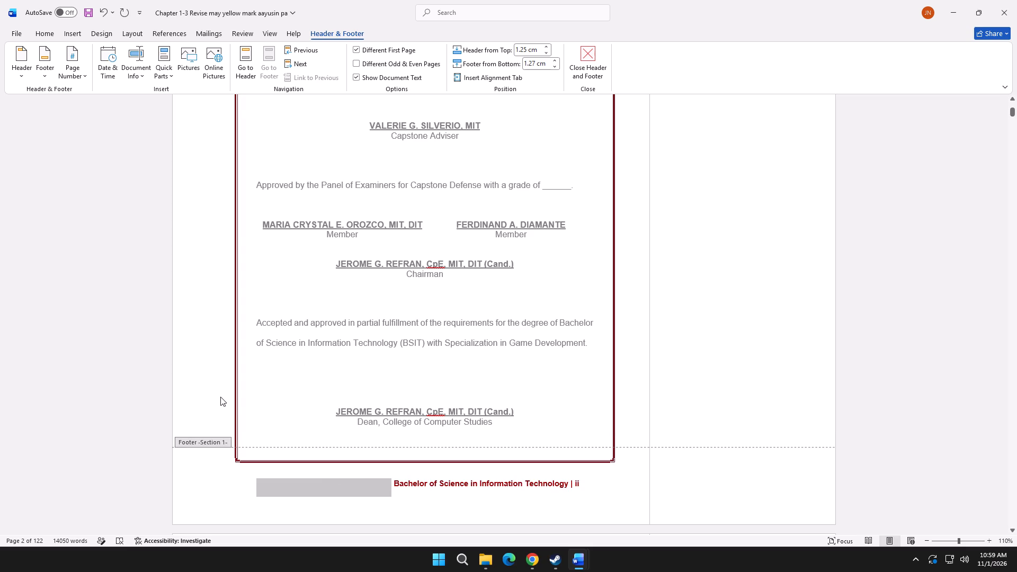
Switch to FINAL CHAP3 and examine the Section 1 and Section 2 headers and footers around the title page and approval sheet.
{"action": "scroll", "coordinate": [656, 413], "scroll_direction": "up", "scroll_amount": 11}
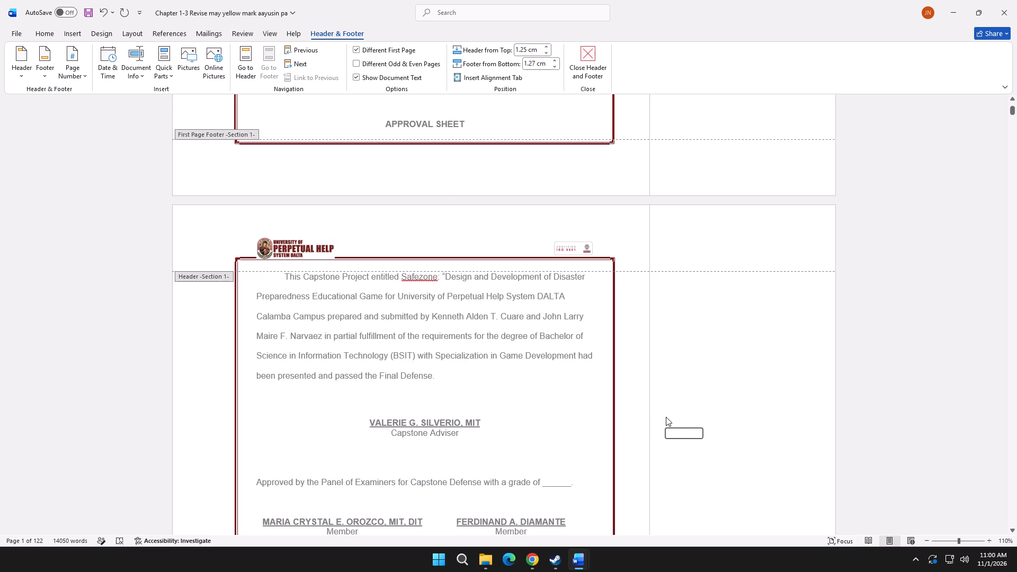
{"action": "key", "text": "alt+Tab"}
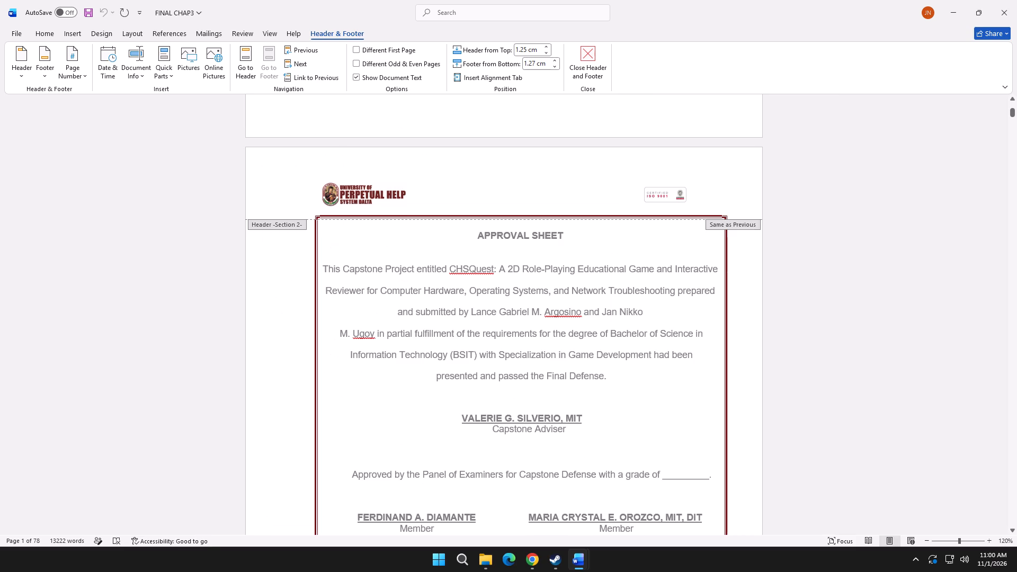
{"action": "scroll", "coordinate": [694, 146], "scroll_direction": "down", "scroll_amount": 1, "text": "ctrl"}
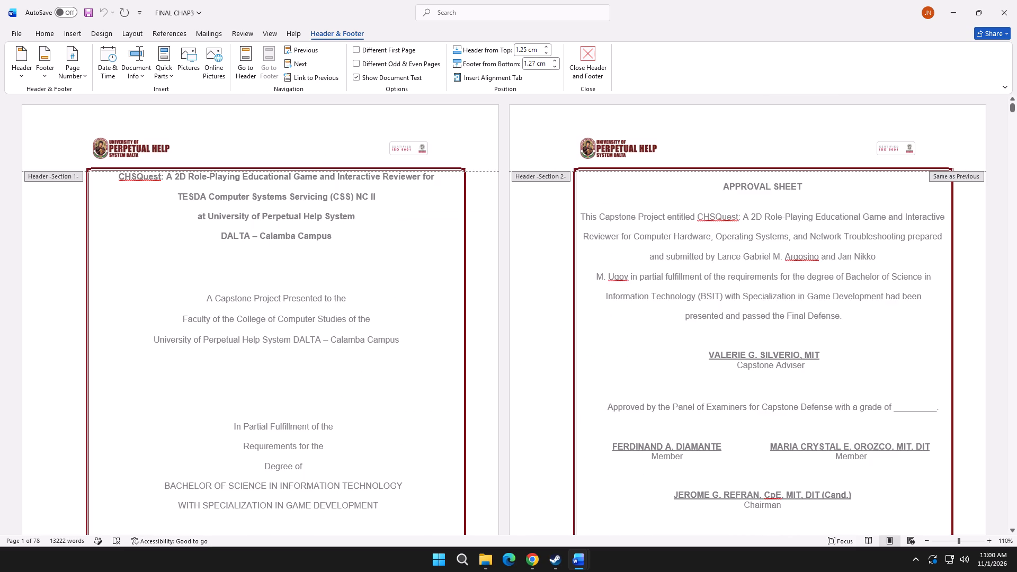
{"action": "scroll", "coordinate": [658, 192], "scroll_direction": "up", "scroll_amount": 2, "text": "ctrl"}
{"action": "scroll", "coordinate": [623, 326], "scroll_direction": "down", "scroll_amount": 1, "text": "ctrl"}
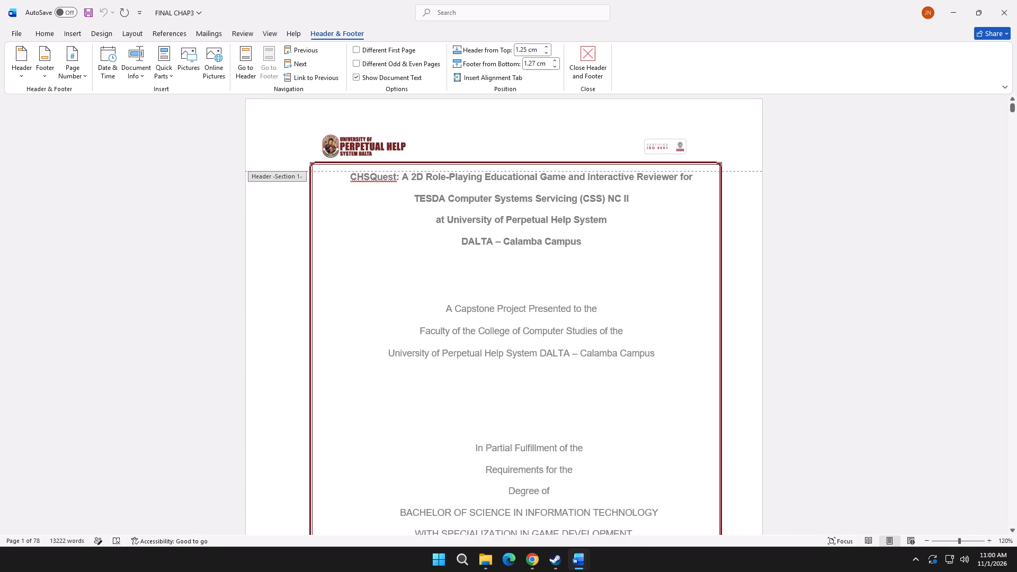
{"action": "scroll", "coordinate": [530, 318], "scroll_direction": "down", "scroll_amount": 5}
{"action": "scroll", "coordinate": [539, 320], "scroll_direction": "up", "scroll_amount": 6}
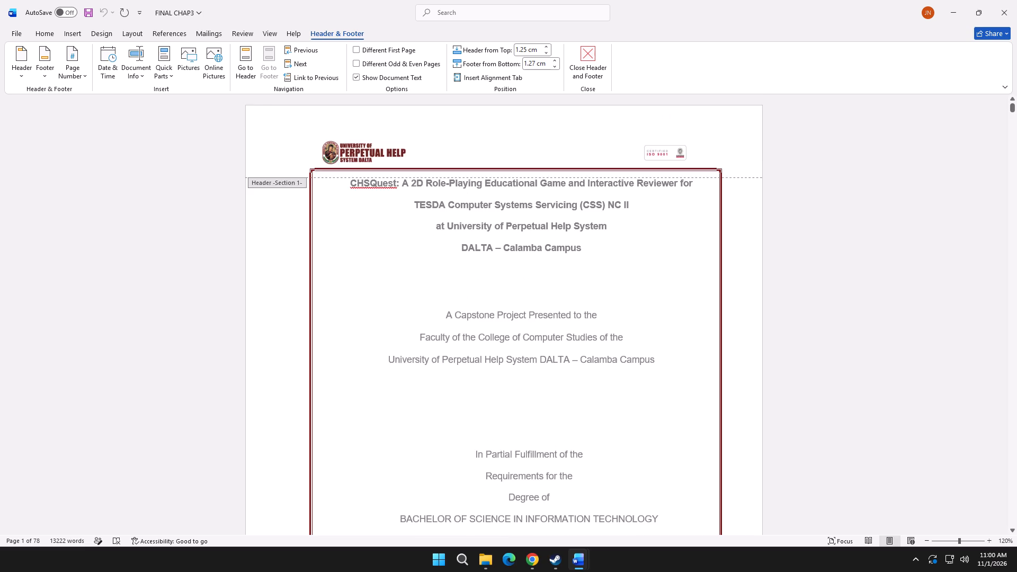
{"action": "scroll", "coordinate": [541, 318], "scroll_direction": "down", "scroll_amount": 15}
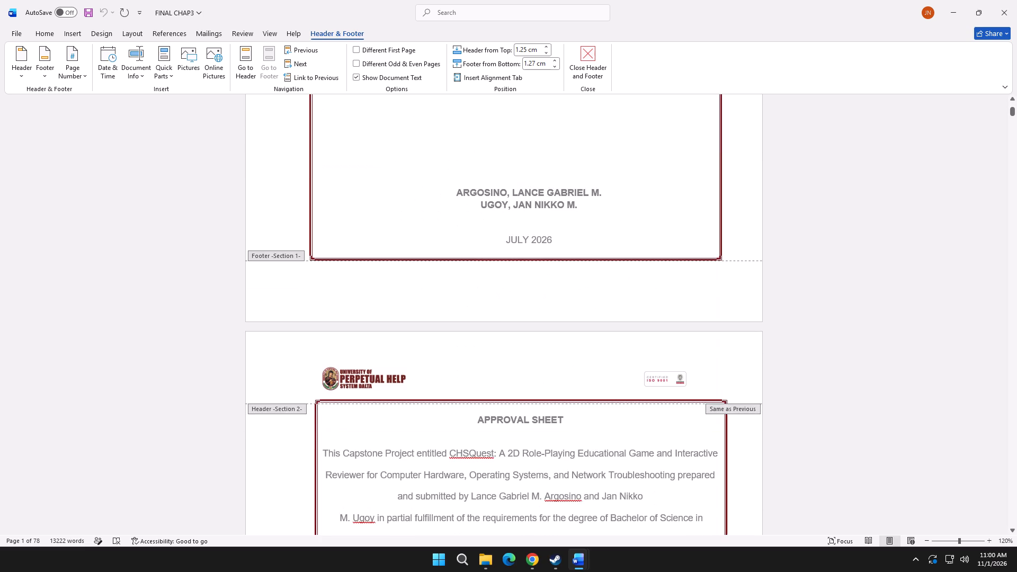
{"action": "scroll", "coordinate": [542, 320], "scroll_direction": "up", "scroll_amount": 14}
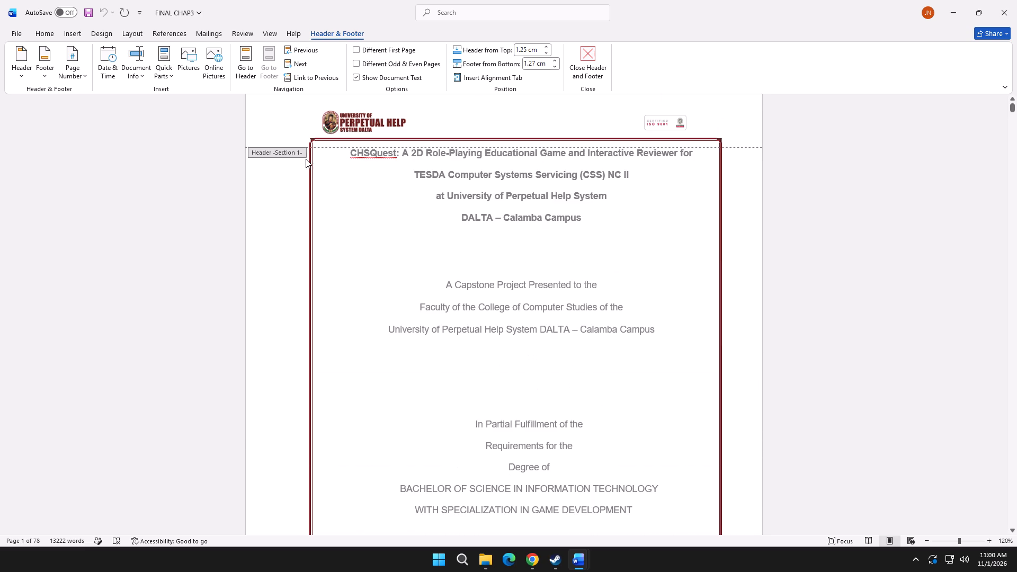
{"action": "scroll", "coordinate": [347, 281], "scroll_direction": "down", "scroll_amount": 14}
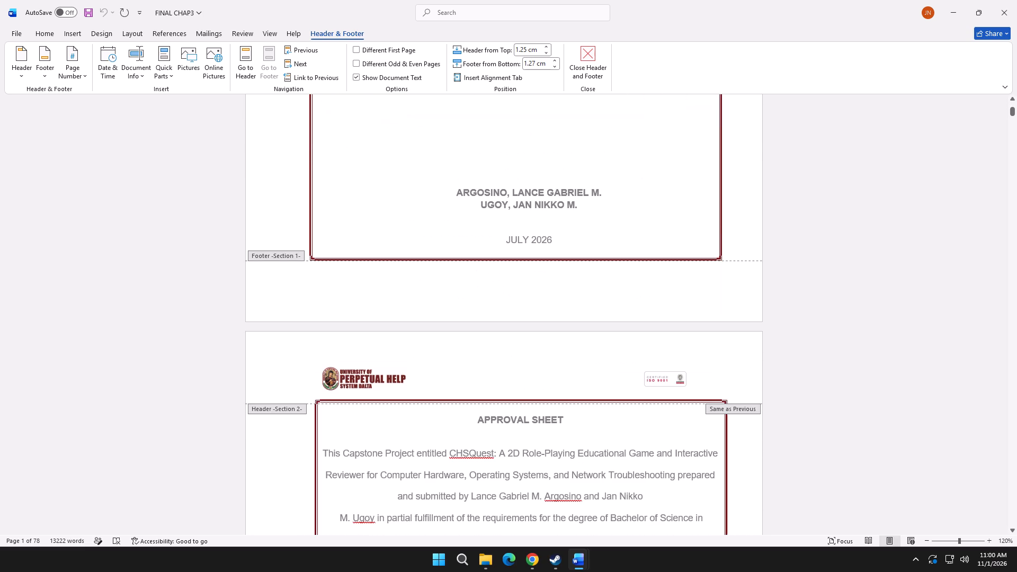
{"action": "scroll", "coordinate": [334, 288], "scroll_direction": "down", "scroll_amount": 6}
{"action": "left_click", "coordinate": [335, 240]}
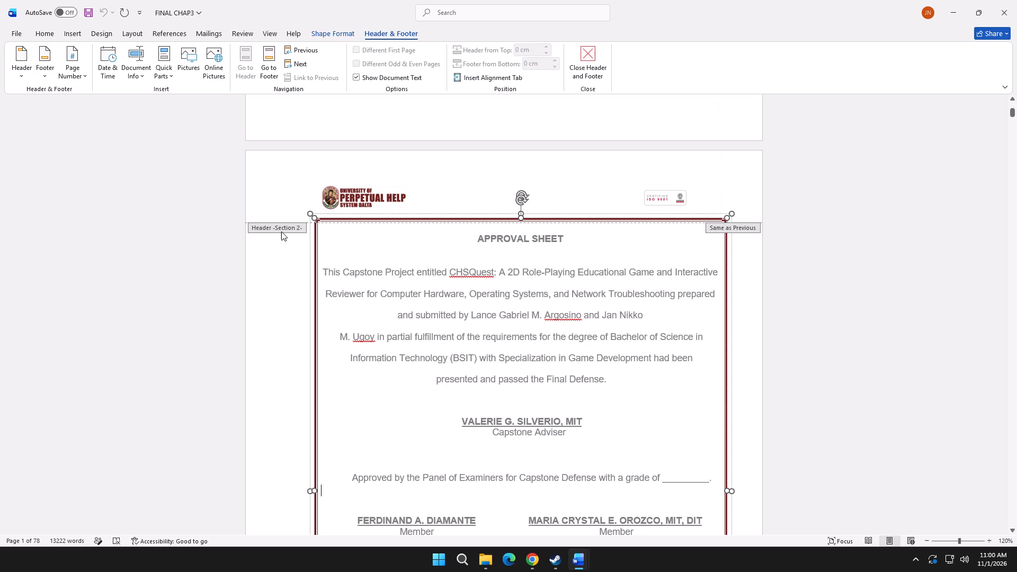
{"action": "left_click", "coordinate": [281, 231]}
{"action": "double_click", "coordinate": [266, 225]}
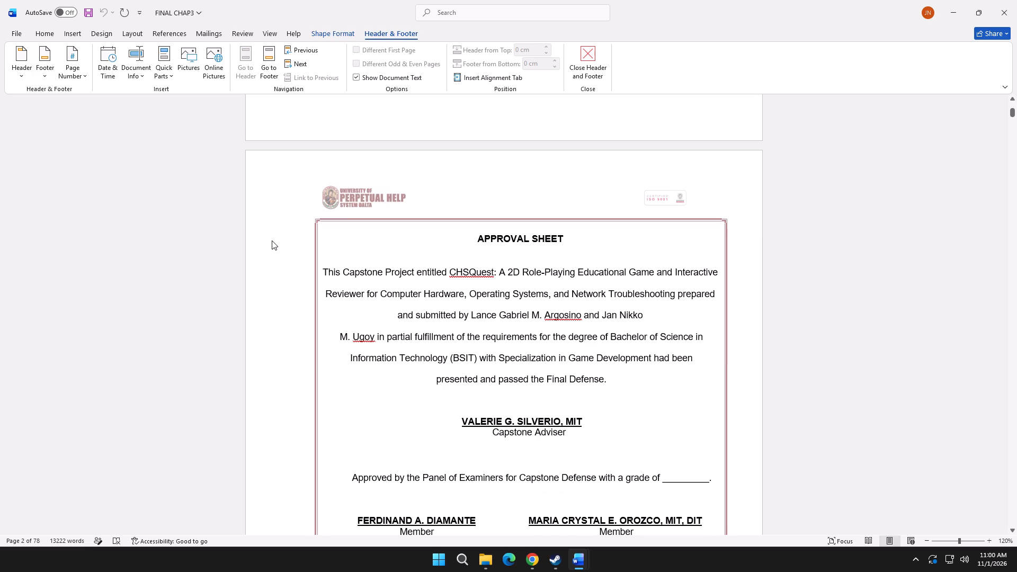
{"action": "double_click", "coordinate": [528, 195]}
{"action": "scroll", "coordinate": [404, 324], "scroll_direction": "down", "scroll_amount": 14}
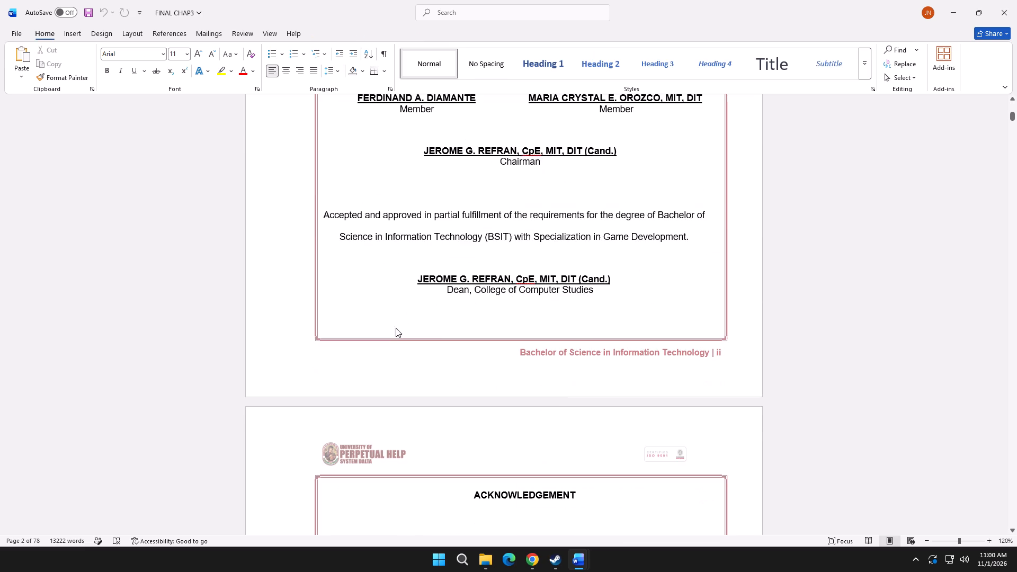
{"action": "double_click", "coordinate": [507, 354]}
{"action": "scroll", "coordinate": [471, 369], "scroll_direction": "up", "scroll_amount": 17}
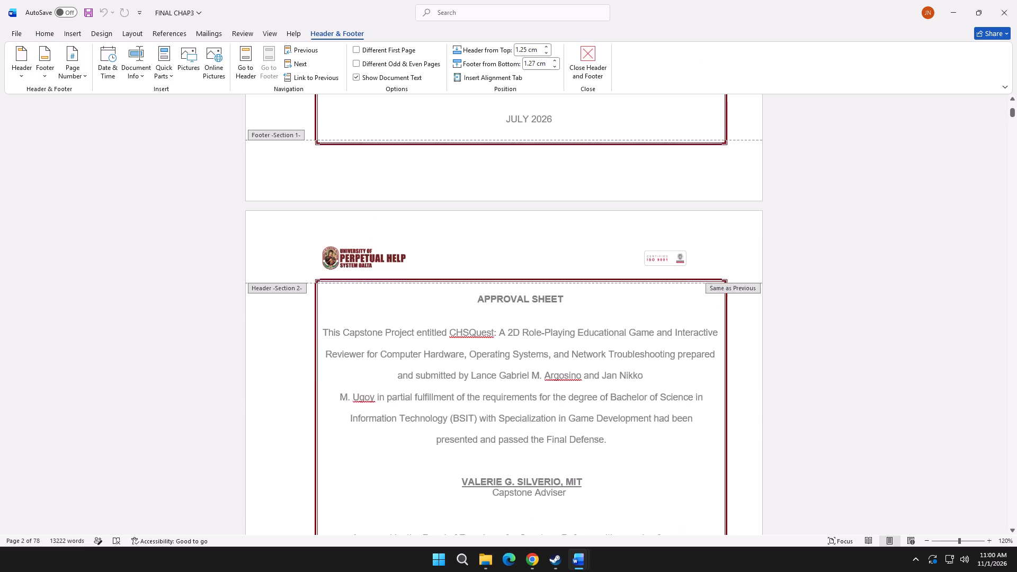
{"action": "key", "text": "alt+Tab"}
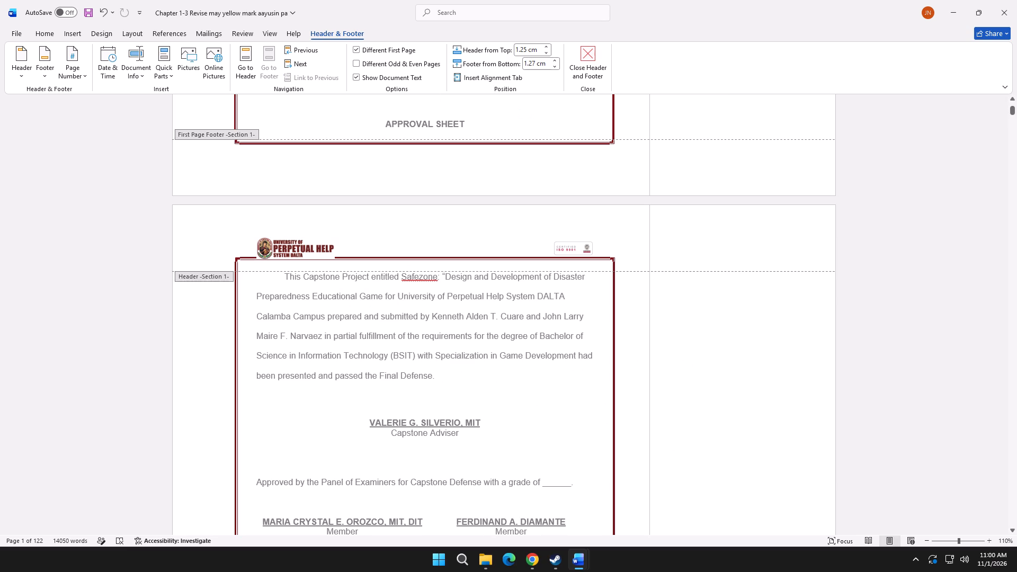
Return to the SafeZone document and set the Section 1 Footer from Bottom distance to 0.3 cm.
{"action": "scroll", "coordinate": [226, 146], "scroll_direction": "down", "scroll_amount": 2}
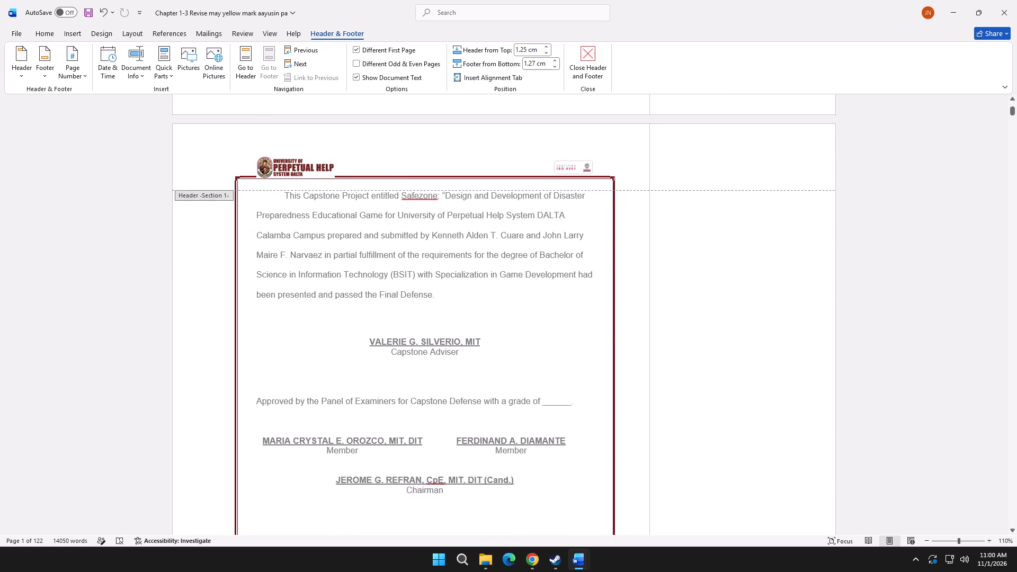
{"action": "scroll", "coordinate": [223, 148], "scroll_direction": "down", "scroll_amount": 12}
{"action": "left_click", "coordinate": [406, 403]}
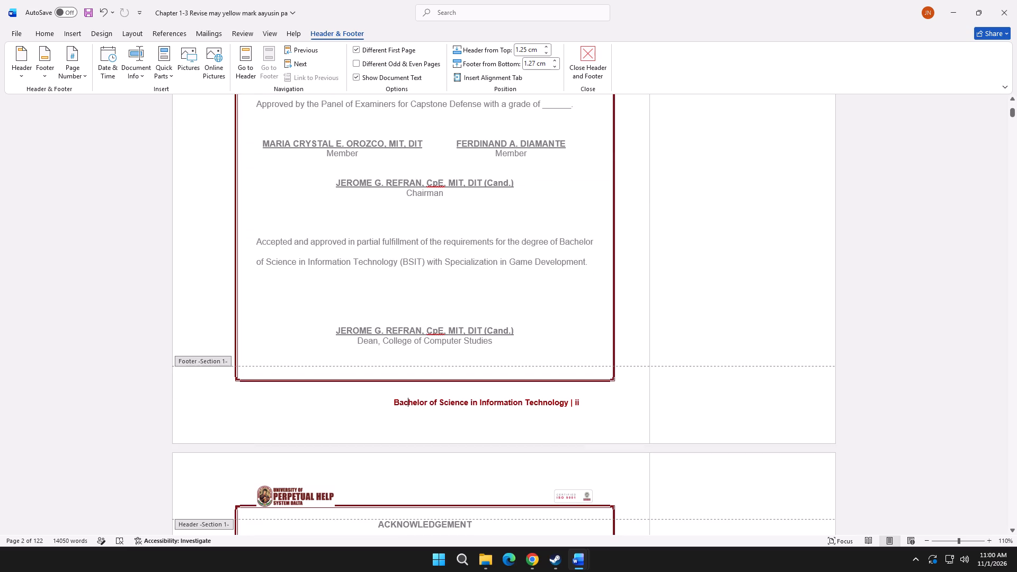
{"action": "left_click_drag", "start_coordinate": [534, 60], "coordinate": [521, 61]}
{"action": "left_click_drag", "start_coordinate": [535, 64], "coordinate": [532, 64]}
{"action": "left_click_drag", "start_coordinate": [532, 64], "coordinate": [523, 66]}
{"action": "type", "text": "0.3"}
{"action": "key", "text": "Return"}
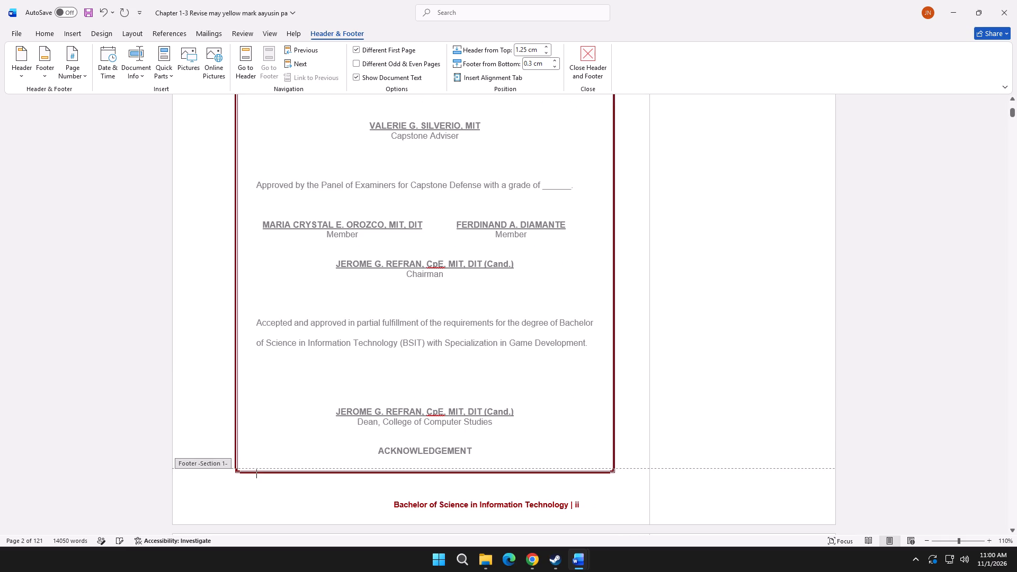
Review the header, border and footer placement on SafeZone's title page and approval page.
{"action": "scroll", "coordinate": [524, 297], "scroll_direction": "up", "scroll_amount": 15}
{"action": "scroll", "coordinate": [513, 312], "scroll_direction": "up", "scroll_amount": 19}
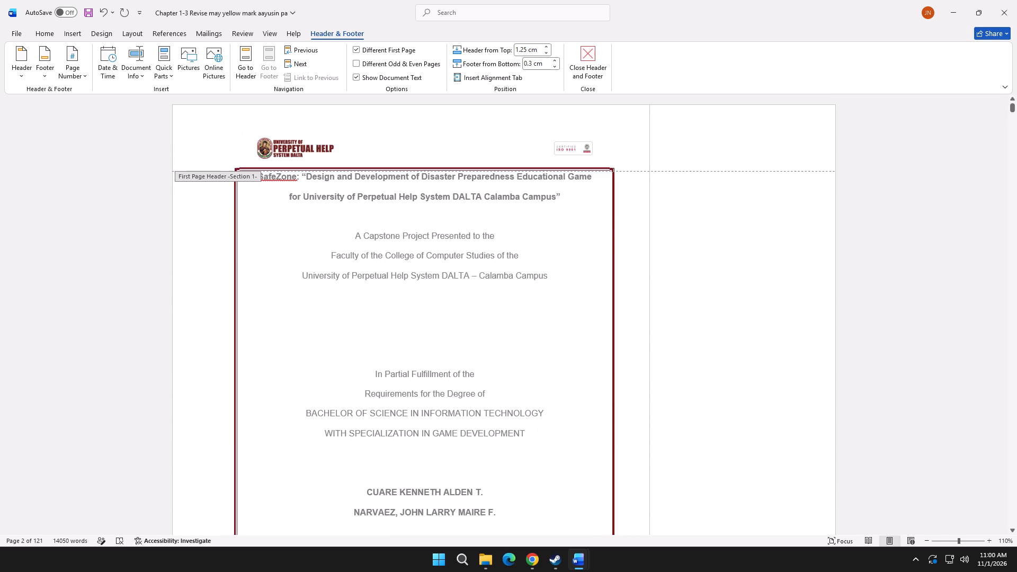
{"action": "scroll", "coordinate": [513, 312], "scroll_direction": "down", "scroll_amount": 17}
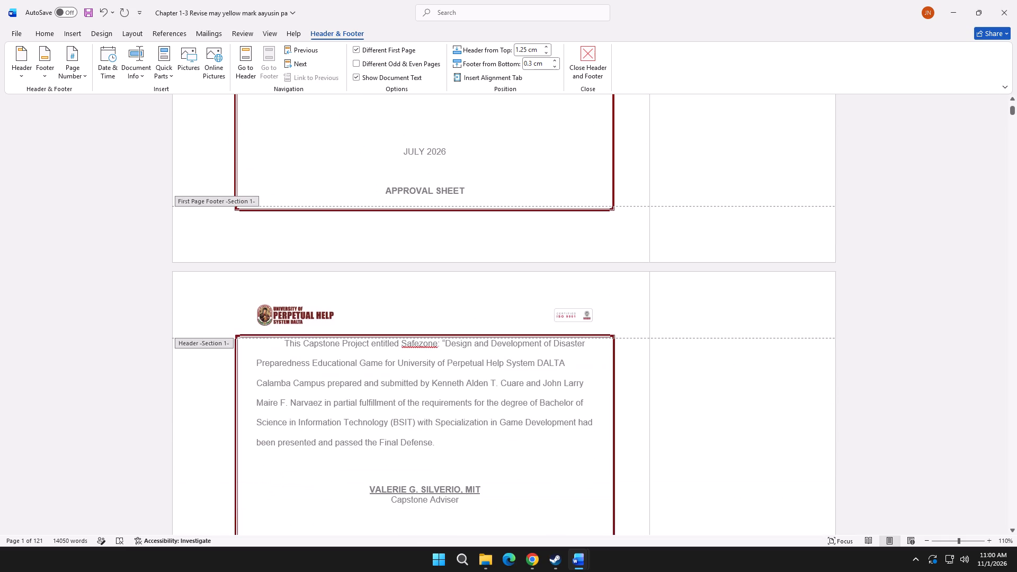
{"action": "scroll", "coordinate": [512, 312], "scroll_direction": "down", "scroll_amount": 17}
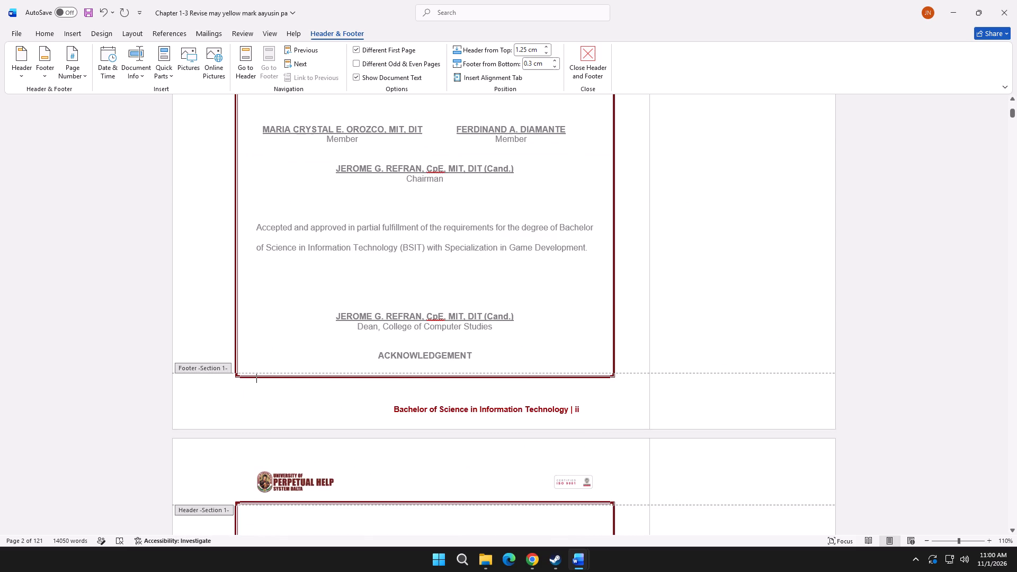
Insert a centered alignment tab on the blank line above the program name in the Section 1 footer.
{"action": "left_click", "coordinate": [502, 83]}
{"action": "left_click", "coordinate": [504, 311]}
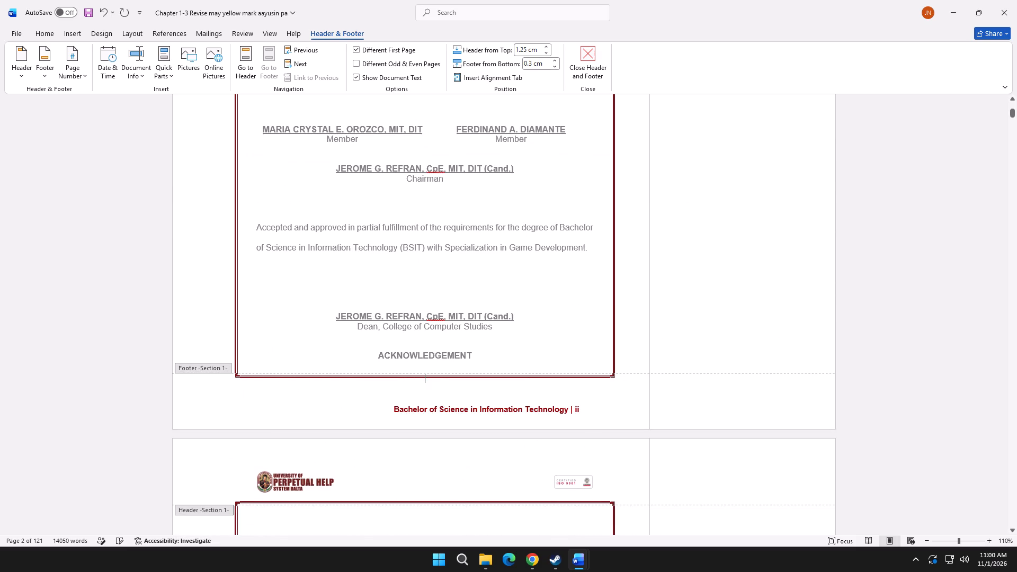
Delete the "Bachelor of Science in Information Technology | ii" text from the Section 1 footer.
{"action": "left_click", "coordinate": [466, 412]}
{"action": "left_click_drag", "start_coordinate": [586, 412], "coordinate": [402, 407]}
{"action": "key", "text": "BackSpace"}
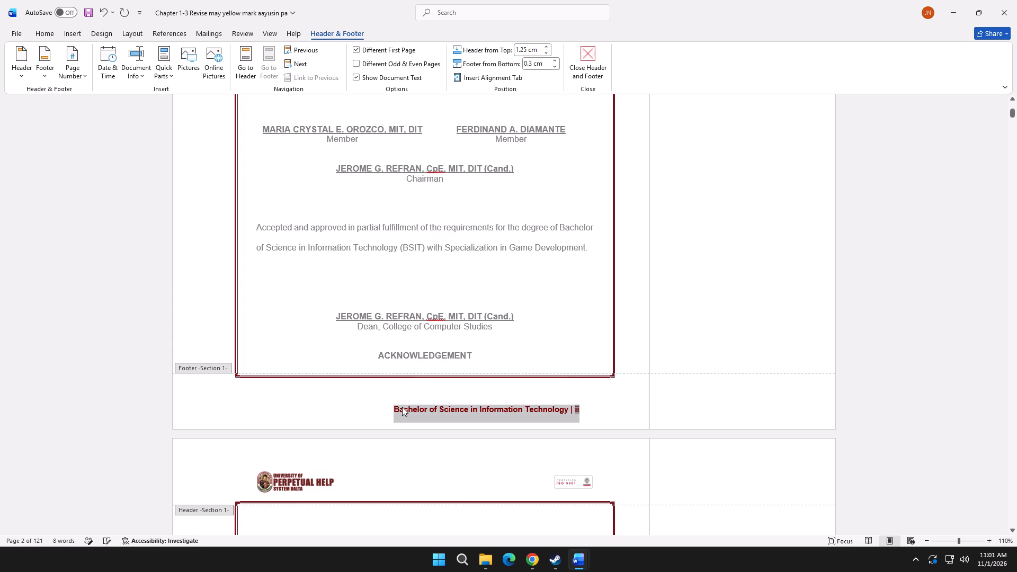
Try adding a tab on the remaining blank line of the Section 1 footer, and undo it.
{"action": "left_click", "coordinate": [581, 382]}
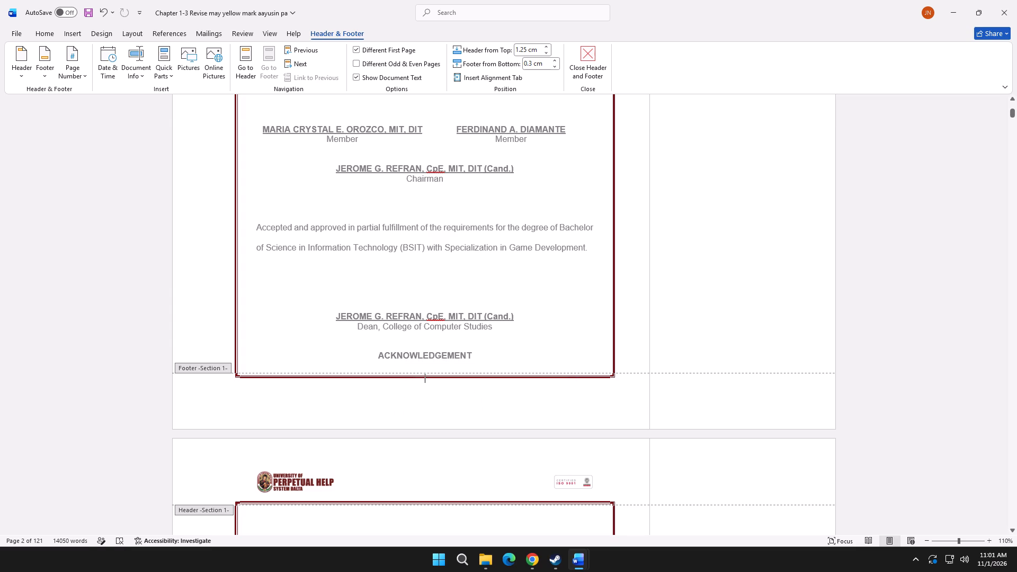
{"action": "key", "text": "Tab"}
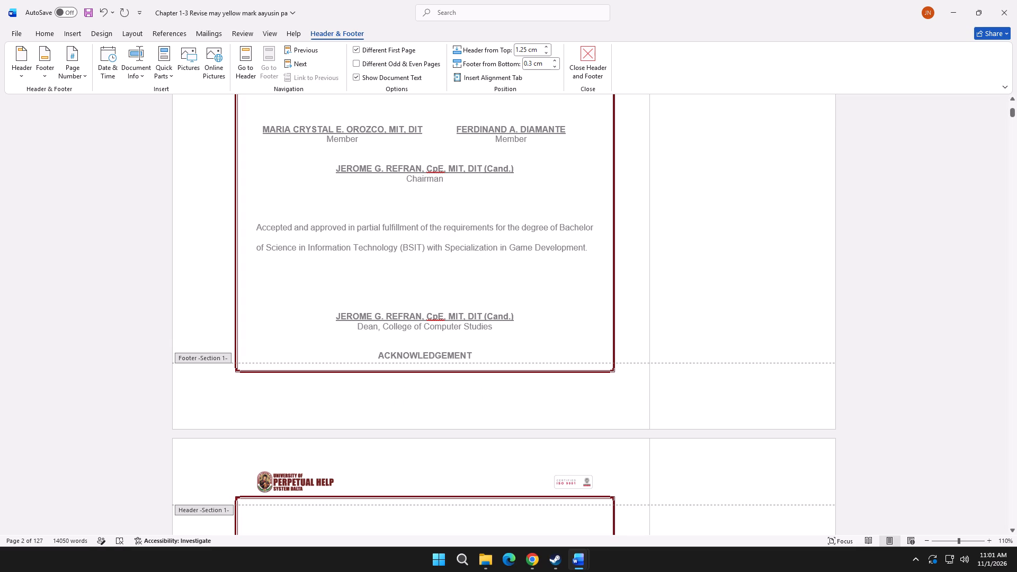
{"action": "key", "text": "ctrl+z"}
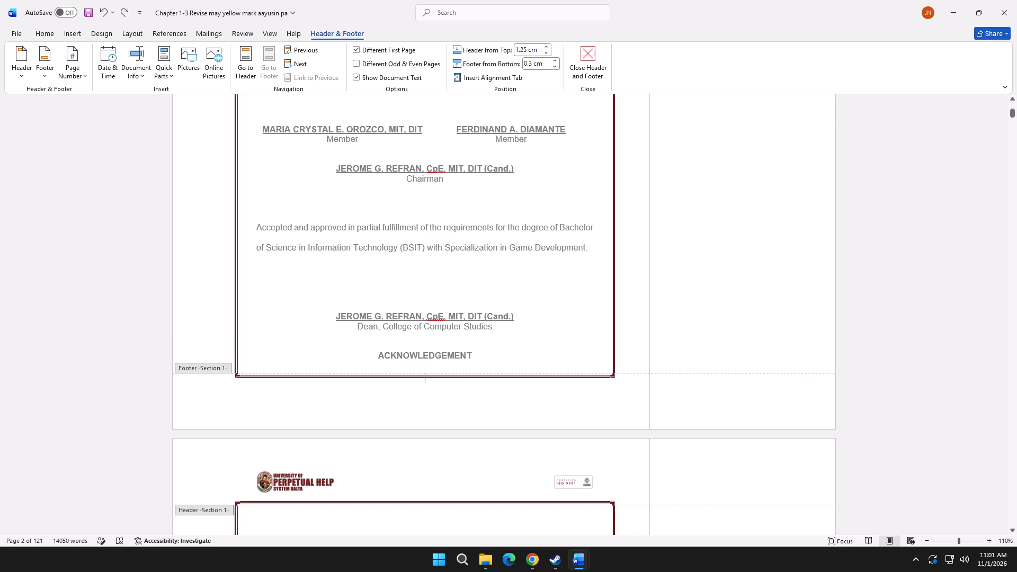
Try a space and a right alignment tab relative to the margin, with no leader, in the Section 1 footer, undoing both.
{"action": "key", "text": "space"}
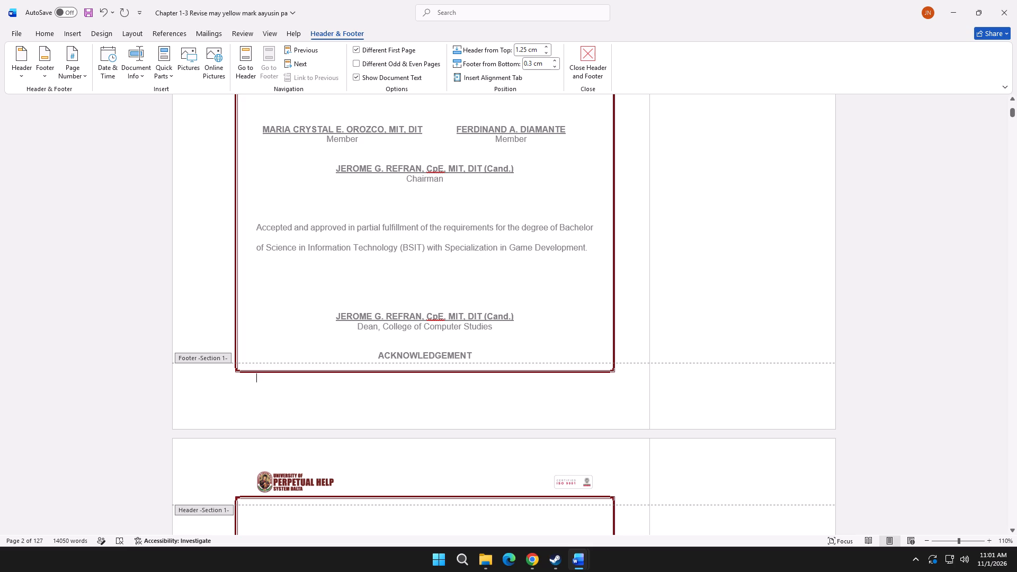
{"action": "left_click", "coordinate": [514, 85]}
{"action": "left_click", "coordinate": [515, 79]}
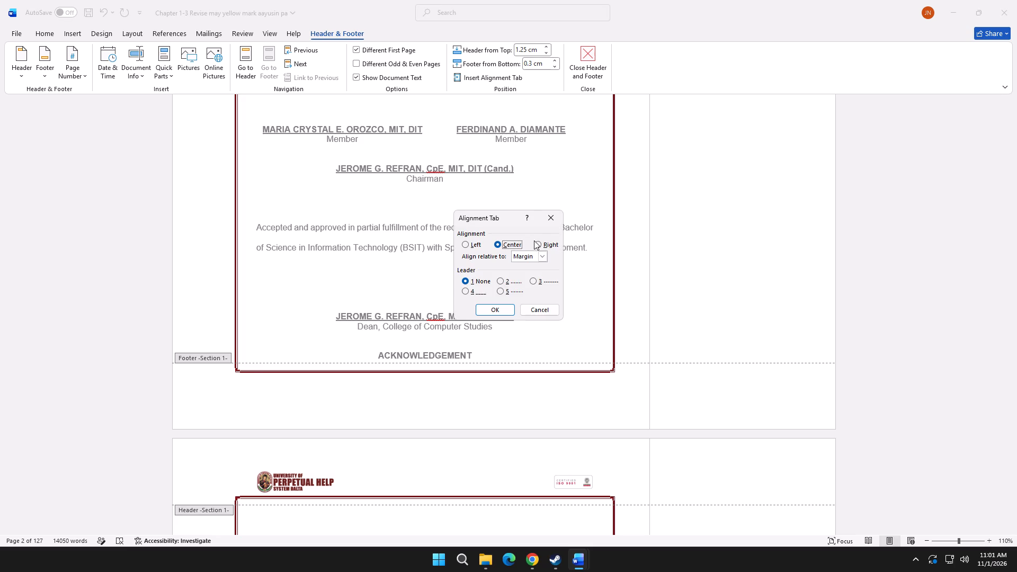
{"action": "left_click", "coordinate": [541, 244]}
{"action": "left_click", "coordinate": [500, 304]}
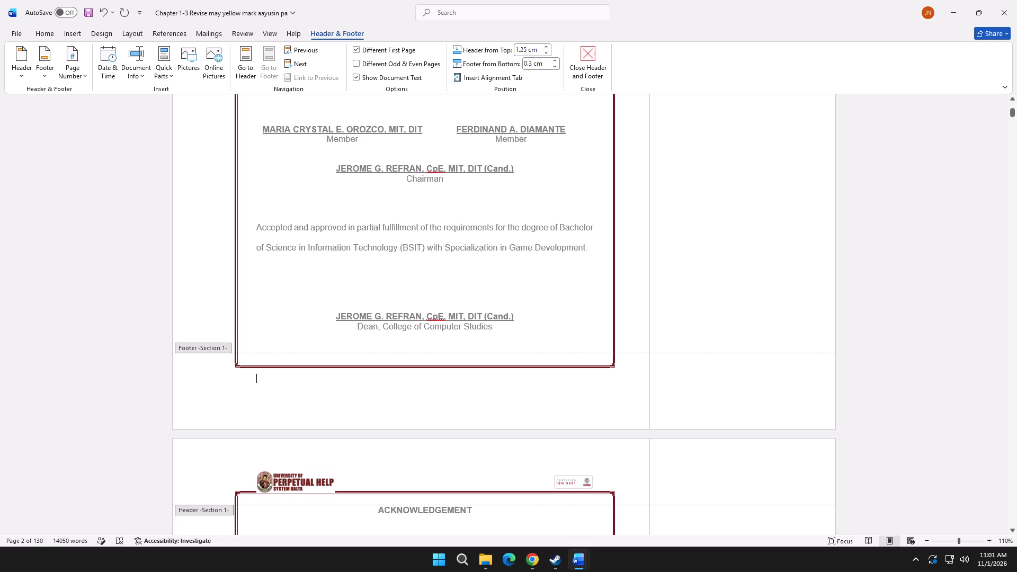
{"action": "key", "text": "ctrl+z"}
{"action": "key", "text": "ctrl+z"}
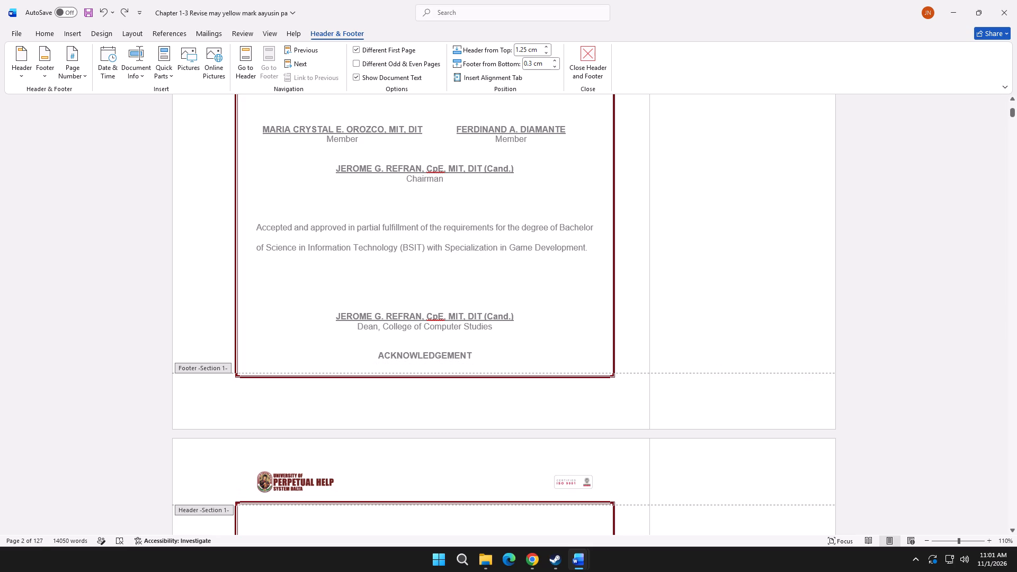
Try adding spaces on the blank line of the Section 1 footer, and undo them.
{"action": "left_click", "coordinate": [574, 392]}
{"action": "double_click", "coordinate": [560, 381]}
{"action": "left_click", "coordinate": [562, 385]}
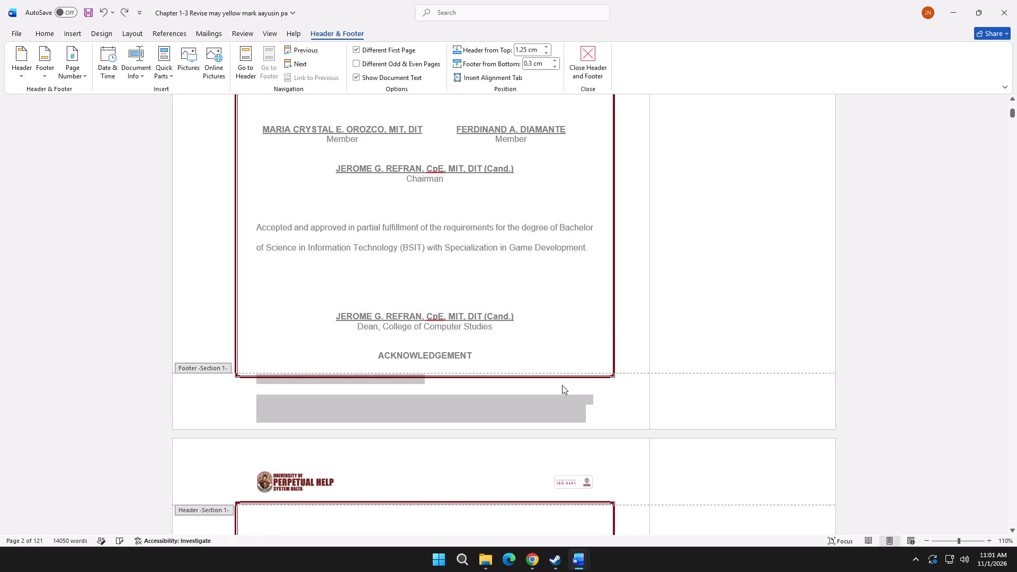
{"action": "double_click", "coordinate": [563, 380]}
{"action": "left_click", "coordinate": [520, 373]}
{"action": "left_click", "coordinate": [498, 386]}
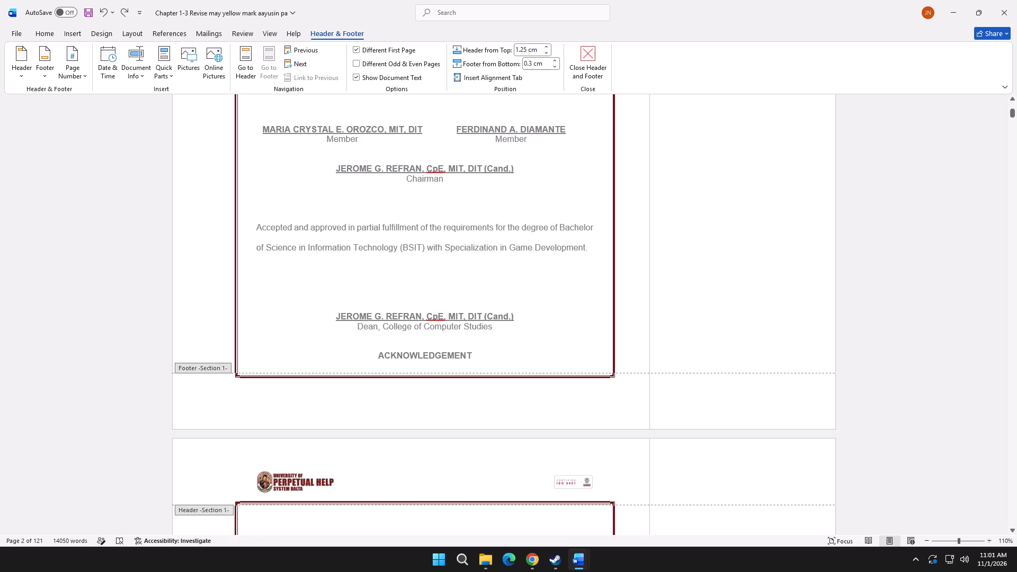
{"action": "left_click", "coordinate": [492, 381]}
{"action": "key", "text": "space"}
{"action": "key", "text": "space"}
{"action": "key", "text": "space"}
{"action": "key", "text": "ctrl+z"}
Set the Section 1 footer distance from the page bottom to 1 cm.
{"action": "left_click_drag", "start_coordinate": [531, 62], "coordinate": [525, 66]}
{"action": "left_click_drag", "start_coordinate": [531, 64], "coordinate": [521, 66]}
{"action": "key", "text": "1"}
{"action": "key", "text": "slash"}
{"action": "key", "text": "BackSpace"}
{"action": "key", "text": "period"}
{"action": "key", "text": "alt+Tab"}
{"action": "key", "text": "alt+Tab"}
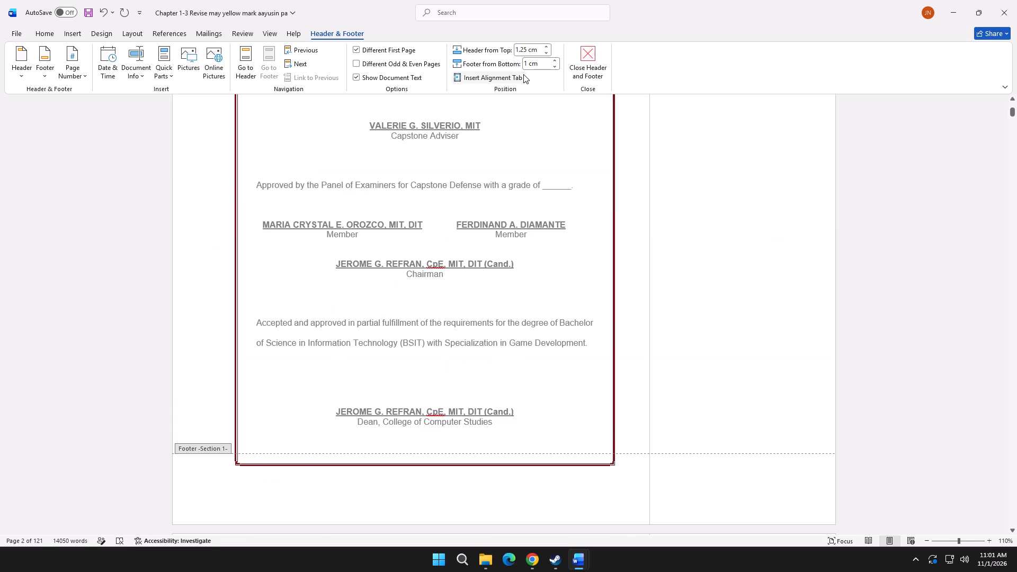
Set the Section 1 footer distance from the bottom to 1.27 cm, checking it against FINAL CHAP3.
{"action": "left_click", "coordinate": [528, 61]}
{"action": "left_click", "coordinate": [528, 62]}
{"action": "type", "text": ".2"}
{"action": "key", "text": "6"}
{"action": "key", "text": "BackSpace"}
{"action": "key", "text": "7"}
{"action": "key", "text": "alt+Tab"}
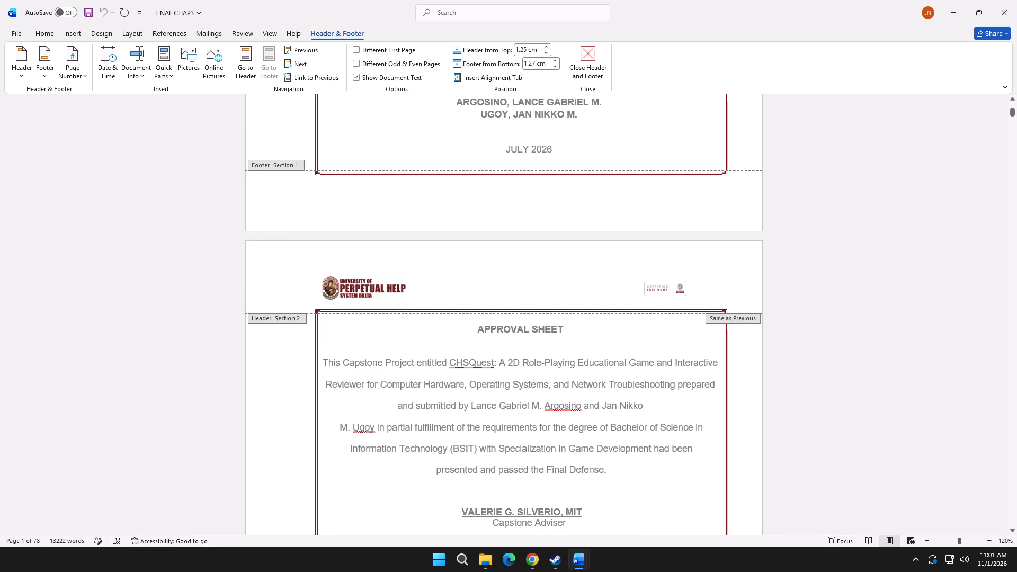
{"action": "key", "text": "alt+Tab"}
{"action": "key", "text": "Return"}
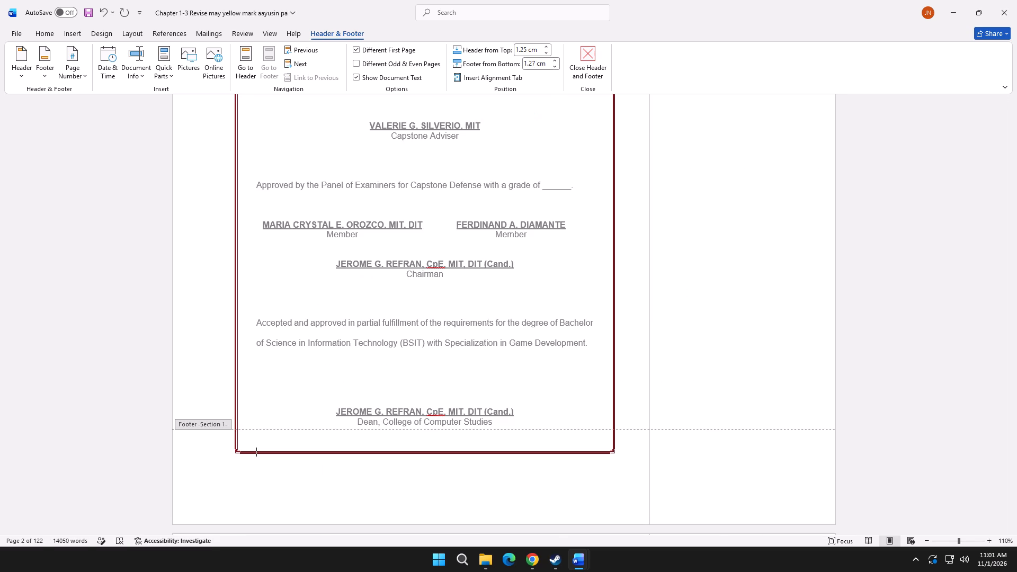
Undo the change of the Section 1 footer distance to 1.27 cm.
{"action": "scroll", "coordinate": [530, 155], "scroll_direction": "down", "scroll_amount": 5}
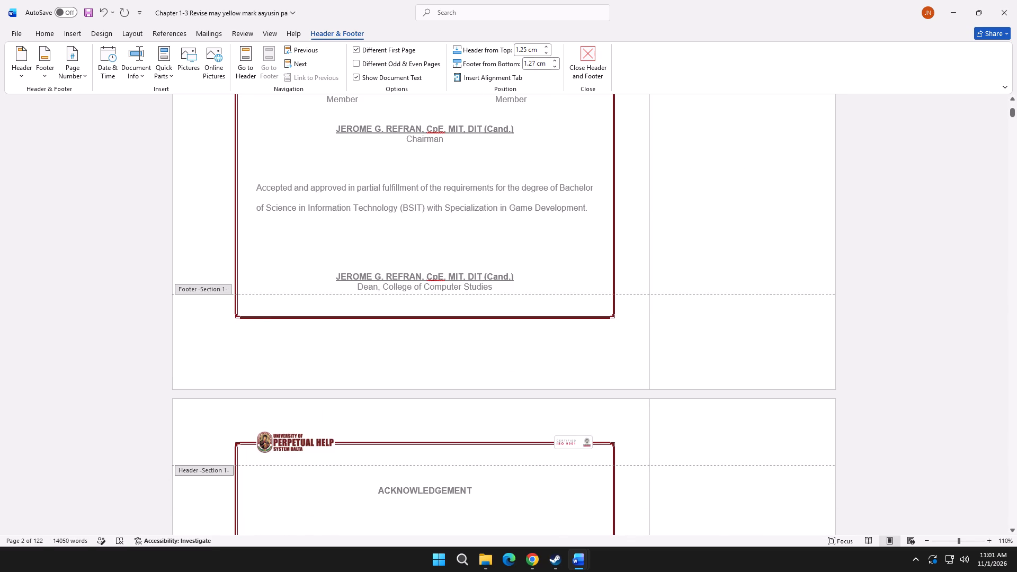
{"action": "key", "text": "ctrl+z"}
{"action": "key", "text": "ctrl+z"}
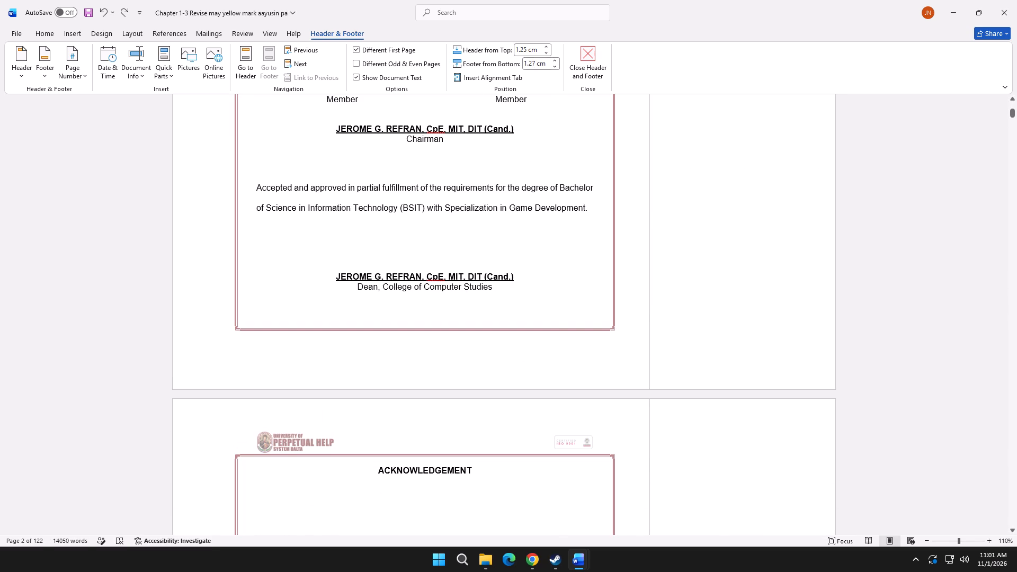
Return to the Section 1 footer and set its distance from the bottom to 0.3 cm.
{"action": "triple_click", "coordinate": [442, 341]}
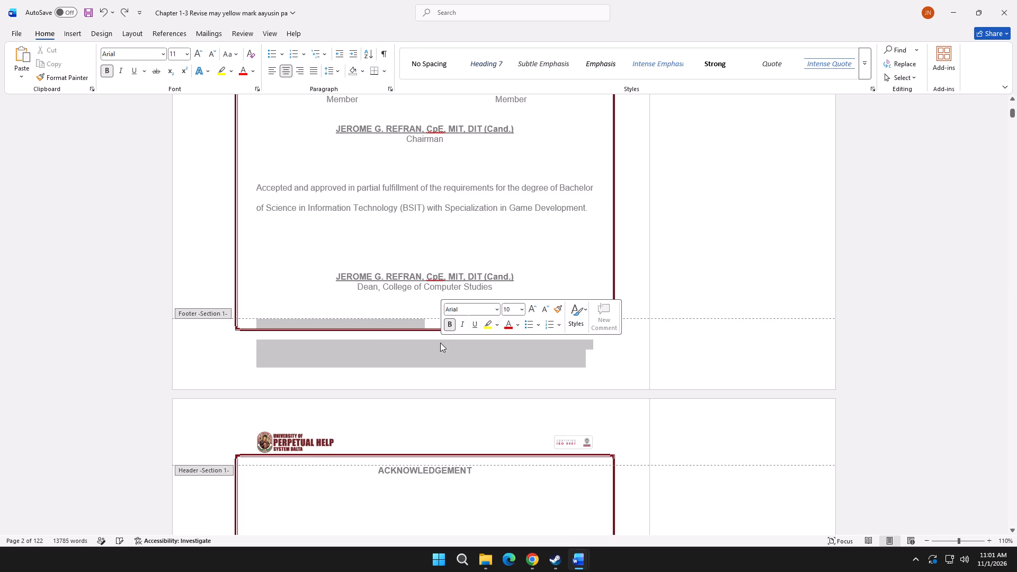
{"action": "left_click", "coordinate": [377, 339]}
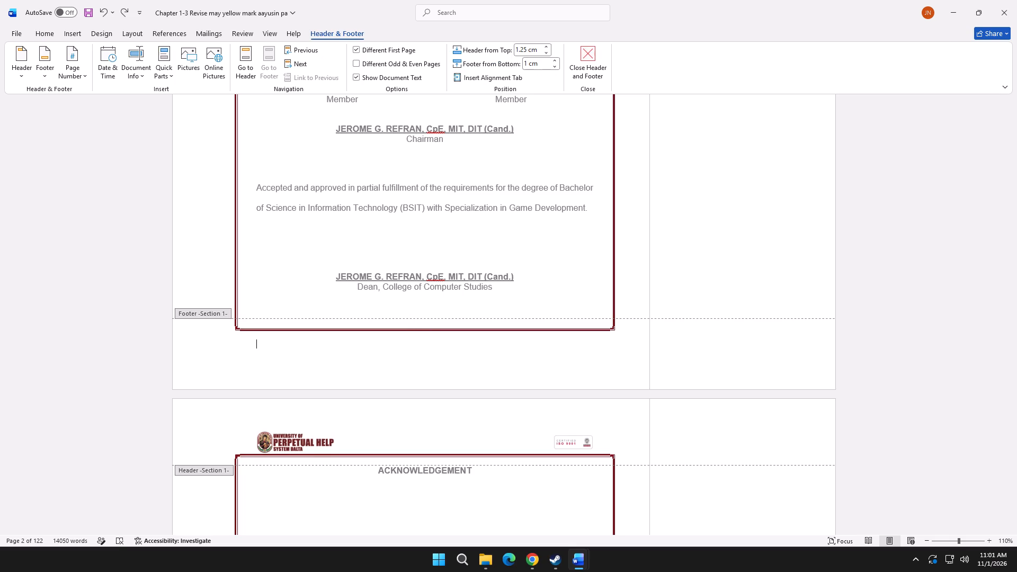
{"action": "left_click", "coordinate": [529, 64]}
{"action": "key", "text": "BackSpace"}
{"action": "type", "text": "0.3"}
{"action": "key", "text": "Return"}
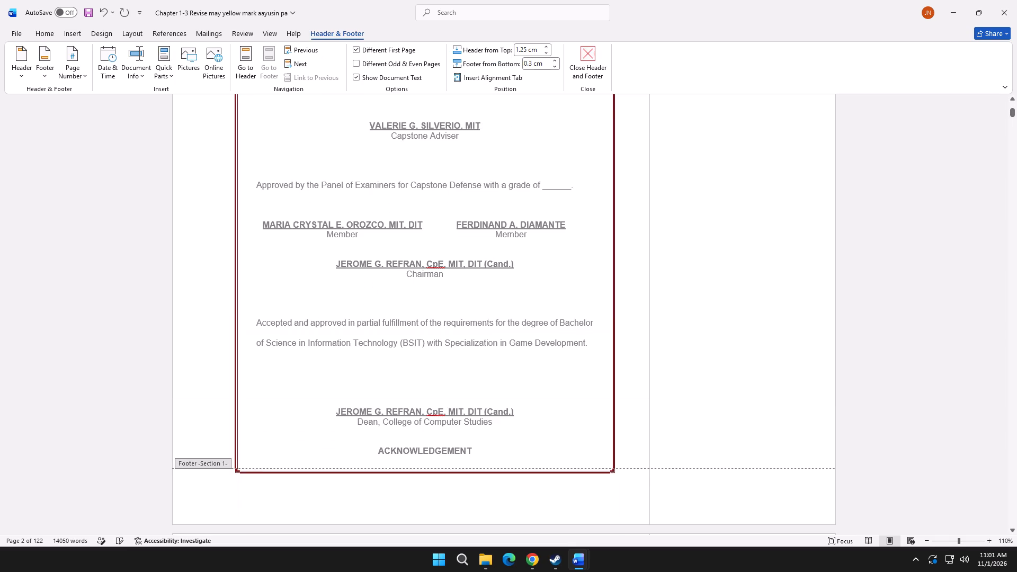
Step the Section 1 footer distance from the bottom up and down, settling on 0.1 cm.
{"action": "left_click", "coordinate": [557, 61]}
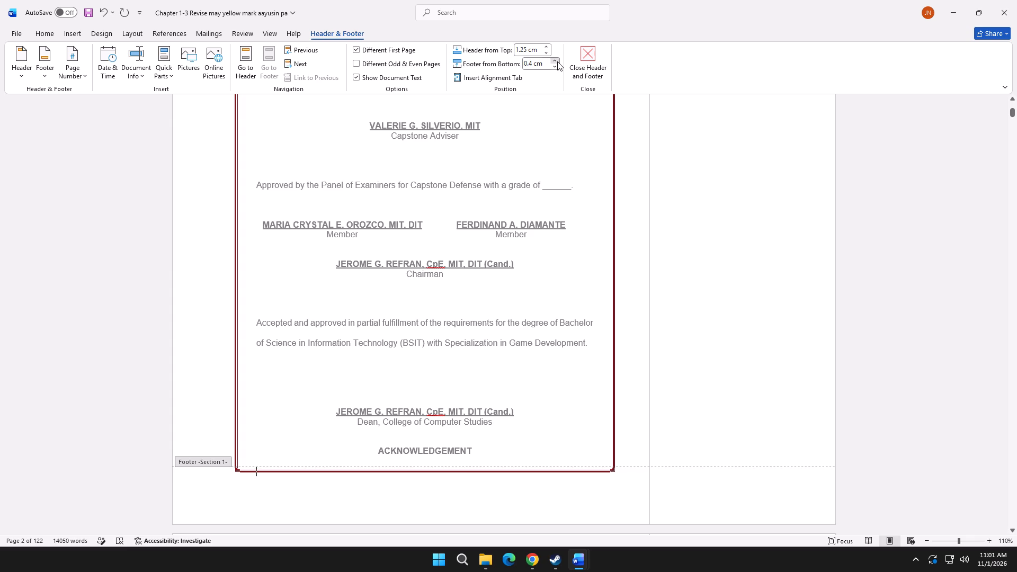
{"action": "left_click", "coordinate": [555, 66]}
{"action": "left_click", "coordinate": [555, 66]}
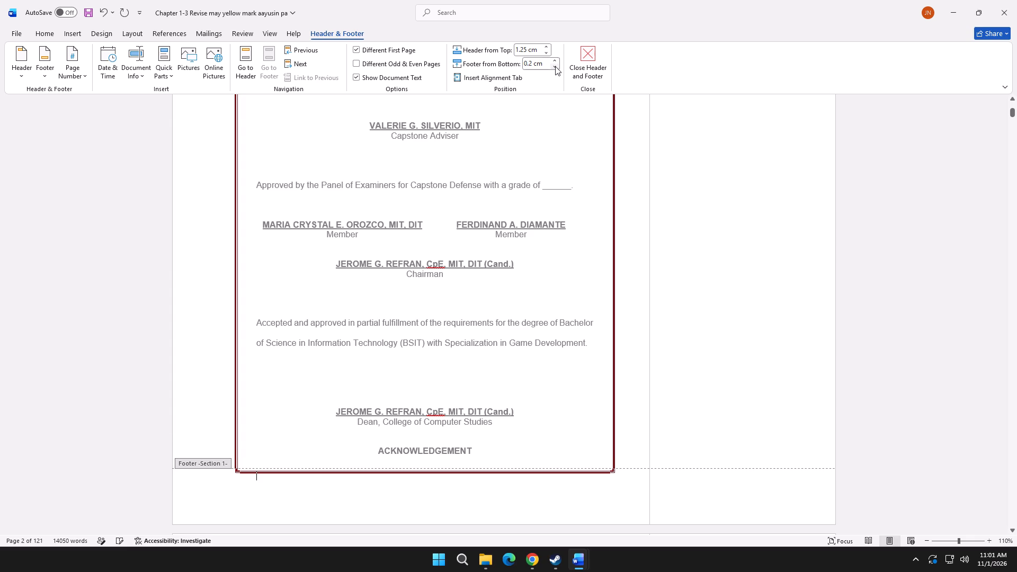
{"action": "left_click", "coordinate": [555, 67]}
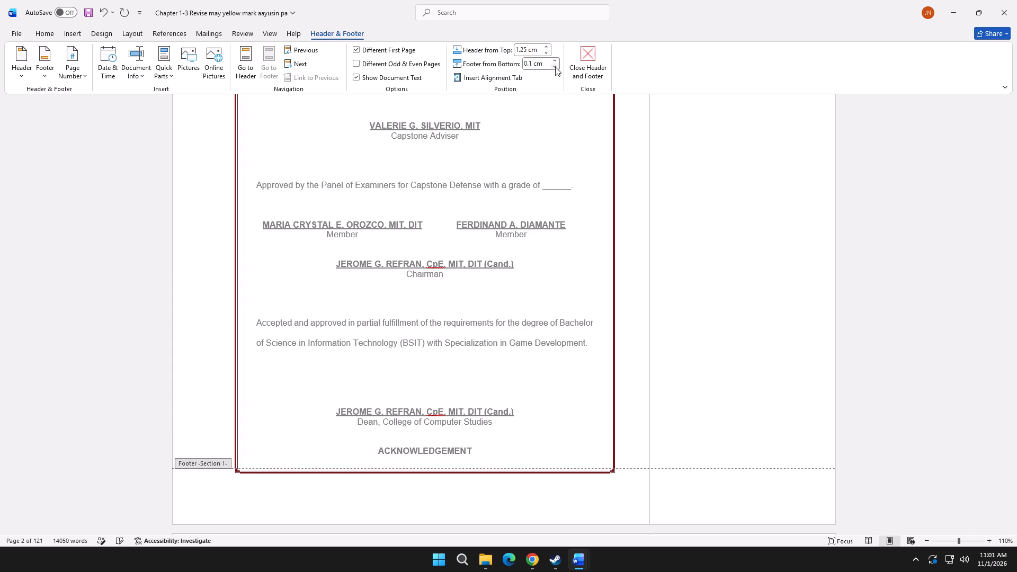
{"action": "left_click", "coordinate": [555, 67]}
{"action": "left_click", "coordinate": [558, 60]}
Compare the title page and approval sheet footers of this document with the approval sheet footer in FINAL CHAP3.
{"action": "scroll", "coordinate": [477, 261], "scroll_direction": "up", "scroll_amount": 7}
{"action": "scroll", "coordinate": [473, 293], "scroll_direction": "up", "scroll_amount": 15}
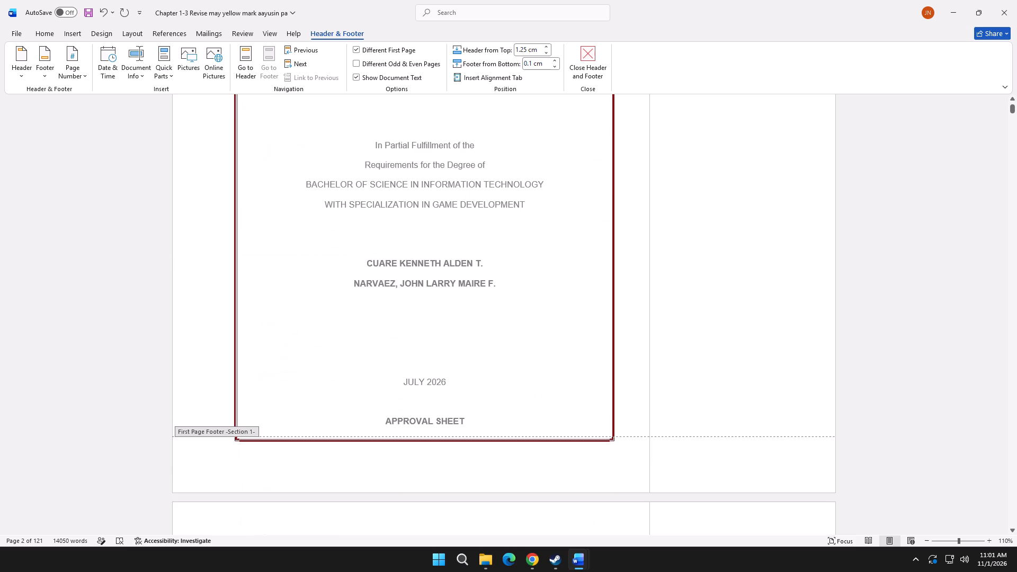
{"action": "scroll", "coordinate": [474, 294], "scroll_direction": "up", "scroll_amount": 10}
{"action": "key", "text": "alt+Tab"}
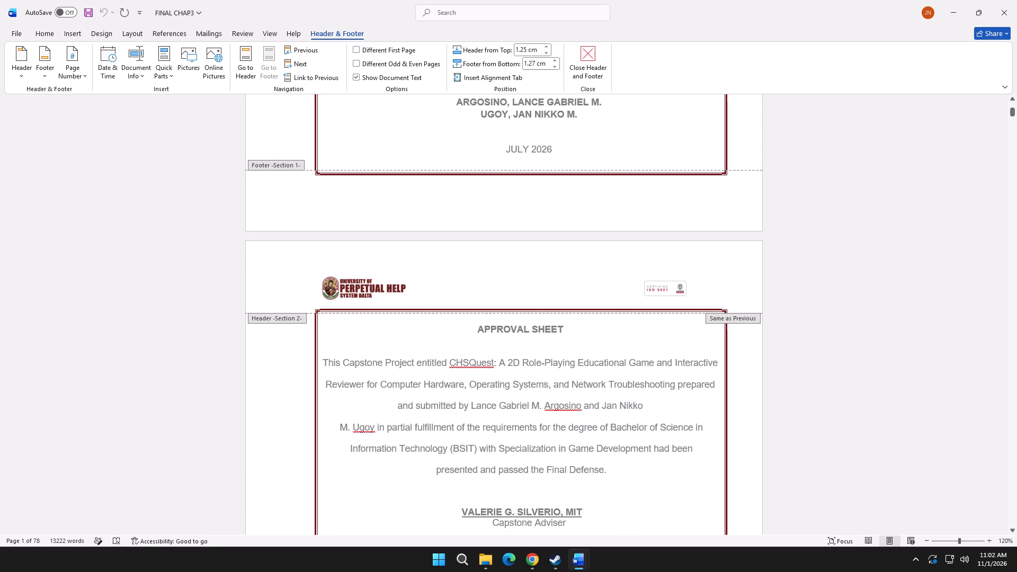
{"action": "scroll", "coordinate": [474, 297], "scroll_direction": "down", "scroll_amount": 12}
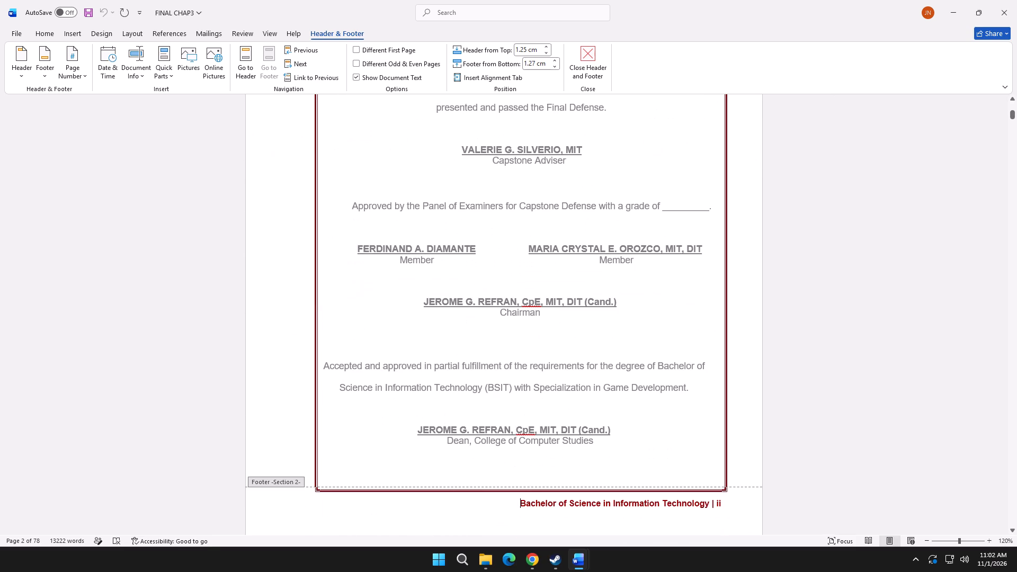
{"action": "key", "text": "alt+Tab"}
{"action": "scroll", "coordinate": [473, 297], "scroll_direction": "down", "scroll_amount": 9}
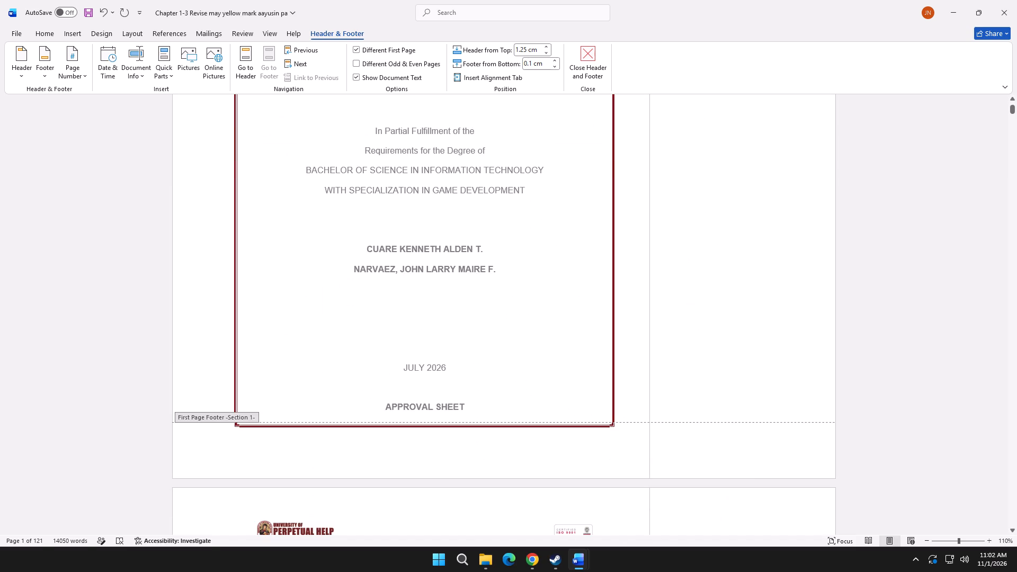
{"action": "left_click", "coordinate": [256, 431]}
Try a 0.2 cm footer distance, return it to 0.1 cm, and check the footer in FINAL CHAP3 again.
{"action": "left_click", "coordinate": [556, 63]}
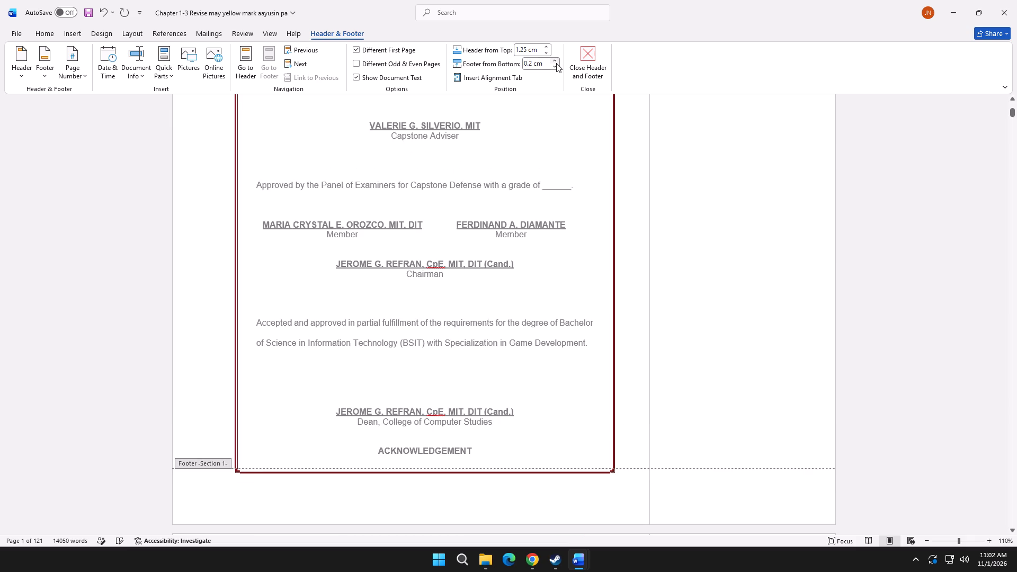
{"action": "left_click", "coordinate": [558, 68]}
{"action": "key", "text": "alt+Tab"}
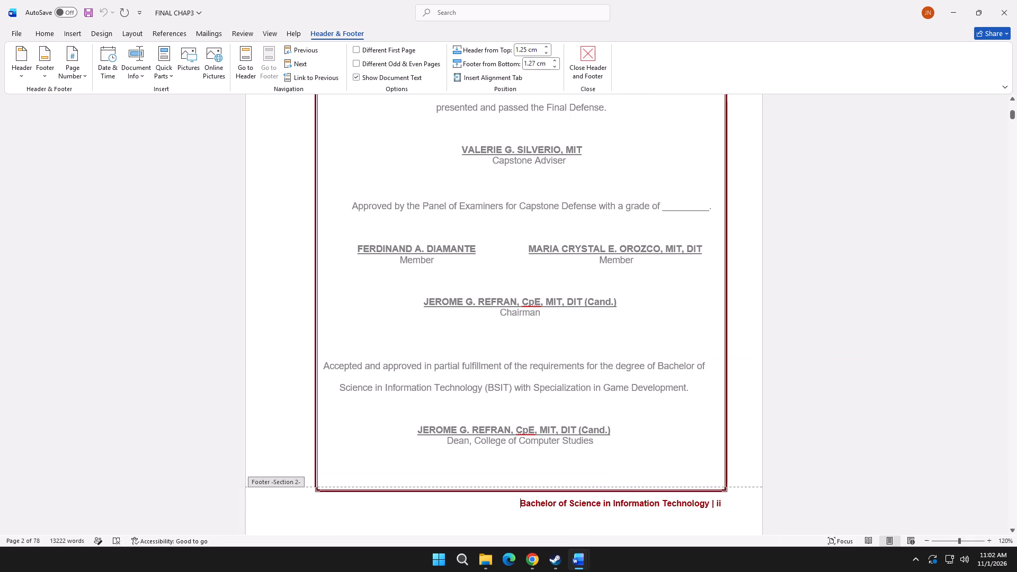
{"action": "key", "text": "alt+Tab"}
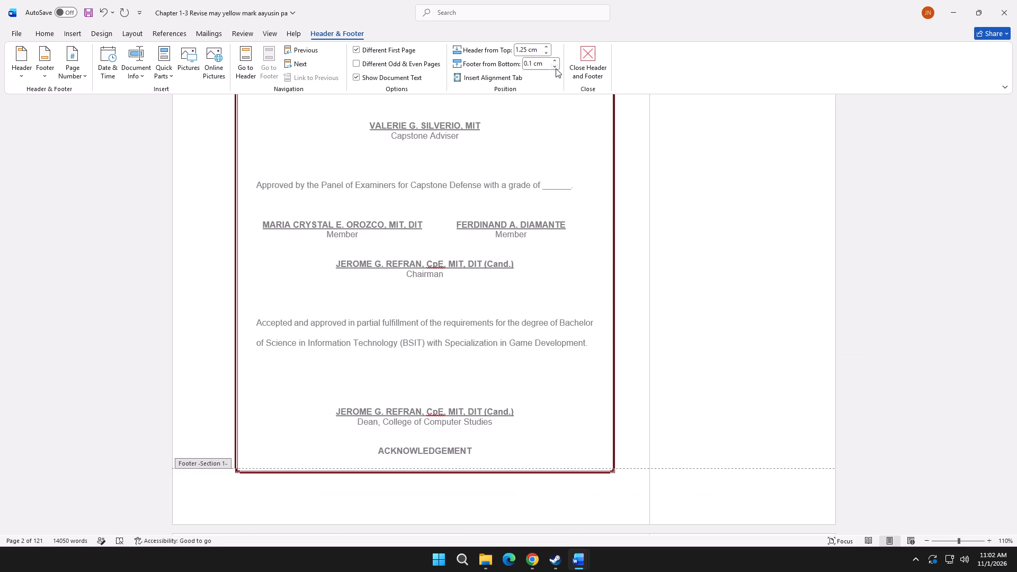
Reduce the Section 1 footer distance to 0 cm and add a tab on the footer's blank line.
{"action": "left_click", "coordinate": [556, 68]}
{"action": "key", "text": "Tab"}
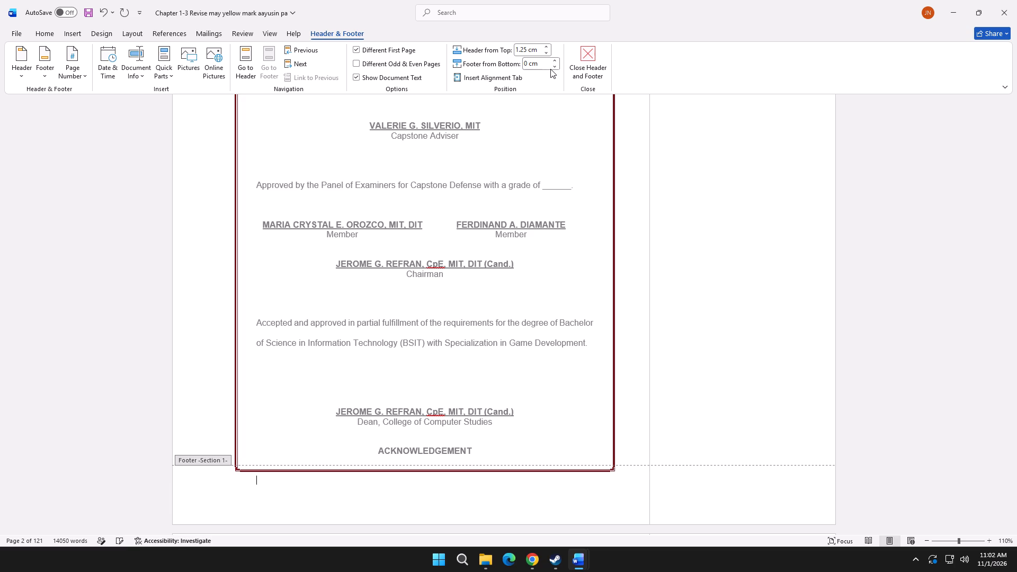
Set the Section 1 footer distance to 0.1 cm, undoing another trial of 0 cm, and reopen the footer.
{"action": "left_click", "coordinate": [554, 66]}
{"action": "left_click", "coordinate": [555, 60]}
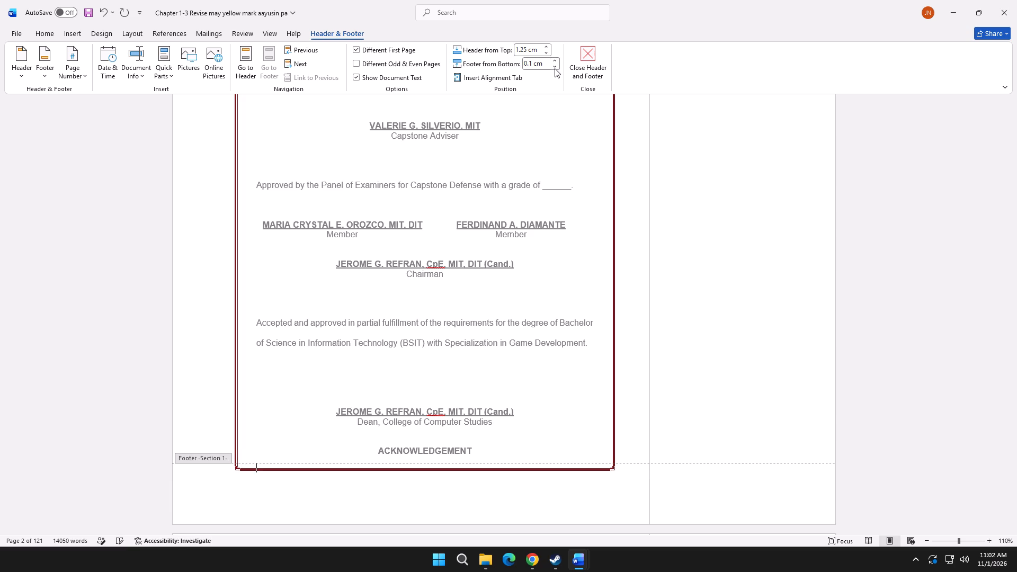
{"action": "left_click", "coordinate": [555, 68]}
{"action": "left_click", "coordinate": [555, 68]}
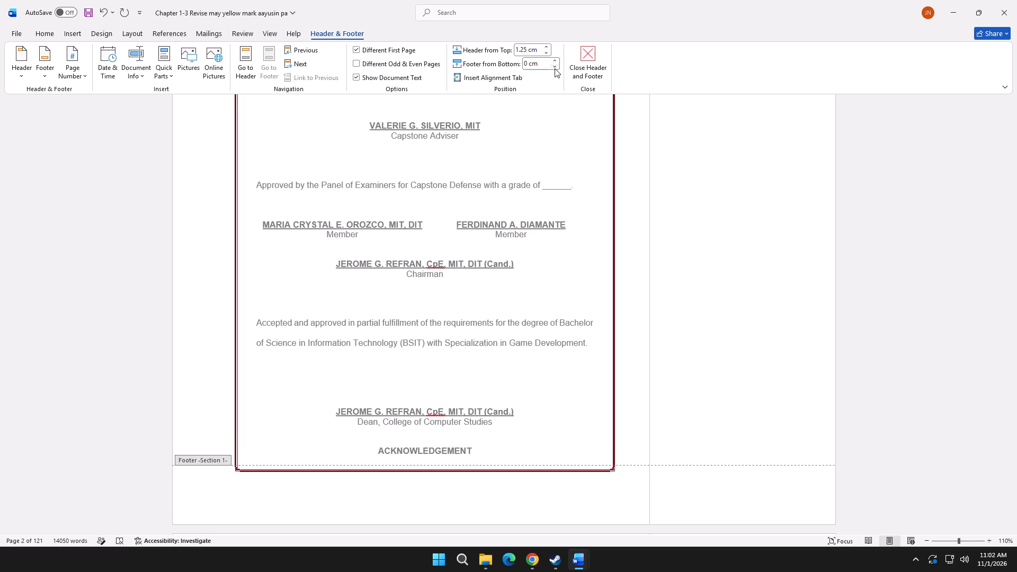
{"action": "key", "text": "ctrl+z"}
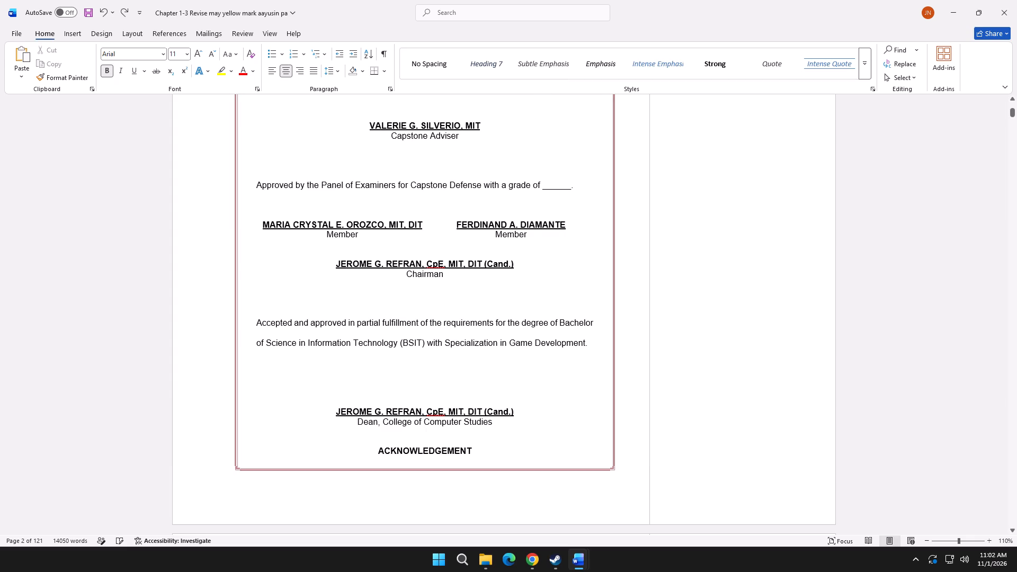
{"action": "double_click", "coordinate": [339, 484]}
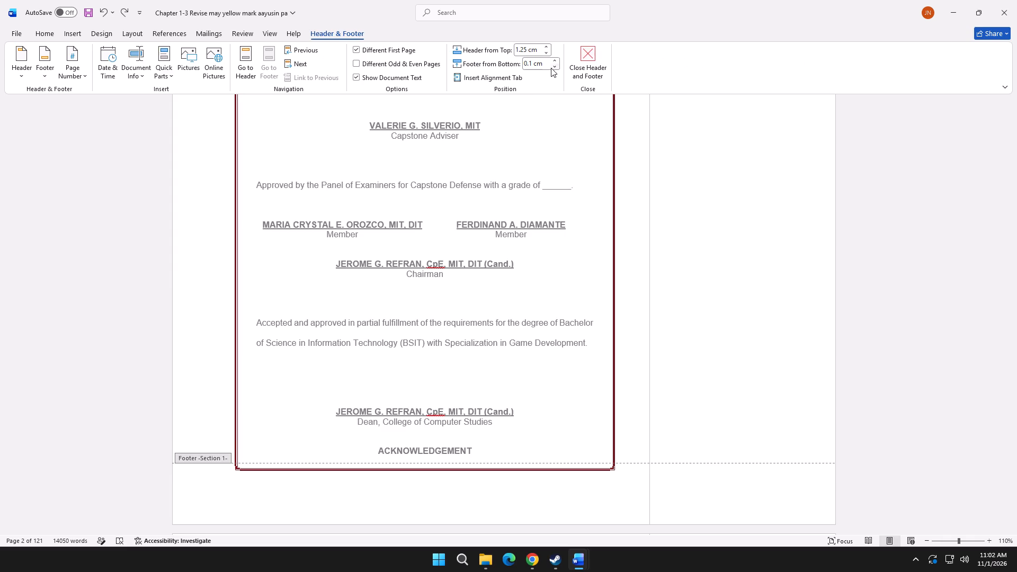
Set the Section 1 footer distance to 0 cm, rechecking 0.1 cm once, and place the cursor on the footer line.
{"action": "left_click", "coordinate": [552, 67]}
{"action": "left_click", "coordinate": [552, 67]}
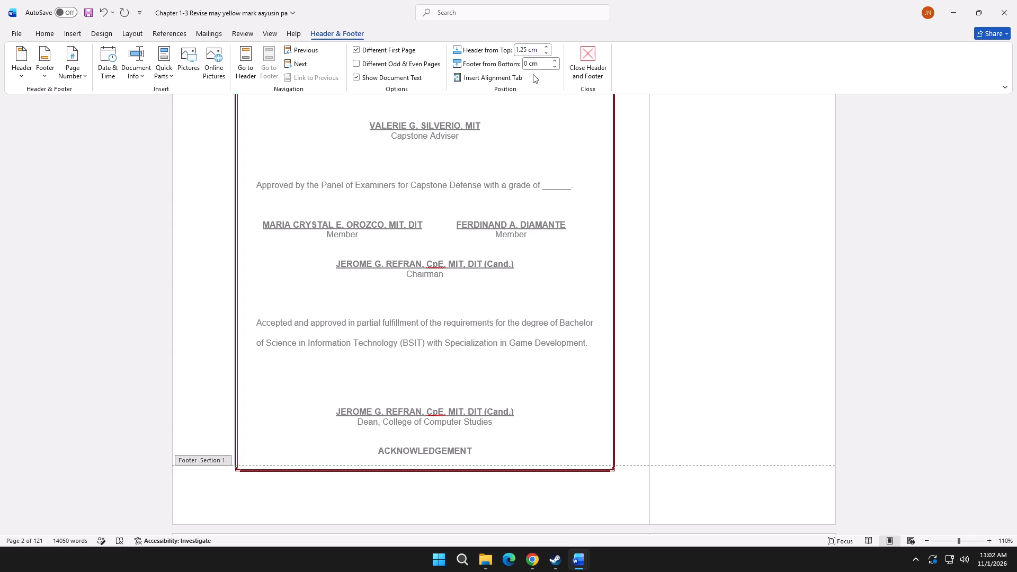
{"action": "left_click", "coordinate": [555, 60]}
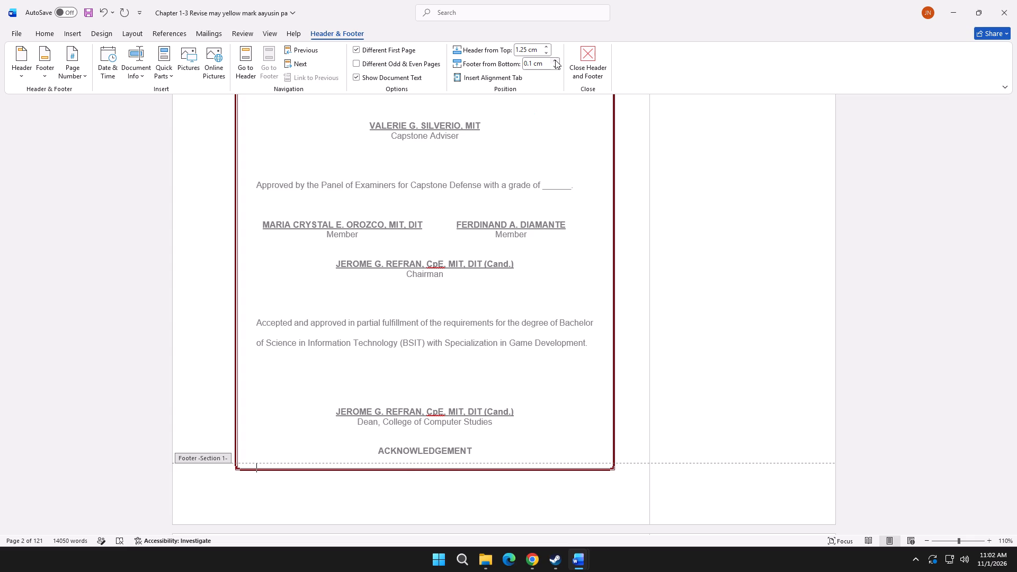
{"action": "triple_click", "coordinate": [555, 68]}
{"action": "double_click", "coordinate": [555, 68]}
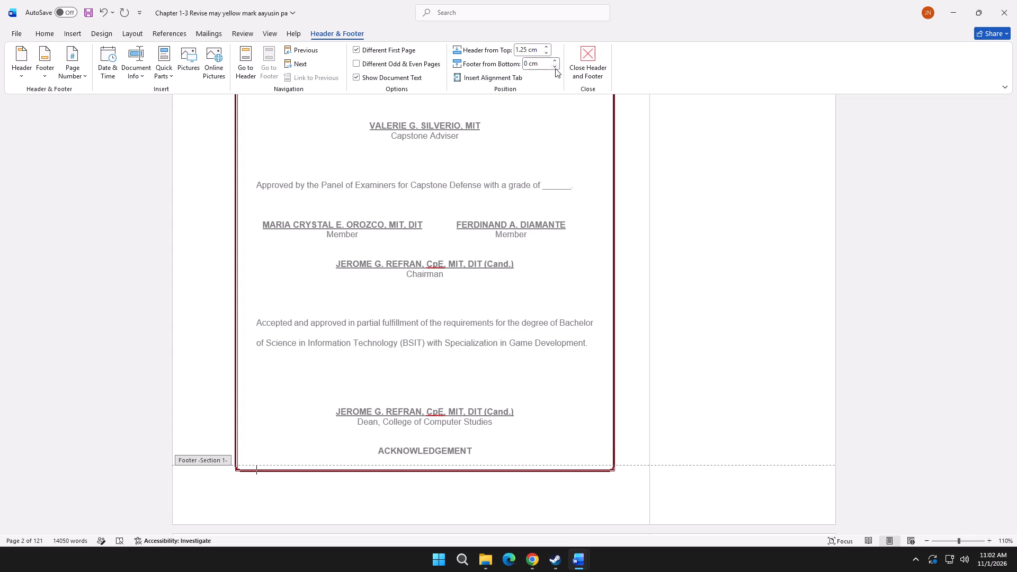
{"action": "left_click", "coordinate": [267, 483]}
{"action": "left_click", "coordinate": [279, 469]}
{"action": "left_click", "coordinate": [280, 479]}
Compare the approval sheet footer and page layout with the same page in FINAL CHAP3.
{"action": "key", "text": "alt+Tab"}
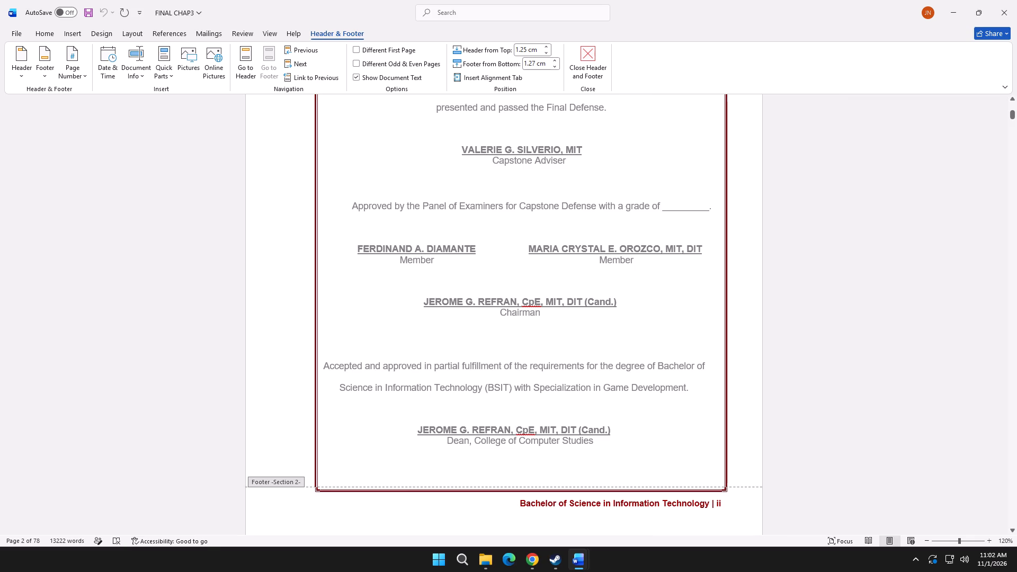
{"action": "key", "text": "alt+Tab"}
{"action": "key", "text": "alt+Tab"}
{"action": "scroll", "coordinate": [405, 320], "scroll_direction": "up", "scroll_amount": 7}
{"action": "key", "text": "alt+Tab"}
{"action": "scroll", "coordinate": [307, 322], "scroll_direction": "up", "scroll_amount": 7}
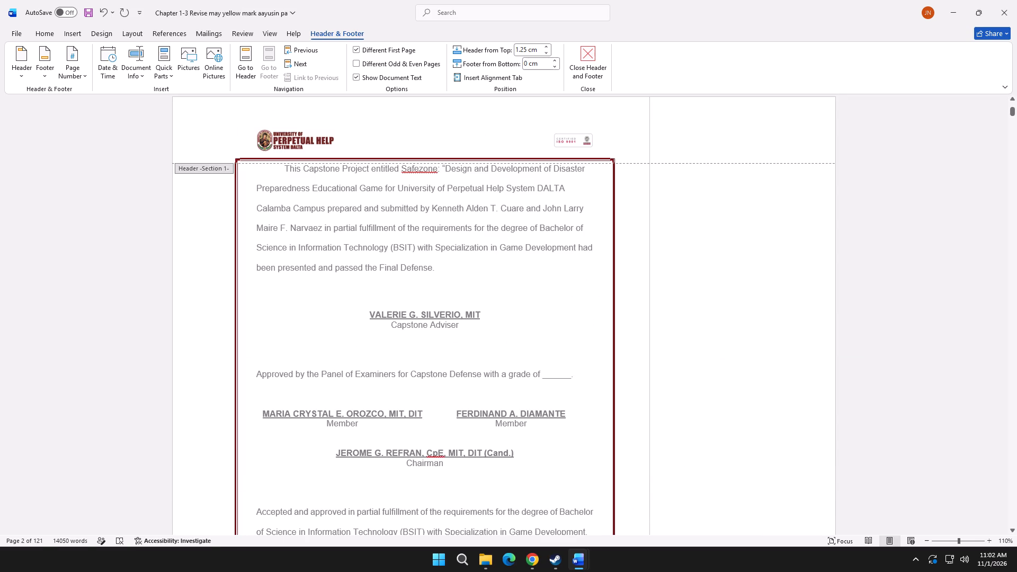
{"action": "scroll", "coordinate": [296, 333], "scroll_direction": "down", "scroll_amount": 8}
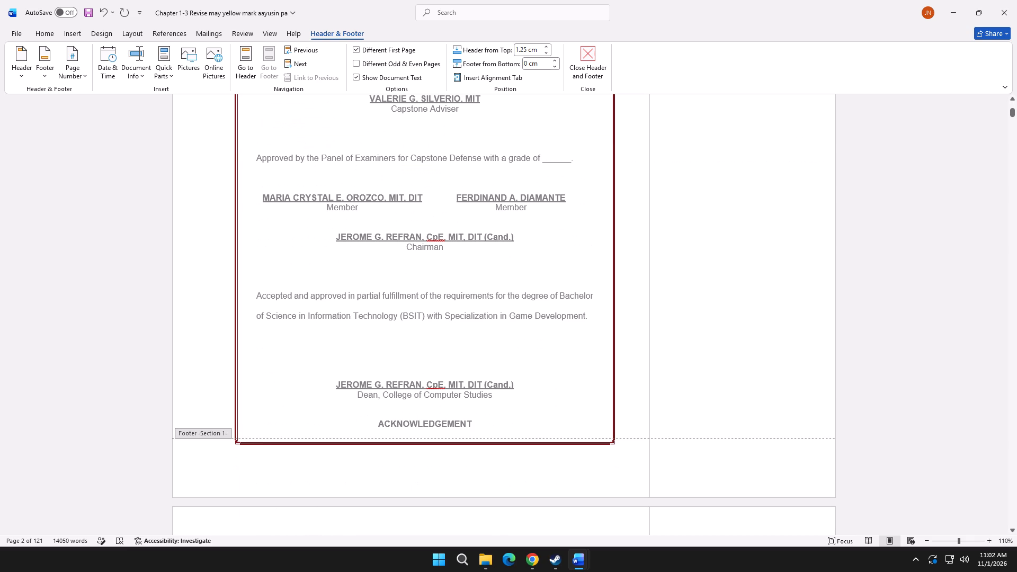
Insert a run of 14 tabs on the approval sheet's Section 1 footer line to shift the cursor rightward.
{"action": "key", "text": "Tab"}
{"action": "key", "text": "Tab"}
{"action": "key", "text": "Tab"}
{"action": "key", "text": "Tab"}
{"action": "key", "text": "Tab"}
{"action": "key", "text": "Tab"}
{"action": "key", "text": "Tab"}
{"action": "key", "text": "Tab"}
{"action": "key", "text": "Tab"}
{"action": "key", "text": "Tab"}
{"action": "key", "text": "Tab"}
{"action": "key", "text": "Tab"}
{"action": "key", "text": "Tab"}
{"action": "key", "text": "Tab"}
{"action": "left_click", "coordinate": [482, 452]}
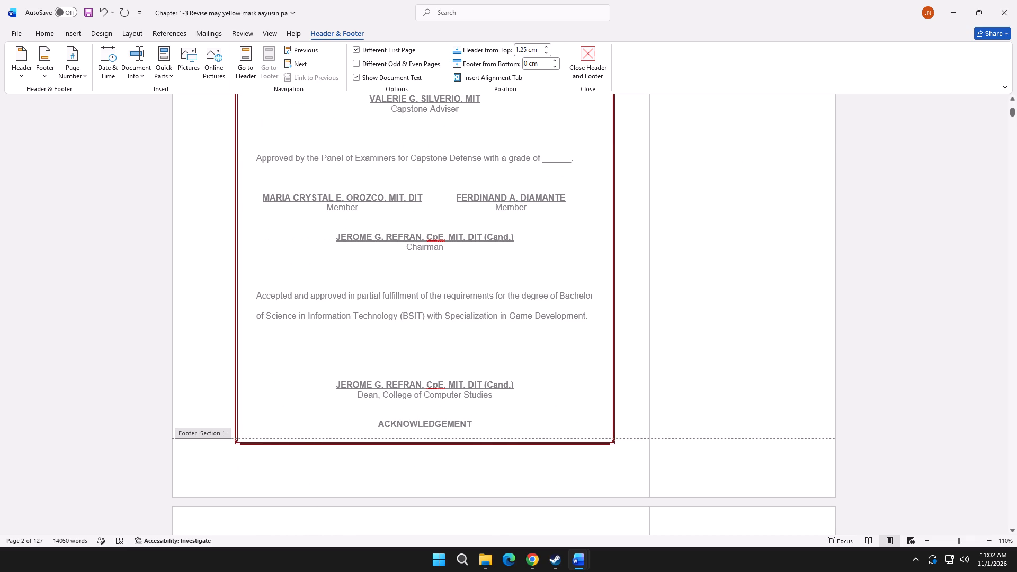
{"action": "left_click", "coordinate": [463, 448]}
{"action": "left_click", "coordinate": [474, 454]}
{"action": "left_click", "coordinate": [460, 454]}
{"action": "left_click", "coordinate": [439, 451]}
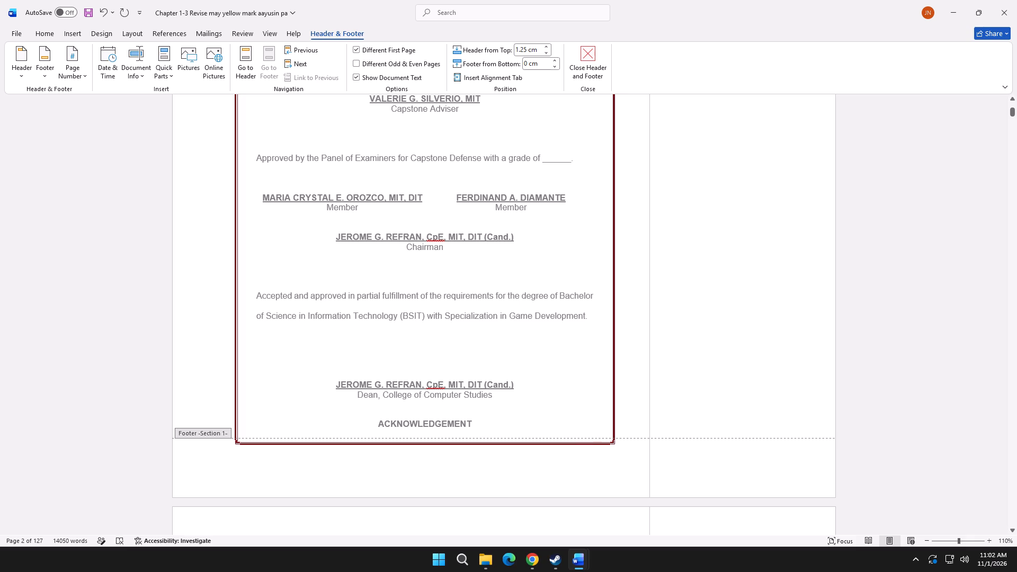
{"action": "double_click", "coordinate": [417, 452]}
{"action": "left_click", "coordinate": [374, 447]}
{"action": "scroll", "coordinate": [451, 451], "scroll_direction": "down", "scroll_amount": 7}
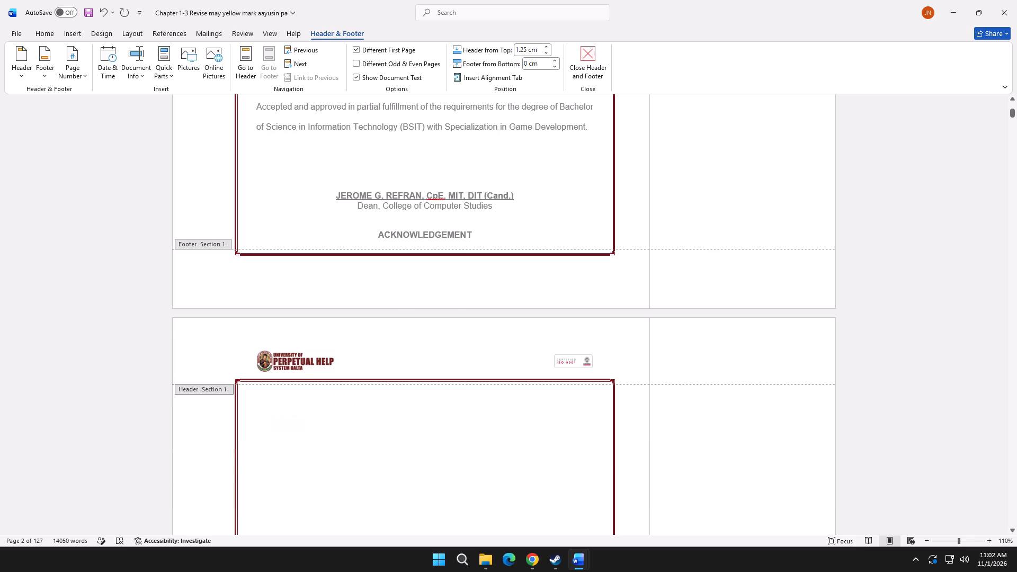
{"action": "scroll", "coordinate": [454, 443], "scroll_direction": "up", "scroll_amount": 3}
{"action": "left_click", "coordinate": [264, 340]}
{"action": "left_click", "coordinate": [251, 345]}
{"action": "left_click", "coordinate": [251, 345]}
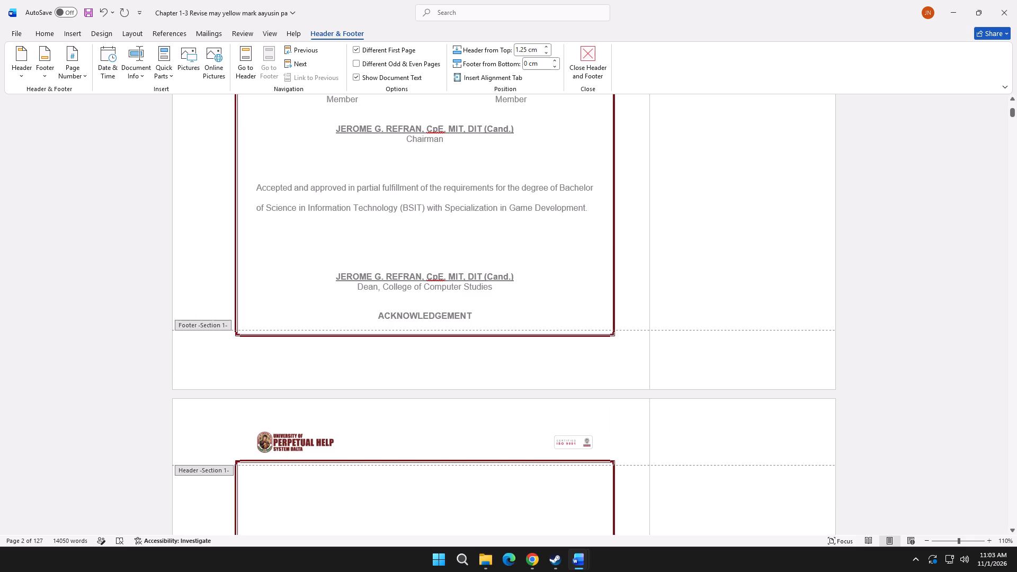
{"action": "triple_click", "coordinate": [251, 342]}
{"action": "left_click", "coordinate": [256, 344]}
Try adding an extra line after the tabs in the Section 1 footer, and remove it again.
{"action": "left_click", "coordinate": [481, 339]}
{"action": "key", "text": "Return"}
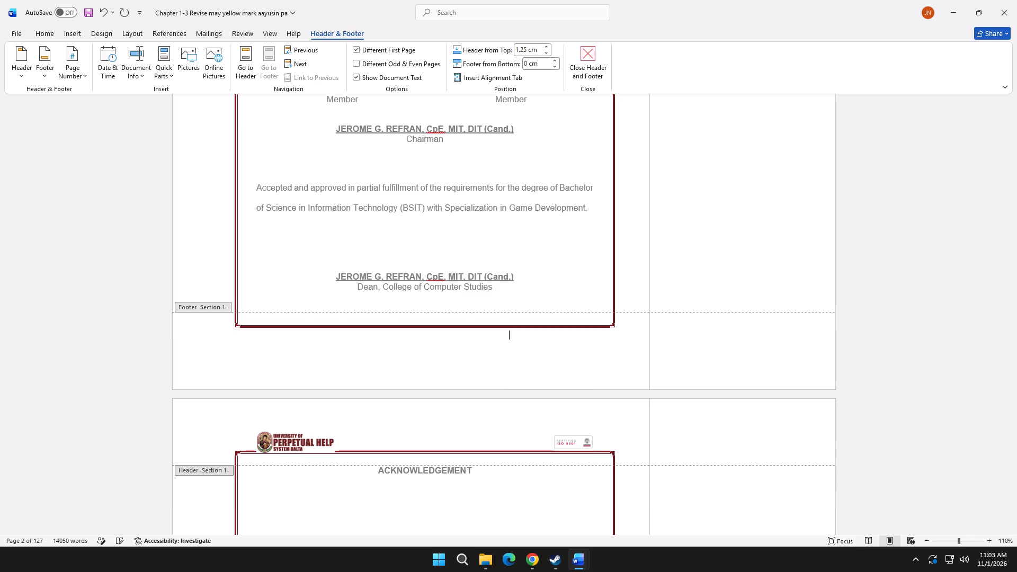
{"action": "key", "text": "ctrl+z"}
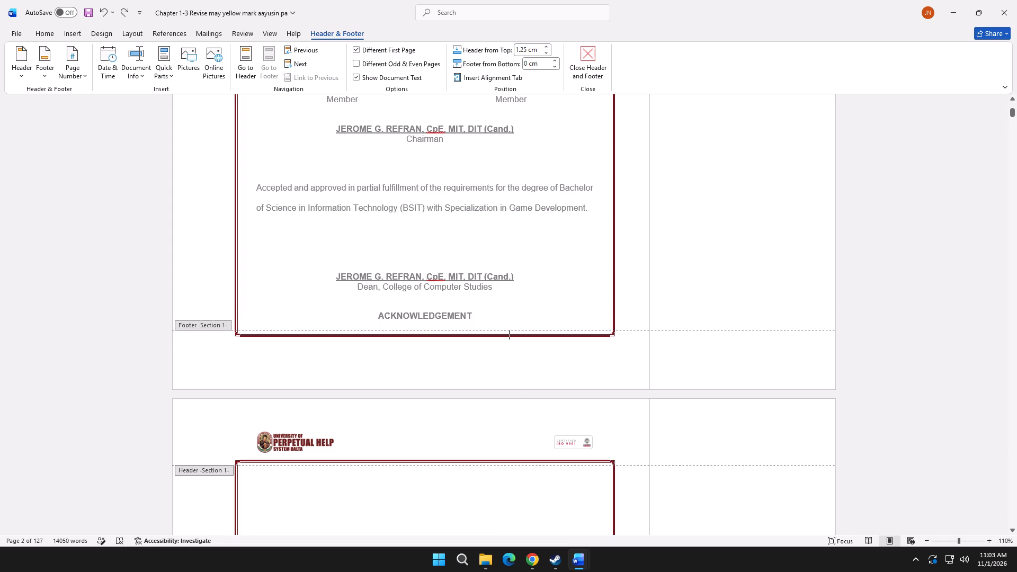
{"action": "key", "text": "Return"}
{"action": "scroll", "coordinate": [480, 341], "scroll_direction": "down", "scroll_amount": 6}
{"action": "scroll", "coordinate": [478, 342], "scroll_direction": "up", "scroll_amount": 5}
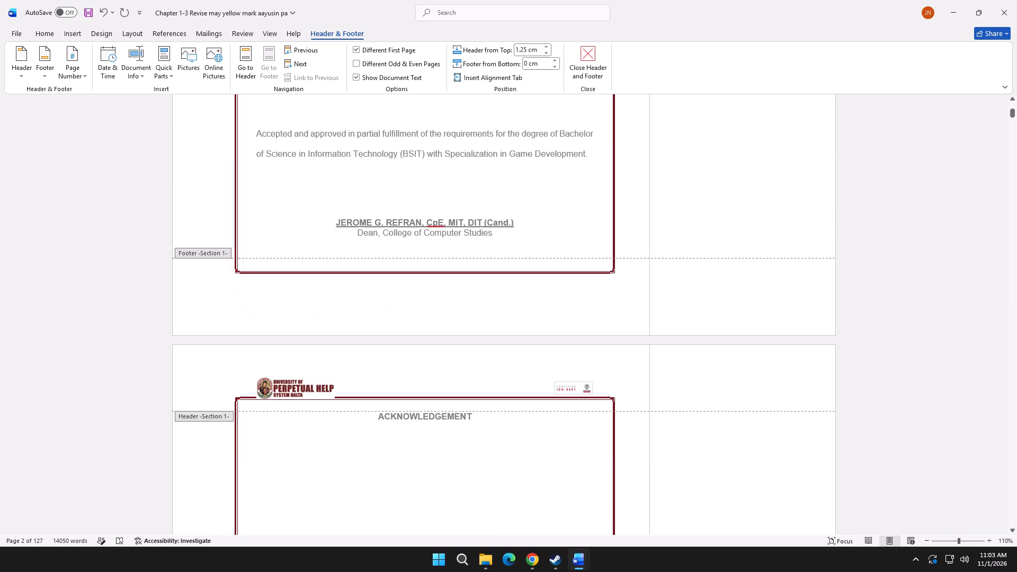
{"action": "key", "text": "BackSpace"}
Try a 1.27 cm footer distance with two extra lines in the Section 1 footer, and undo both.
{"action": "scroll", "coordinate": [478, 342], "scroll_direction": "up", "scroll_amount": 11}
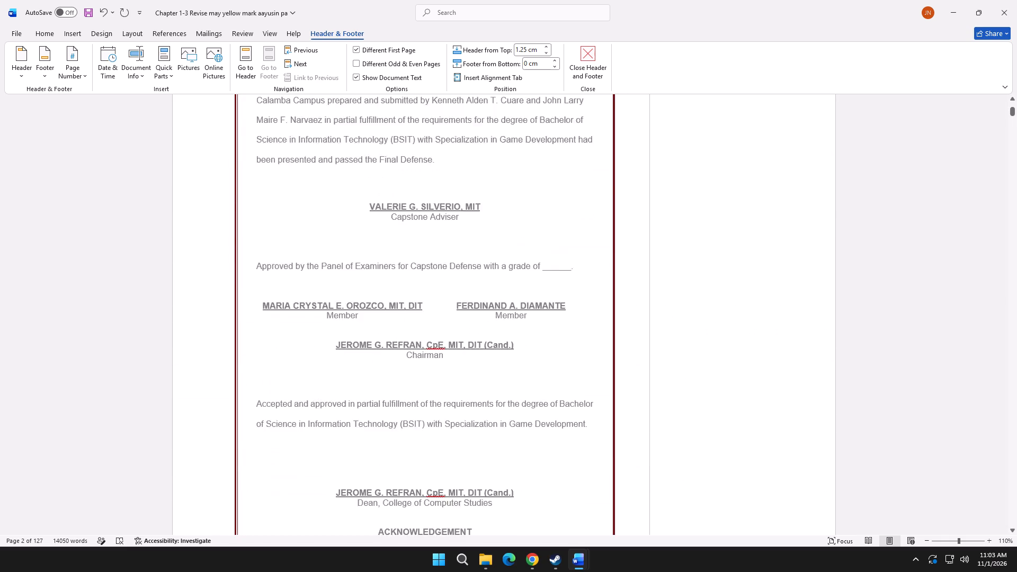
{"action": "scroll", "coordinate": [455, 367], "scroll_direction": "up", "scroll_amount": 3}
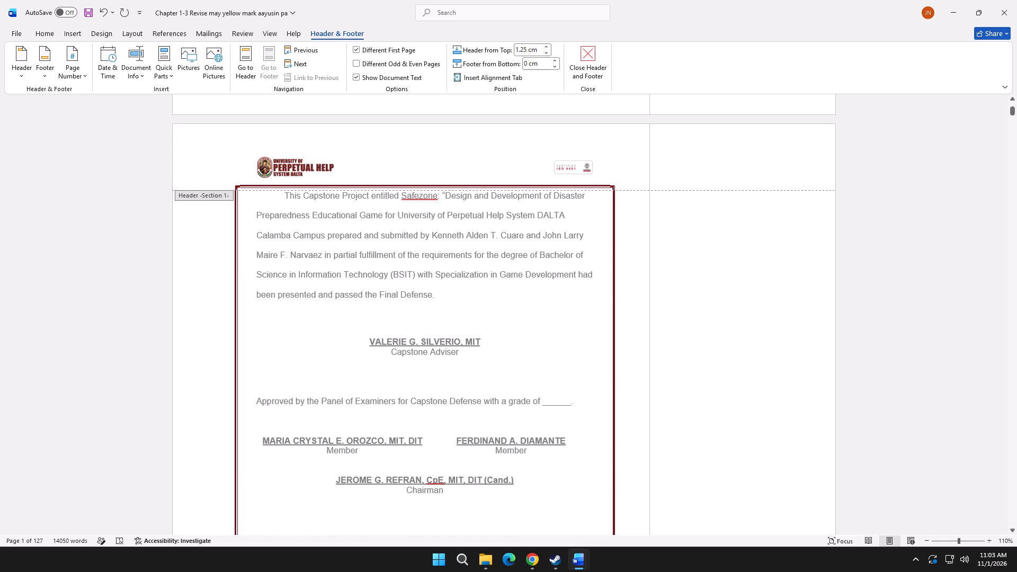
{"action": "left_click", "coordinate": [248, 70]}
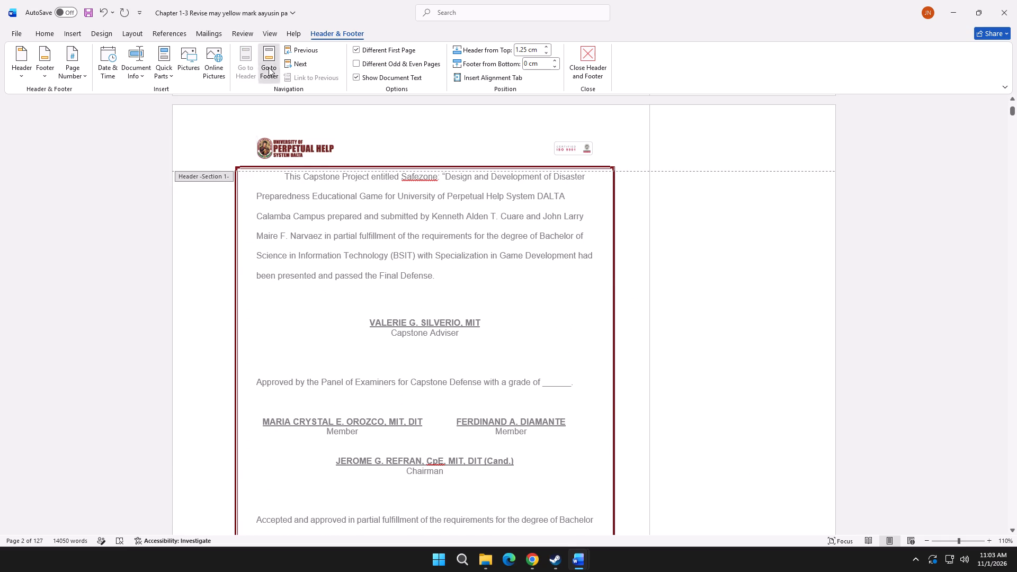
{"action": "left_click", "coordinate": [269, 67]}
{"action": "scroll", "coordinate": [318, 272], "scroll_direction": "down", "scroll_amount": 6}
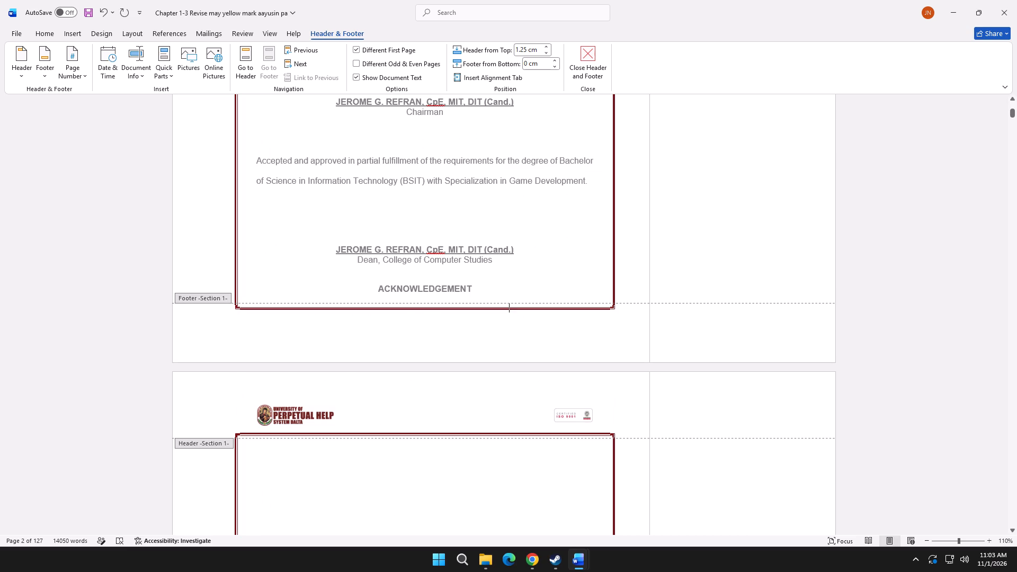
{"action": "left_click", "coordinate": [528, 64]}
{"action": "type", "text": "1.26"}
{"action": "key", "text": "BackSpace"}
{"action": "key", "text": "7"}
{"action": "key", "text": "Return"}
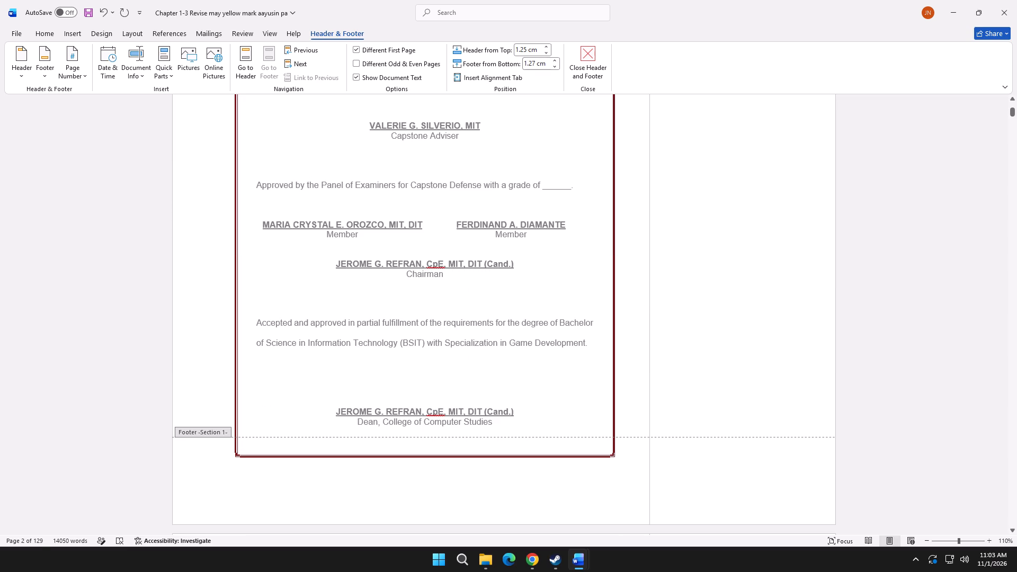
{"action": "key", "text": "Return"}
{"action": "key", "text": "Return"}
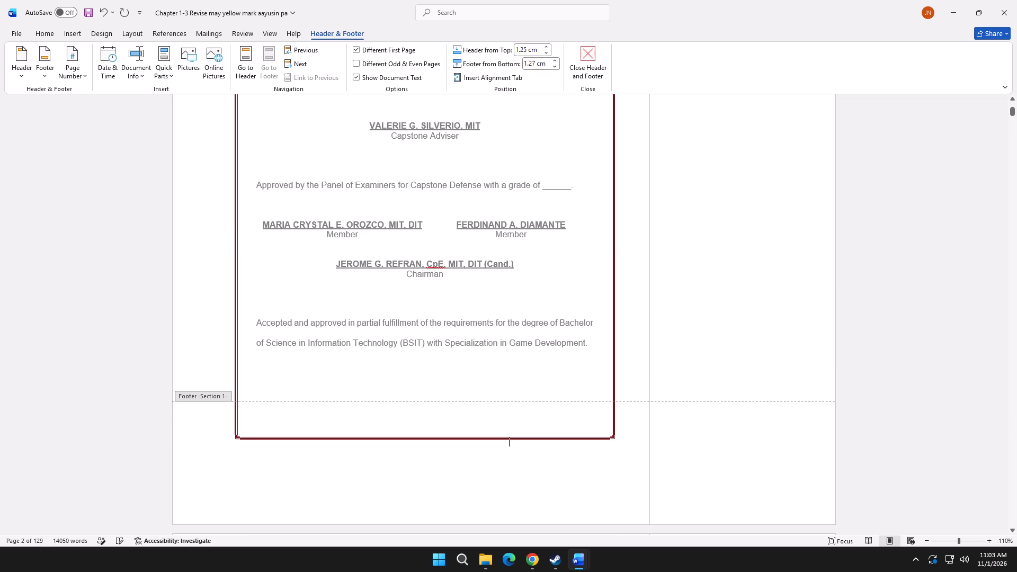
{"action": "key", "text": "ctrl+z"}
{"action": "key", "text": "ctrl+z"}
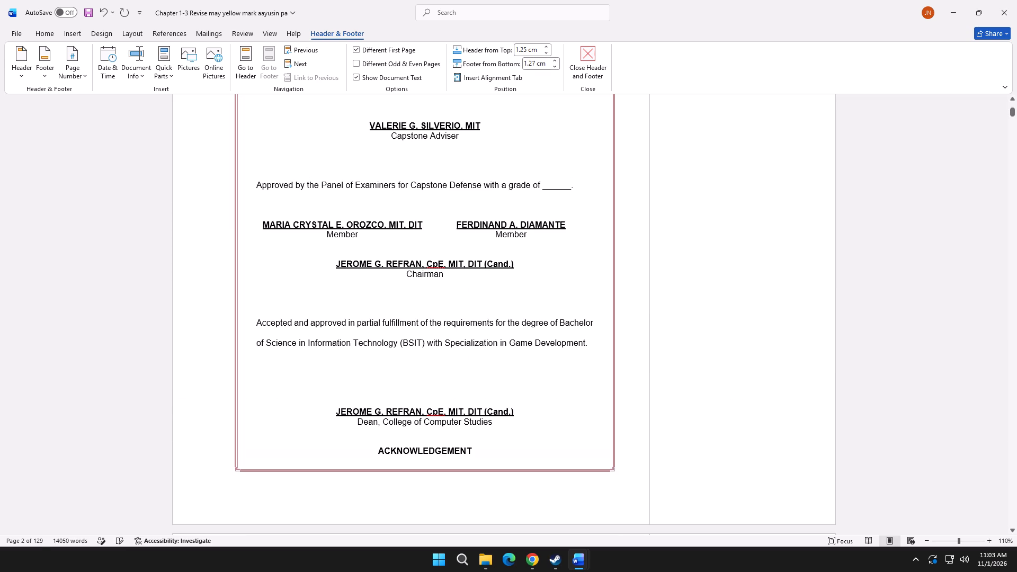
Insert a blank line before the ACKNOWLEDGEMENT heading to push it onto the next page.
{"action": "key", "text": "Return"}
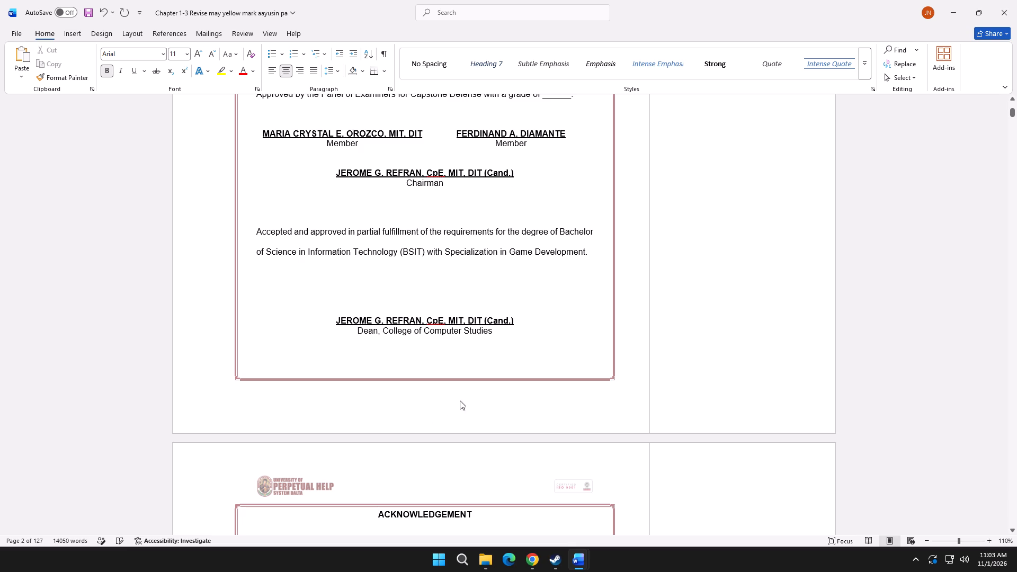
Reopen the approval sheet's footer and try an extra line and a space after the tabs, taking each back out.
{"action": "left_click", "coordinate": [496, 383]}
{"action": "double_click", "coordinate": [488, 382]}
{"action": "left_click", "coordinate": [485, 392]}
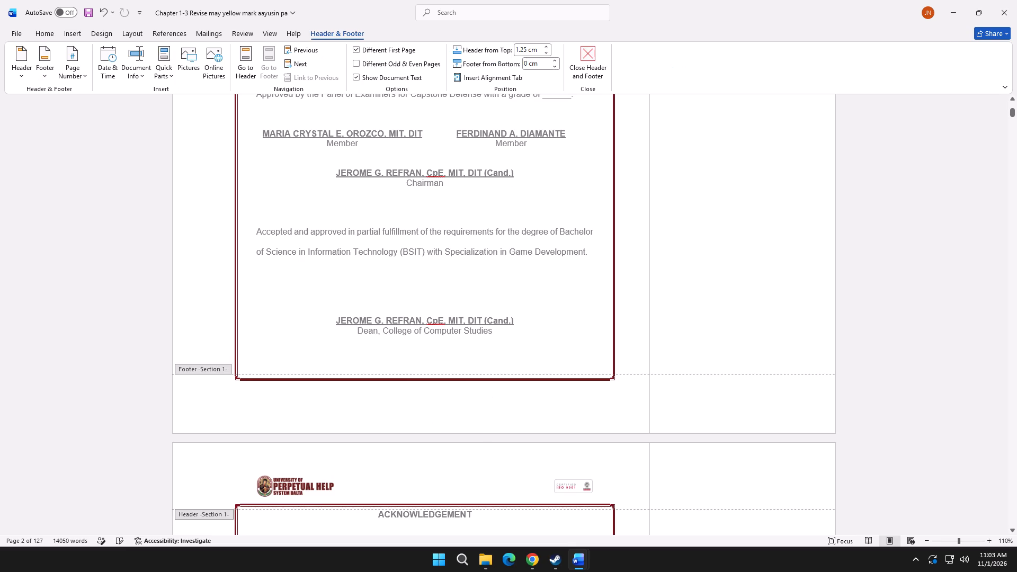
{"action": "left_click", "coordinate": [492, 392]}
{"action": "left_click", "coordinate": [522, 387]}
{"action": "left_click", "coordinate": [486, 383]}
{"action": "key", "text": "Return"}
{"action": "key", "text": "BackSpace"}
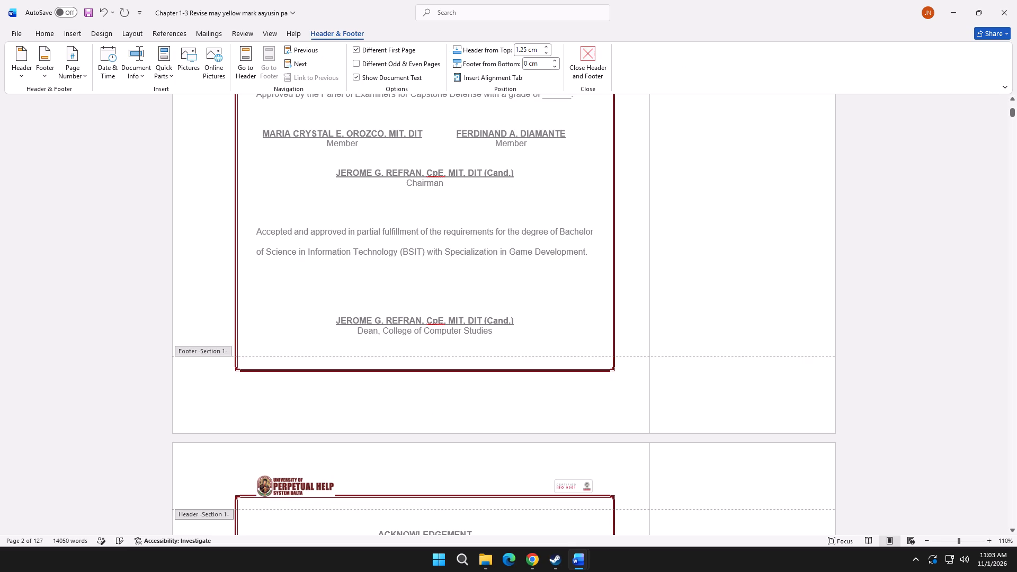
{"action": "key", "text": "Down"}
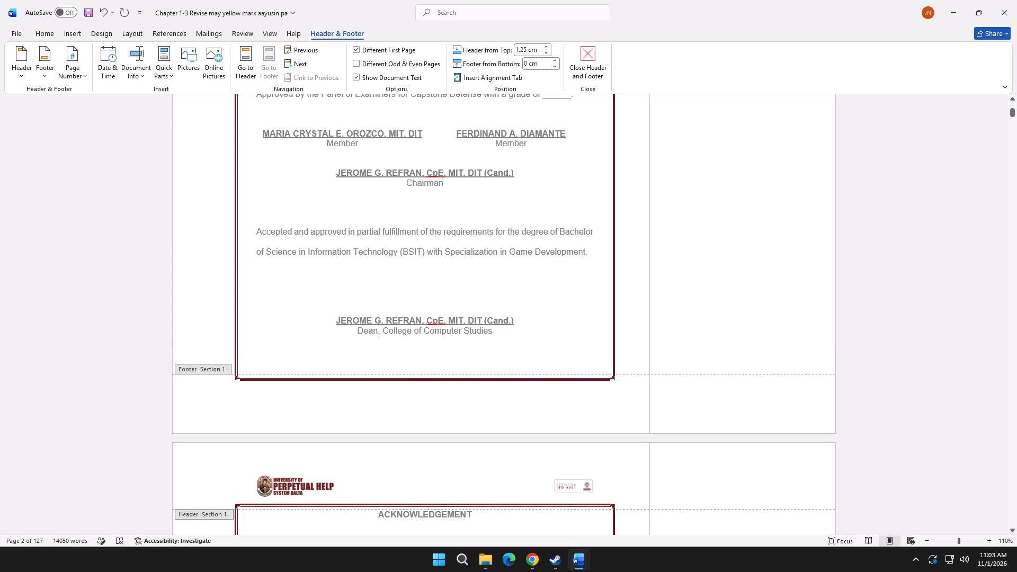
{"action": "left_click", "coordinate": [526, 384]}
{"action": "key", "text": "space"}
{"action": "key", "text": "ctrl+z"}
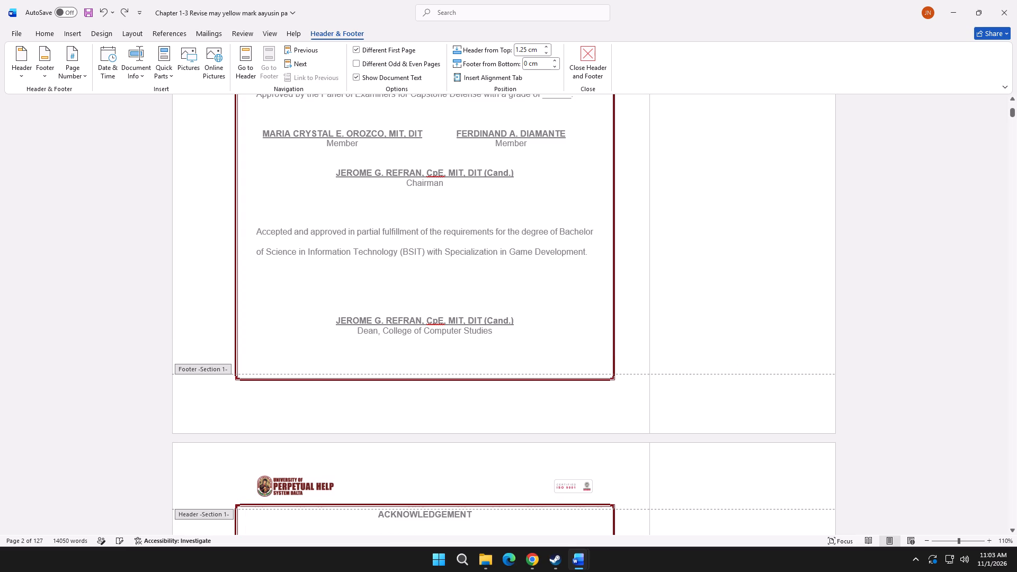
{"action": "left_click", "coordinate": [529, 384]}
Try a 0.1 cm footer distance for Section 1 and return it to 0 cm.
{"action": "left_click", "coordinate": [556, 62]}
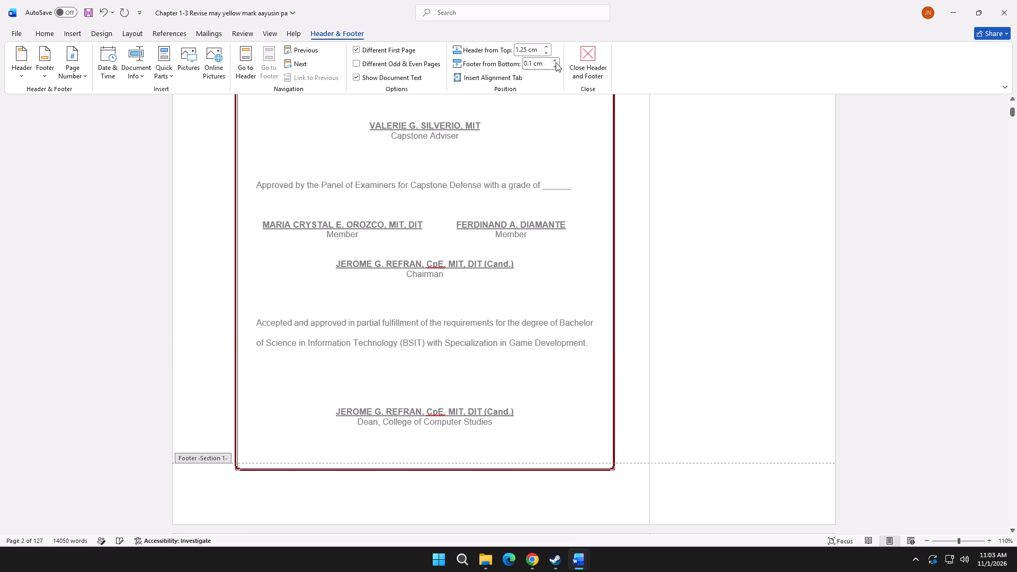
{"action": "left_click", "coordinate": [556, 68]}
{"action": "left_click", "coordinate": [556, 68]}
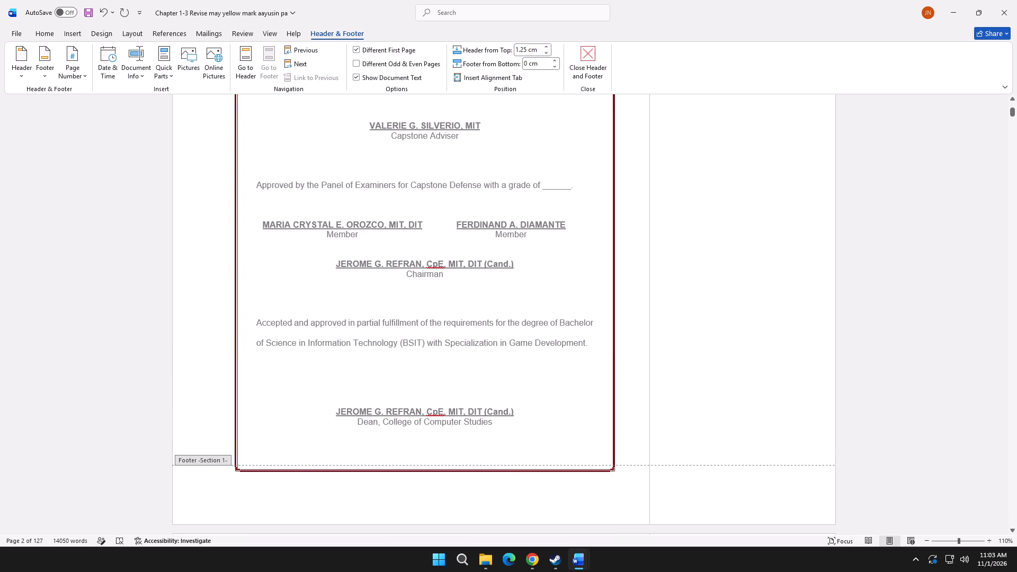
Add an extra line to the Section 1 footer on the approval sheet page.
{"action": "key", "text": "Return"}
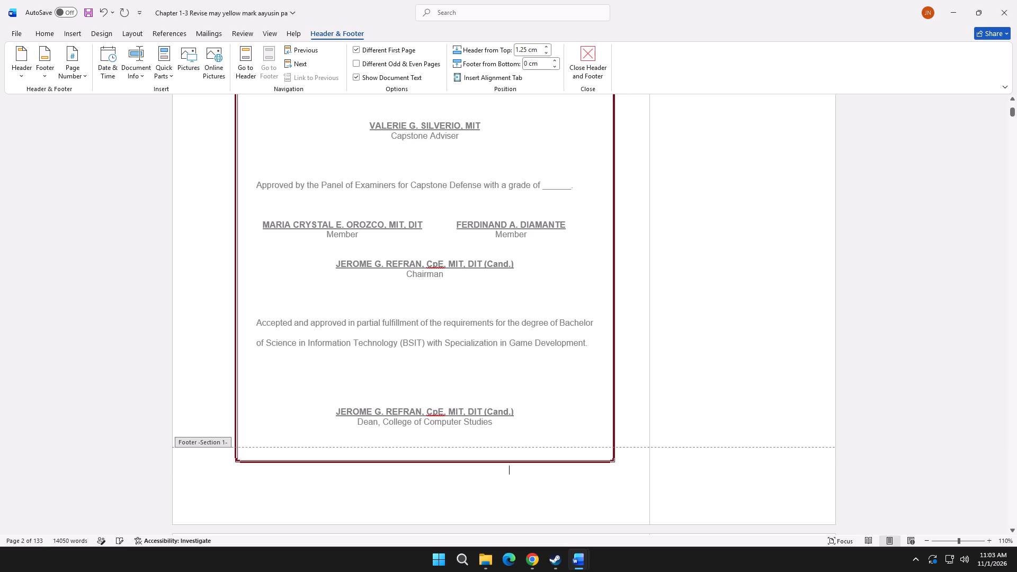
Check the cover and approval sheet pages and compare their layout and footer with the approval sheet in FINAL CHAP3.
{"action": "scroll", "coordinate": [531, 388], "scroll_direction": "up", "scroll_amount": 5}
{"action": "scroll", "coordinate": [530, 397], "scroll_direction": "down", "scroll_amount": 11}
{"action": "scroll", "coordinate": [529, 398], "scroll_direction": "up", "scroll_amount": 14}
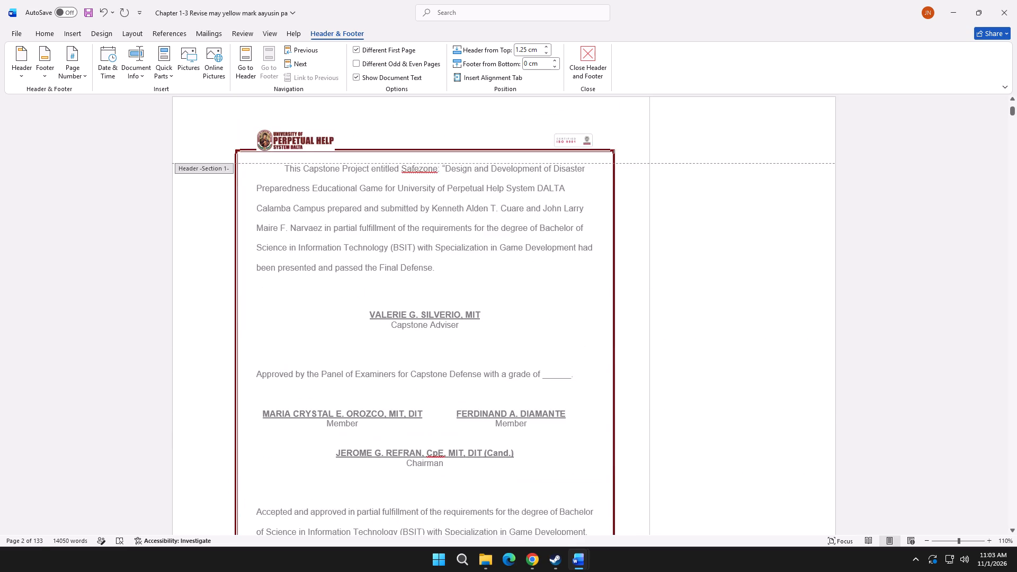
{"action": "scroll", "coordinate": [529, 398], "scroll_direction": "up", "scroll_amount": 20}
{"action": "scroll", "coordinate": [529, 398], "scroll_direction": "up", "scroll_amount": 2}
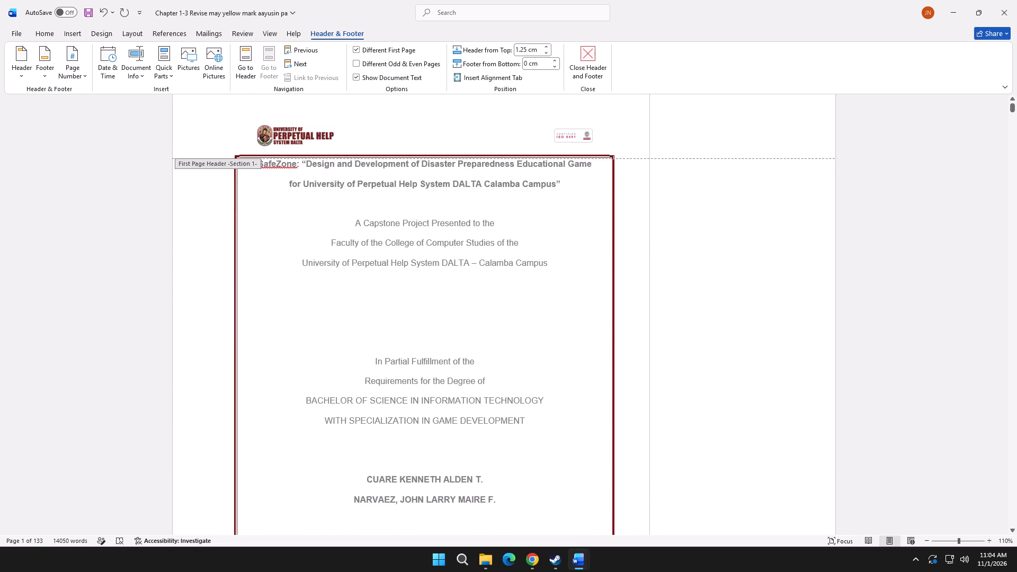
{"action": "scroll", "coordinate": [530, 398], "scroll_direction": "down", "scroll_amount": 16}
{"action": "scroll", "coordinate": [528, 396], "scroll_direction": "down", "scroll_amount": 8}
{"action": "scroll", "coordinate": [529, 395], "scroll_direction": "up", "scroll_amount": 3}
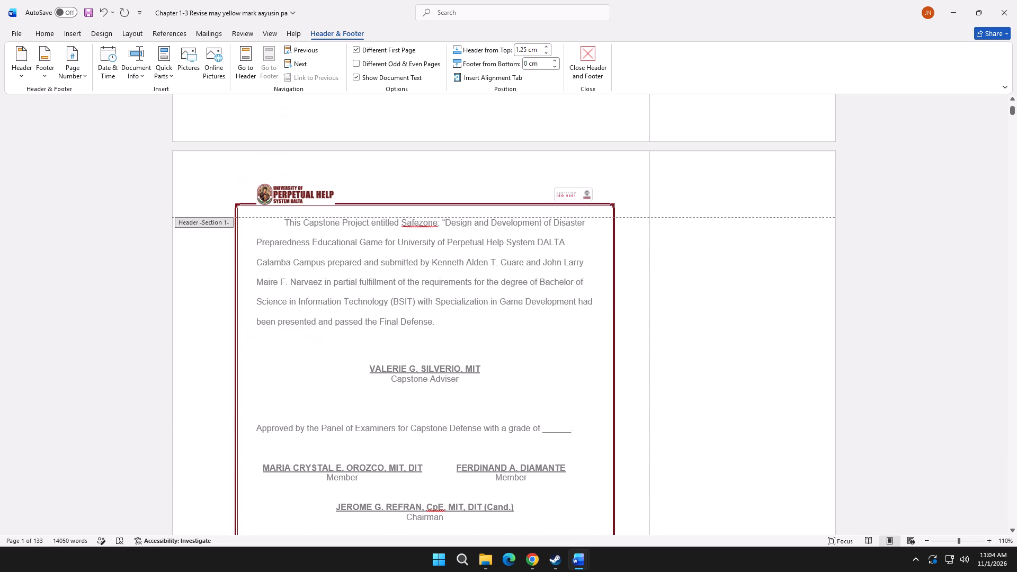
{"action": "key", "text": "alt+Tab"}
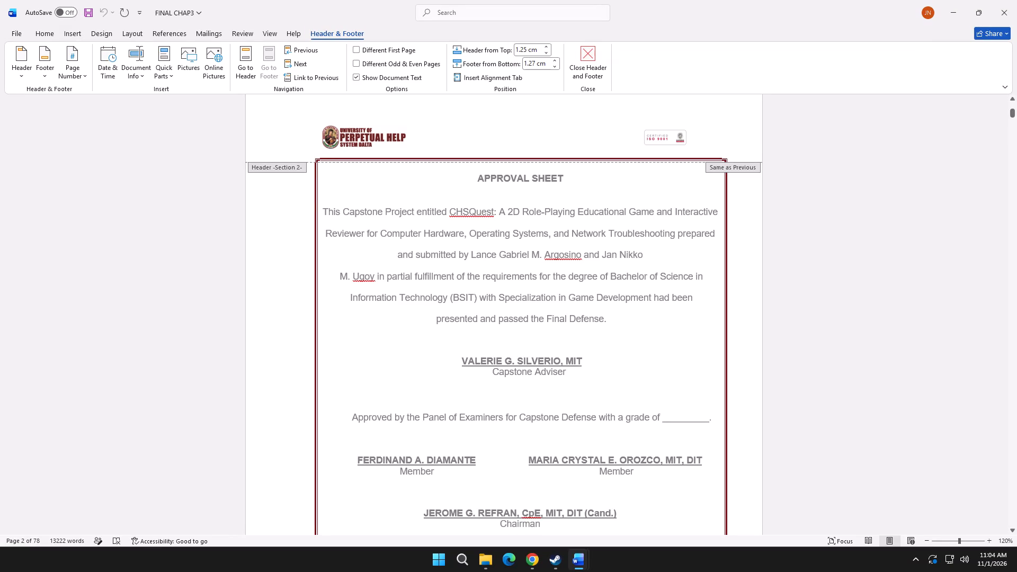
{"action": "scroll", "coordinate": [534, 244], "scroll_direction": "down", "scroll_amount": 11}
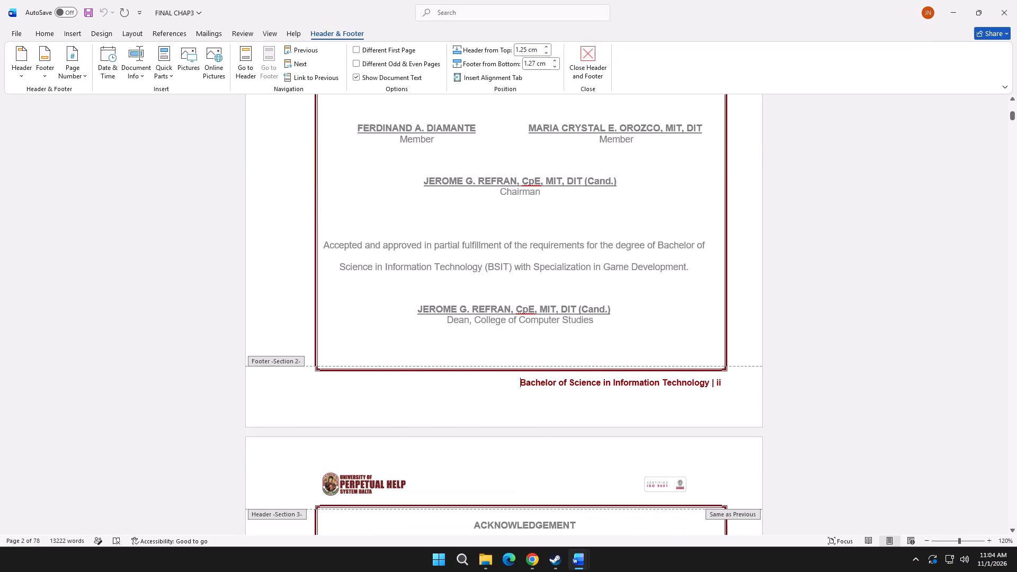
{"action": "key", "text": "alt+Tab"}
{"action": "scroll", "coordinate": [532, 269], "scroll_direction": "down", "scroll_amount": 11}
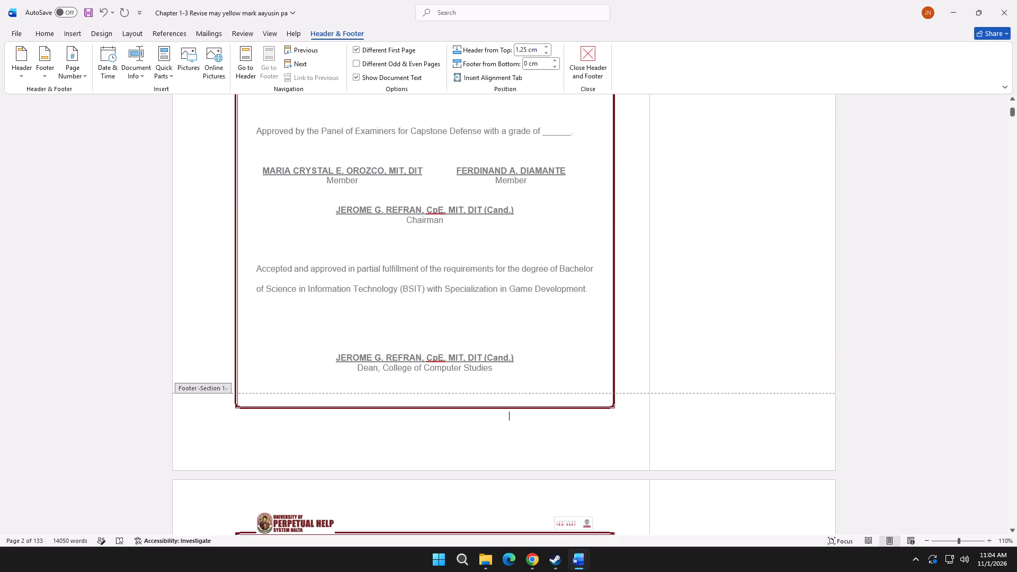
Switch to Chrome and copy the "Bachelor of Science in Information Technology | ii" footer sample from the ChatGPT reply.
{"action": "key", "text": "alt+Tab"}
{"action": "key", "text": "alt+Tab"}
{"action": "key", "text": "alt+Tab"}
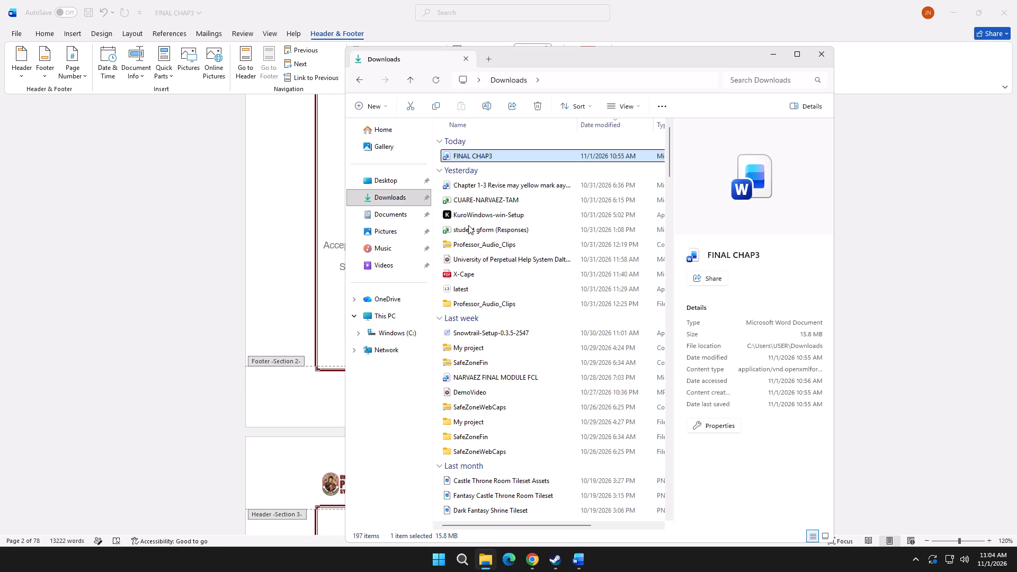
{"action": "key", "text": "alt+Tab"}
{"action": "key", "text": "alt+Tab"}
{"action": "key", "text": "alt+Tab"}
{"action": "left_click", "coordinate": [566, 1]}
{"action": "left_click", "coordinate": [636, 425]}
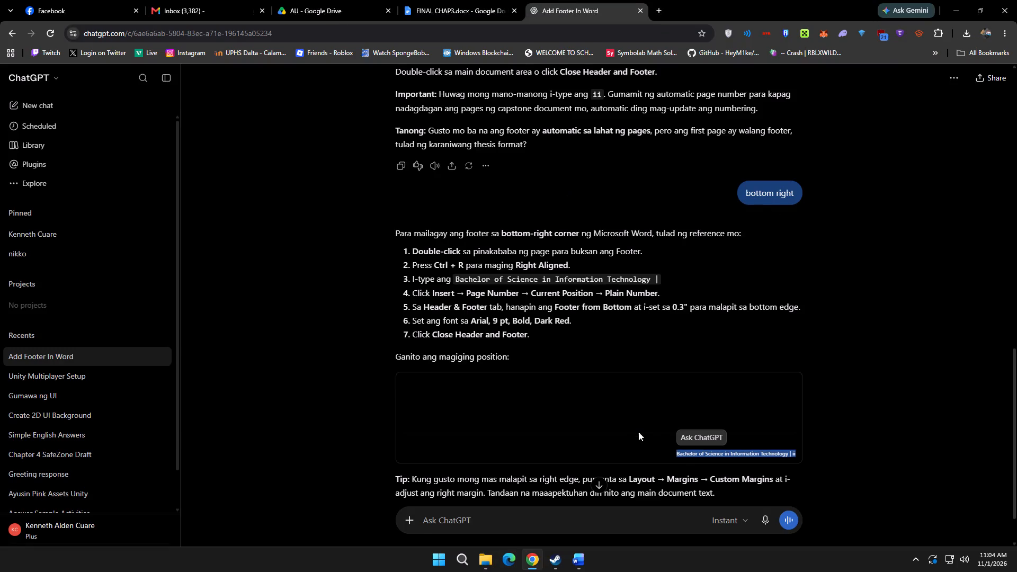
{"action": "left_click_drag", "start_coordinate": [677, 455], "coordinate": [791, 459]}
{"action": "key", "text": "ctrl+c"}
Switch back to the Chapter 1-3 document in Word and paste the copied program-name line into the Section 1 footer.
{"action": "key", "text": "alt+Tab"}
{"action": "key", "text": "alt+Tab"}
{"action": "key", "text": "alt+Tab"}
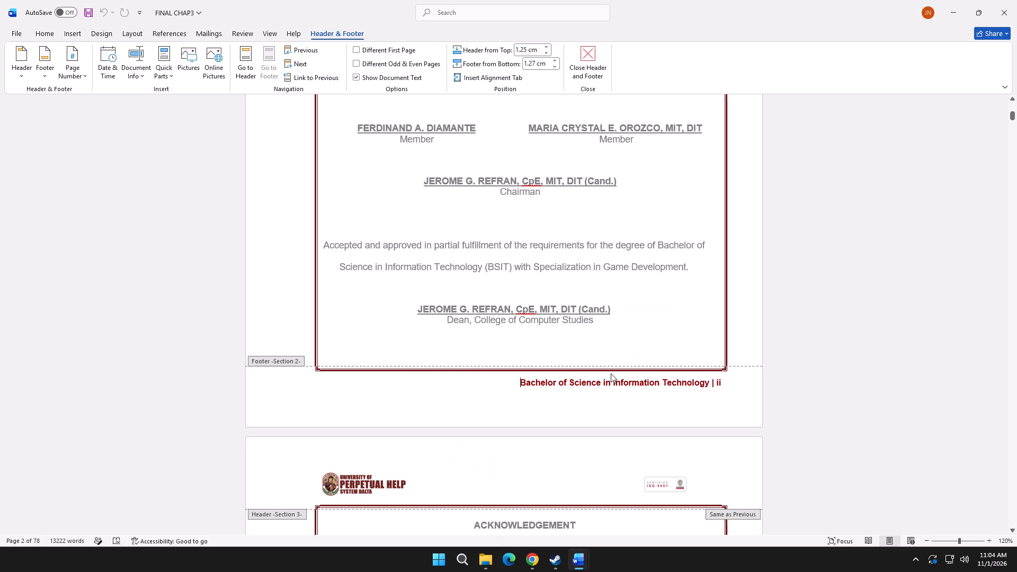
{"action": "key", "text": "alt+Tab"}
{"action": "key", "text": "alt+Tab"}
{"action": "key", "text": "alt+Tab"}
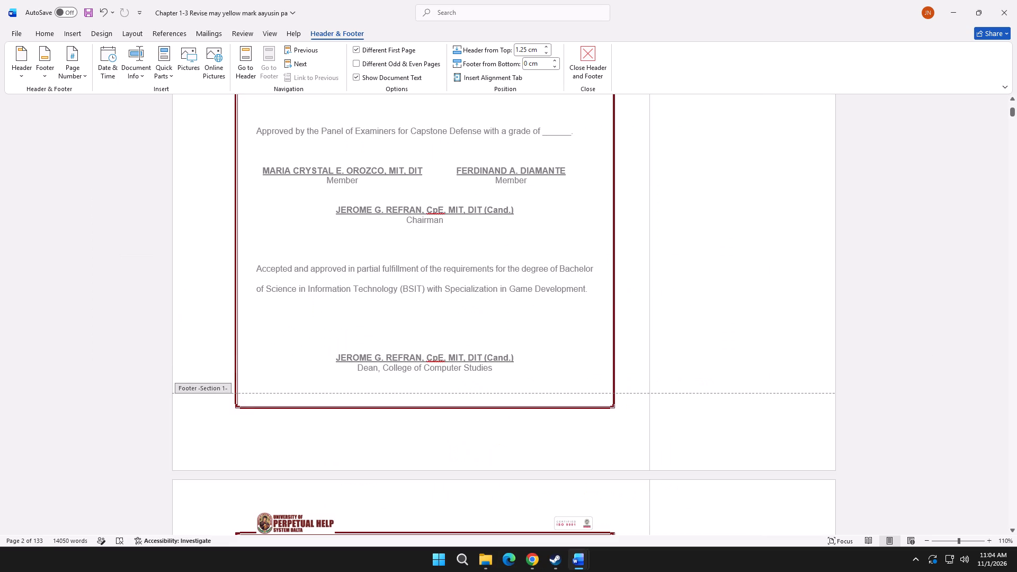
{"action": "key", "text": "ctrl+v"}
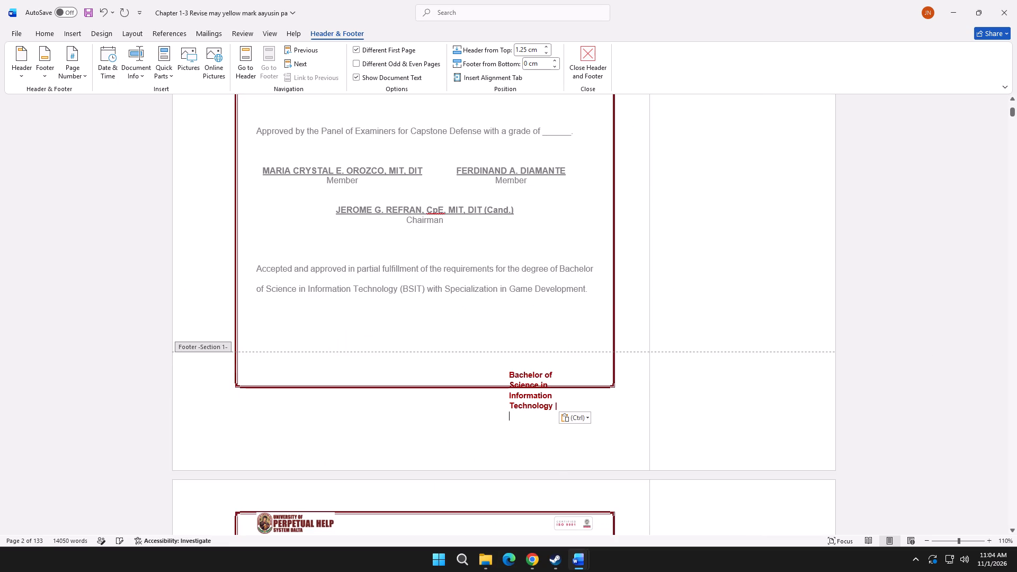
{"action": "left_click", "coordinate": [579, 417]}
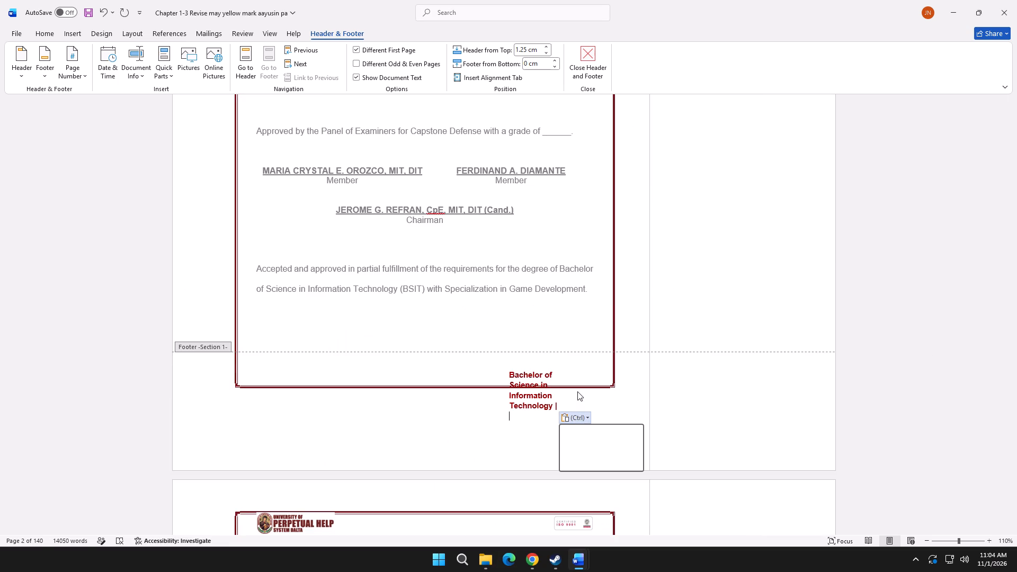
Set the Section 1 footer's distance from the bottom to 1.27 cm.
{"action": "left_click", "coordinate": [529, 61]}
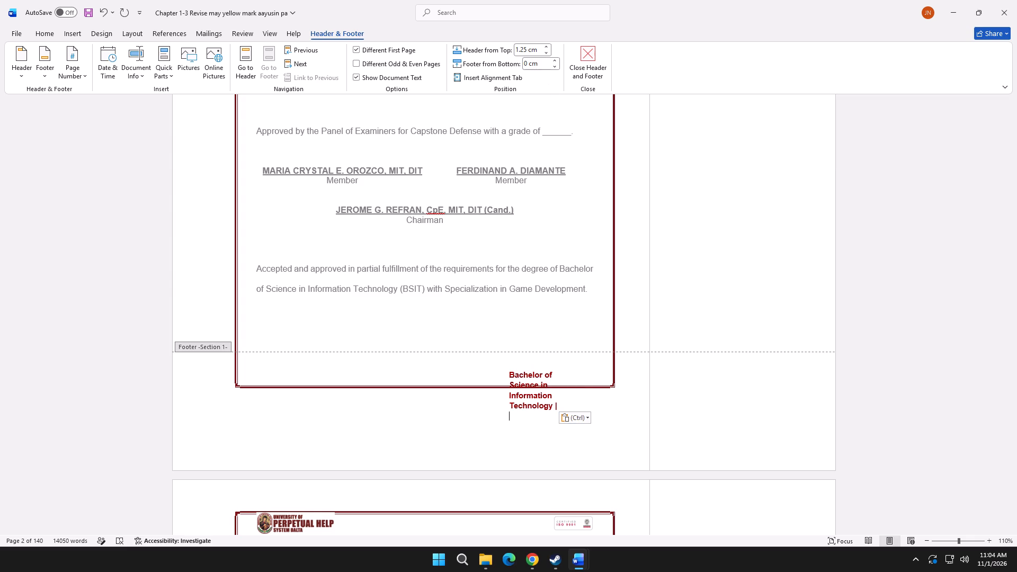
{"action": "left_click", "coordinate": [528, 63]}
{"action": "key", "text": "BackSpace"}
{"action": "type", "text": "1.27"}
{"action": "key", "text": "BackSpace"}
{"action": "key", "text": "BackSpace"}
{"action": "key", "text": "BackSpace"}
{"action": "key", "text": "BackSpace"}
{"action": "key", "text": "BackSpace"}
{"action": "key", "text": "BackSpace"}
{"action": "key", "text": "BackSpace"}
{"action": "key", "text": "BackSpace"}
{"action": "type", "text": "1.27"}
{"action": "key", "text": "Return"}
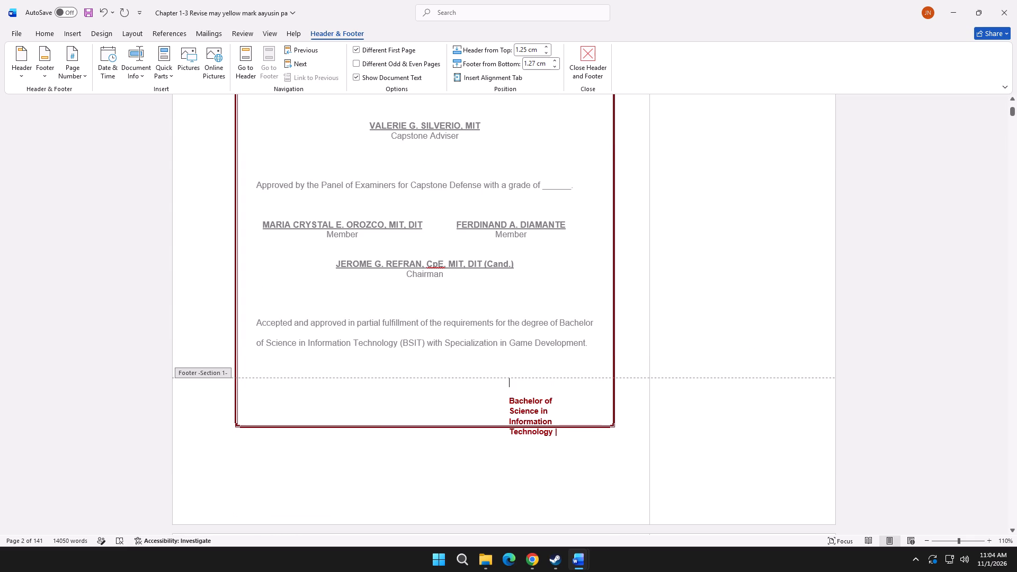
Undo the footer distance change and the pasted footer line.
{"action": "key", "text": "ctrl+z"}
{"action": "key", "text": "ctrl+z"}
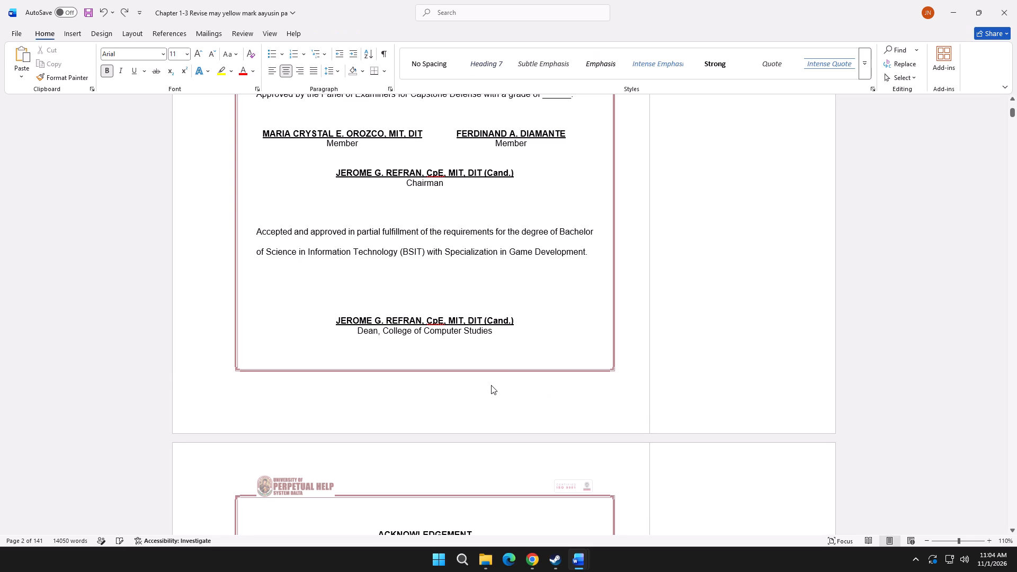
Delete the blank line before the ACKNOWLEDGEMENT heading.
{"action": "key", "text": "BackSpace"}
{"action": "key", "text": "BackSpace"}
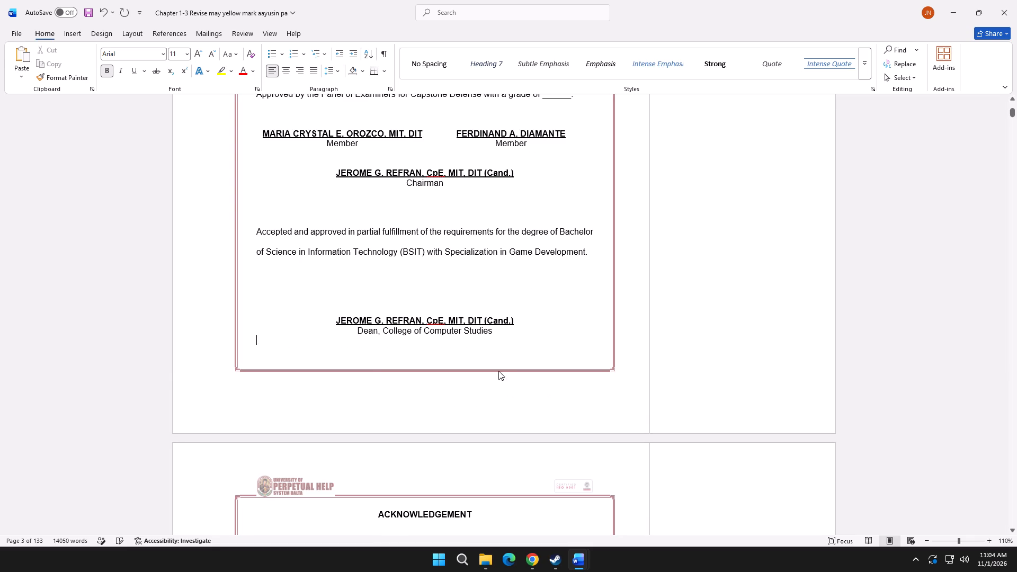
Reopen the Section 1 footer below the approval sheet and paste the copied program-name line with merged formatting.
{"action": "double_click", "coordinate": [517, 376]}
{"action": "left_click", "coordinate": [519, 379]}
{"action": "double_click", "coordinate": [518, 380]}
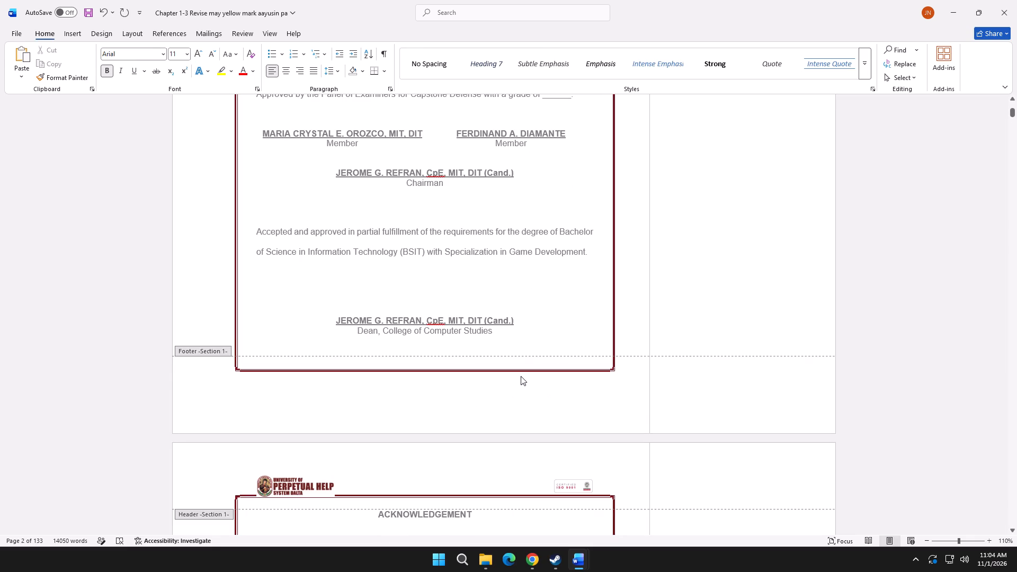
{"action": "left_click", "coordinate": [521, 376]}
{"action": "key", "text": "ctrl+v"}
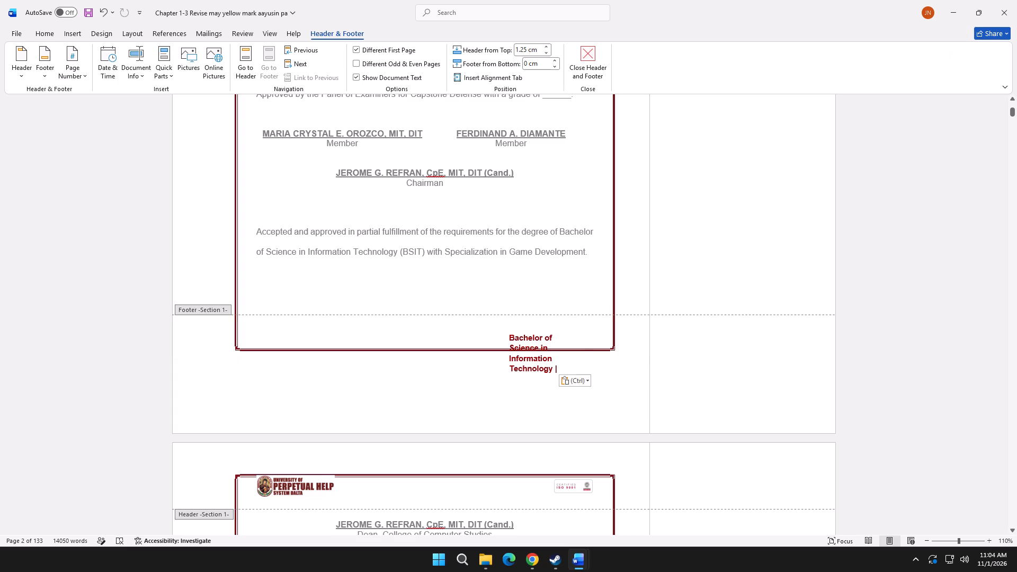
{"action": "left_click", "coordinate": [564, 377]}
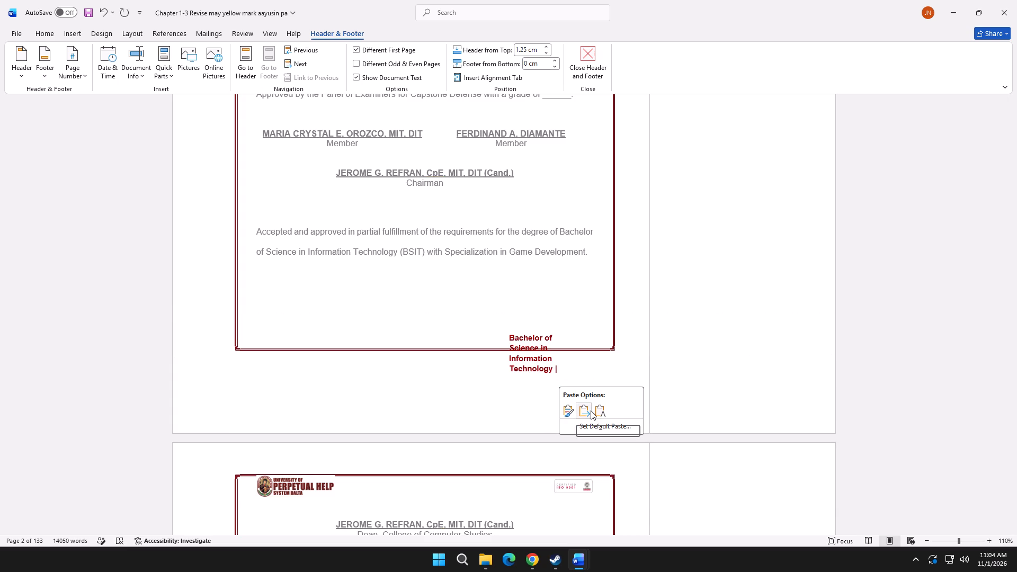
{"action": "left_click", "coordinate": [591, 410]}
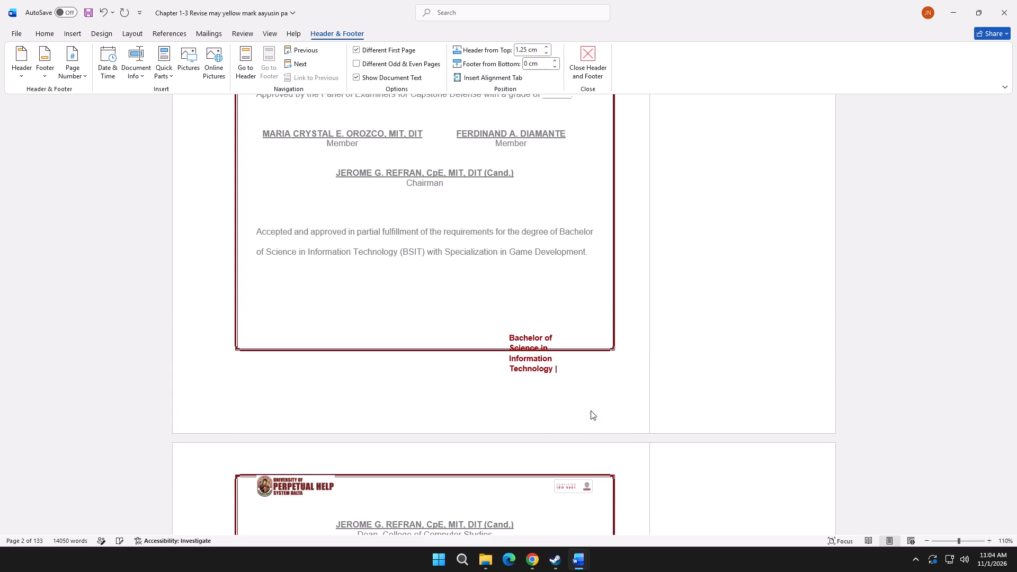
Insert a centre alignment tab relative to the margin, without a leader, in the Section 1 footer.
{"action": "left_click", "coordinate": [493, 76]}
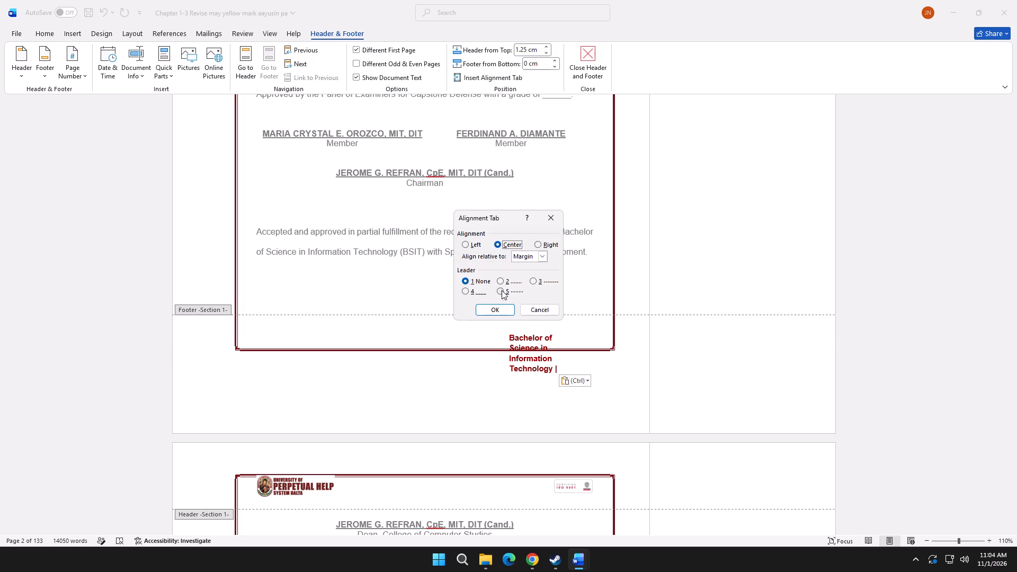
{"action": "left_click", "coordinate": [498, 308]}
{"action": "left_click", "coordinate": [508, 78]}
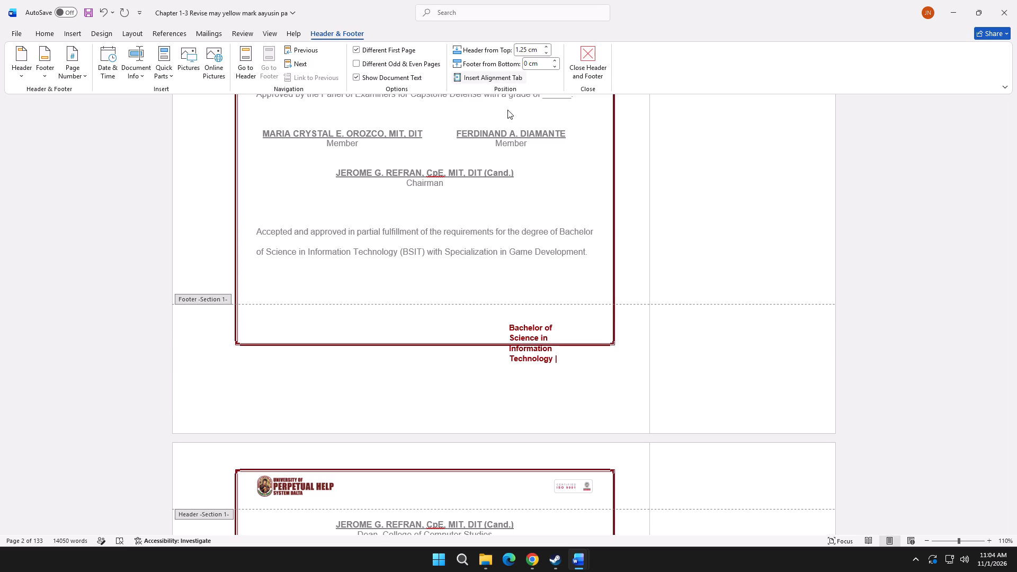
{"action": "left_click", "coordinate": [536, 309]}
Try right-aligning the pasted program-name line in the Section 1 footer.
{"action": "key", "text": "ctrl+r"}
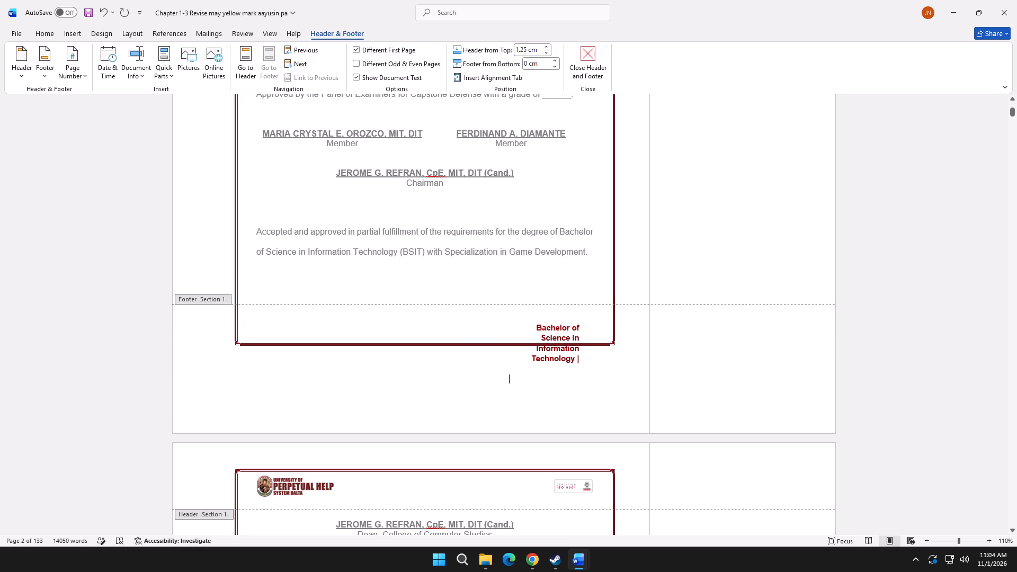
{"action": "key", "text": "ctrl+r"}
Close the Chapter 1-3 document without saving the changes and reopen it from the Downloads folder.
{"action": "left_click", "coordinate": [1006, 12]}
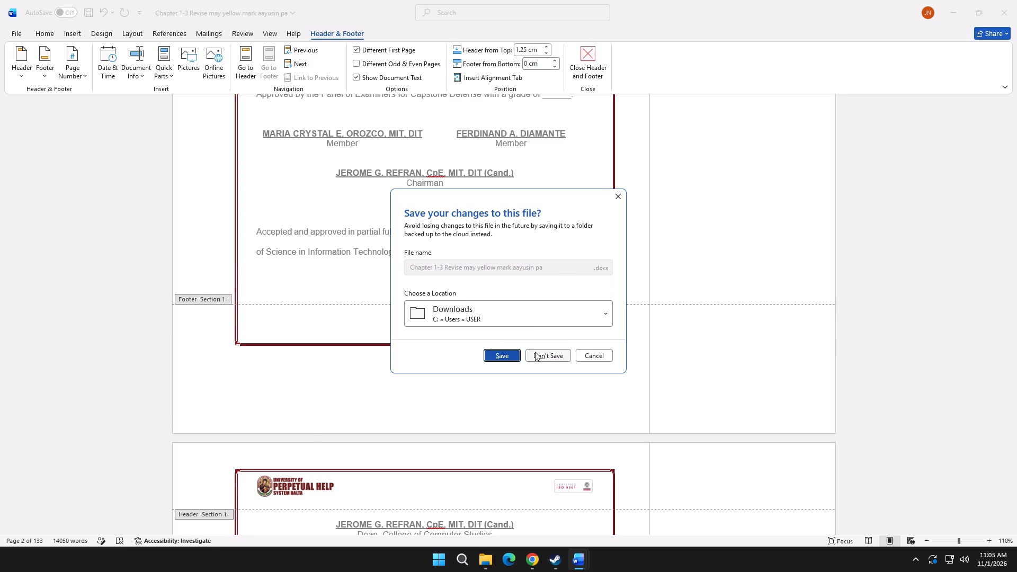
{"action": "left_click", "coordinate": [536, 352]}
{"action": "left_click", "coordinate": [483, 559]}
{"action": "double_click", "coordinate": [462, 188]}
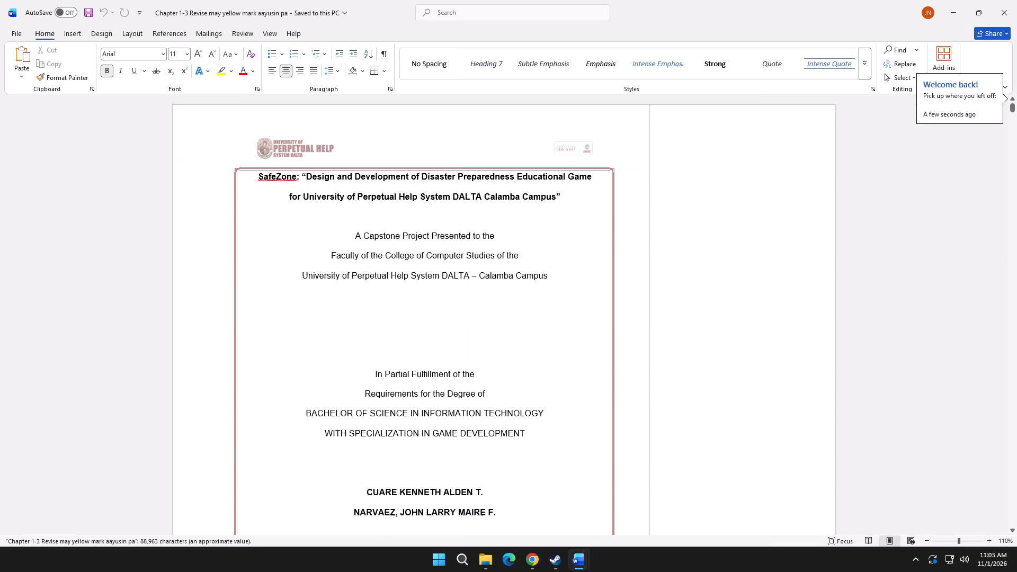
Examine the cover and approval sheet of the reopened document and compare them with the cover page of FINAL CHAP3.
{"action": "scroll", "coordinate": [391, 272], "scroll_direction": "down", "scroll_amount": 13}
{"action": "scroll", "coordinate": [449, 307], "scroll_direction": "down", "scroll_amount": 5}
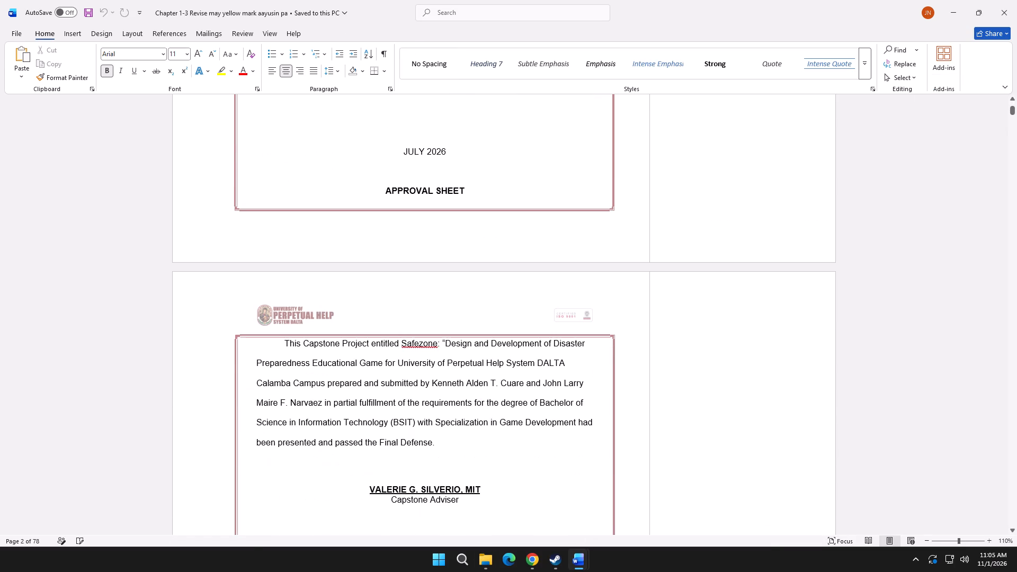
{"action": "scroll", "coordinate": [473, 312], "scroll_direction": "up", "scroll_amount": 3}
{"action": "scroll", "coordinate": [473, 312], "scroll_direction": "down", "scroll_amount": 6}
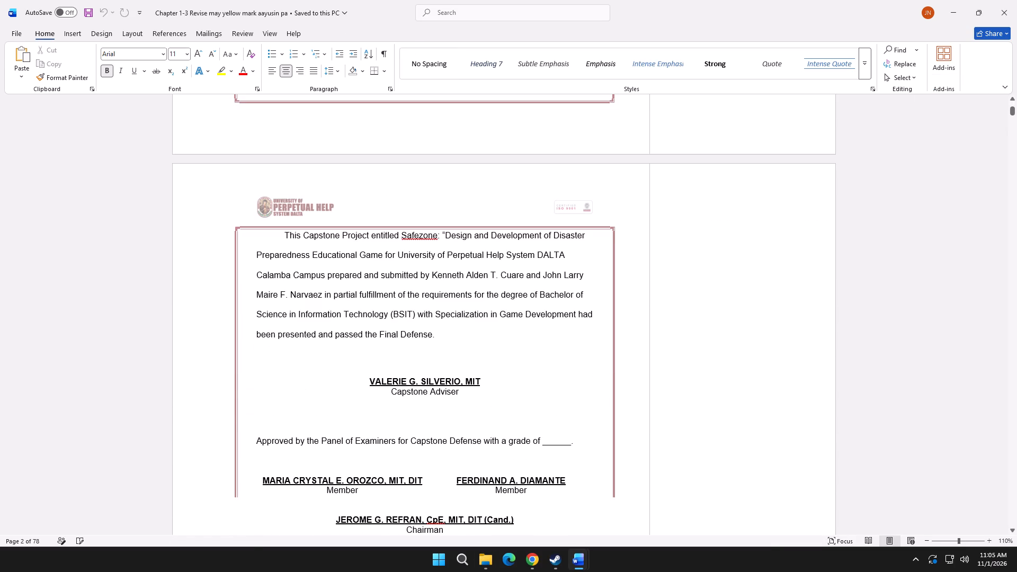
{"action": "scroll", "coordinate": [473, 312], "scroll_direction": "up", "scroll_amount": 13}
{"action": "left_click", "coordinate": [585, 570]}
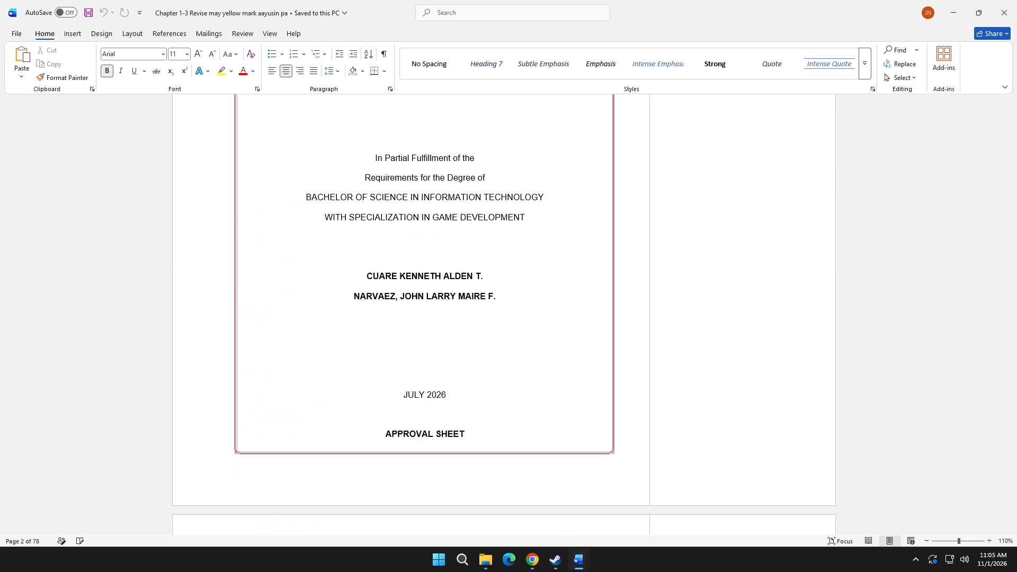
{"action": "left_click", "coordinate": [615, 515]}
{"action": "left_click", "coordinate": [586, 557]}
{"action": "left_click", "coordinate": [541, 488]}
{"action": "scroll", "coordinate": [505, 388], "scroll_direction": "up", "scroll_amount": 20}
{"action": "scroll", "coordinate": [505, 388], "scroll_direction": "up", "scroll_amount": 20}
{"action": "scroll", "coordinate": [505, 388], "scroll_direction": "up", "scroll_amount": 1}
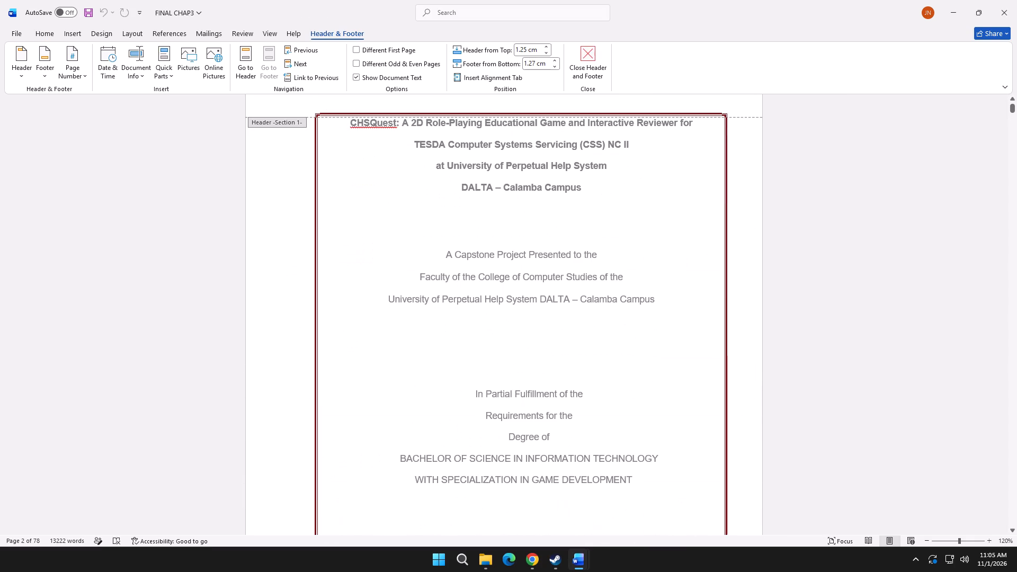
{"action": "key", "text": "alt+Tab"}
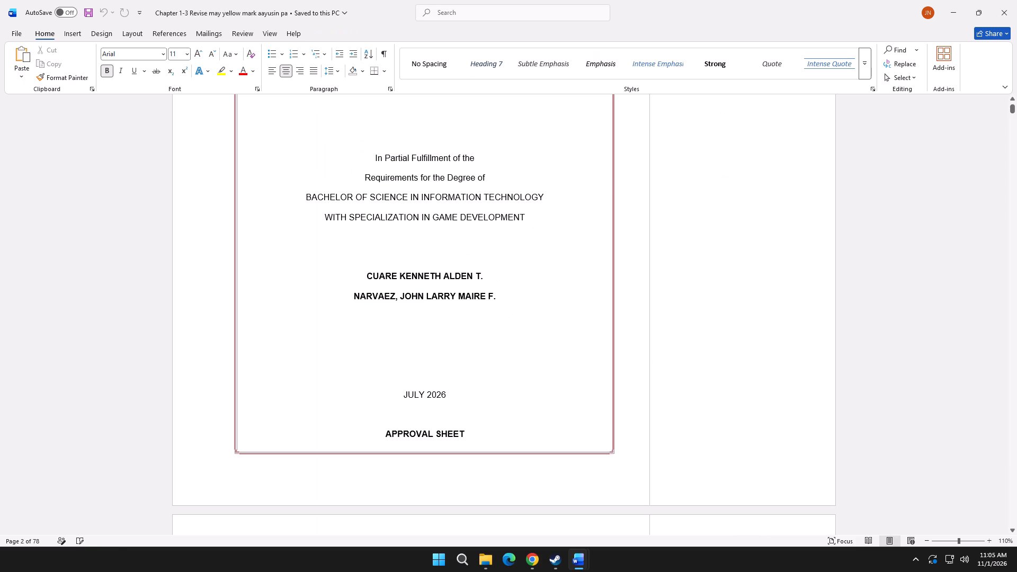
Arrange the Chapter 1-3 document and FINAL CHAP3 side by side on the screen.
{"action": "left_click_drag", "start_coordinate": [699, 5], "coordinate": [1016, 261]}
{"action": "left_click", "coordinate": [255, 193]}
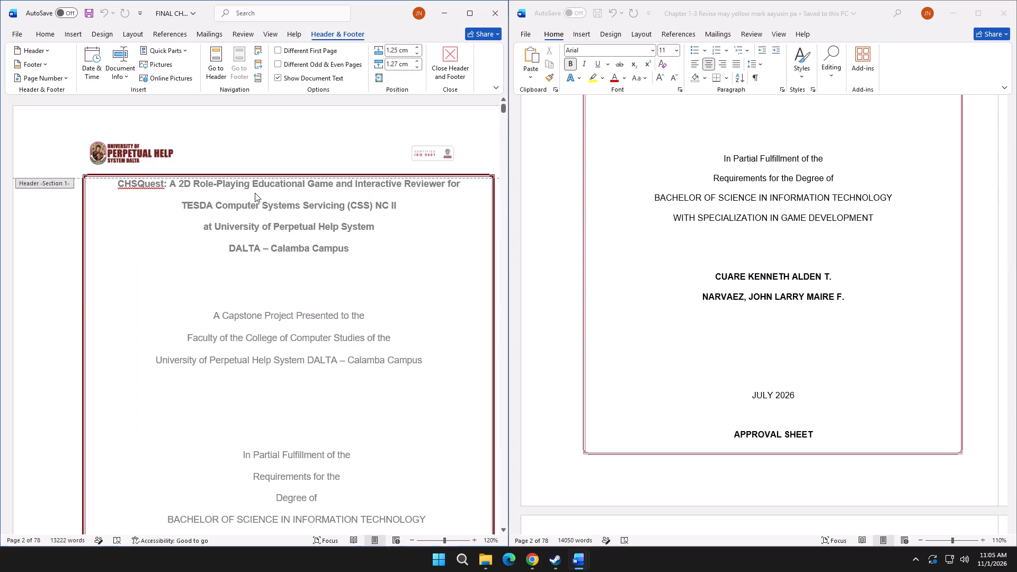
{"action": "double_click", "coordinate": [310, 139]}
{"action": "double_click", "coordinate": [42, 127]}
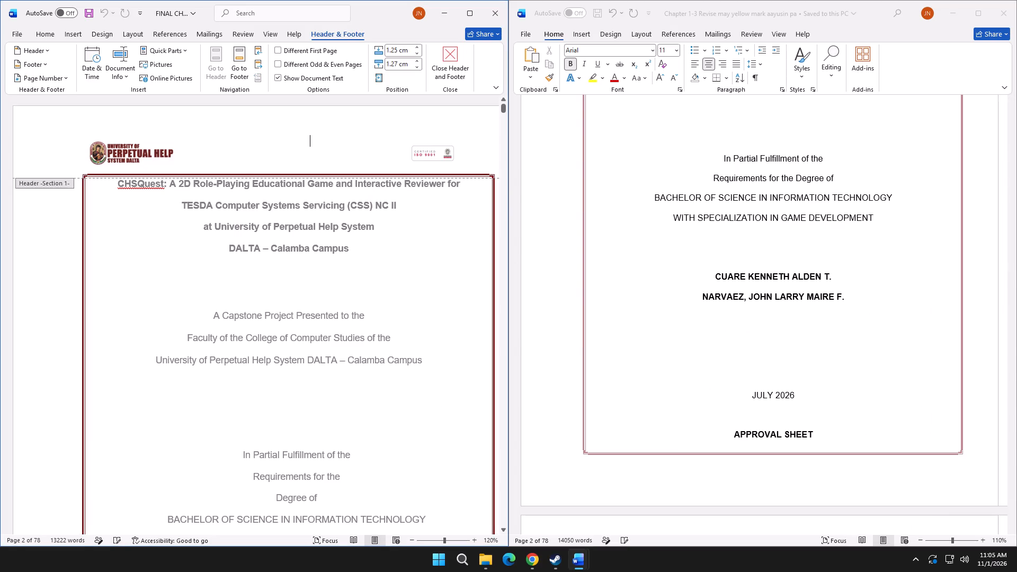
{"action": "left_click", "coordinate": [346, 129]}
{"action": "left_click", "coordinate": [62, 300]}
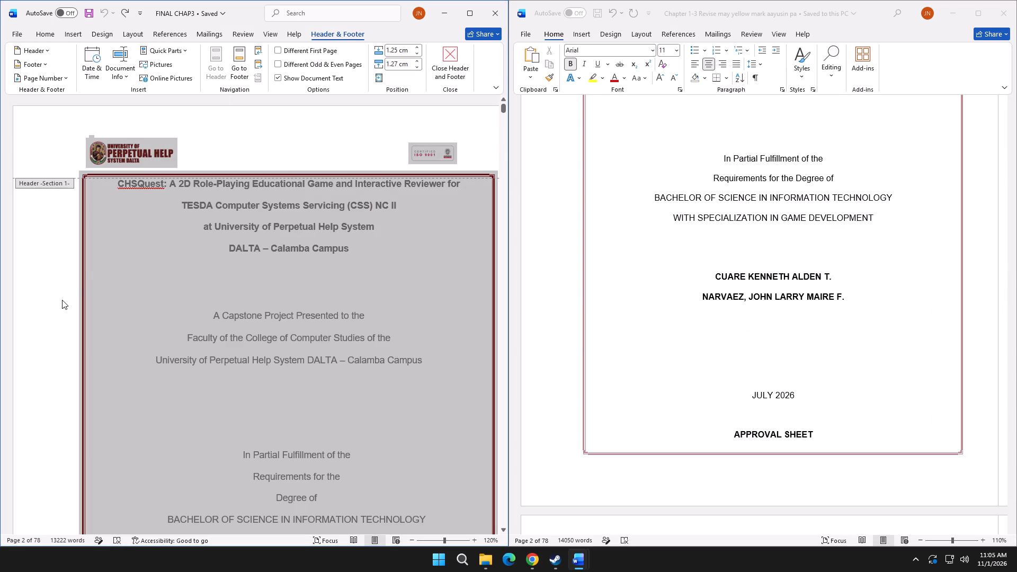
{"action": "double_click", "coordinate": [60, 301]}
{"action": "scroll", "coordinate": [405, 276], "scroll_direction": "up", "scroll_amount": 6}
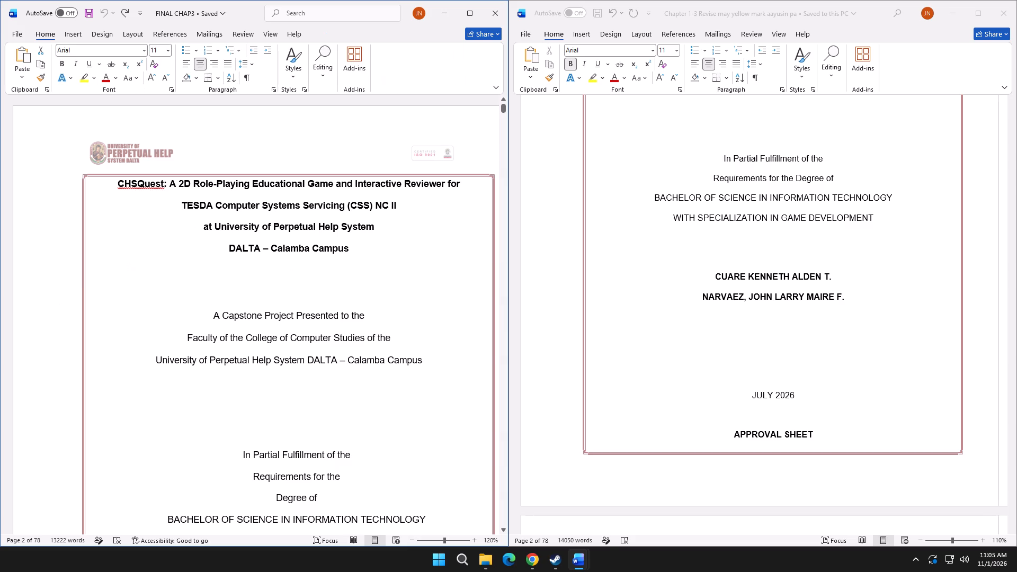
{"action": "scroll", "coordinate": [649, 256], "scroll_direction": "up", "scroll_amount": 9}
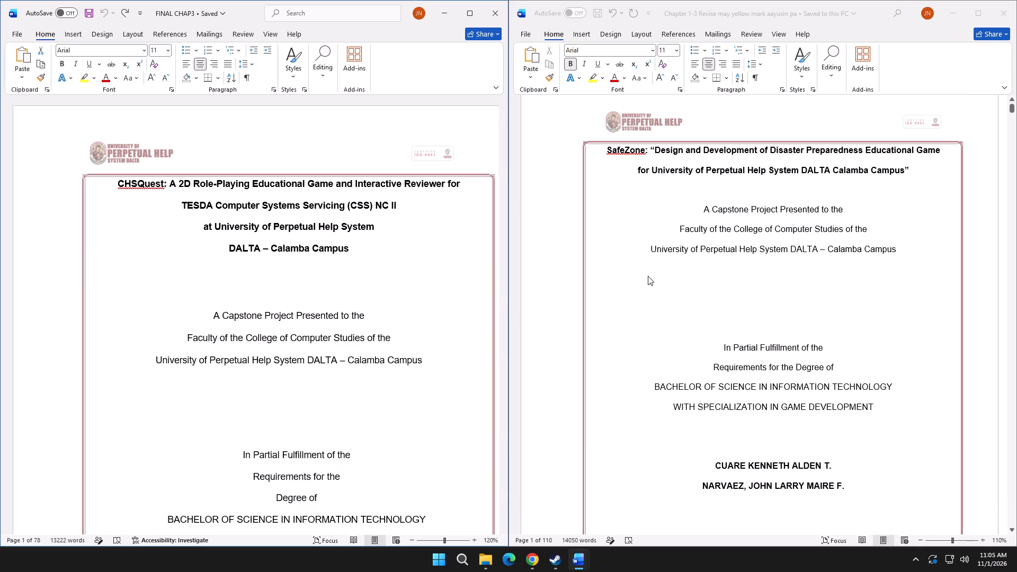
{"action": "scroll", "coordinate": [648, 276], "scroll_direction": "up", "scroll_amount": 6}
Switch to Google Drive in Chrome, look through the Capstone 2026 and AU folders, and return to the documents.
{"action": "key", "text": "alt+Tab"}
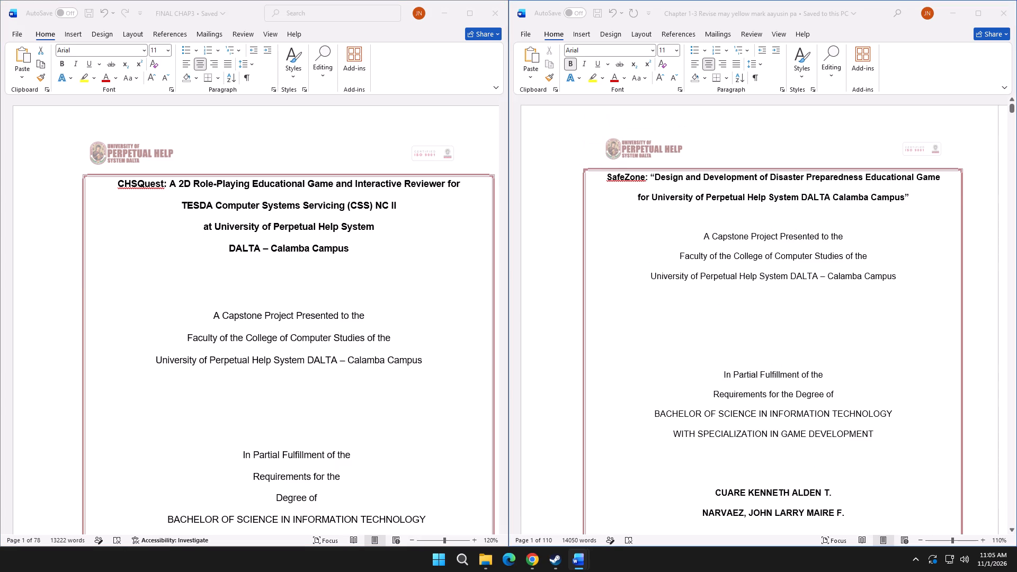
{"action": "key", "text": "alt+Tab"}
{"action": "key", "text": "alt+Tab"}
{"action": "key", "text": "alt+Tab"}
{"action": "left_click", "coordinate": [324, 0]}
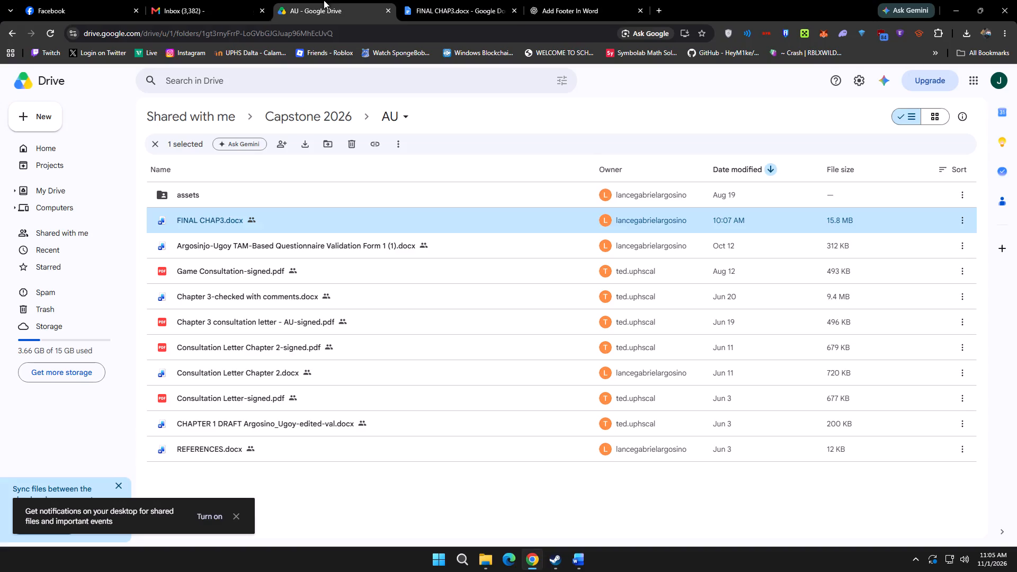
{"action": "left_click", "coordinate": [287, 108]}
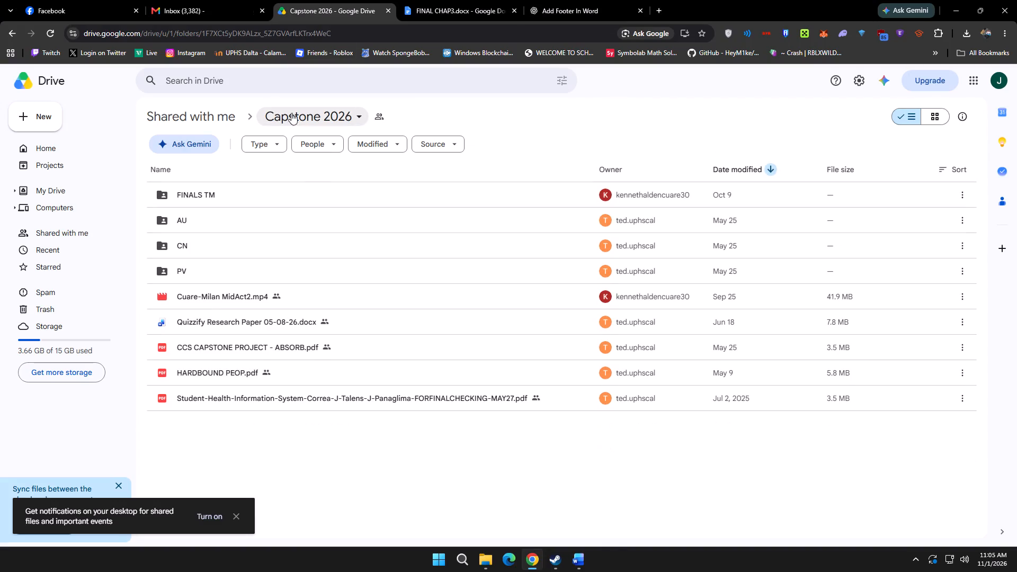
{"action": "double_click", "coordinate": [211, 225]}
{"action": "left_click", "coordinate": [314, 120]}
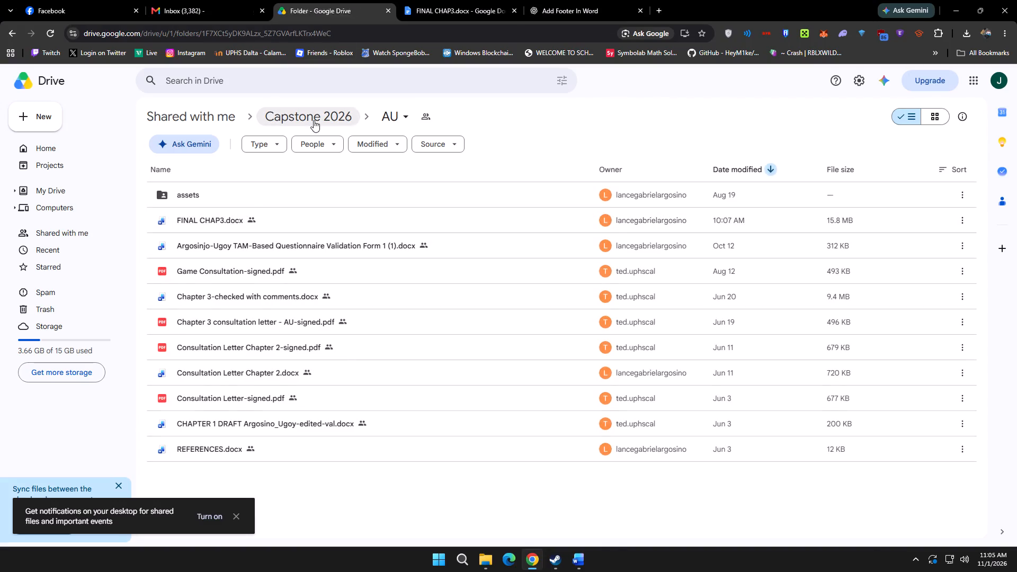
{"action": "key", "text": "alt+Tab"}
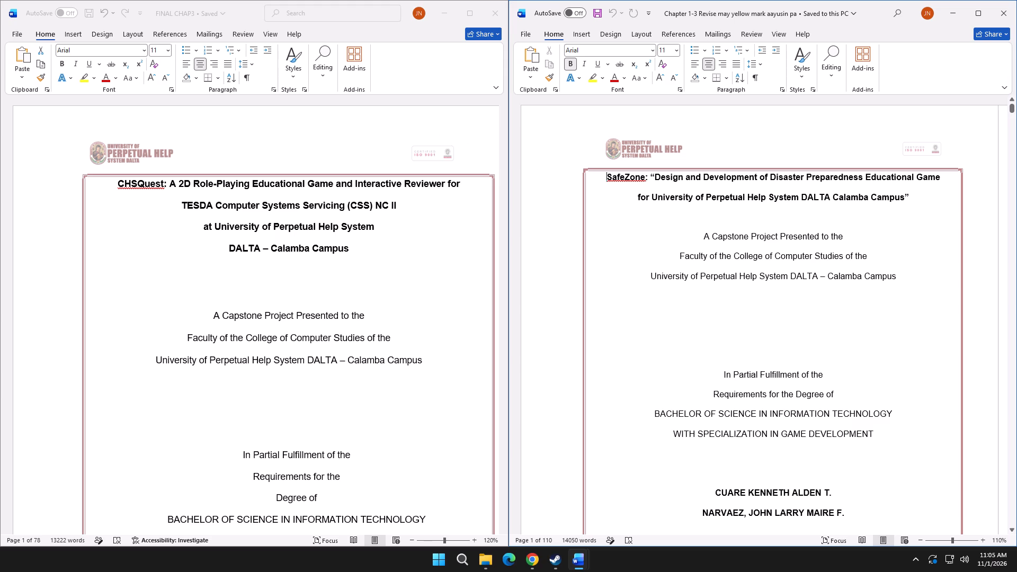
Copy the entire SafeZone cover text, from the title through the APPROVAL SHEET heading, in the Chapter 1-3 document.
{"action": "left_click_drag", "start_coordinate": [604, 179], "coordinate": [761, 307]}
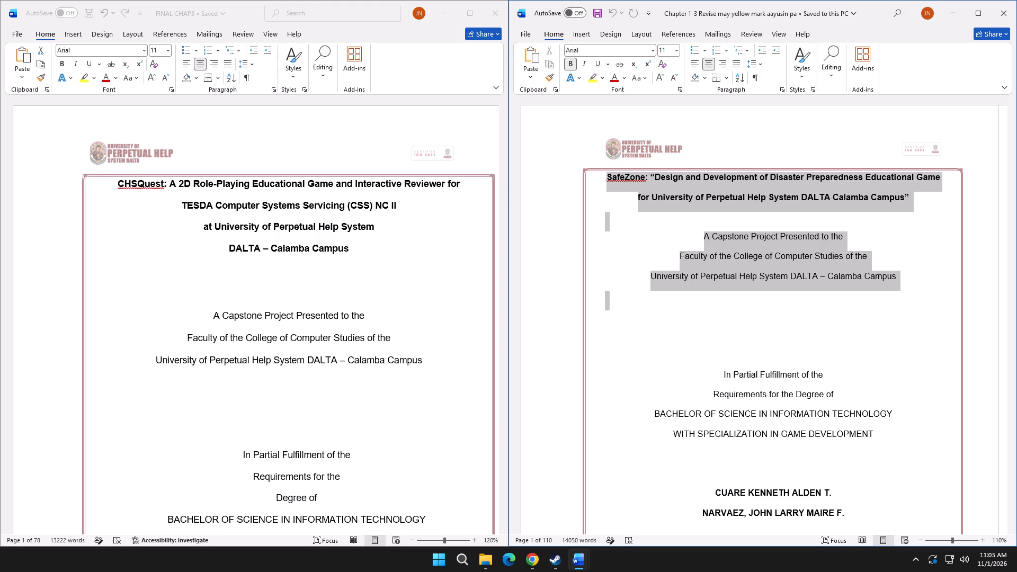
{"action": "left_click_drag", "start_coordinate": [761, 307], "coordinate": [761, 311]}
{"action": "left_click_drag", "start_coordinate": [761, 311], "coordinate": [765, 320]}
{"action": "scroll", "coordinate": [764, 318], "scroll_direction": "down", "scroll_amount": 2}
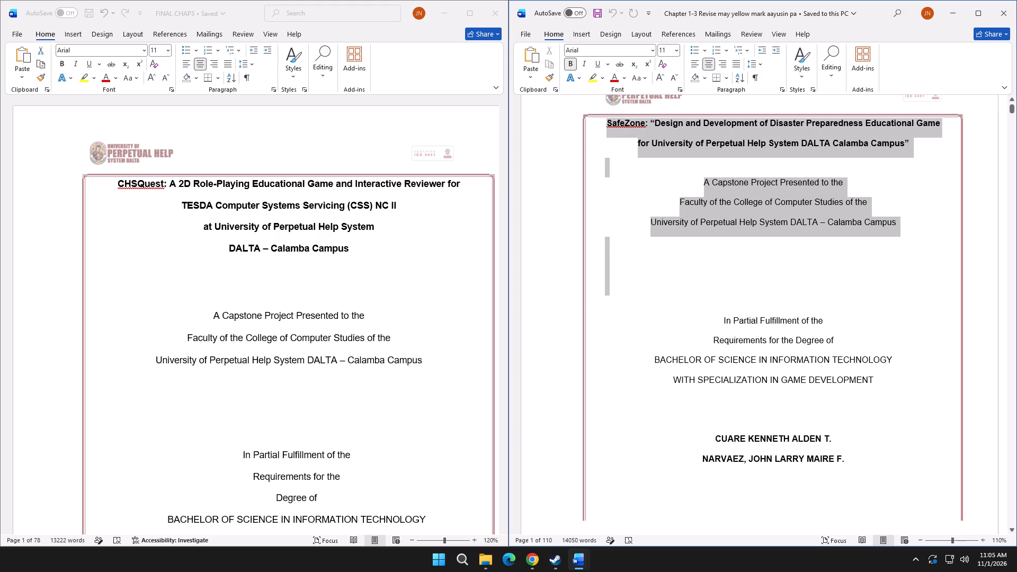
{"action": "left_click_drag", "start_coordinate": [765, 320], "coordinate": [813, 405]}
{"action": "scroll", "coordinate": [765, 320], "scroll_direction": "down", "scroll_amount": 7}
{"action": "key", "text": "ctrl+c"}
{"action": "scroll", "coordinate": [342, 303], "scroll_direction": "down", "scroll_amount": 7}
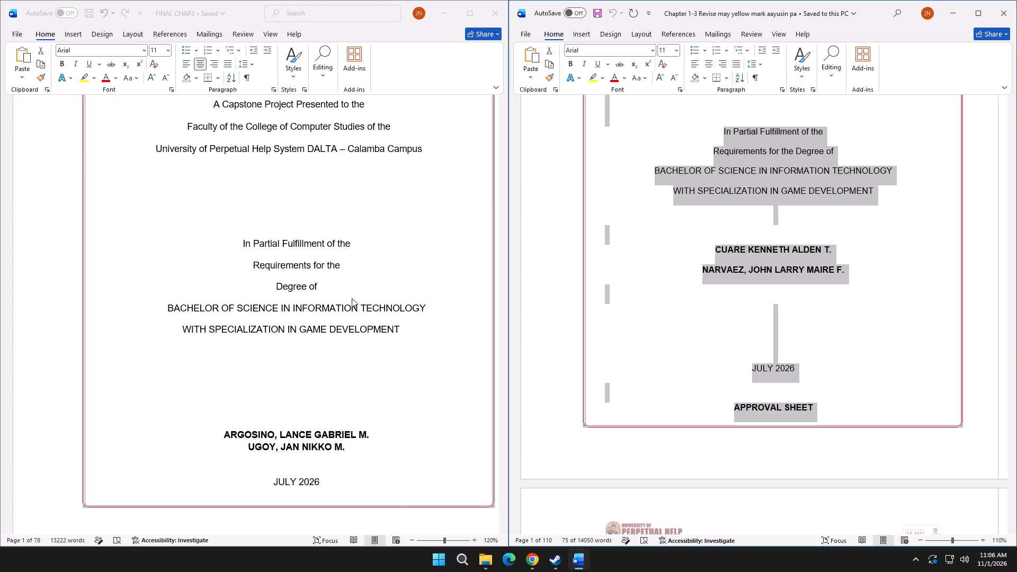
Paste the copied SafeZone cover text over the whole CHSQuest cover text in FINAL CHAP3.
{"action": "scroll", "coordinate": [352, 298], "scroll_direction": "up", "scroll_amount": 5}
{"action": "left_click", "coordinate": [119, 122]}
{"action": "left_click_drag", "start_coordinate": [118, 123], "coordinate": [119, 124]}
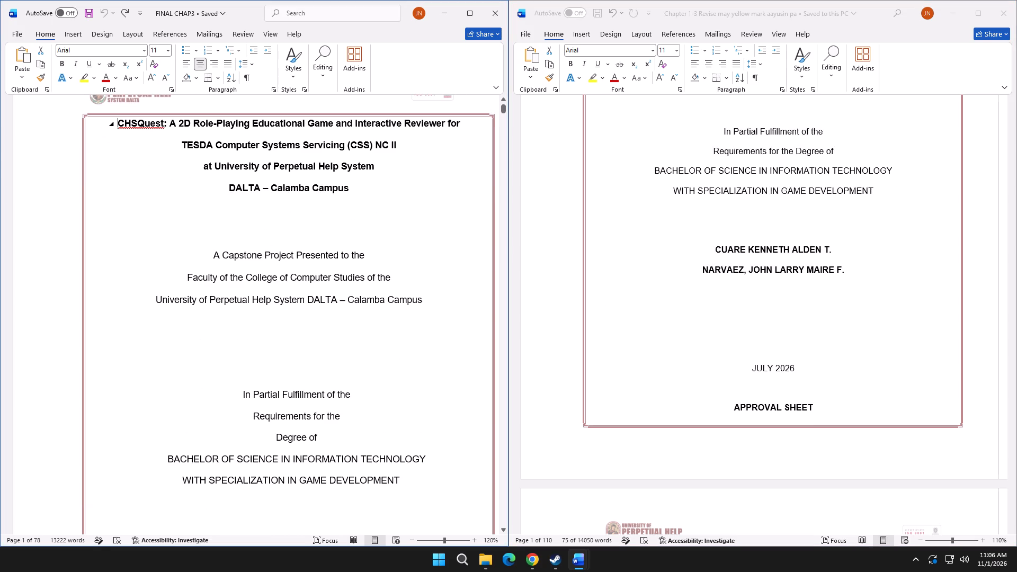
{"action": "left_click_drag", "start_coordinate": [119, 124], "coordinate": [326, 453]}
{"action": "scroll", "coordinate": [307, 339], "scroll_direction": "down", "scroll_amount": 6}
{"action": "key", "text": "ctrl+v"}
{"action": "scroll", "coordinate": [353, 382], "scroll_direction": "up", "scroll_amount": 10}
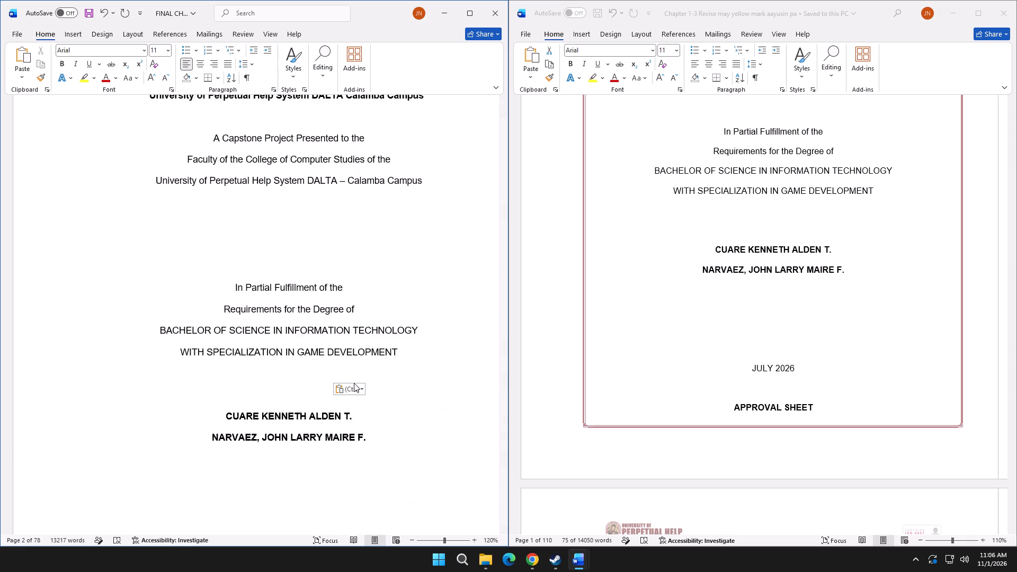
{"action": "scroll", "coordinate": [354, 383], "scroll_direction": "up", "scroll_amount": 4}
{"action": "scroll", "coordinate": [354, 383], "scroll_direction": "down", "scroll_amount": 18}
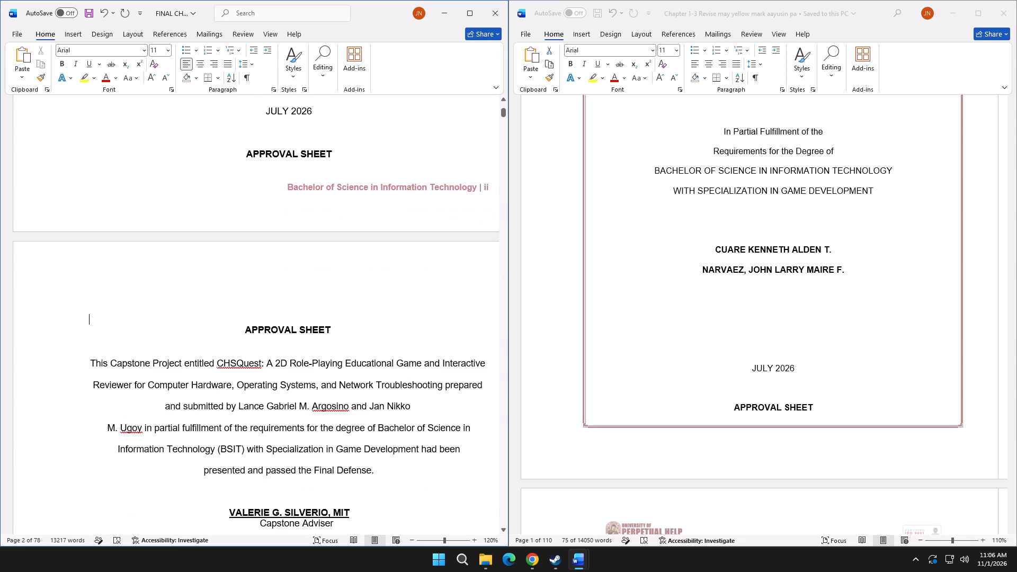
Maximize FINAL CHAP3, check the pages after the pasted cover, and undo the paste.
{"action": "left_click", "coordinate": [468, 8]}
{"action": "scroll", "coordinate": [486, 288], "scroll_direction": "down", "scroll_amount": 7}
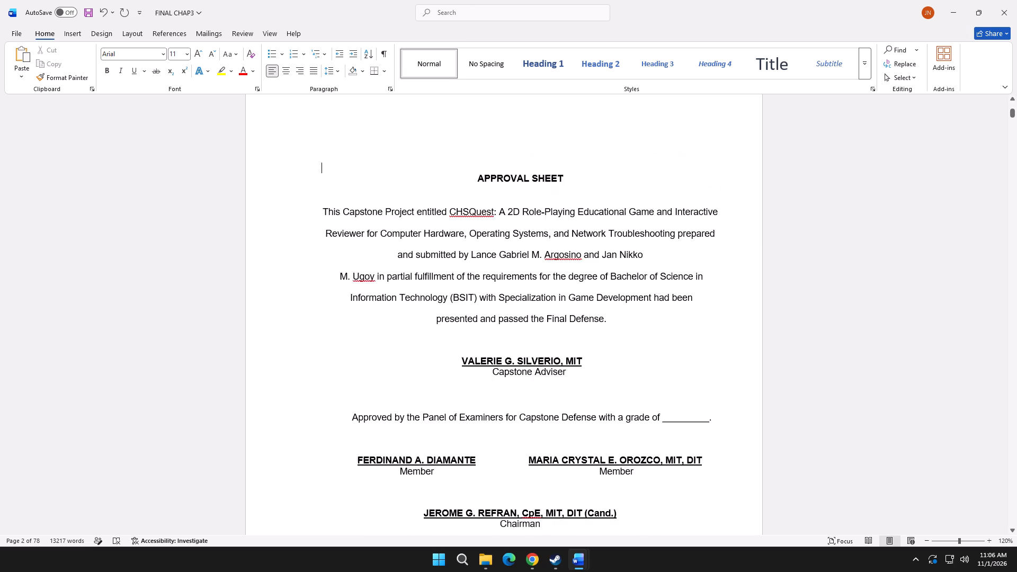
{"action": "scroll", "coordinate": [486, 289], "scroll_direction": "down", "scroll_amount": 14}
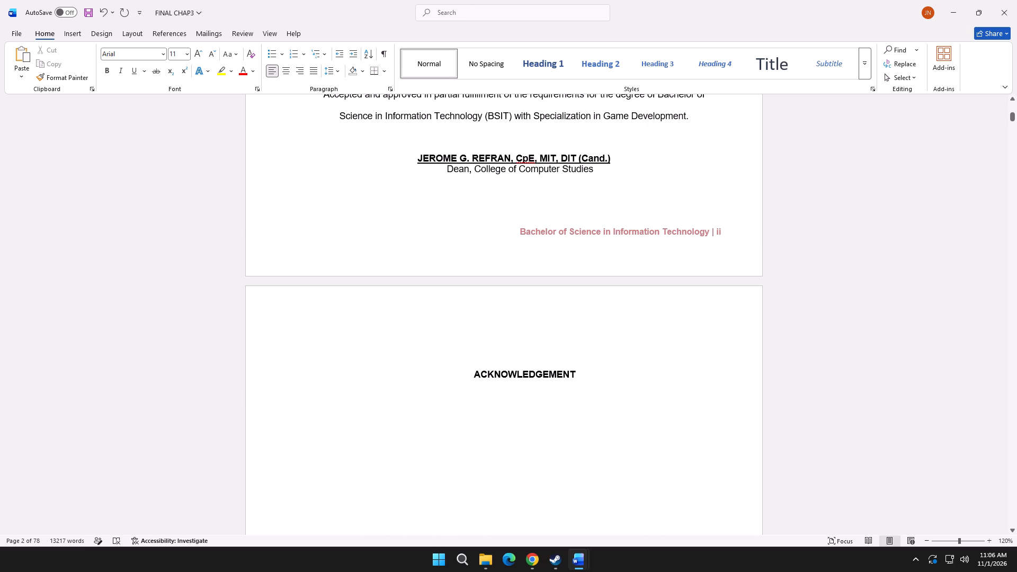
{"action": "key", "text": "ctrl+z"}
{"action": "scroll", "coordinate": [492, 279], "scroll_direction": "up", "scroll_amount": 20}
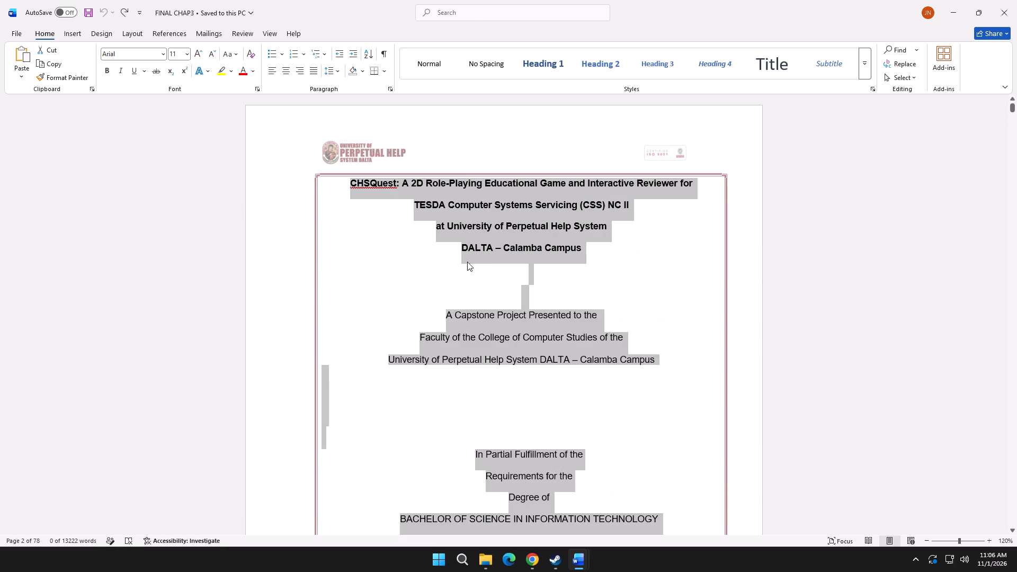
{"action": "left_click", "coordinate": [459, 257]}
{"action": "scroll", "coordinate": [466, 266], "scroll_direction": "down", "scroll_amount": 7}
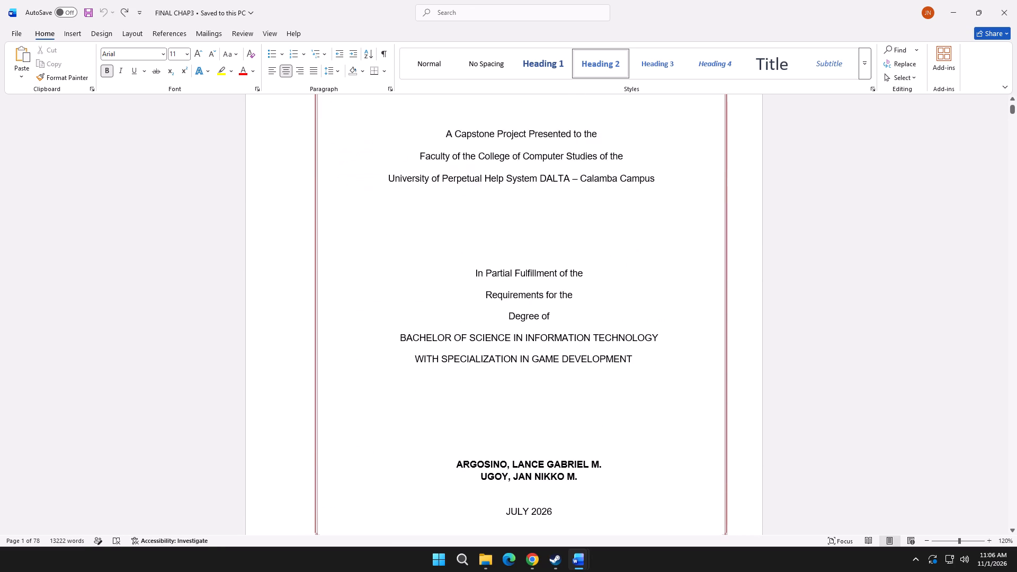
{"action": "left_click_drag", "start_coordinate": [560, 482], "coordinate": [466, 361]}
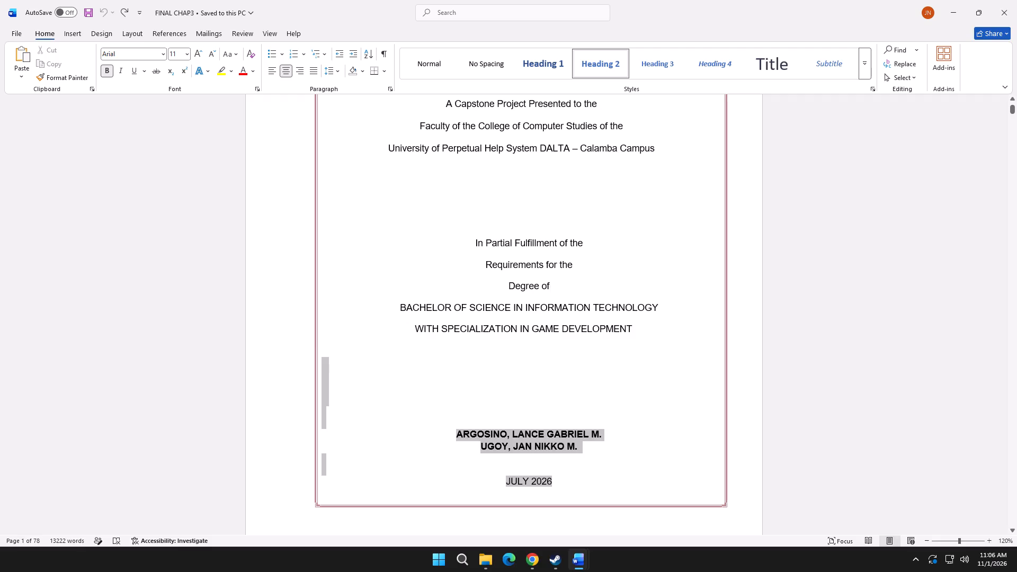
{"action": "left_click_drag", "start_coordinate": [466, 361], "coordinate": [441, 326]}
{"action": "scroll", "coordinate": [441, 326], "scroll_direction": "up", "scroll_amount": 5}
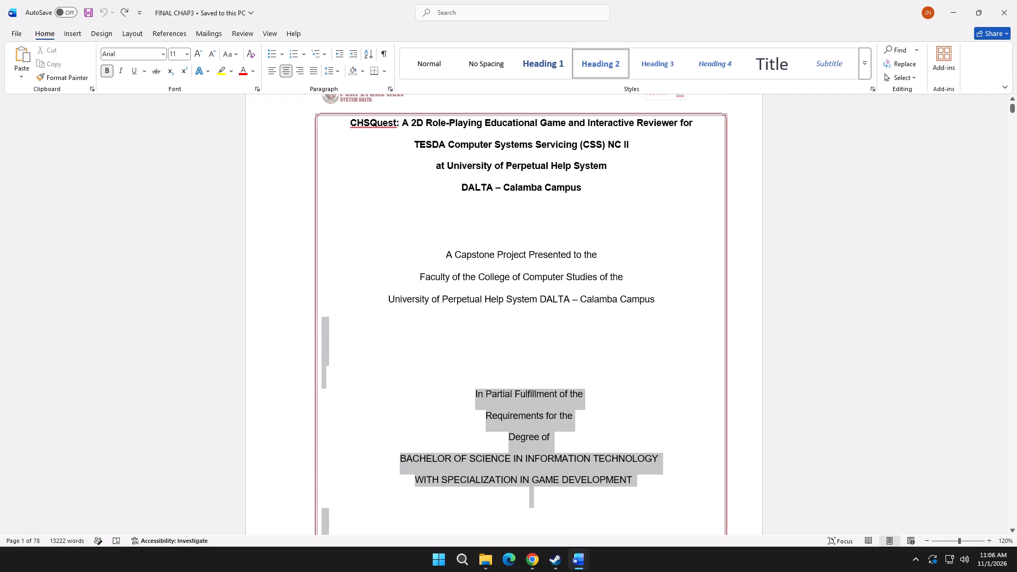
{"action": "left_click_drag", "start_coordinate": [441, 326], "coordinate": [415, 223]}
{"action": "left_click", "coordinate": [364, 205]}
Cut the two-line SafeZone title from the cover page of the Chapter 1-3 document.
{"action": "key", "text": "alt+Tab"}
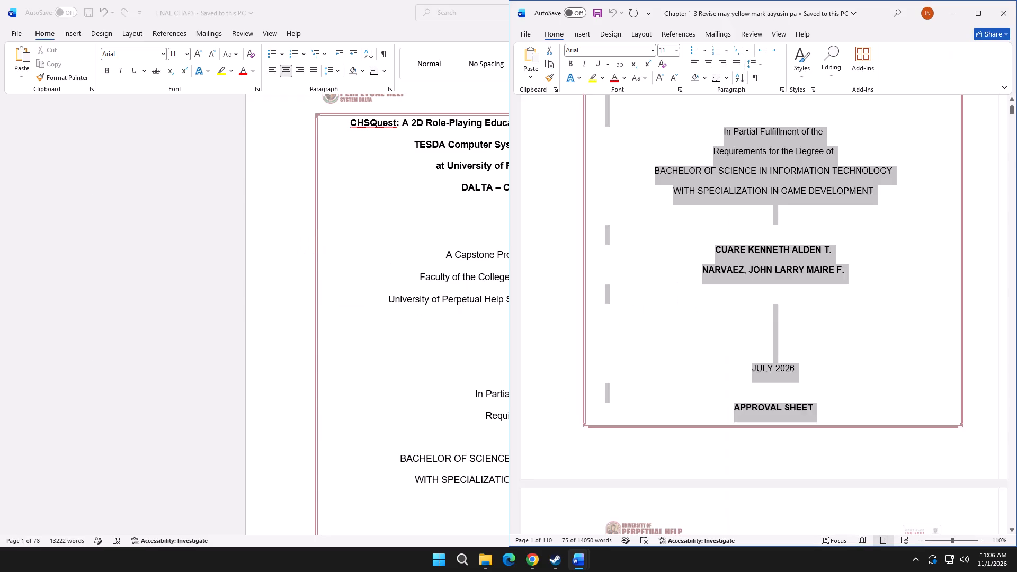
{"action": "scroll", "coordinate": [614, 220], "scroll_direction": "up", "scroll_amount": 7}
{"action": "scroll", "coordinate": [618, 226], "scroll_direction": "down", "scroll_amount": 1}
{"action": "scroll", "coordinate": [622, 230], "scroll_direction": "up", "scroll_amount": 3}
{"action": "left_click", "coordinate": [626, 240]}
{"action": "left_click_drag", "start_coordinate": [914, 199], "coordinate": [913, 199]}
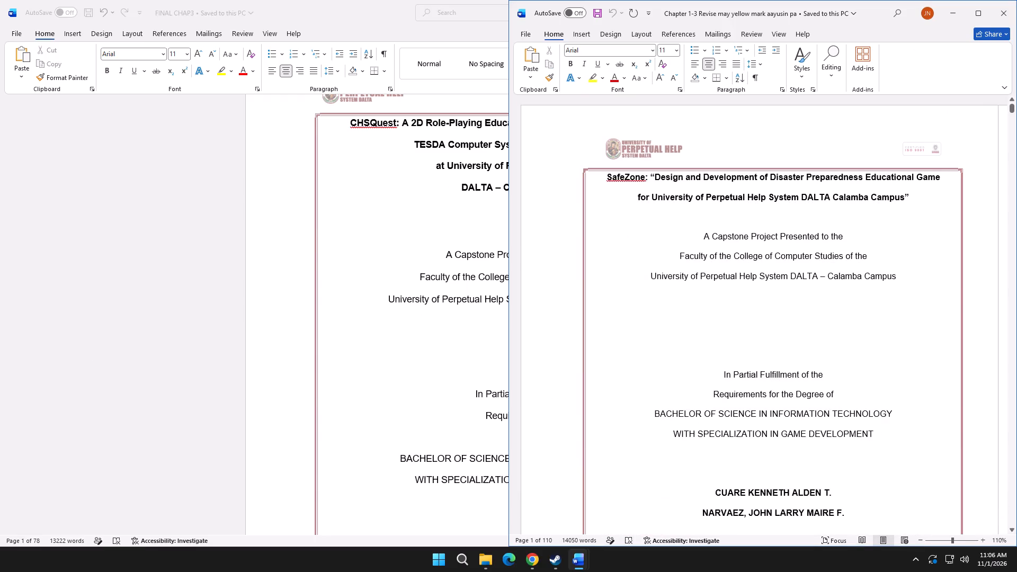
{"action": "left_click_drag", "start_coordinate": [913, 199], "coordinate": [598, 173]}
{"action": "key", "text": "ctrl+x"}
Arrange FINAL CHAP3 beside the Chapter 1-3 document again.
{"action": "left_click_drag", "start_coordinate": [373, 5], "coordinate": [140, 37]}
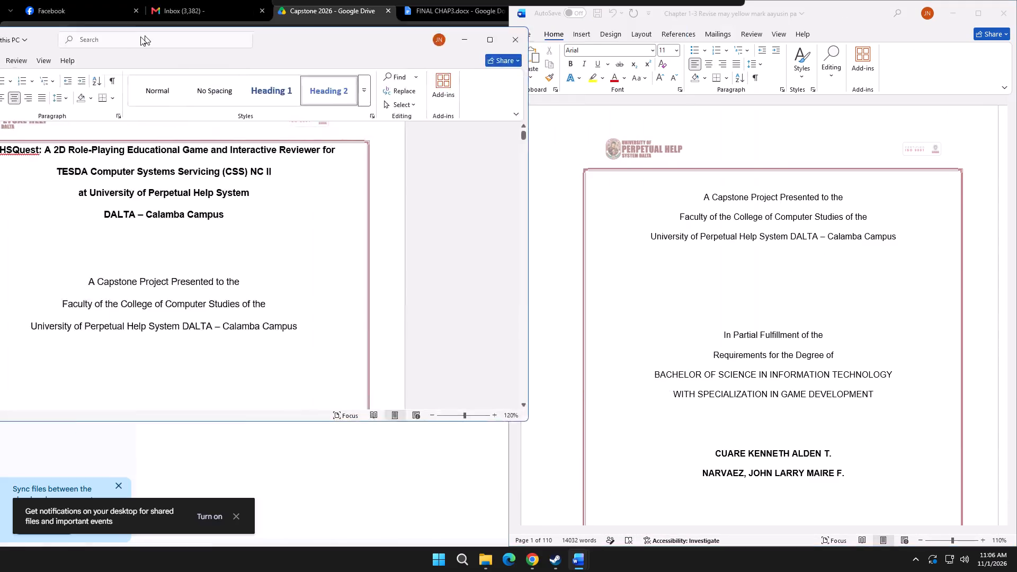
{"action": "left_click_drag", "start_coordinate": [140, 37], "coordinate": [0, 142]}
{"action": "left_click_drag", "start_coordinate": [397, 20], "coordinate": [0, 233]}
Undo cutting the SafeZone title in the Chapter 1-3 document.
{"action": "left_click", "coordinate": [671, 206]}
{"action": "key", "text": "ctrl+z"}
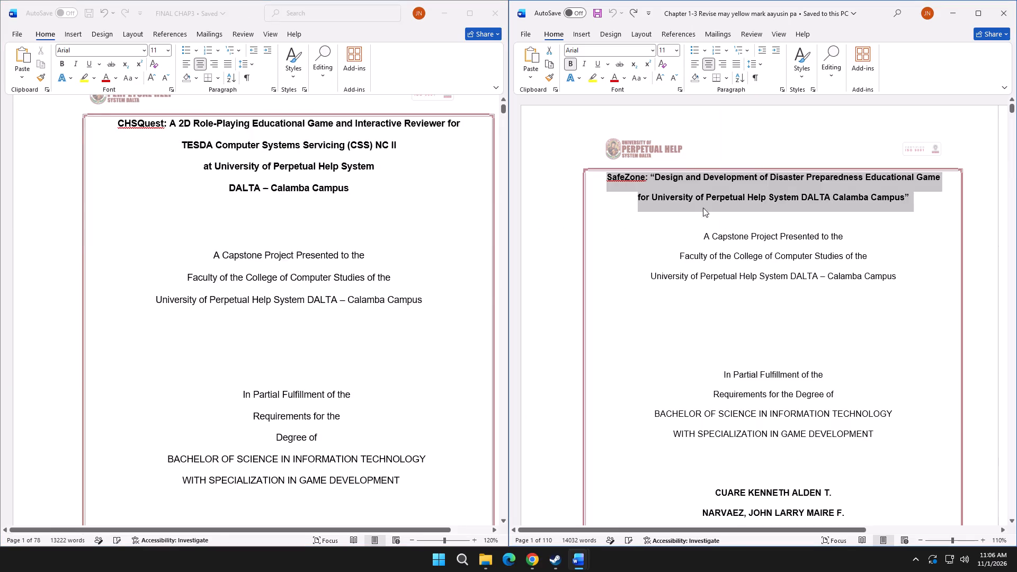
Replace the four-line CHSQuest title on FINAL CHAP3's cover with the SafeZone title copied from the Chapter 1-3 document.
{"action": "left_click", "coordinate": [754, 211]}
{"action": "left_click_drag", "start_coordinate": [916, 200], "coordinate": [599, 184]}
{"action": "key", "text": "ctrl+c"}
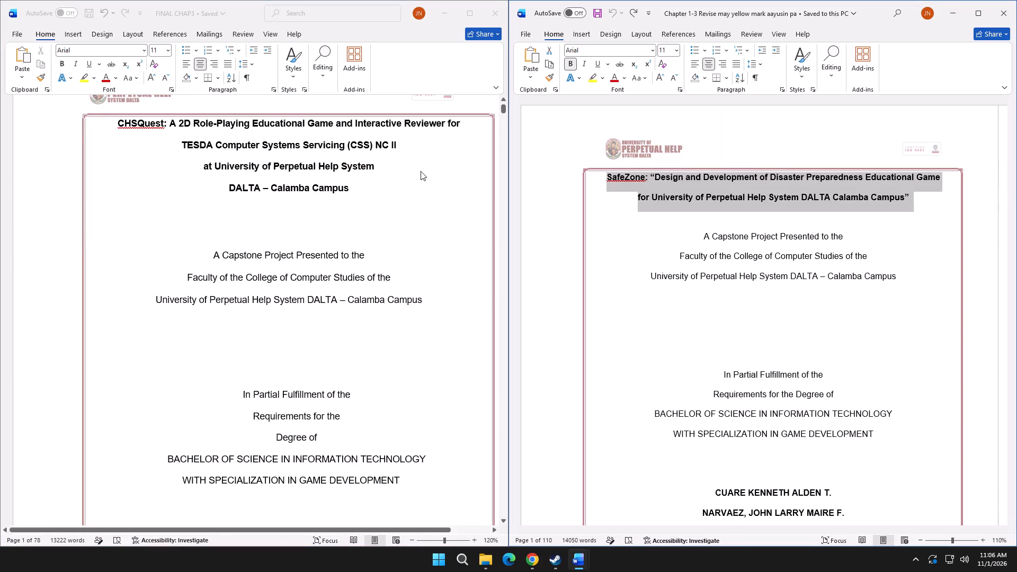
{"action": "left_click", "coordinate": [351, 187]}
{"action": "left_click_drag", "start_coordinate": [352, 190], "coordinate": [129, 126]}
{"action": "key", "text": "ctrl+v"}
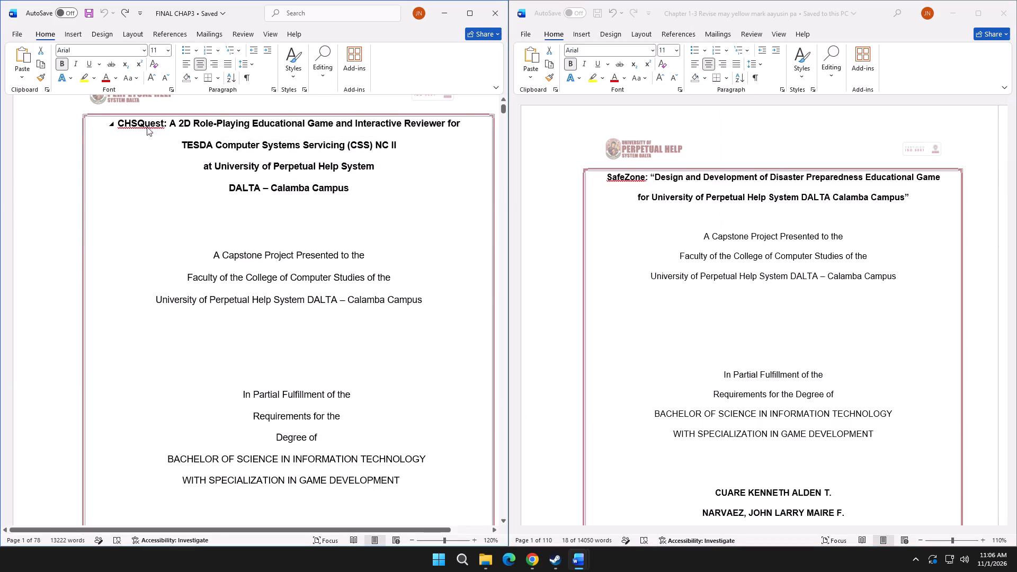
{"action": "left_click", "coordinate": [443, 157]}
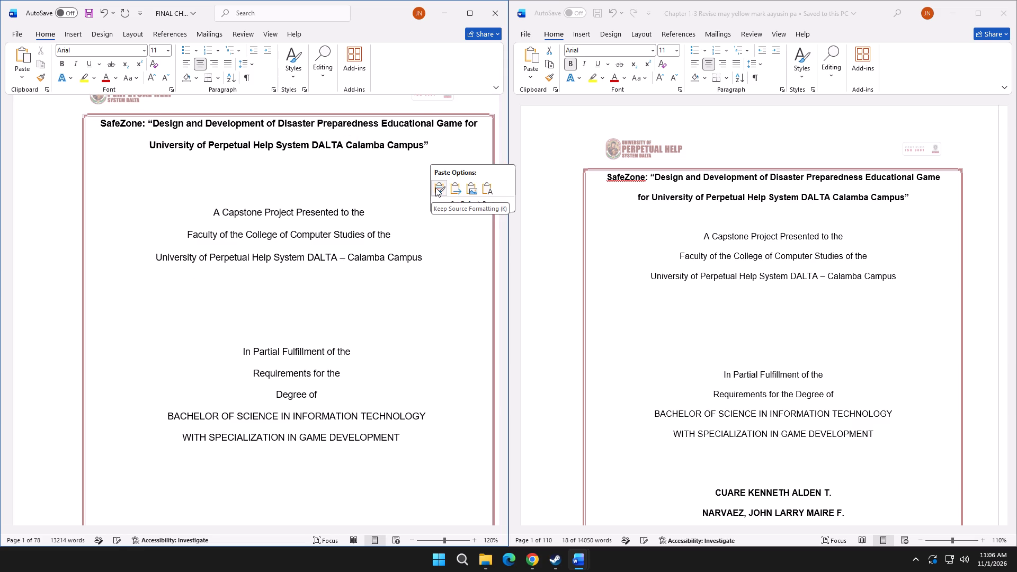
{"action": "left_click", "coordinate": [357, 172]}
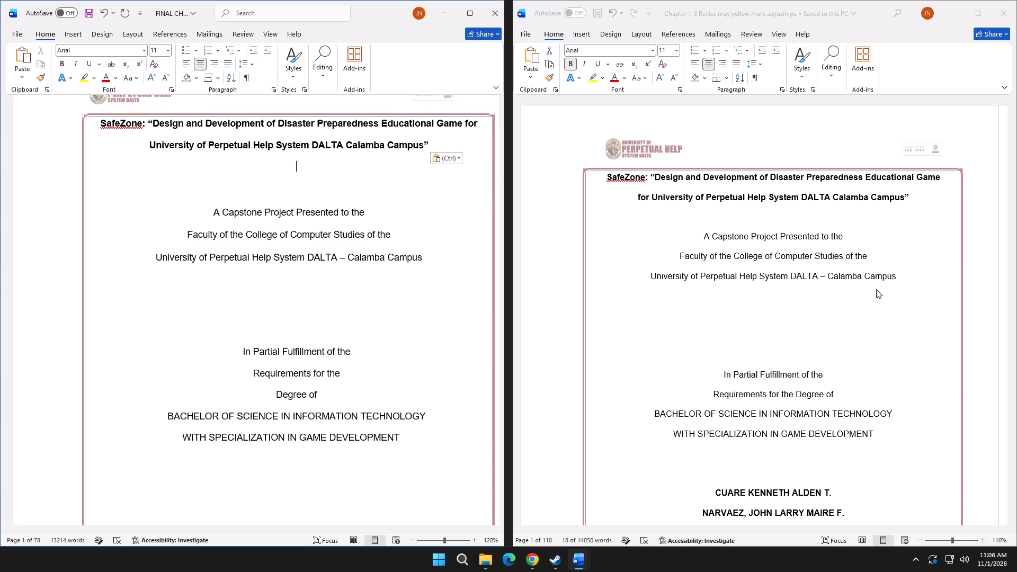
Compare the remaining cover text of both documents, from the capstone presentation lines down to the authors and date.
{"action": "left_click_drag", "start_coordinate": [901, 278], "coordinate": [699, 260]}
{"action": "left_click", "coordinate": [663, 258]}
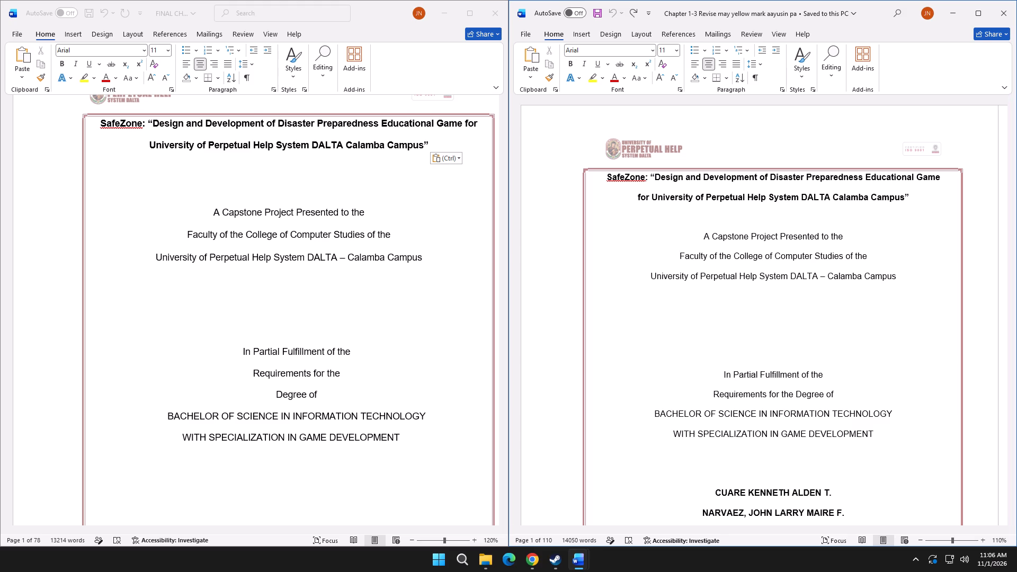
{"action": "left_click", "coordinate": [364, 235]}
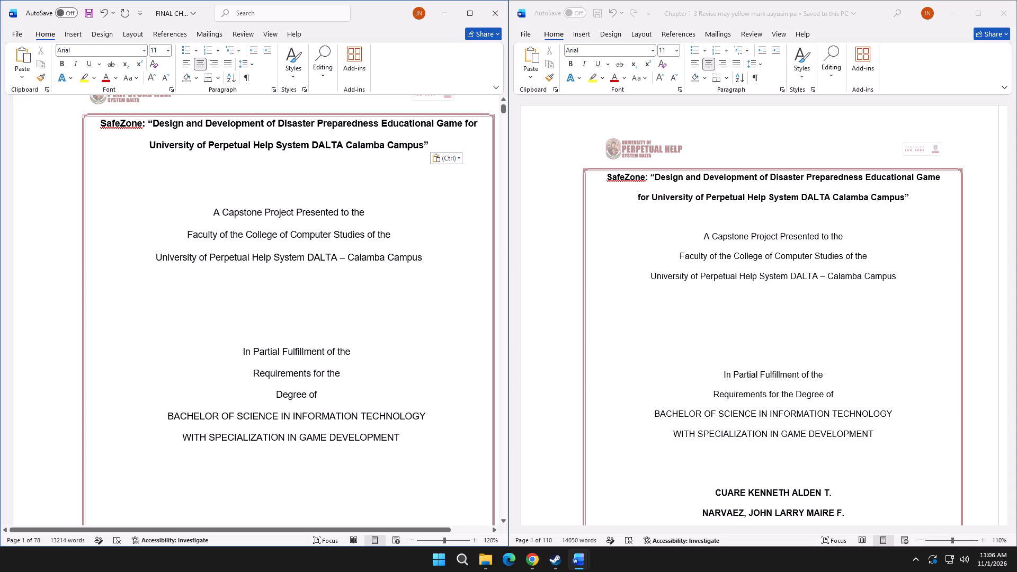
{"action": "left_click", "coordinate": [381, 235]}
{"action": "scroll", "coordinate": [385, 237], "scroll_direction": "down", "scroll_amount": 2}
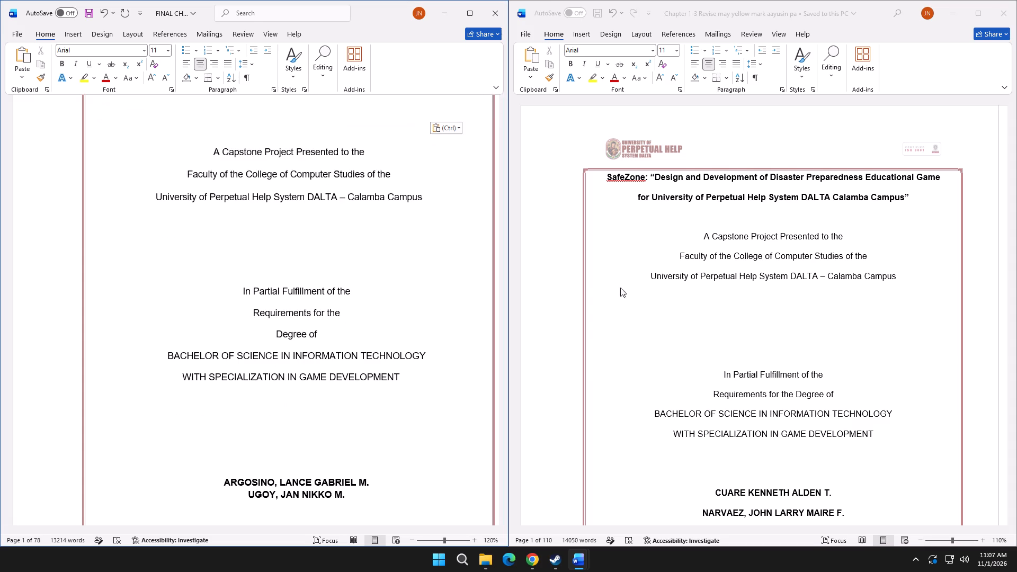
{"action": "scroll", "coordinate": [665, 305], "scroll_direction": "down", "scroll_amount": 1}
{"action": "scroll", "coordinate": [382, 269], "scroll_direction": "down", "scroll_amount": 2}
{"action": "scroll", "coordinate": [646, 305], "scroll_direction": "down", "scroll_amount": 1}
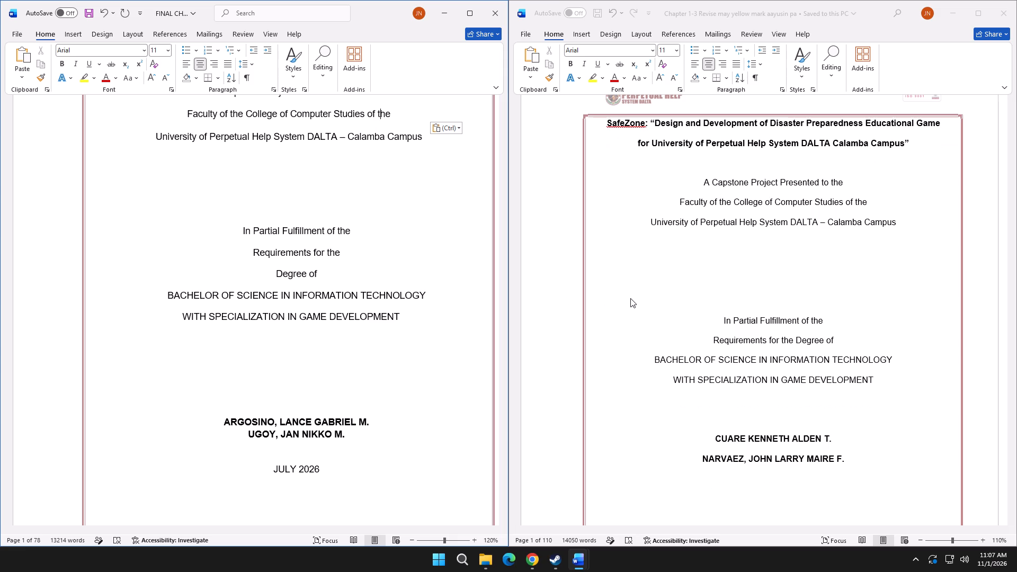
{"action": "scroll", "coordinate": [398, 244], "scroll_direction": "down", "scroll_amount": 4}
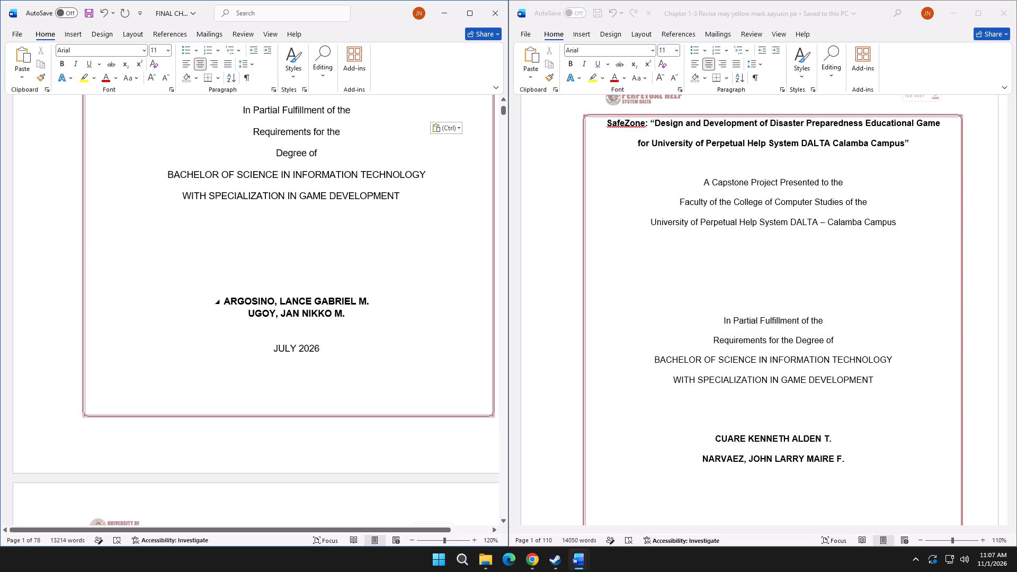
Replace both old author names on FINAL CHAP3's cover with the second SafeZone author's name in capitals, surname first.
{"action": "left_click_drag", "start_coordinate": [226, 301], "coordinate": [271, 306]}
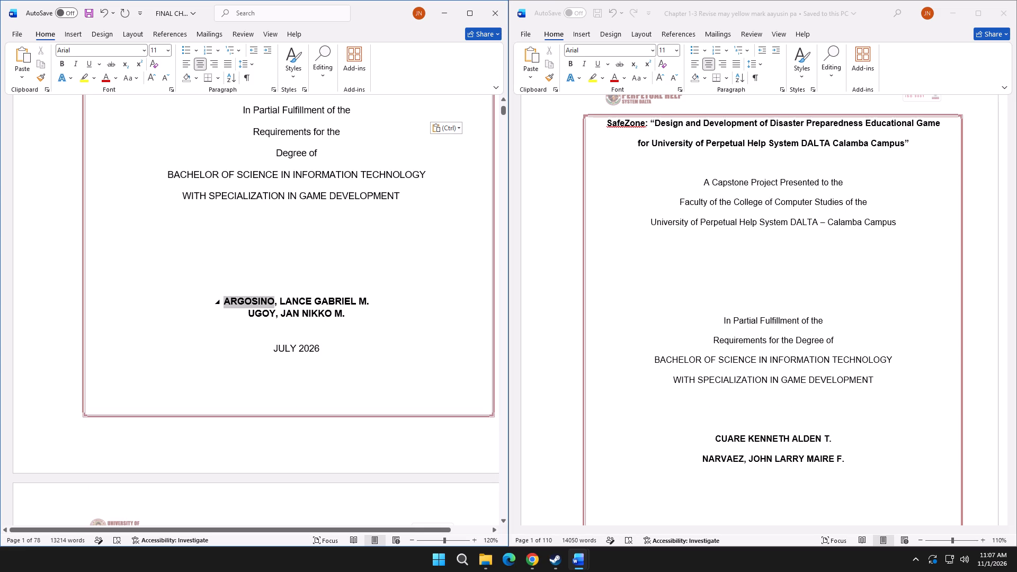
{"action": "left_click_drag", "start_coordinate": [271, 306], "coordinate": [368, 305]}
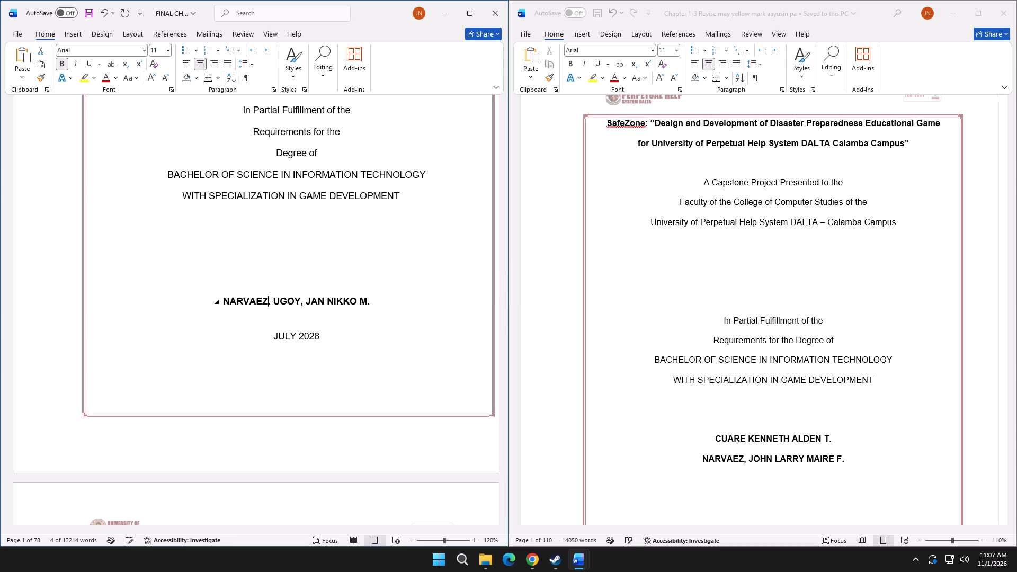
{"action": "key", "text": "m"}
{"action": "key", "text": "BackSpace"}
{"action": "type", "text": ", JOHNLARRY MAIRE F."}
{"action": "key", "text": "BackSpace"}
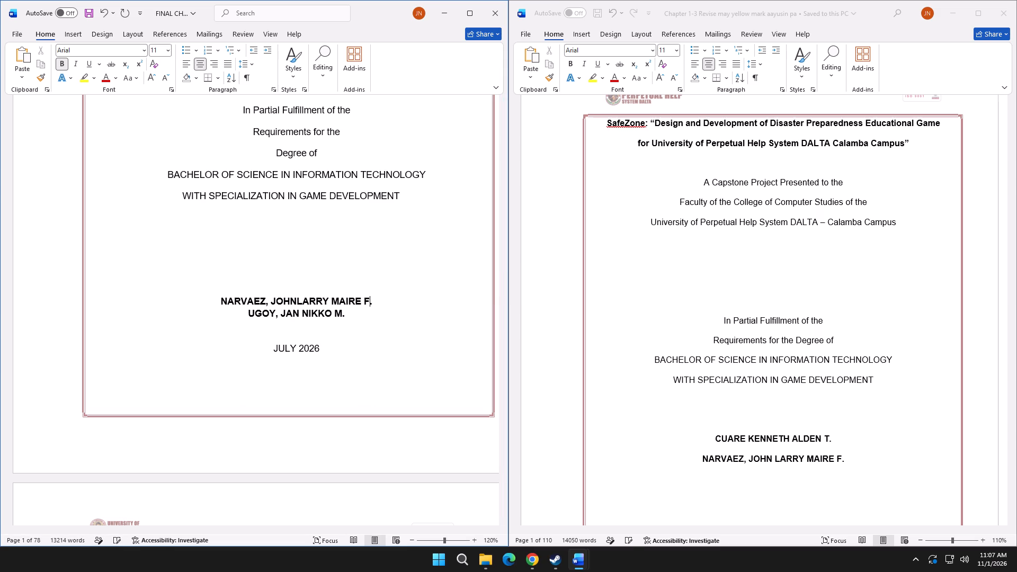
{"action": "left_click", "coordinate": [222, 301]}
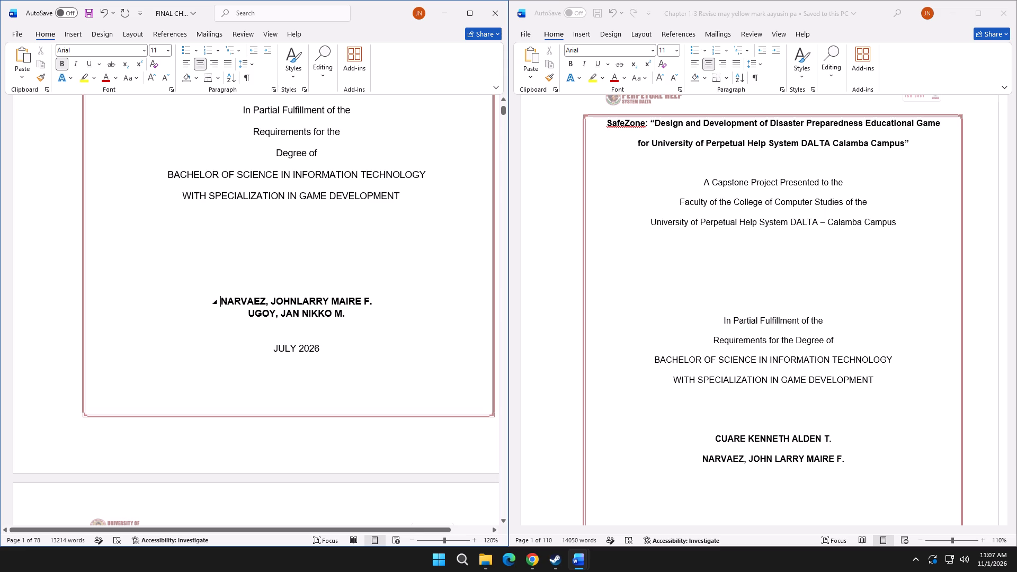
{"action": "left_click_drag", "start_coordinate": [251, 311], "coordinate": [345, 319]}
{"action": "key", "text": "BackSpace"}
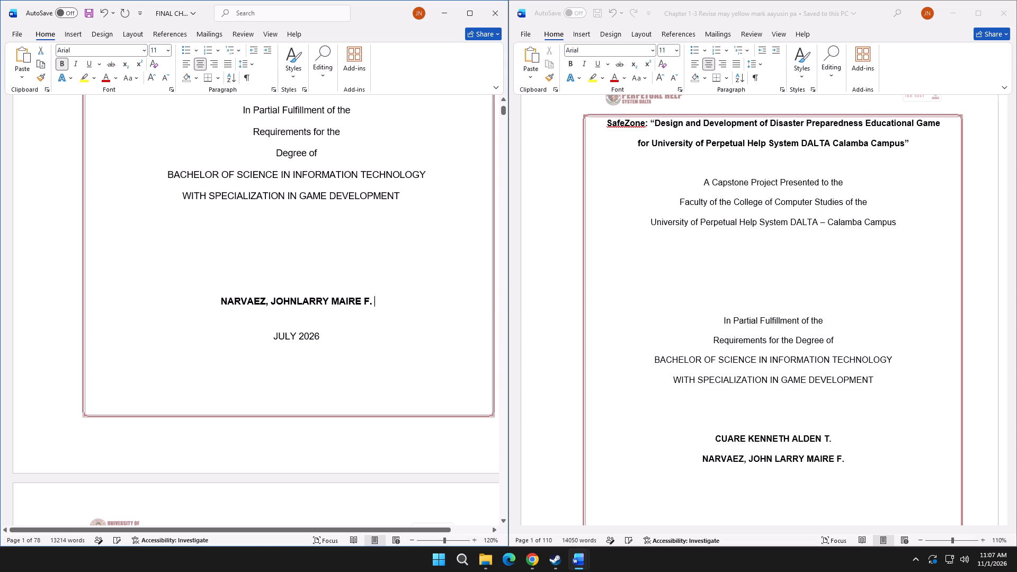
Add the first SafeZone author's name in capitals, surname and comma first, on a new line above the second author.
{"action": "left_click", "coordinate": [223, 299]}
{"action": "key", "text": "Return"}
{"action": "left_click", "coordinate": [251, 302]}
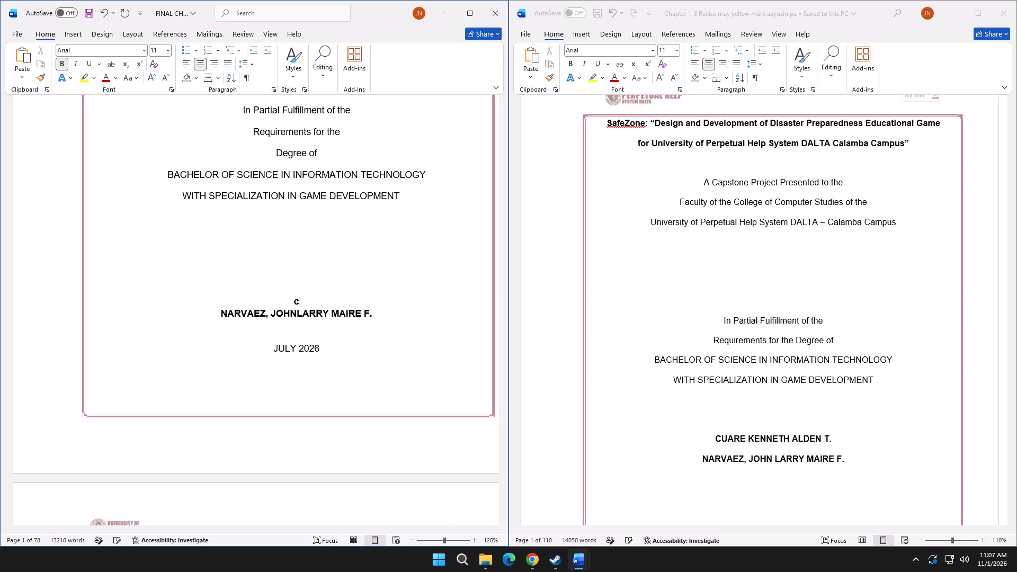
{"action": "key", "text": "BackSpace"}
{"action": "key", "text": "BackSpace"}
{"action": "key", "text": "BackSpace"}
{"action": "key", "text": "BackSpace"}
{"action": "key", "text": "BackSpace"}
{"action": "key", "text": "BackSpace"}
{"action": "key", "text": "BackSpace"}
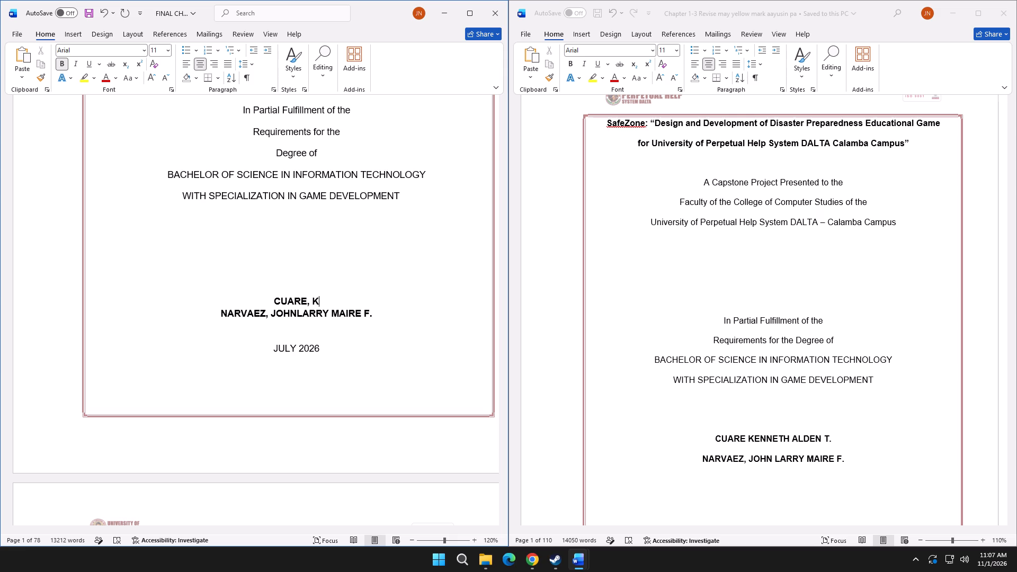
{"action": "key", "text": "BackSpace"}
{"action": "key", "text": "BackSpace"}
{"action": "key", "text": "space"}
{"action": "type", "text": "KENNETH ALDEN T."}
Copy the SafeZone paragraph of the approval sheet, from "This Capstone Project entitled" to "Final Defense", in the Chapter 1-3 document.
{"action": "scroll", "coordinate": [340, 306], "scroll_direction": "down", "scroll_amount": 1}
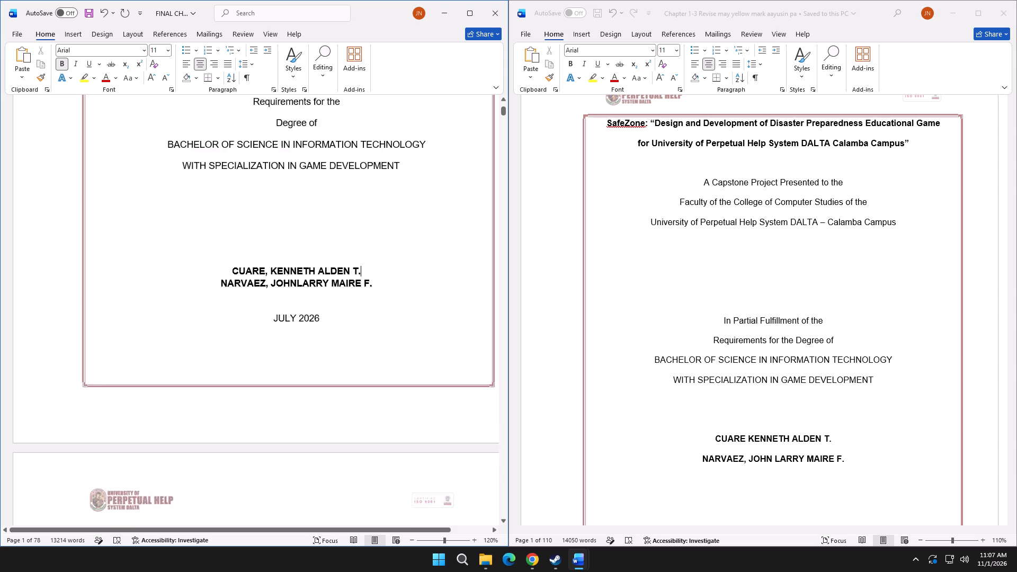
{"action": "scroll", "coordinate": [340, 306], "scroll_direction": "down", "scroll_amount": 1}
{"action": "scroll", "coordinate": [619, 333], "scroll_direction": "down", "scroll_amount": 3}
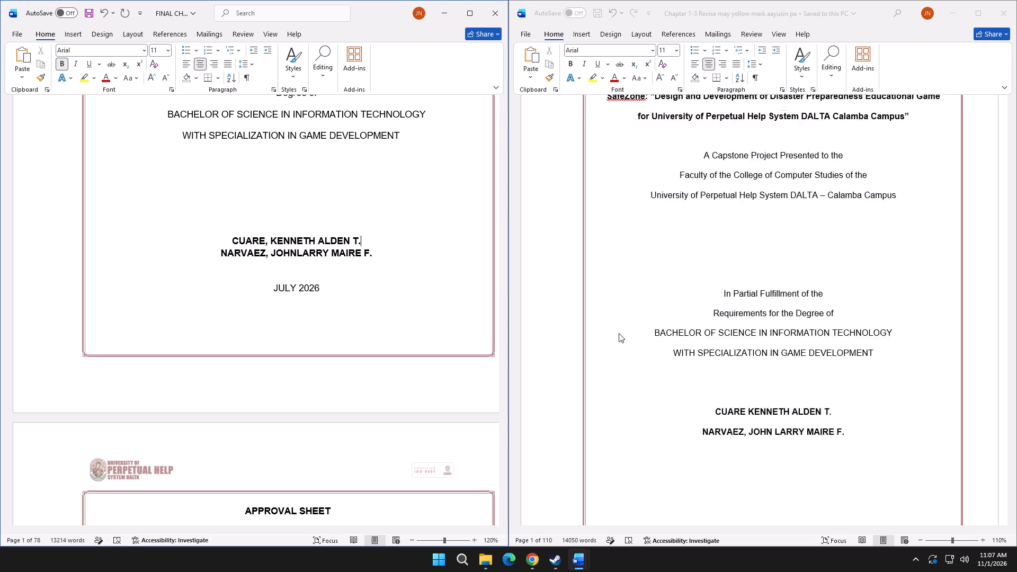
{"action": "scroll", "coordinate": [621, 333], "scroll_direction": "down", "scroll_amount": 3}
{"action": "scroll", "coordinate": [344, 244], "scroll_direction": "down", "scroll_amount": 2}
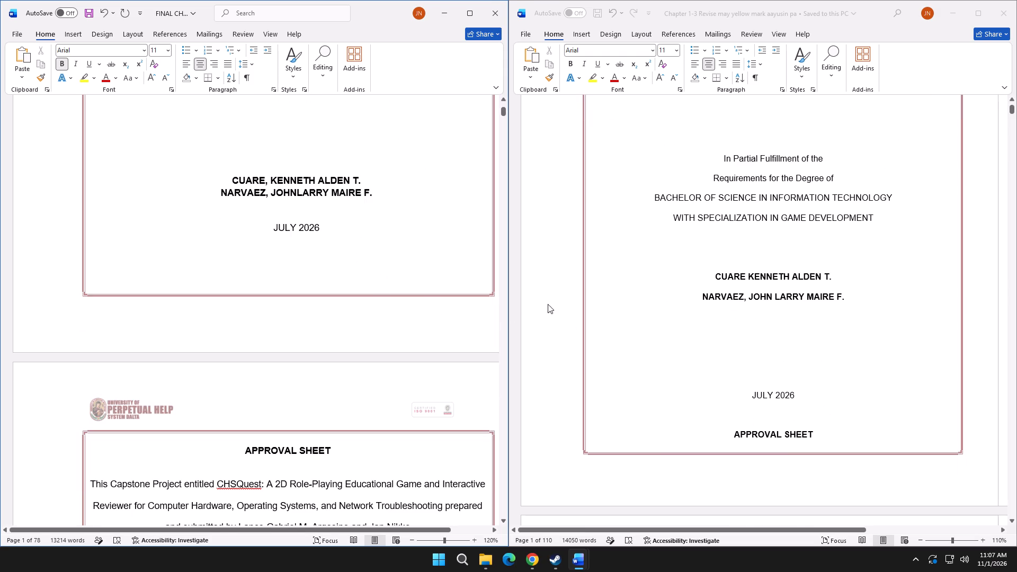
{"action": "scroll", "coordinate": [651, 323], "scroll_direction": "down", "scroll_amount": 5}
{"action": "scroll", "coordinate": [386, 279], "scroll_direction": "down", "scroll_amount": 4}
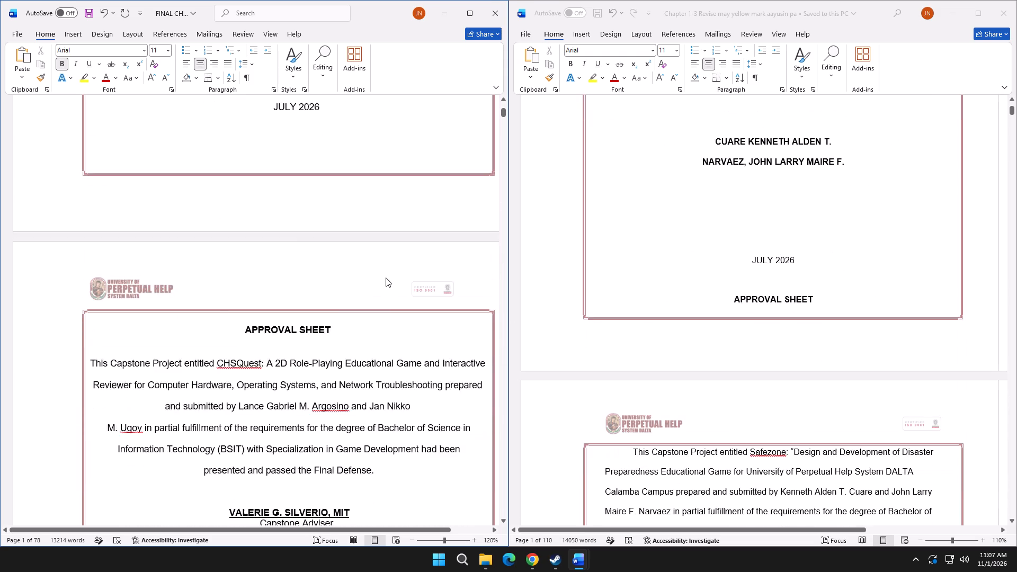
{"action": "scroll", "coordinate": [386, 278], "scroll_direction": "down", "scroll_amount": 4}
{"action": "scroll", "coordinate": [650, 325], "scroll_direction": "down", "scroll_amount": 6}
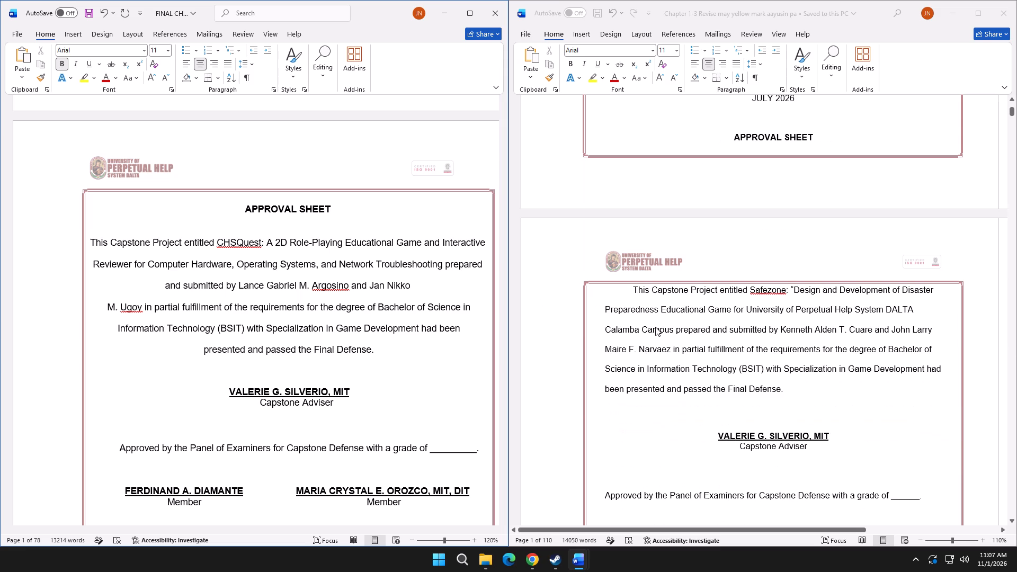
{"action": "left_click_drag", "start_coordinate": [786, 390], "coordinate": [665, 343]}
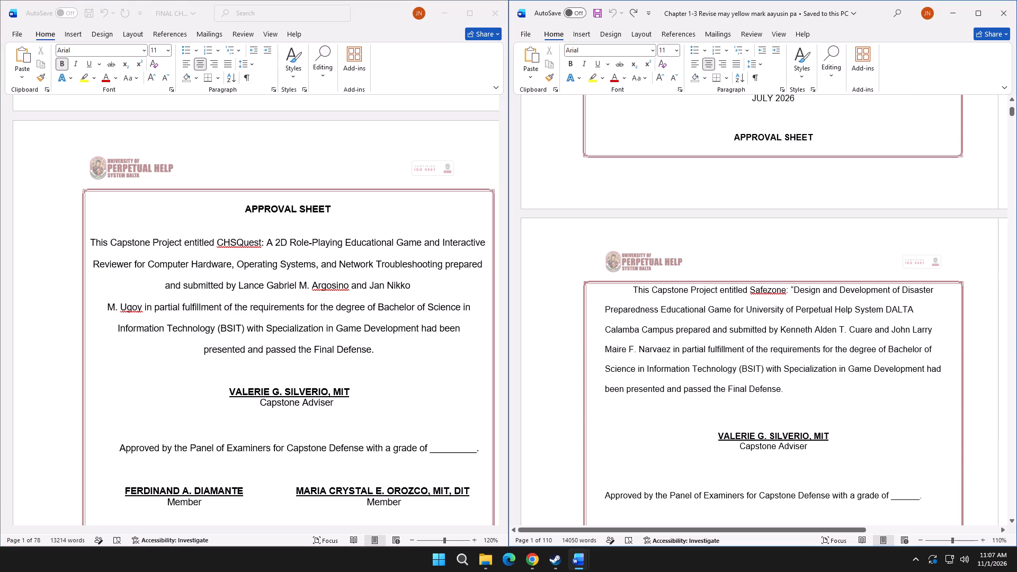
{"action": "left_click_drag", "start_coordinate": [636, 290], "coordinate": [797, 396]}
{"action": "key", "text": "ctrl+c"}
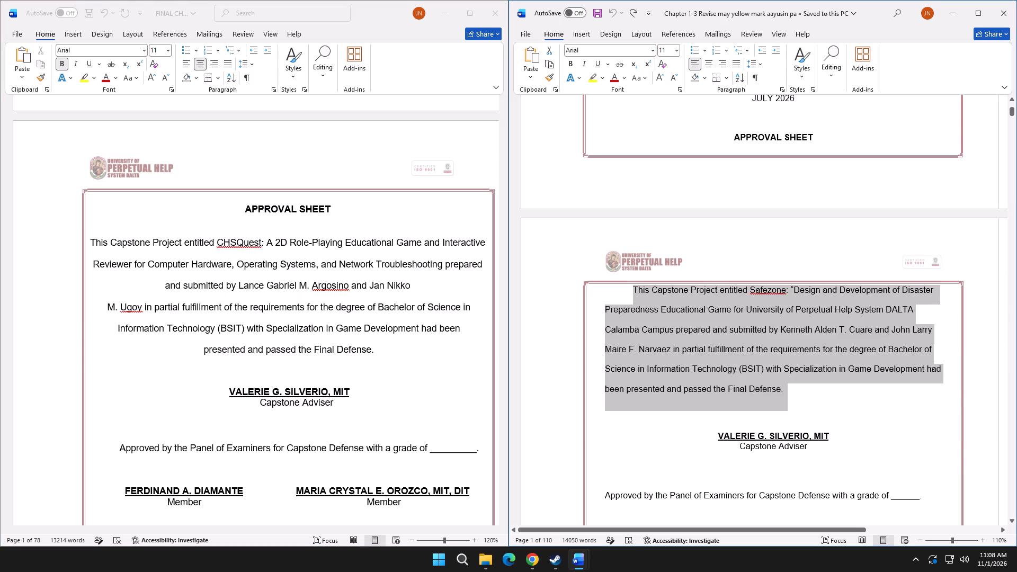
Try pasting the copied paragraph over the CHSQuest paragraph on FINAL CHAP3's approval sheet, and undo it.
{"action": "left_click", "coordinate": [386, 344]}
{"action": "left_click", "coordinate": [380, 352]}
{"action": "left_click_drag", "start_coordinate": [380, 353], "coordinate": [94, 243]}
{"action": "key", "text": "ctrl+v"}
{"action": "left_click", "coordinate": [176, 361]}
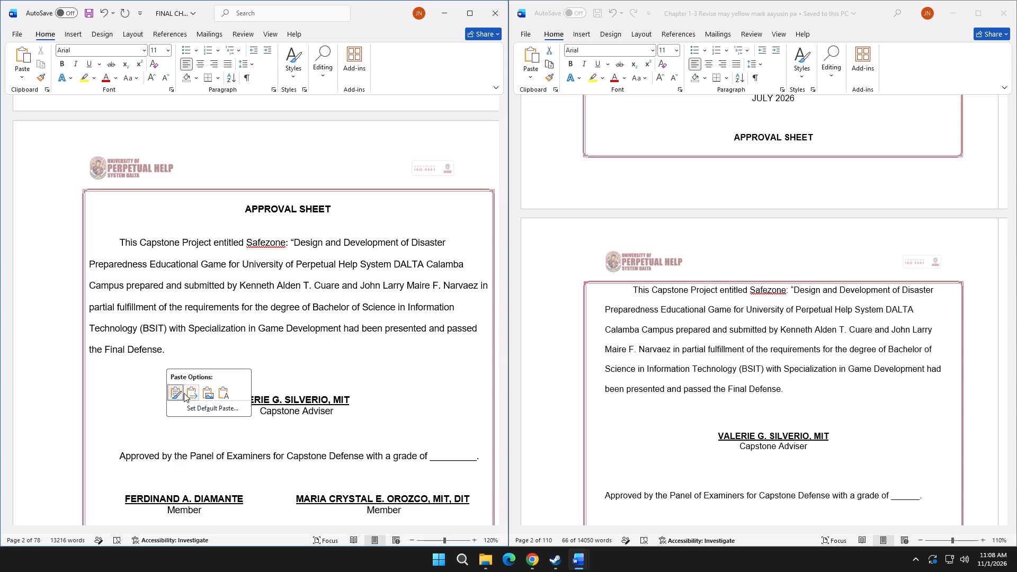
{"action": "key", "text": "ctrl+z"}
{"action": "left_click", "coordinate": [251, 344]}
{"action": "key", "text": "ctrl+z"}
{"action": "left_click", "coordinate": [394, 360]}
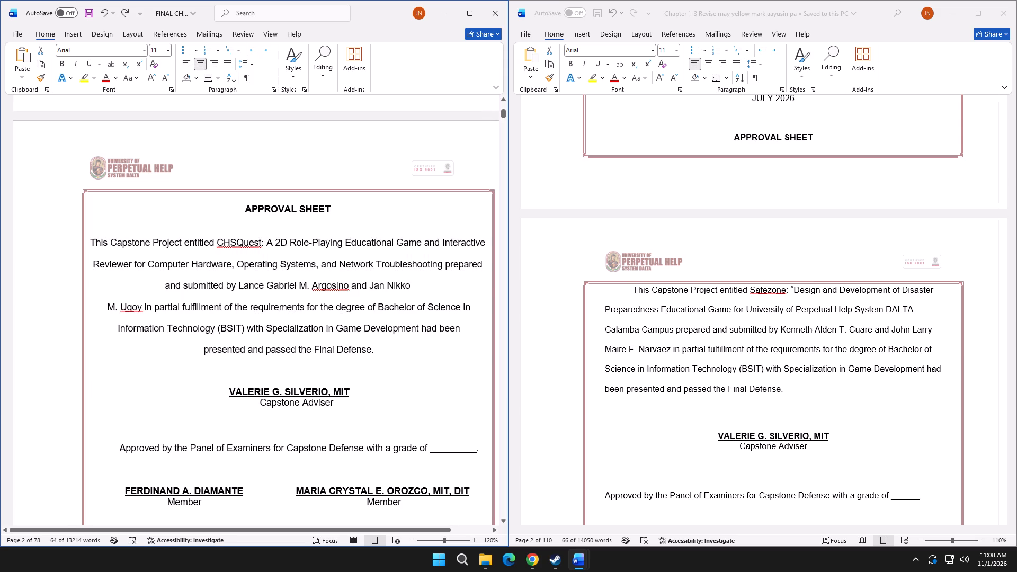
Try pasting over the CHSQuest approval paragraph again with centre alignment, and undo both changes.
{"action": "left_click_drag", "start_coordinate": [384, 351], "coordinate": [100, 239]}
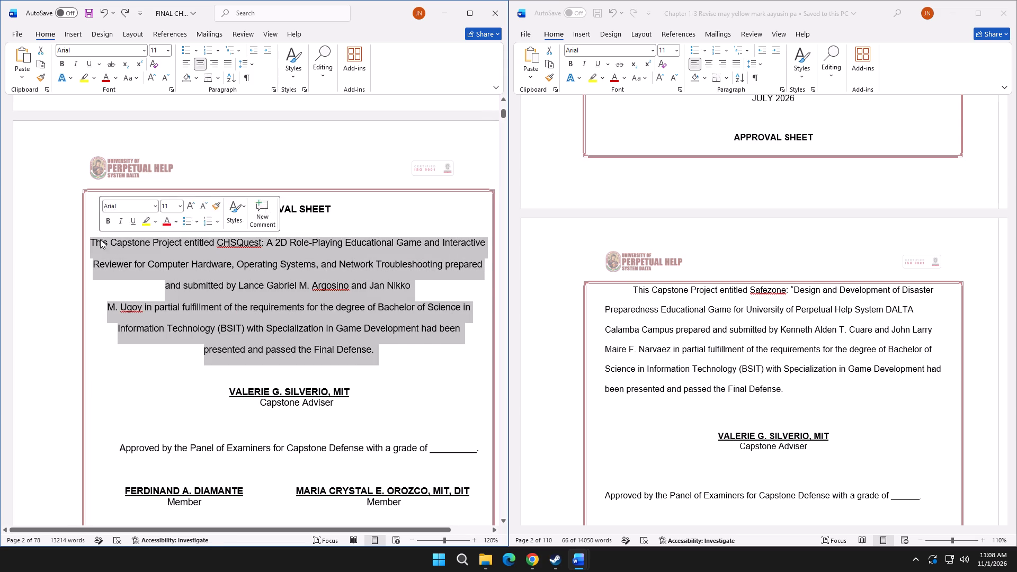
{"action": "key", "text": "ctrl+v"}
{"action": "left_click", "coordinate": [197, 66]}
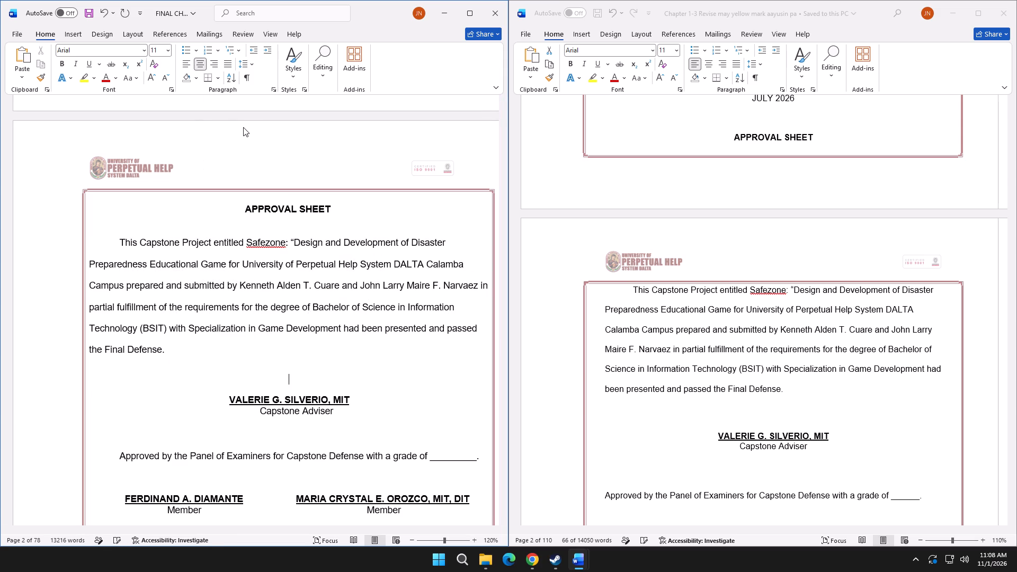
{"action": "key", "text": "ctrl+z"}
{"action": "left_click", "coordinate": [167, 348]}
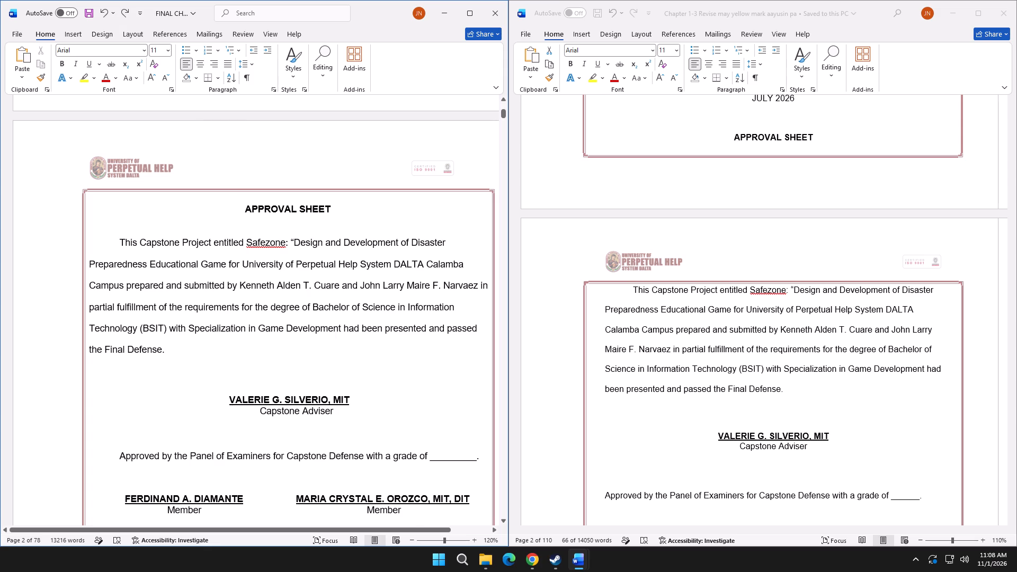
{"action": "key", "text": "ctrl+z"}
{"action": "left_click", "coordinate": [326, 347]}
Replace FINAL CHAP3's CHSQuest approval paragraph with the copied SafeZone paragraph, keeping source formatting, and centre it.
{"action": "left_click_drag", "start_coordinate": [387, 355], "coordinate": [91, 239]}
{"action": "key", "text": "ctrl+v"}
{"action": "left_click", "coordinate": [190, 362]}
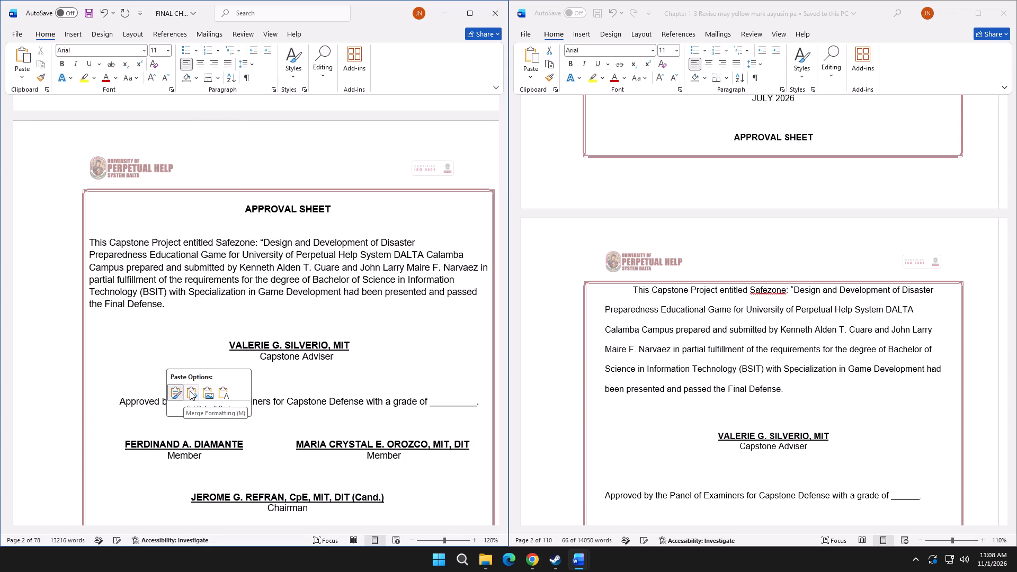
{"action": "left_click", "coordinate": [179, 391]}
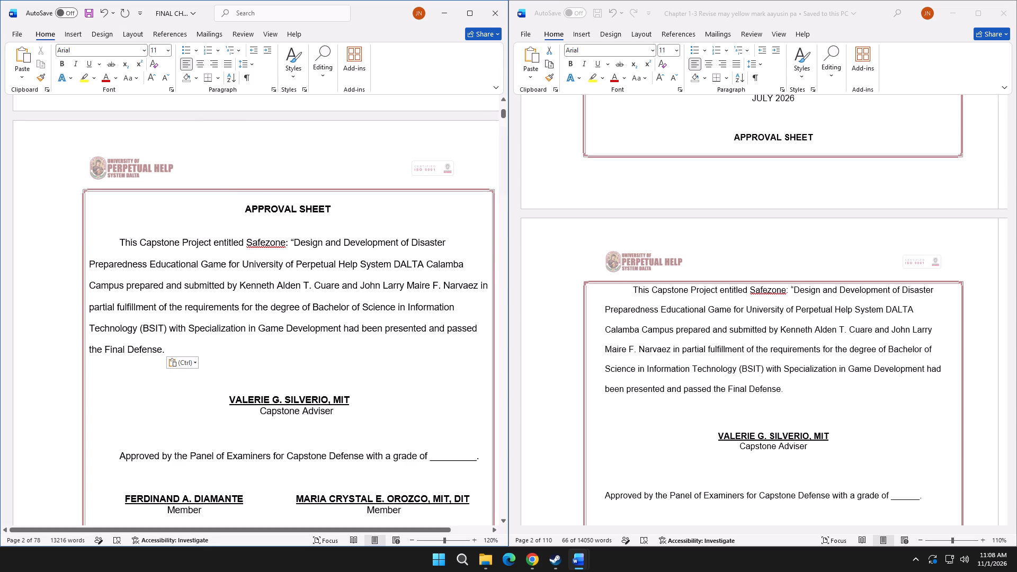
{"action": "left_click_drag", "start_coordinate": [122, 244], "coordinate": [166, 347]}
{"action": "left_click", "coordinate": [198, 65]}
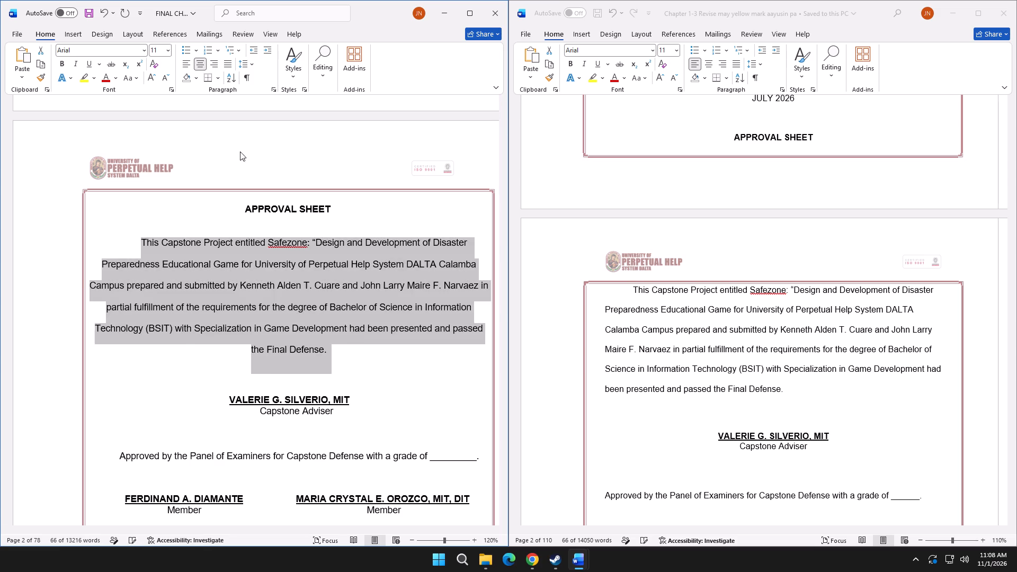
{"action": "left_click", "coordinate": [364, 337]}
Compare the adviser, panel, chairman and dean entries of the approval sheets in both documents.
{"action": "scroll", "coordinate": [667, 367], "scroll_direction": "down", "scroll_amount": 3}
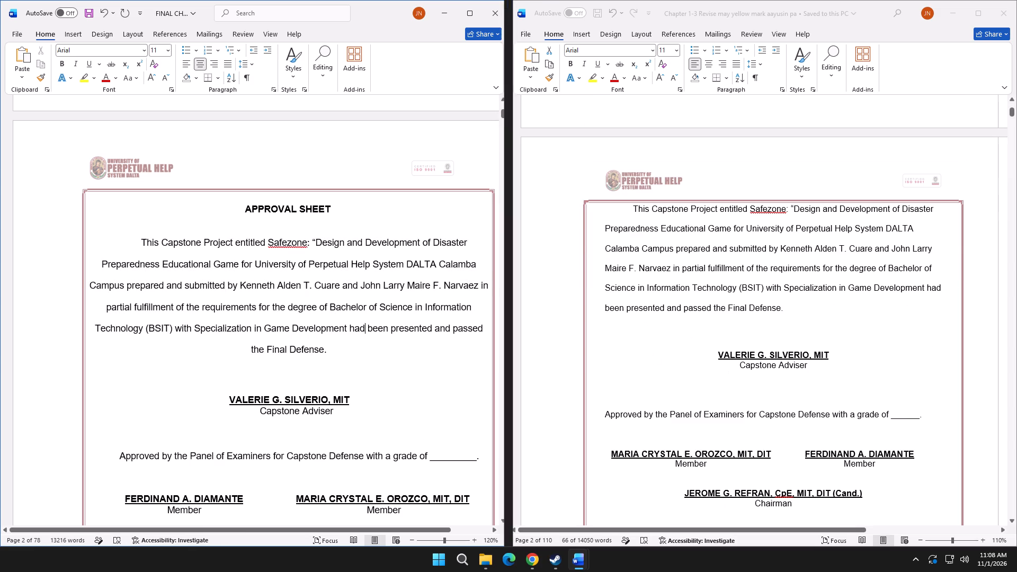
{"action": "scroll", "coordinate": [370, 269], "scroll_direction": "down", "scroll_amount": 3}
{"action": "scroll", "coordinate": [670, 319], "scroll_direction": "down", "scroll_amount": 2}
{"action": "scroll", "coordinate": [374, 258], "scroll_direction": "down", "scroll_amount": 3}
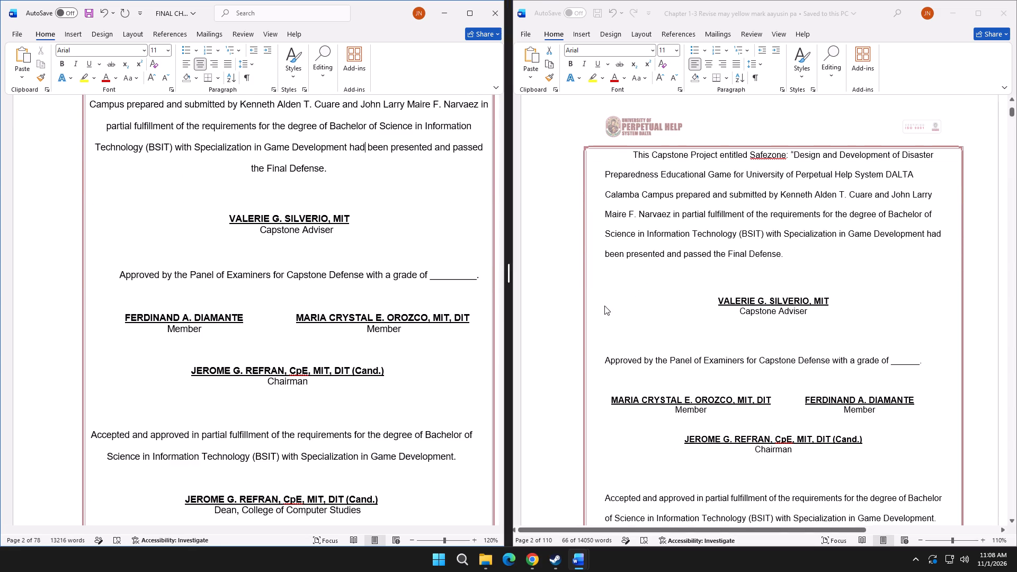
{"action": "scroll", "coordinate": [627, 312], "scroll_direction": "down", "scroll_amount": 3}
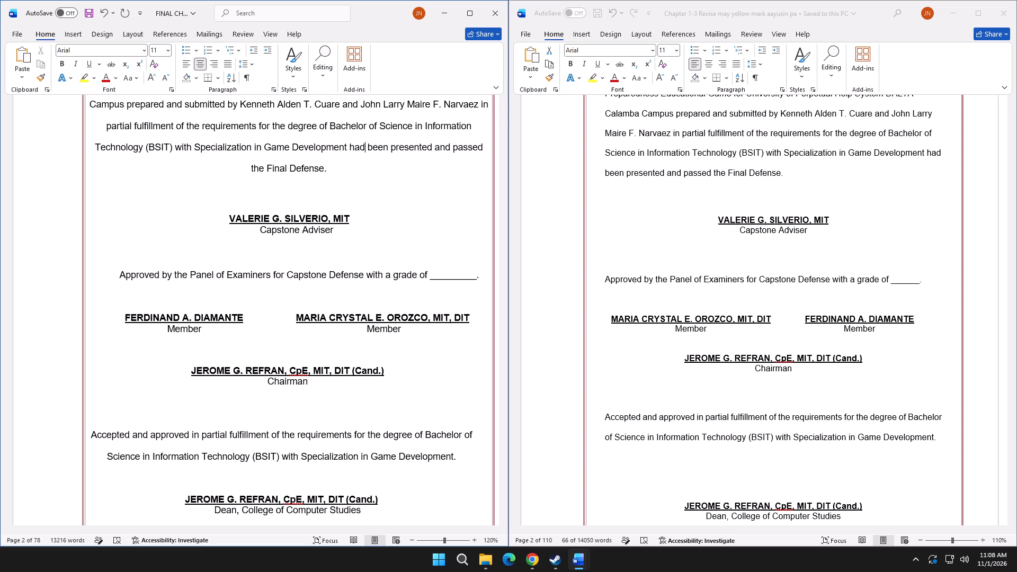
{"action": "scroll", "coordinate": [400, 265], "scroll_direction": "down", "scroll_amount": 5}
{"action": "scroll", "coordinate": [672, 331], "scroll_direction": "down", "scroll_amount": 4}
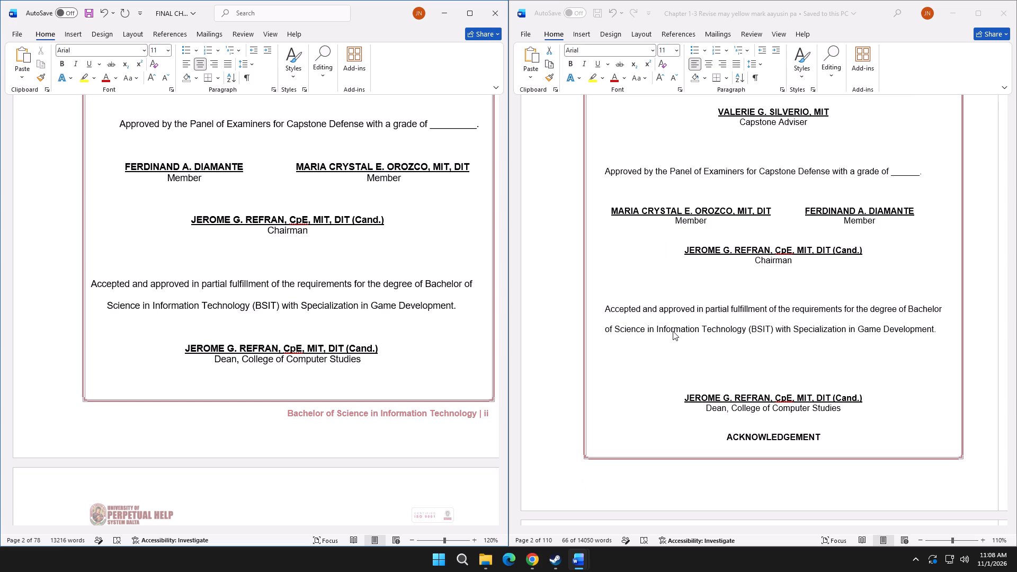
Examine the Acknowledgement and Dedication pages of both documents side by side.
{"action": "scroll", "coordinate": [673, 332], "scroll_direction": "down", "scroll_amount": 4}
{"action": "scroll", "coordinate": [414, 252], "scroll_direction": "down", "scroll_amount": 18}
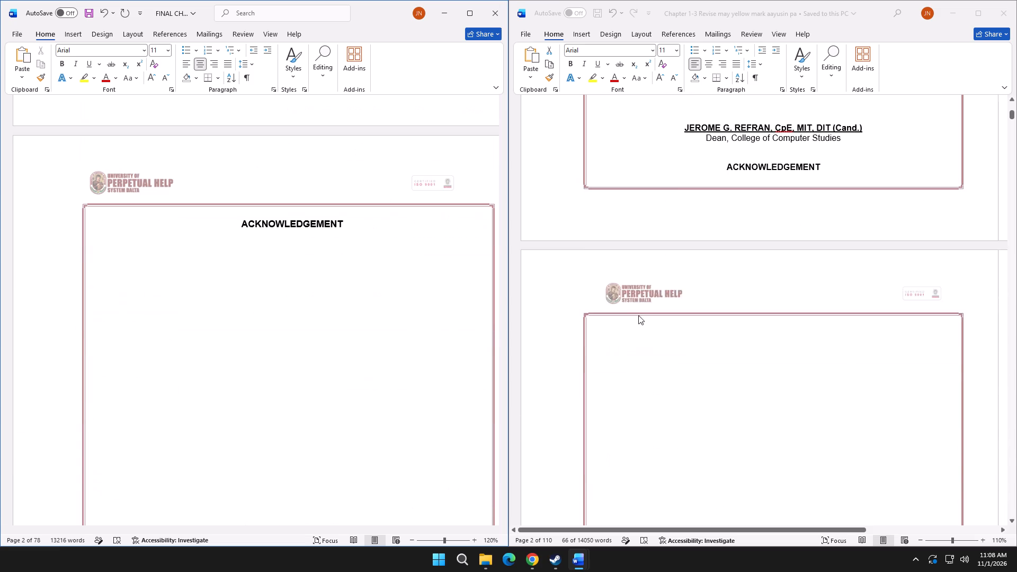
{"action": "scroll", "coordinate": [638, 315], "scroll_direction": "down", "scroll_amount": 20}
{"action": "scroll", "coordinate": [638, 315], "scroll_direction": "down", "scroll_amount": 11}
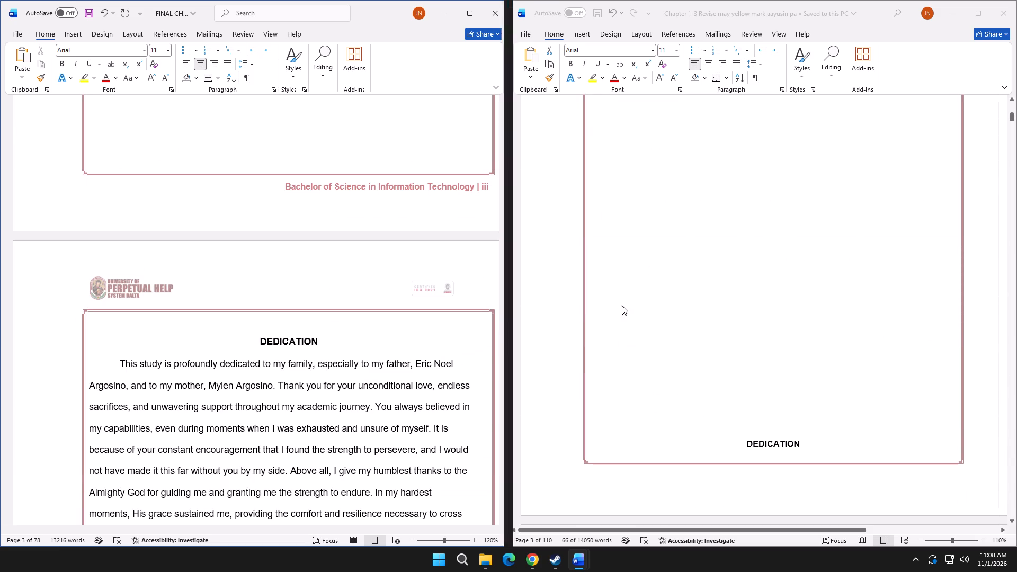
{"action": "scroll", "coordinate": [631, 312], "scroll_direction": "down", "scroll_amount": 17}
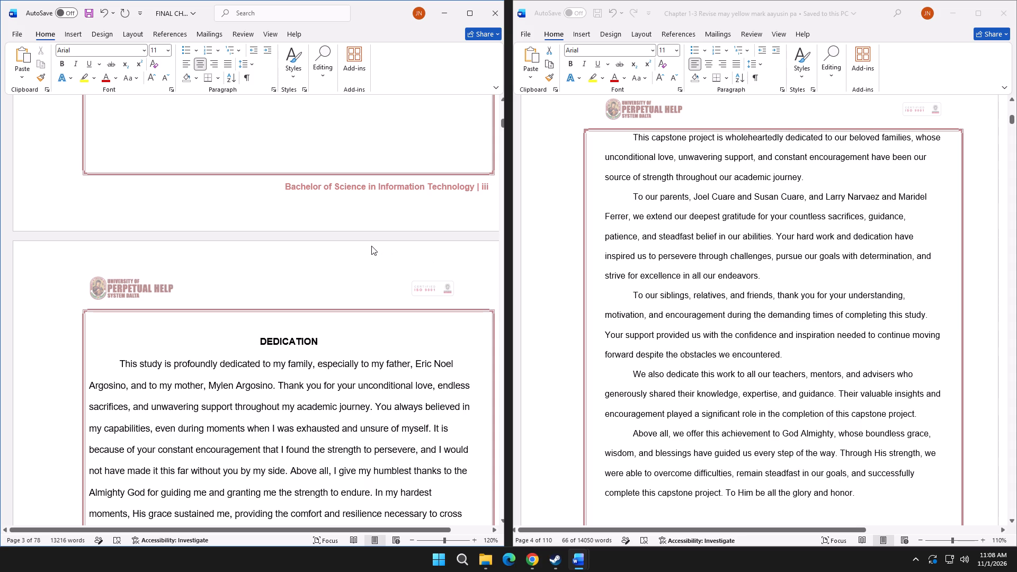
{"action": "scroll", "coordinate": [643, 291], "scroll_direction": "down", "scroll_amount": 4}
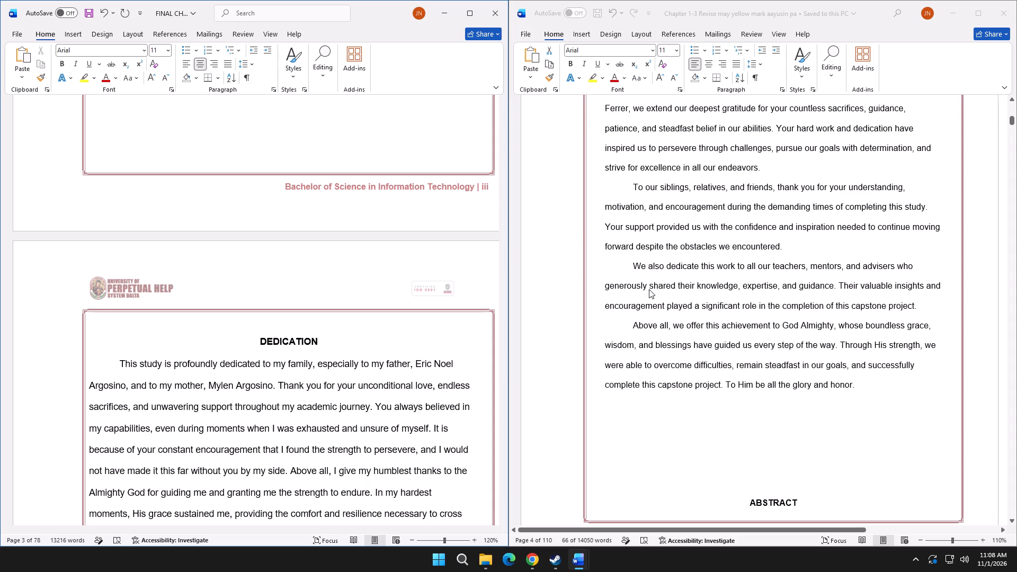
{"action": "scroll", "coordinate": [649, 289], "scroll_direction": "up", "scroll_amount": 4}
{"action": "scroll", "coordinate": [427, 261], "scroll_direction": "down", "scroll_amount": 6}
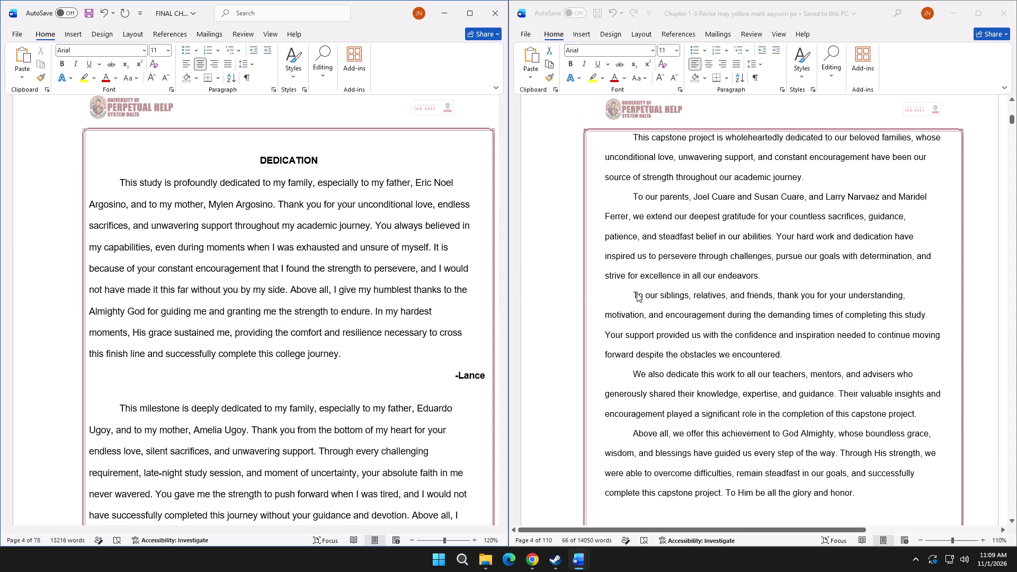
{"action": "scroll", "coordinate": [634, 290], "scroll_direction": "up", "scroll_amount": 5}
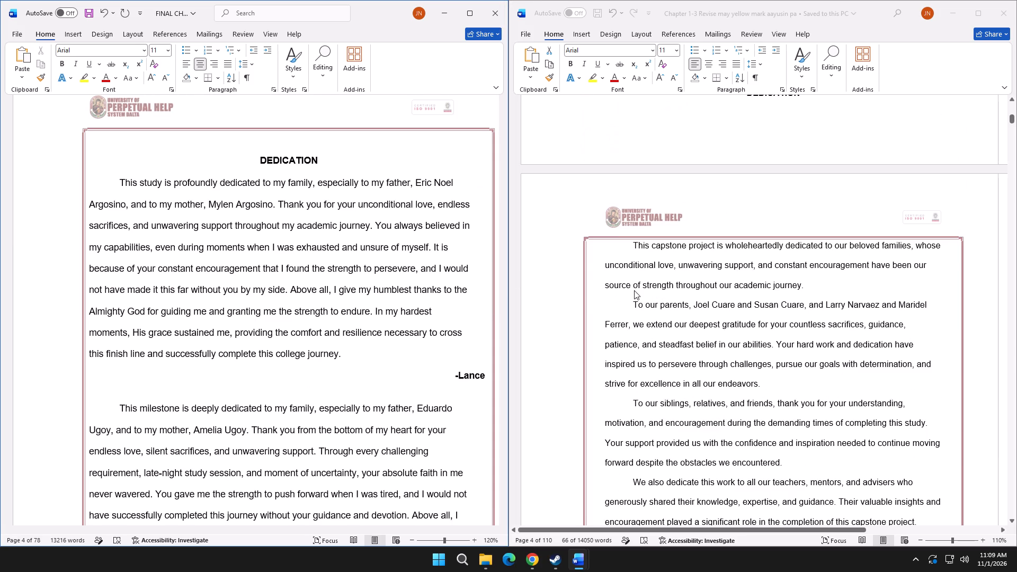
{"action": "scroll", "coordinate": [634, 290], "scroll_direction": "down", "scroll_amount": 8}
{"action": "scroll", "coordinate": [635, 290], "scroll_direction": "up", "scroll_amount": 4}
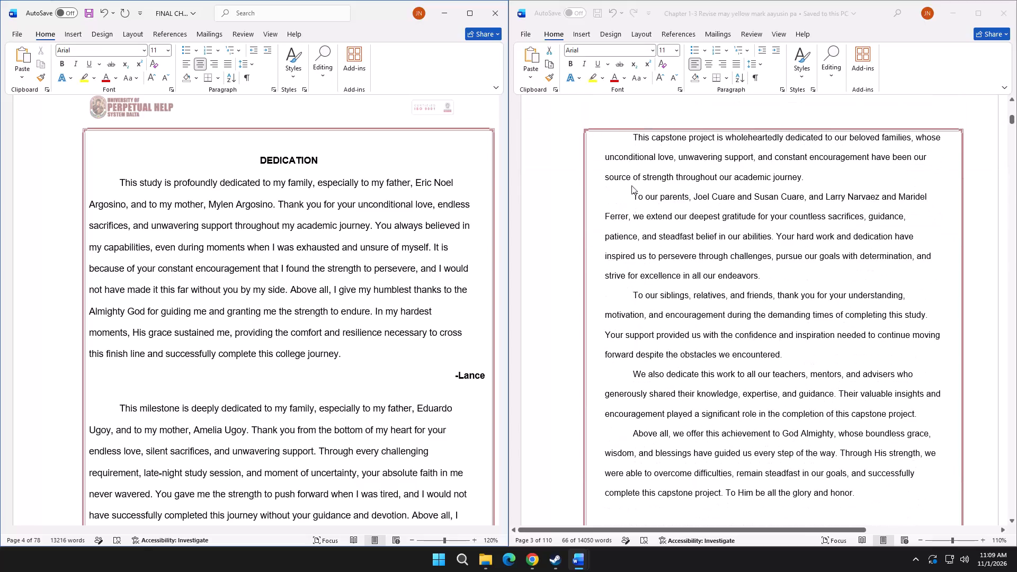
Copy the whole dedication, from the DEDICATION heading through its last paragraph, from the Chapter 1-3 document.
{"action": "left_click_drag", "start_coordinate": [634, 165], "coordinate": [684, 205]}
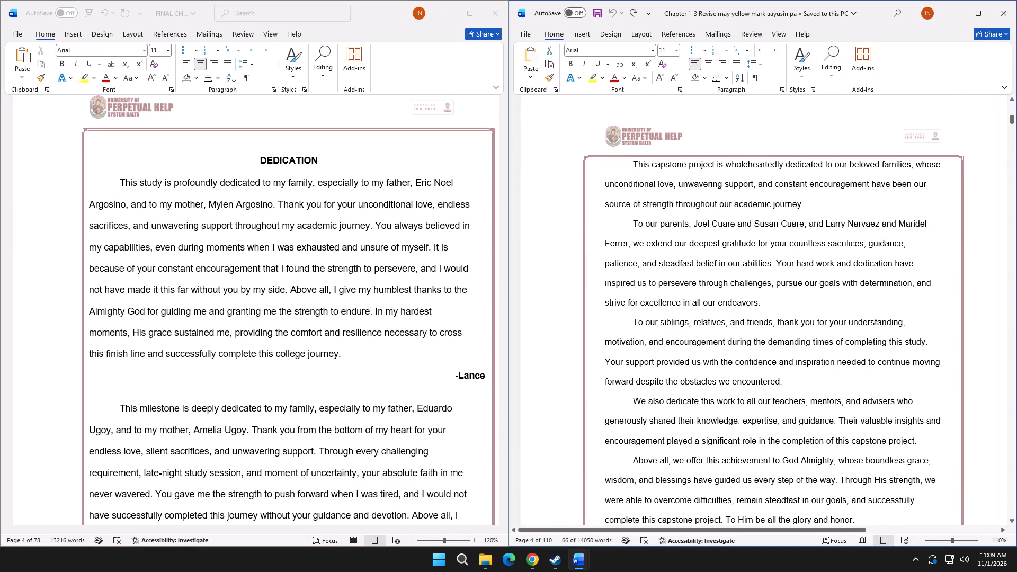
{"action": "scroll", "coordinate": [626, 168], "scroll_direction": "up", "scroll_amount": 4}
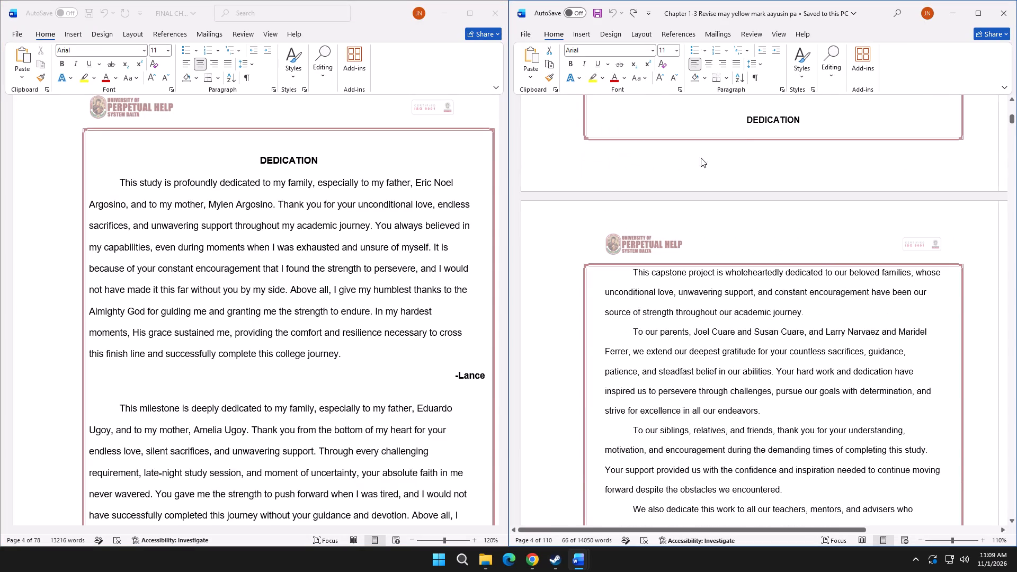
{"action": "left_click_drag", "start_coordinate": [745, 123], "coordinate": [814, 328]}
{"action": "scroll", "coordinate": [810, 327], "scroll_direction": "down", "scroll_amount": 6}
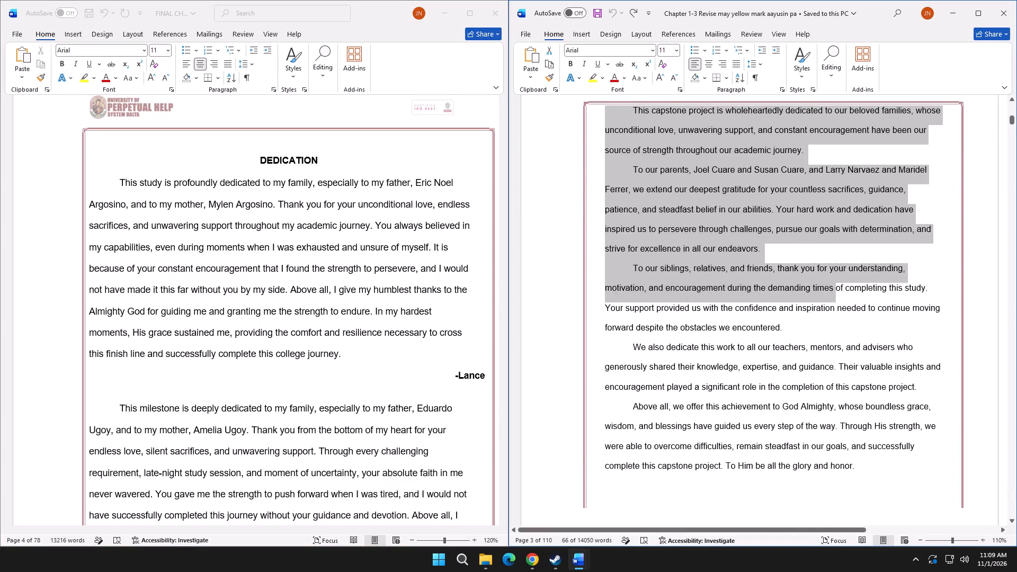
{"action": "scroll", "coordinate": [814, 328], "scroll_direction": "down", "scroll_amount": 2}
{"action": "left_click_drag", "start_coordinate": [814, 328], "coordinate": [854, 358]}
{"action": "scroll", "coordinate": [828, 361], "scroll_direction": "down", "scroll_amount": 2}
{"action": "key", "text": "ctrl+c"}
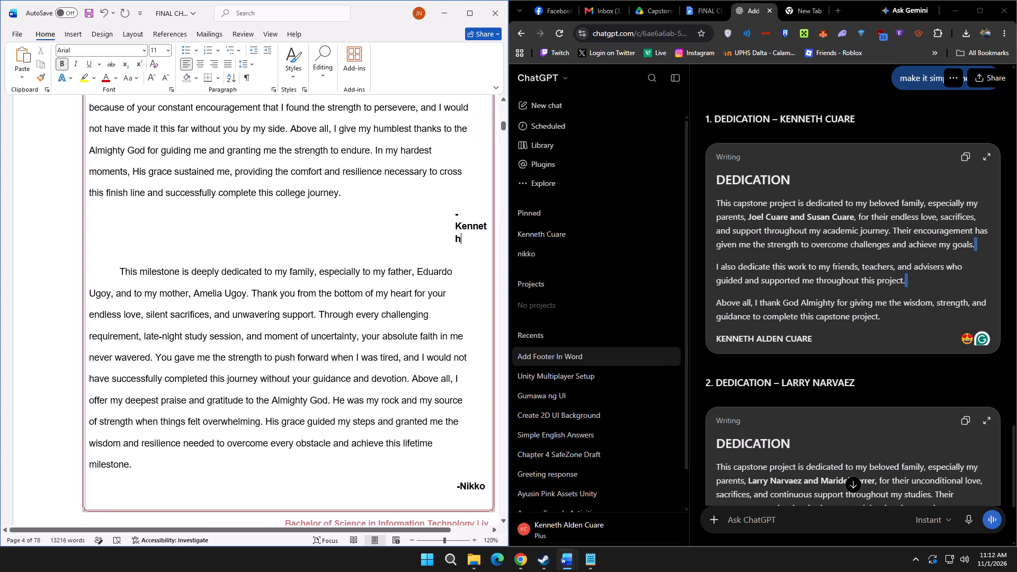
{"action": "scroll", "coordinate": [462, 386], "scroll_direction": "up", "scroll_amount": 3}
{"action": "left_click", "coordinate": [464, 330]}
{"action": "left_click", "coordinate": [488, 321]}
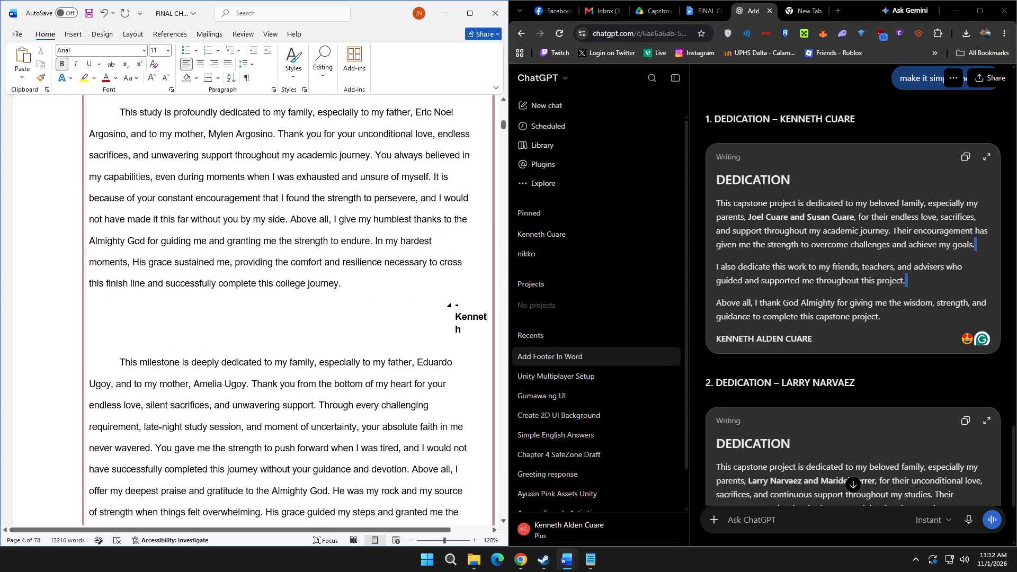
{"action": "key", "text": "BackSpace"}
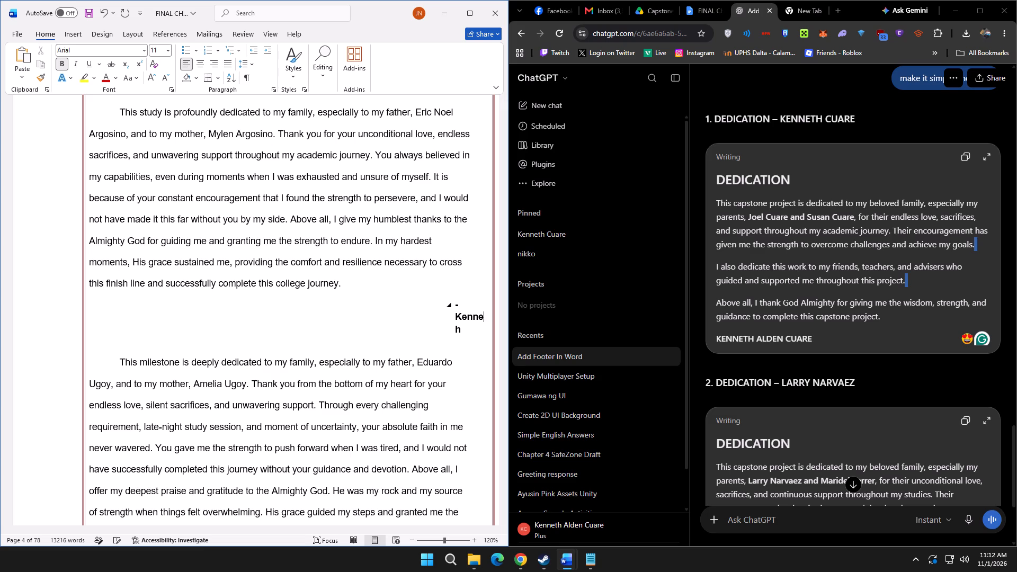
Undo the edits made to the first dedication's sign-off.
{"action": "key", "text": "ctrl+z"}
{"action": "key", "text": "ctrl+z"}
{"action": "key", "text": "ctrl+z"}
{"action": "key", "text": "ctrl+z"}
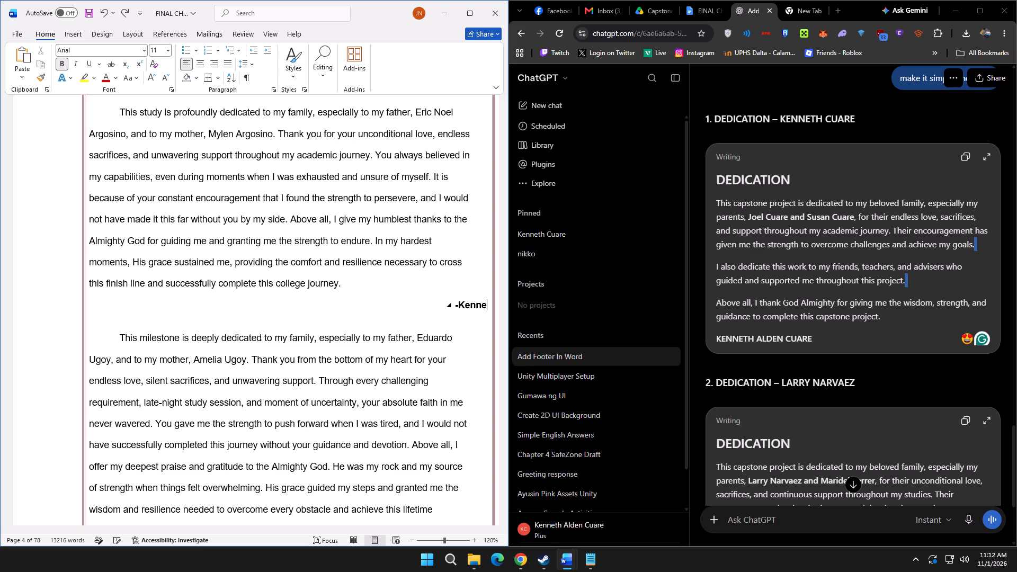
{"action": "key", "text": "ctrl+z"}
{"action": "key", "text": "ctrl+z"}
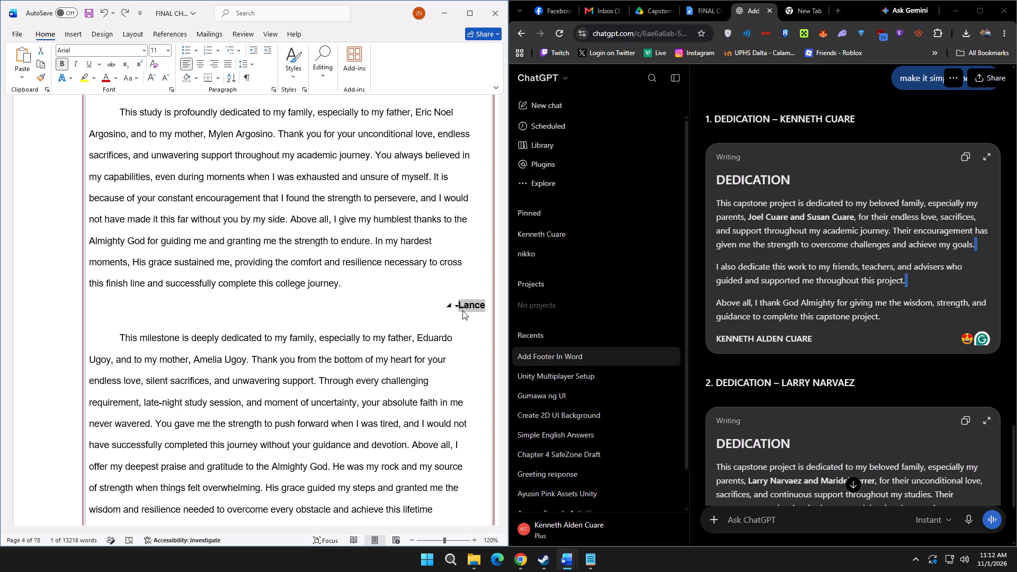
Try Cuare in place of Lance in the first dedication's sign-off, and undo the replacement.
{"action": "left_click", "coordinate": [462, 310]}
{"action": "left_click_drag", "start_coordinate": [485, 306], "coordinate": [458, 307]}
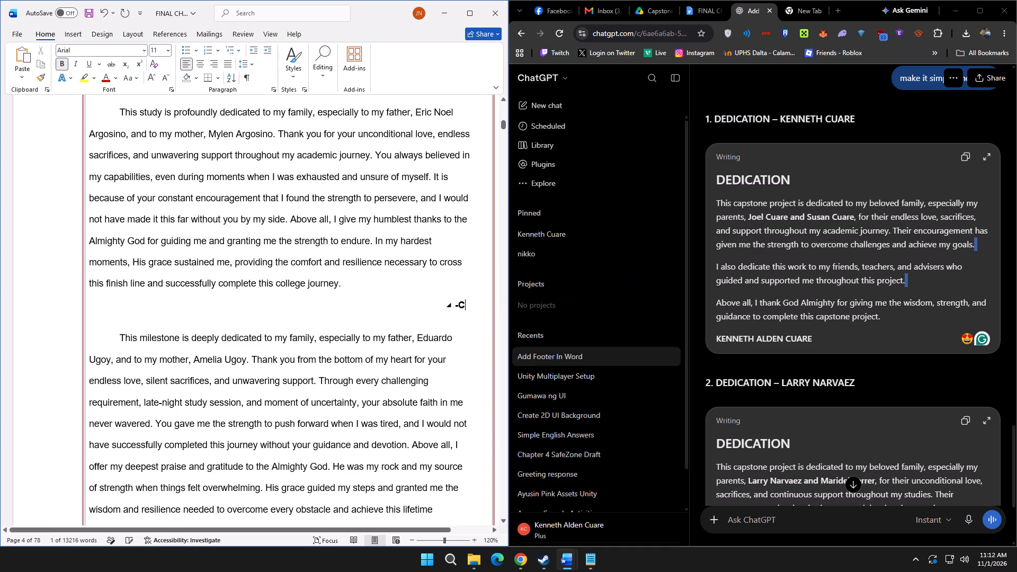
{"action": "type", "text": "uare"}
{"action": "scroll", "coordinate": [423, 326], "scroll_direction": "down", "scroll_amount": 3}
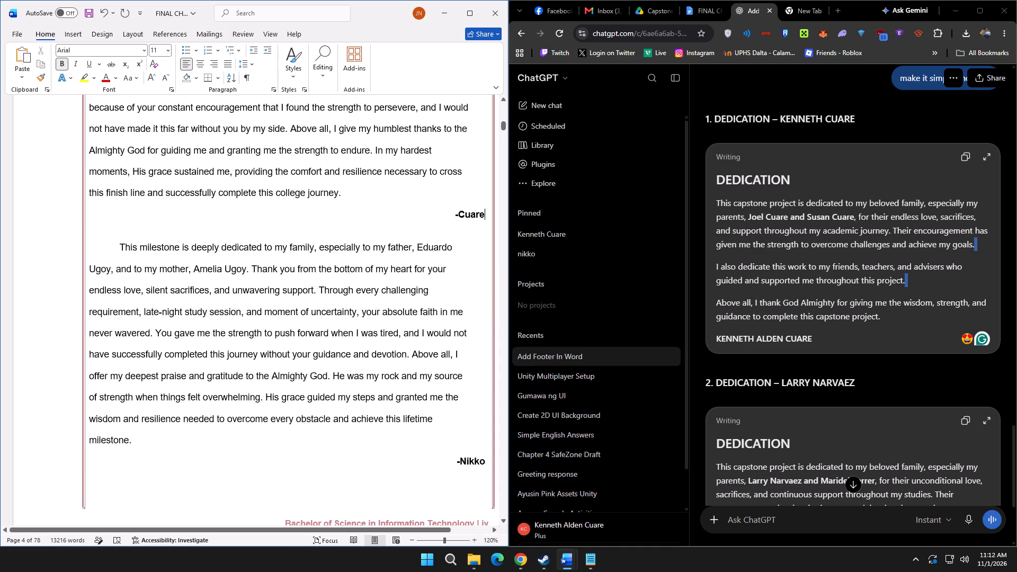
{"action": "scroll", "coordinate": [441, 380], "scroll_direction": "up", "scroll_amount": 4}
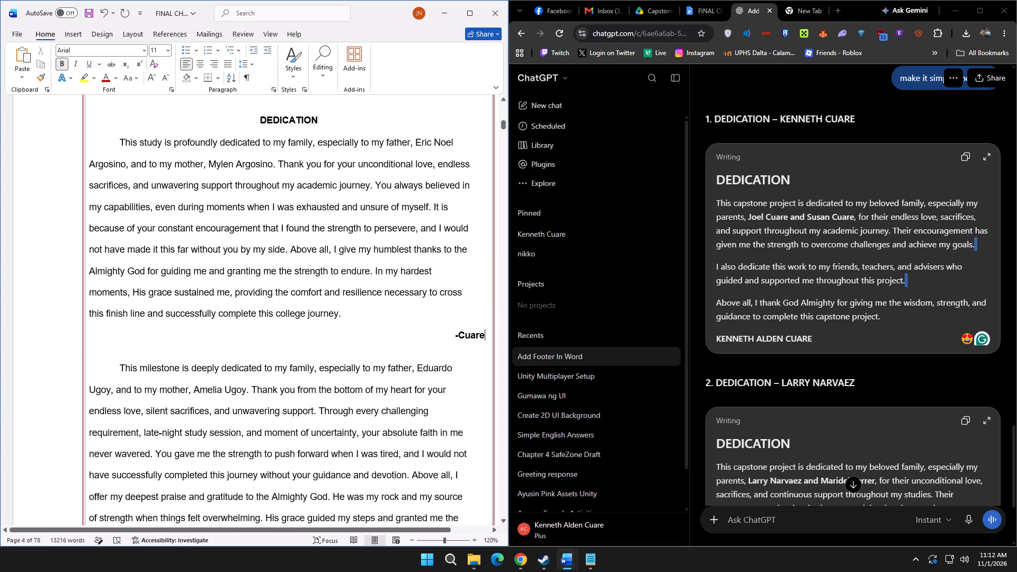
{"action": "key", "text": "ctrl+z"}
Replace the name Lance in the first dedication's sign-off with Kenneth.
{"action": "left_click", "coordinate": [474, 347]}
{"action": "left_click_drag", "start_coordinate": [486, 337], "coordinate": [459, 337]}
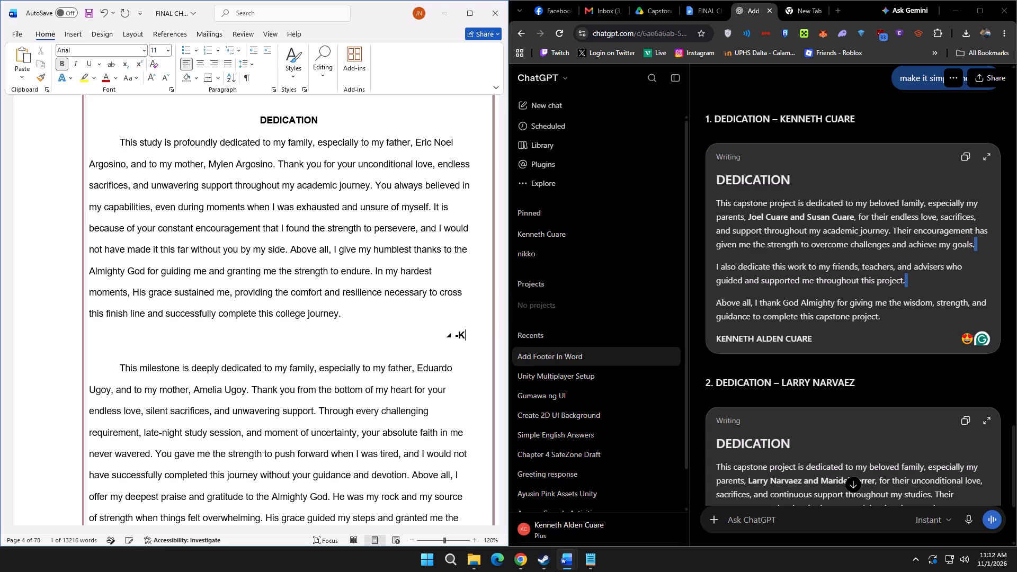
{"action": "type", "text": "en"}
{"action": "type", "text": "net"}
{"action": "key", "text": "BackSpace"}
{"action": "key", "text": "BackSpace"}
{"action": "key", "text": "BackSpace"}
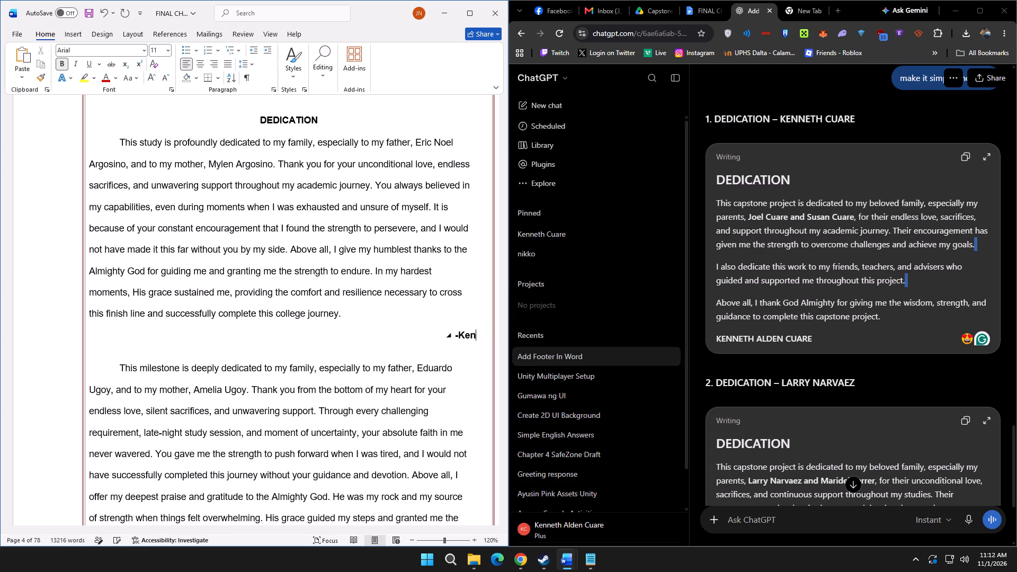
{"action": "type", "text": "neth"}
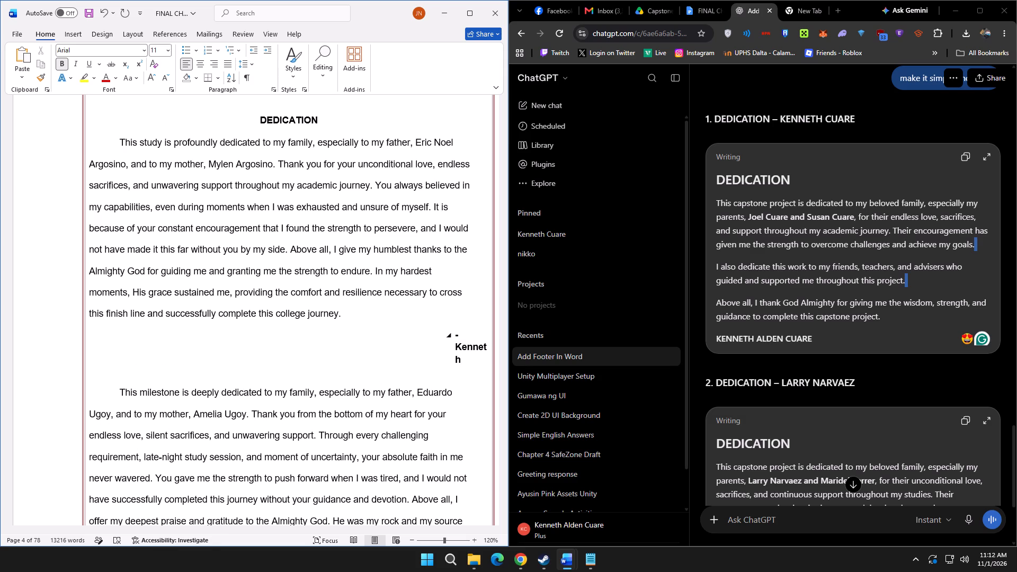
Maximize the FINAL CHAP3 window and remove the hyphen and indentation before the Kenneth sign-off.
{"action": "left_click", "coordinate": [467, 11]}
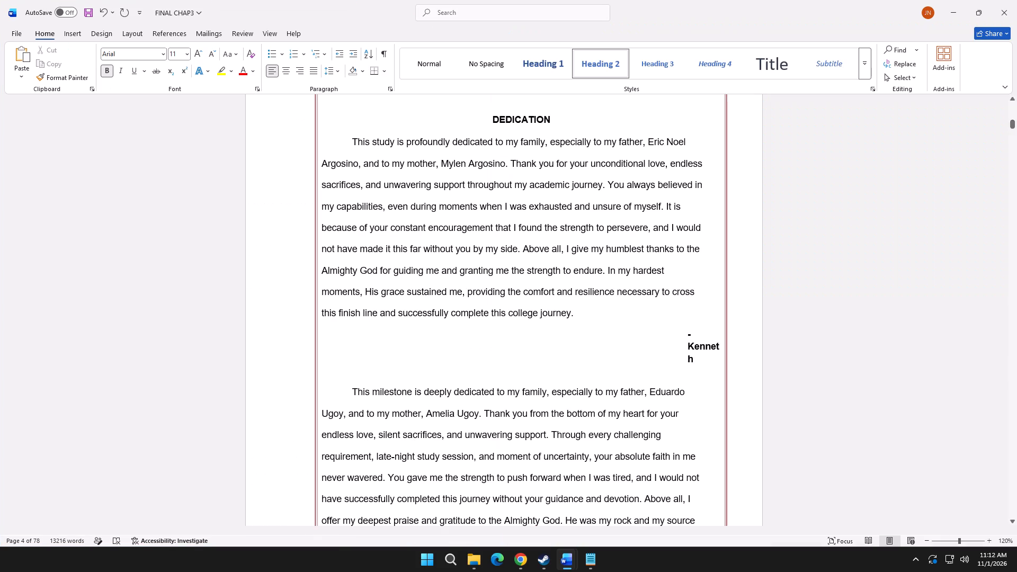
{"action": "left_click", "coordinate": [704, 350]}
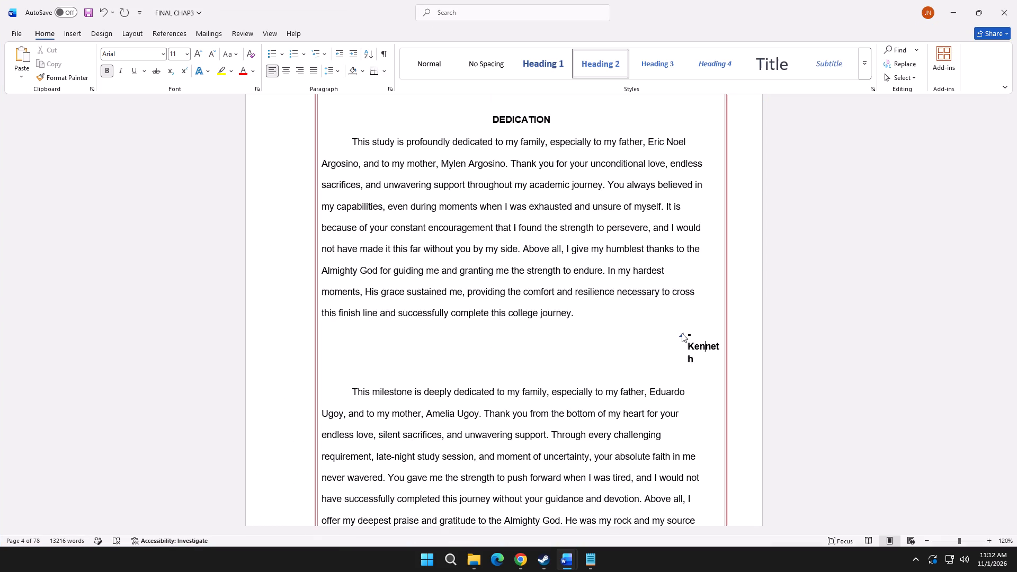
{"action": "left_click", "coordinate": [689, 335]}
{"action": "left_click", "coordinate": [686, 351]}
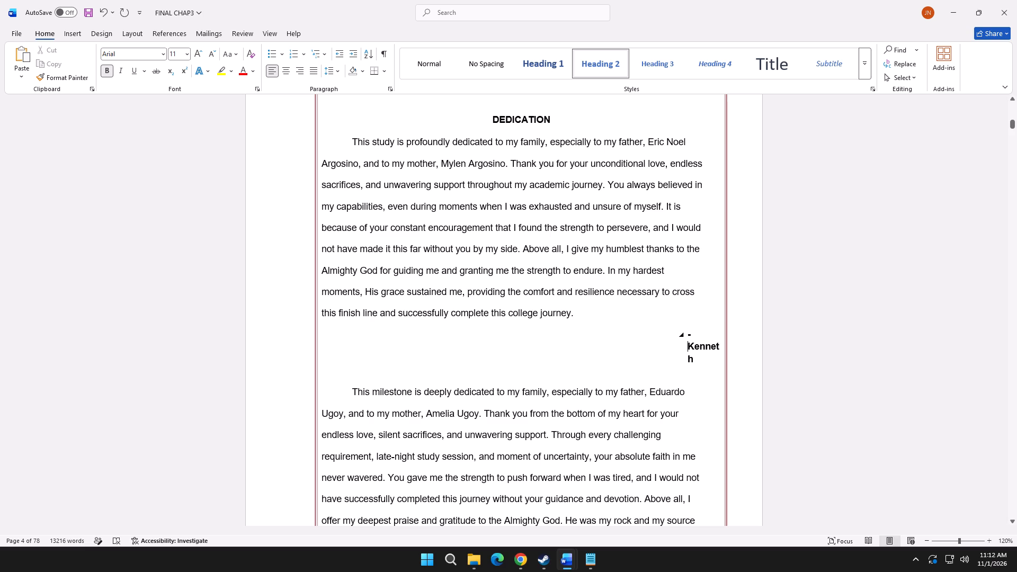
{"action": "key", "text": "BackSpace"}
{"action": "key", "text": "BackSpace"}
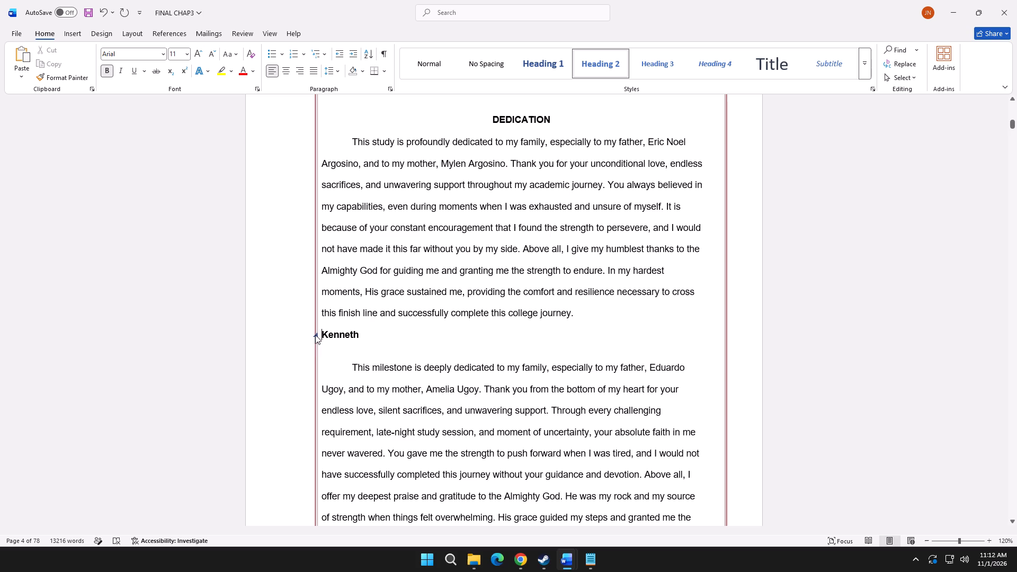
{"action": "left_click_drag", "start_coordinate": [316, 335], "coordinate": [354, 337]}
{"action": "key", "text": "ctrl+z"}
Shift the Kenneth sign-off to the right end of its line with leading spaces.
{"action": "scroll", "coordinate": [384, 355], "scroll_direction": "down", "scroll_amount": 4}
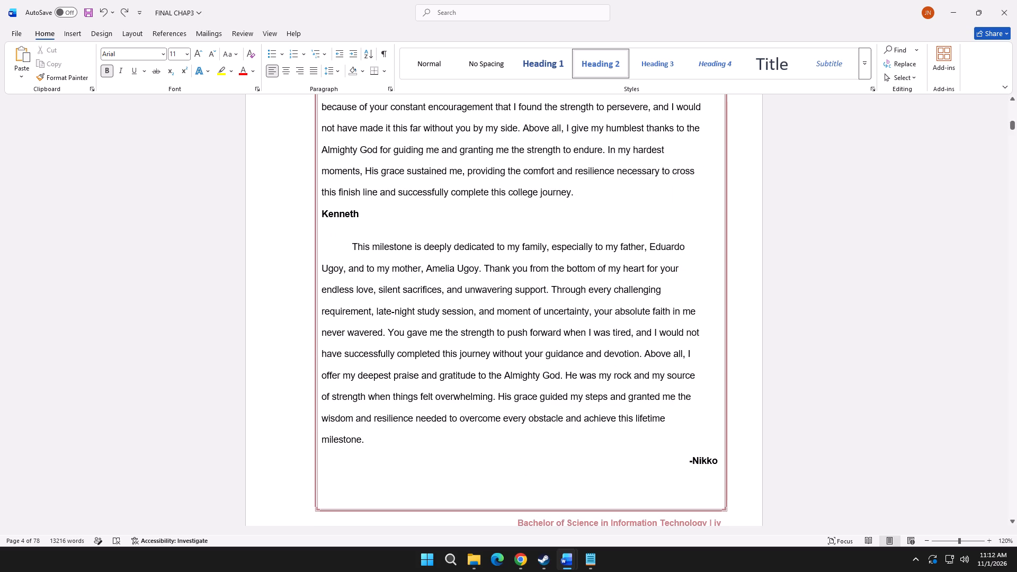
{"action": "scroll", "coordinate": [449, 365], "scroll_direction": "down", "scroll_amount": 5}
{"action": "scroll", "coordinate": [471, 369], "scroll_direction": "up", "scroll_amount": 7}
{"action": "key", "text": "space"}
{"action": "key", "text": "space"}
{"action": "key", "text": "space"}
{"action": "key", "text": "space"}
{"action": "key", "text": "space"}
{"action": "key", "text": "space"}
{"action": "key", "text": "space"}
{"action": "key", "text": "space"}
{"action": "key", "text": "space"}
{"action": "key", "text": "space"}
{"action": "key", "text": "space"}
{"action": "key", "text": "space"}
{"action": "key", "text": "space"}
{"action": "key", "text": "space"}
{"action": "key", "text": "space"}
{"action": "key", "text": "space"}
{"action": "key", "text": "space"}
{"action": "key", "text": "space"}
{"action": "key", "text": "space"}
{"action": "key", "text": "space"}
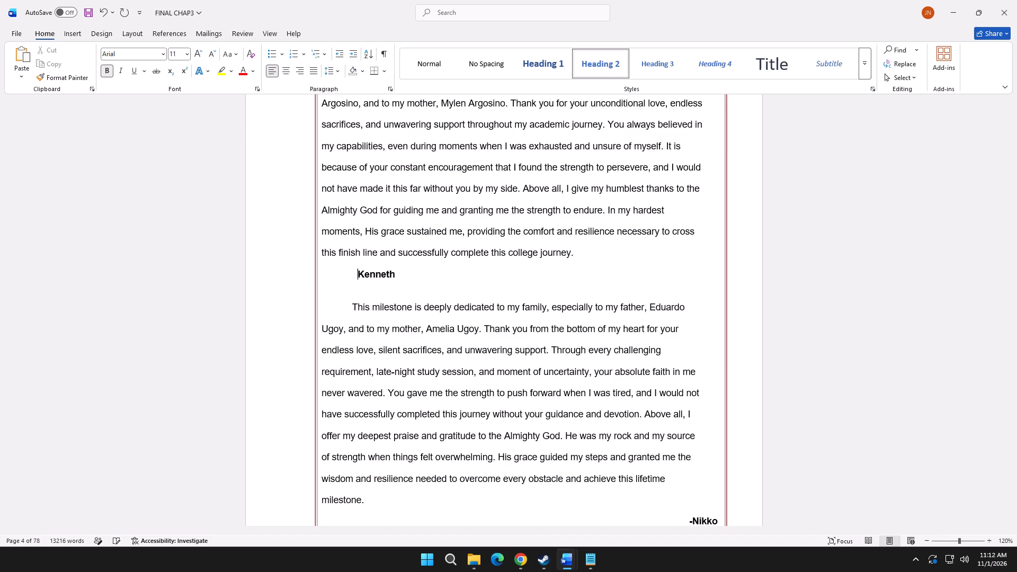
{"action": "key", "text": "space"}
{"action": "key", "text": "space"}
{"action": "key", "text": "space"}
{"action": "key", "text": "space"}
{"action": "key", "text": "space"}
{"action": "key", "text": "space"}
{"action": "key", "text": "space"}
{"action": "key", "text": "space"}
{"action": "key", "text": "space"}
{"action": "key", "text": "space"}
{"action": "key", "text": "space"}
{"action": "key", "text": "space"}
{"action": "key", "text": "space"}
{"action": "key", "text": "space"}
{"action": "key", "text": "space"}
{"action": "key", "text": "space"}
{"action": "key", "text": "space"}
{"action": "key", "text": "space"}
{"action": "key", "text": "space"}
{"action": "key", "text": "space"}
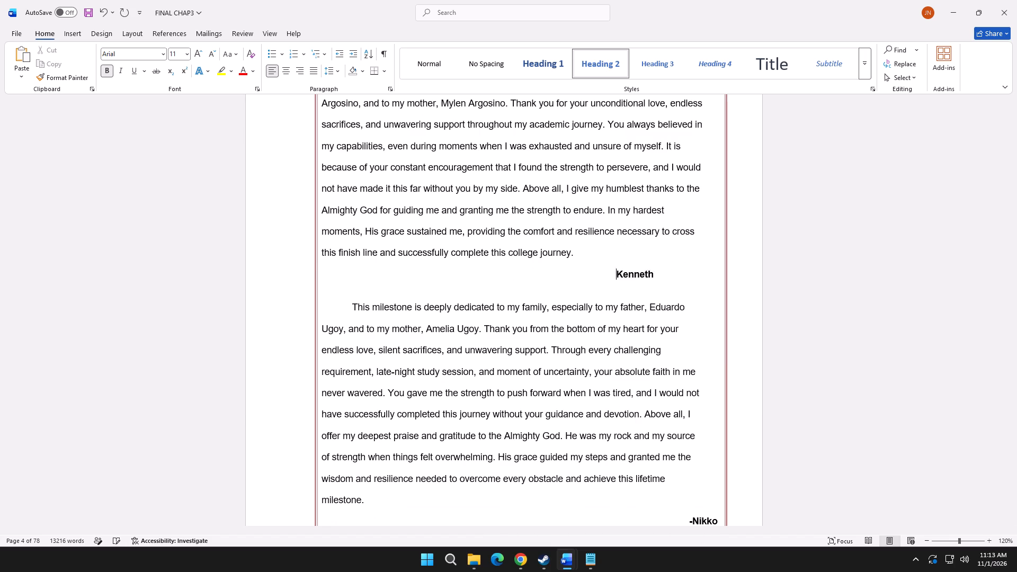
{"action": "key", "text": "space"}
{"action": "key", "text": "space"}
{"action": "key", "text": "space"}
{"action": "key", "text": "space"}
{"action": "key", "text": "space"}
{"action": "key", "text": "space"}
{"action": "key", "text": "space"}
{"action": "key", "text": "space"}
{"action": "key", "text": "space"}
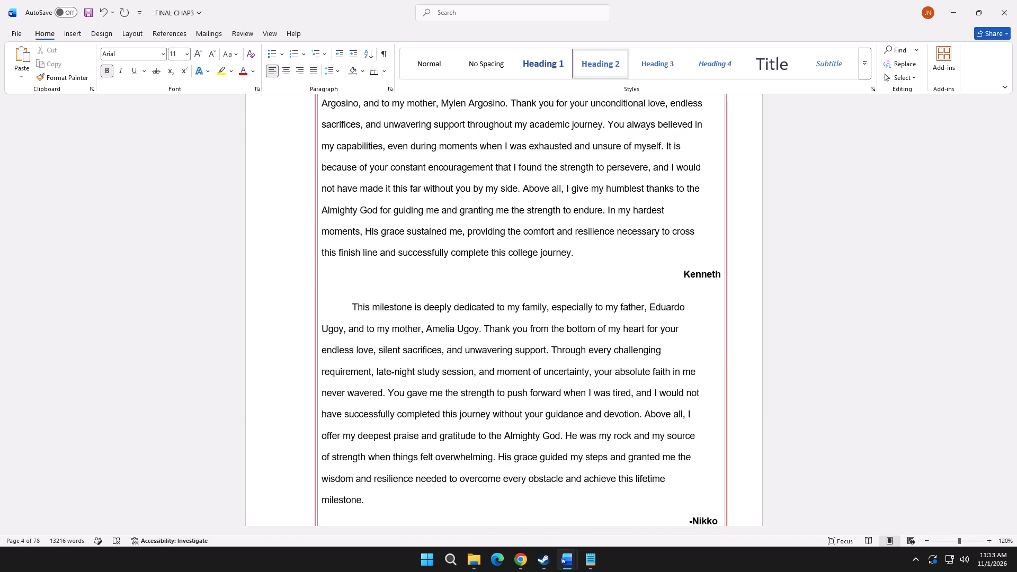
Add a hyphen before Kenneth and trim the leading spaces so the sign-off fits on one line.
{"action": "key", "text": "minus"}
{"action": "key", "text": "BackSpace"}
{"action": "key", "text": "BackSpace"}
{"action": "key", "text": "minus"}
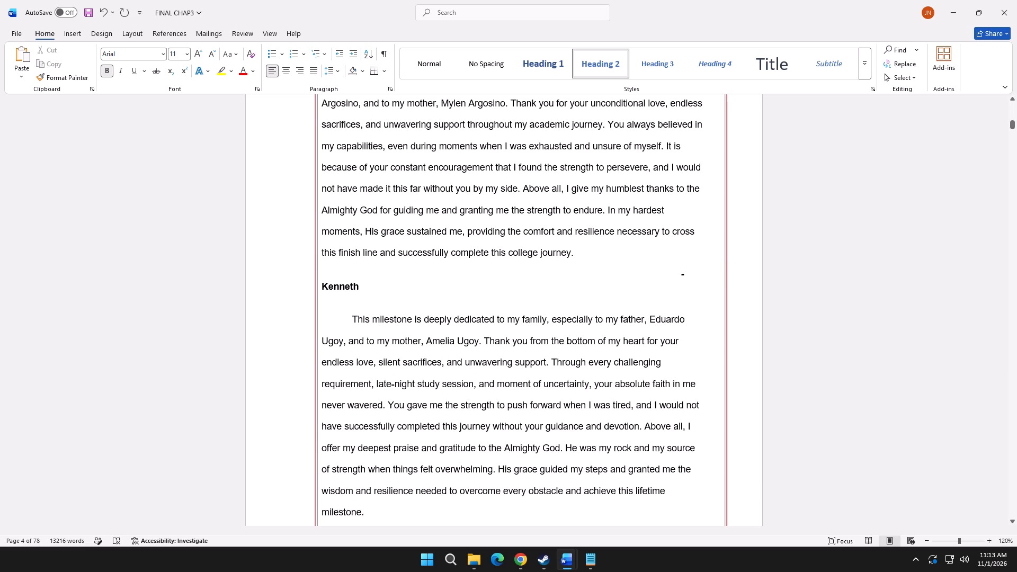
{"action": "key", "text": "BackSpace"}
{"action": "key", "text": "BackSpace"}
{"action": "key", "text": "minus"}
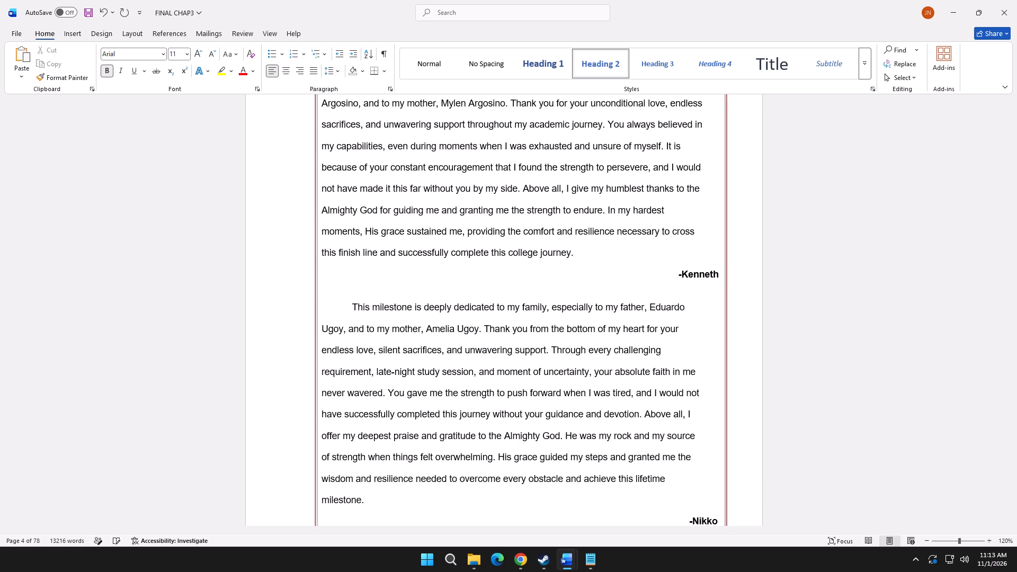
Replace the name Nikko in the second dedication's sign-off with Larry.
{"action": "scroll", "coordinate": [607, 356], "scroll_direction": "down", "scroll_amount": 2}
{"action": "left_click_drag", "start_coordinate": [693, 459], "coordinate": [719, 461]}
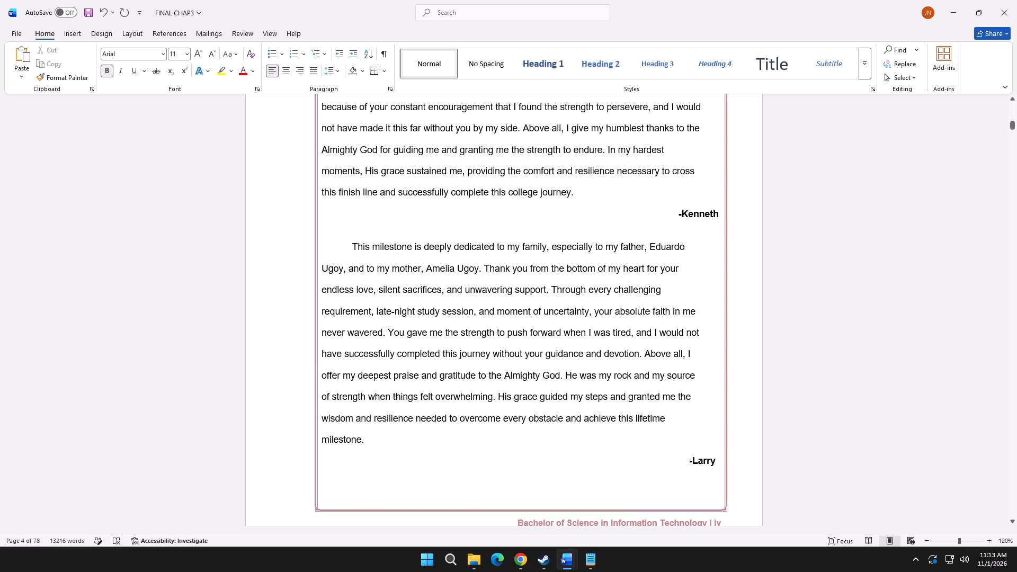
Return to the first dedication and place FINAL CHAP3 side by side with the ChatGPT browser window again.
{"action": "scroll", "coordinate": [505, 289], "scroll_direction": "up", "scroll_amount": 6}
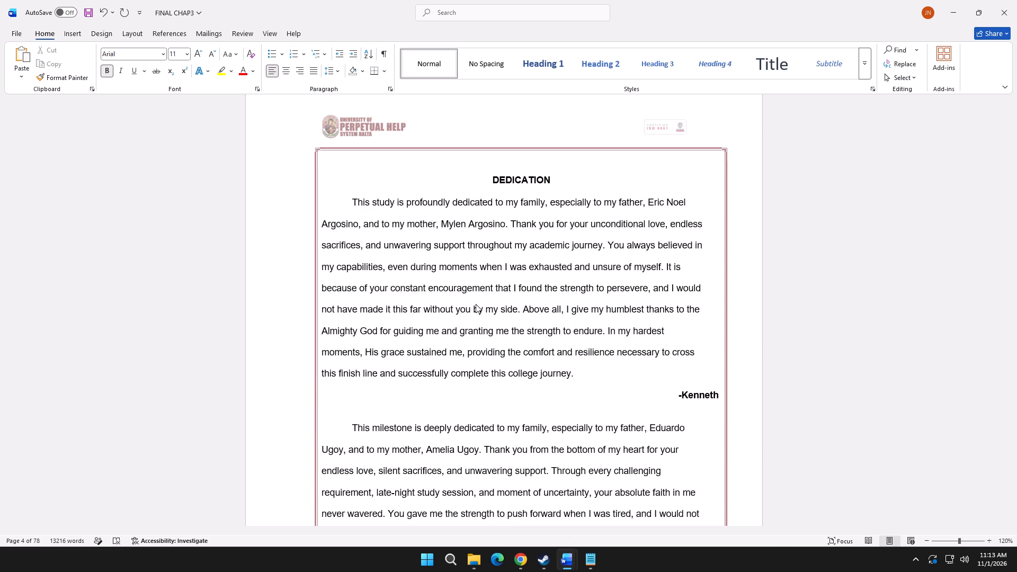
{"action": "key", "text": "alt+Tab"}
{"action": "left_click_drag", "start_coordinate": [354, 15], "coordinate": [0, 210]}
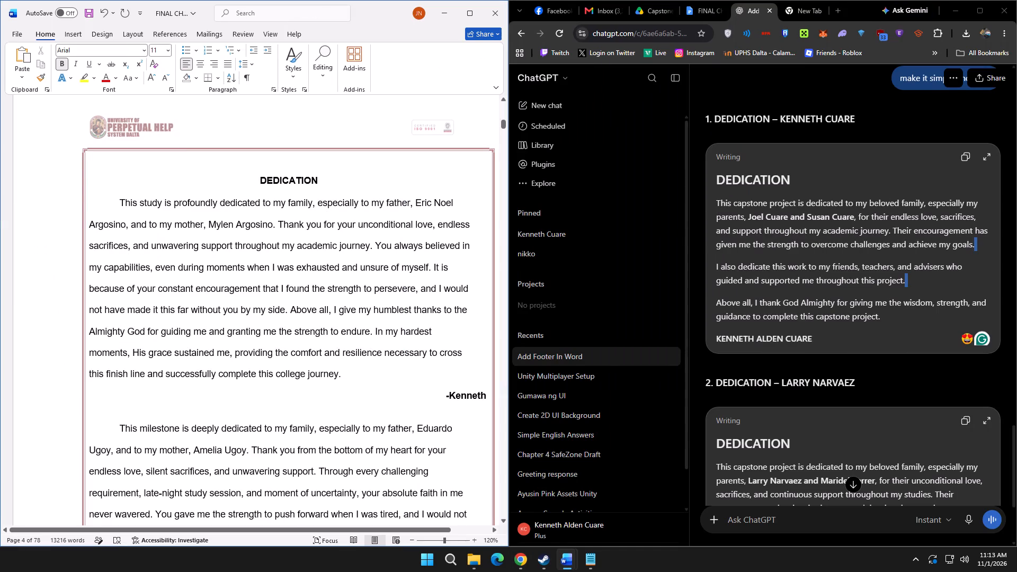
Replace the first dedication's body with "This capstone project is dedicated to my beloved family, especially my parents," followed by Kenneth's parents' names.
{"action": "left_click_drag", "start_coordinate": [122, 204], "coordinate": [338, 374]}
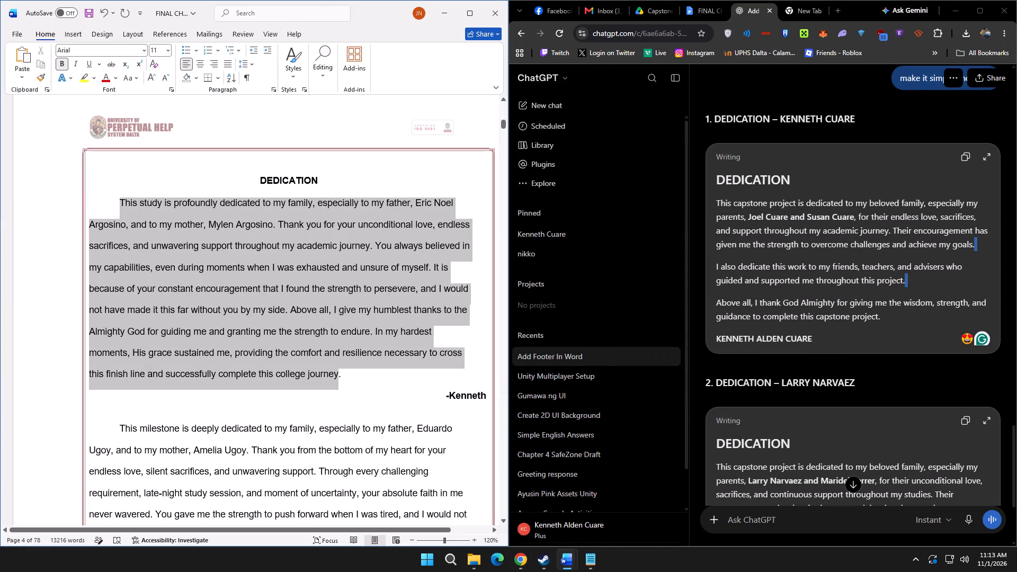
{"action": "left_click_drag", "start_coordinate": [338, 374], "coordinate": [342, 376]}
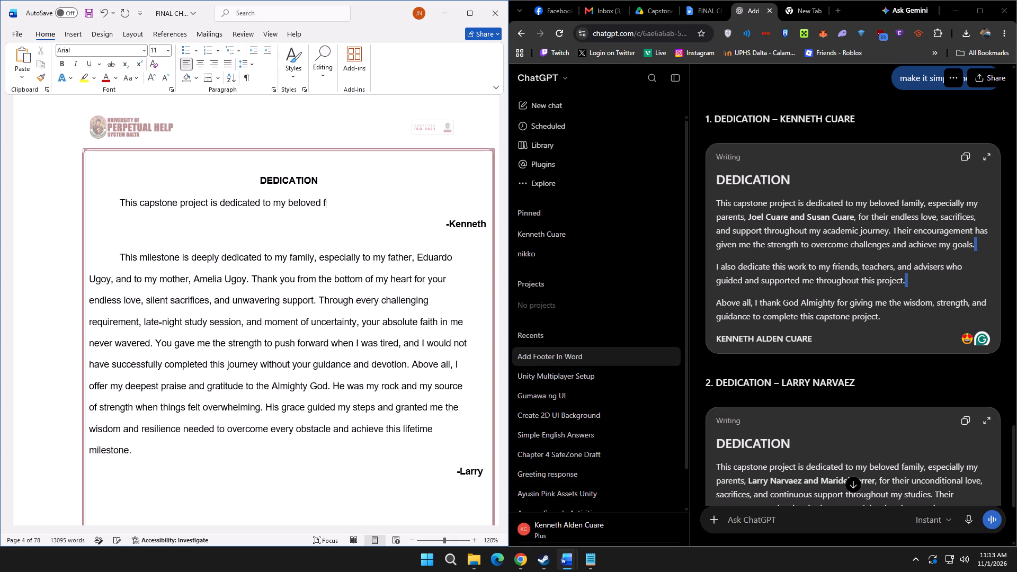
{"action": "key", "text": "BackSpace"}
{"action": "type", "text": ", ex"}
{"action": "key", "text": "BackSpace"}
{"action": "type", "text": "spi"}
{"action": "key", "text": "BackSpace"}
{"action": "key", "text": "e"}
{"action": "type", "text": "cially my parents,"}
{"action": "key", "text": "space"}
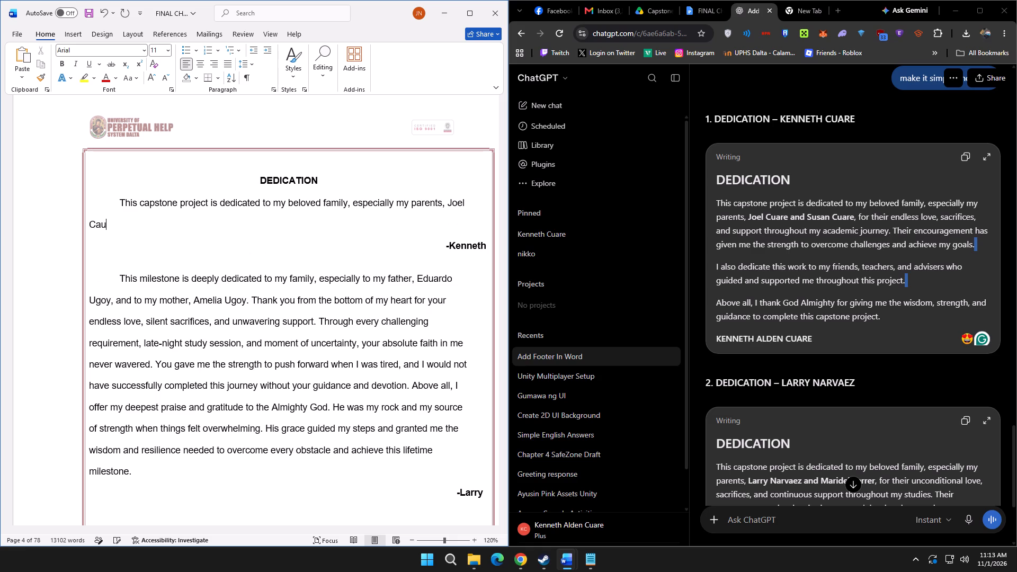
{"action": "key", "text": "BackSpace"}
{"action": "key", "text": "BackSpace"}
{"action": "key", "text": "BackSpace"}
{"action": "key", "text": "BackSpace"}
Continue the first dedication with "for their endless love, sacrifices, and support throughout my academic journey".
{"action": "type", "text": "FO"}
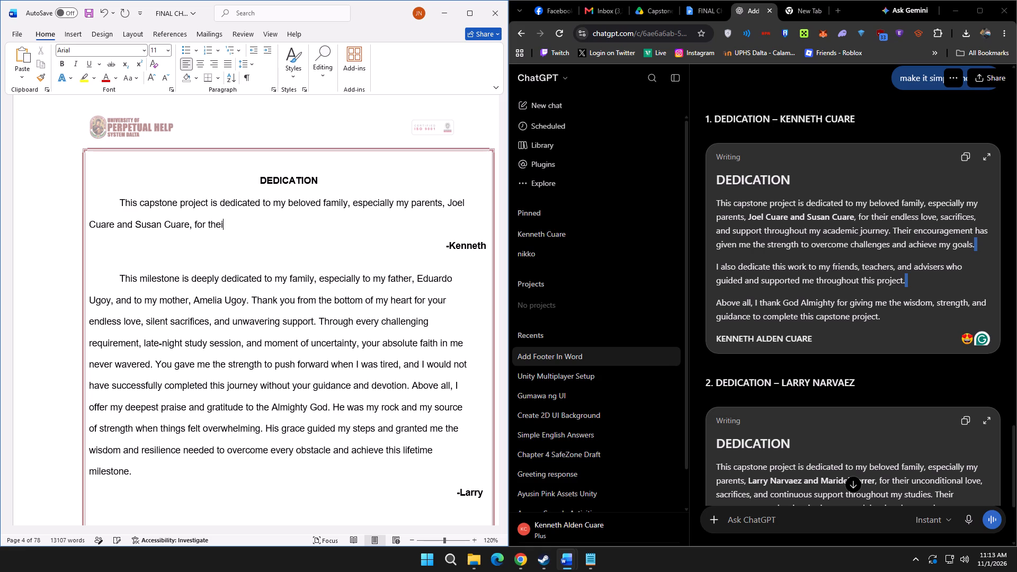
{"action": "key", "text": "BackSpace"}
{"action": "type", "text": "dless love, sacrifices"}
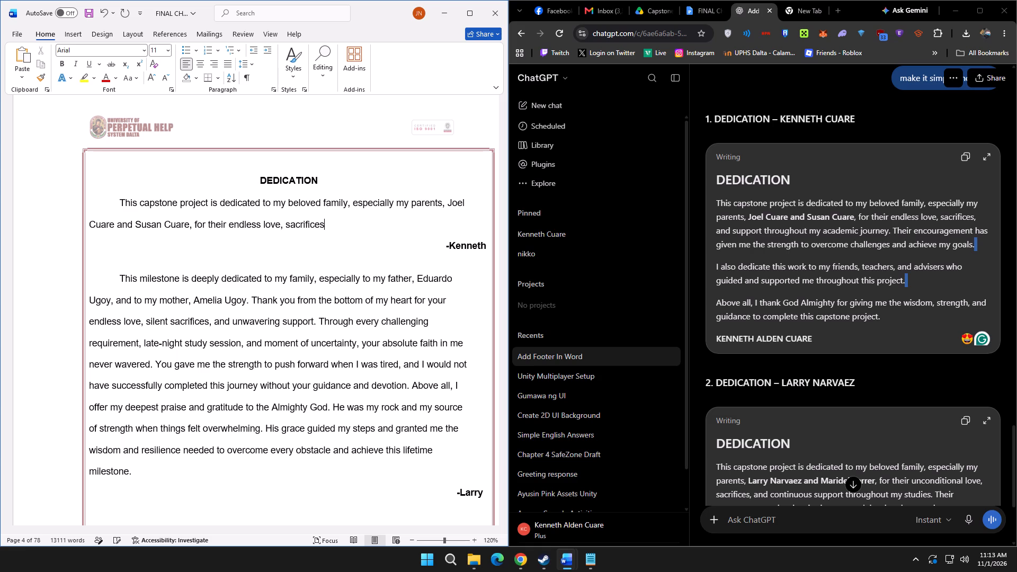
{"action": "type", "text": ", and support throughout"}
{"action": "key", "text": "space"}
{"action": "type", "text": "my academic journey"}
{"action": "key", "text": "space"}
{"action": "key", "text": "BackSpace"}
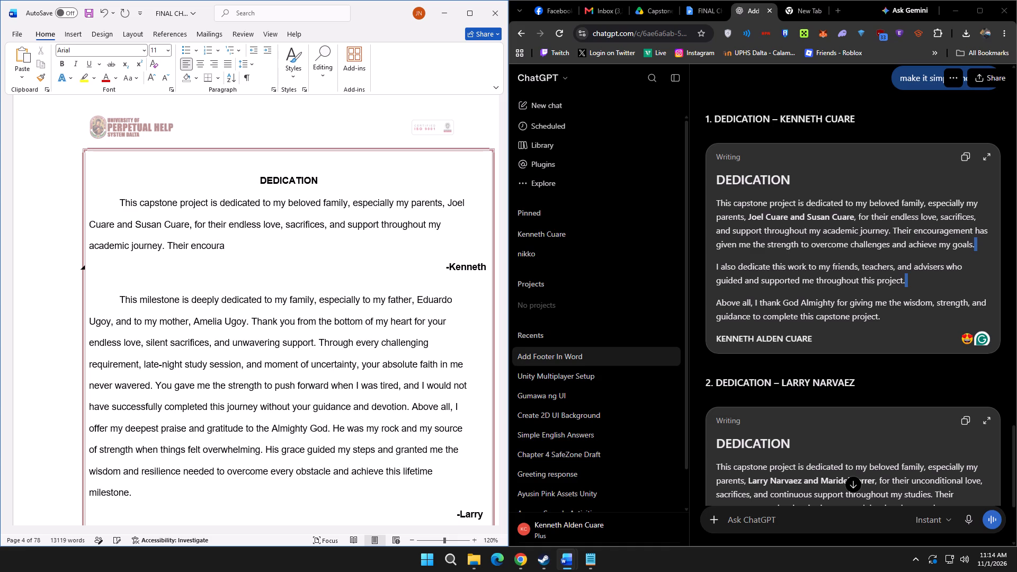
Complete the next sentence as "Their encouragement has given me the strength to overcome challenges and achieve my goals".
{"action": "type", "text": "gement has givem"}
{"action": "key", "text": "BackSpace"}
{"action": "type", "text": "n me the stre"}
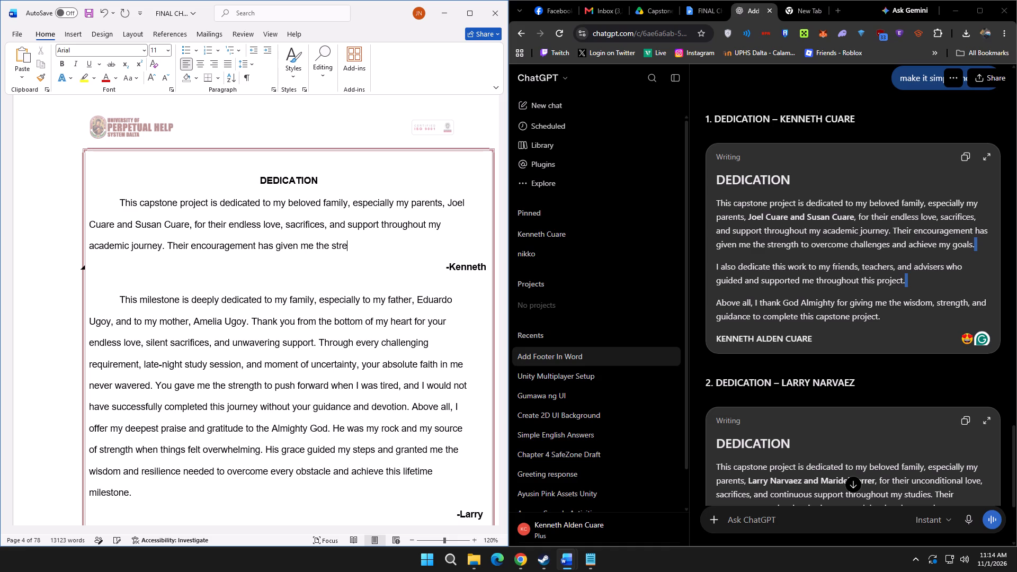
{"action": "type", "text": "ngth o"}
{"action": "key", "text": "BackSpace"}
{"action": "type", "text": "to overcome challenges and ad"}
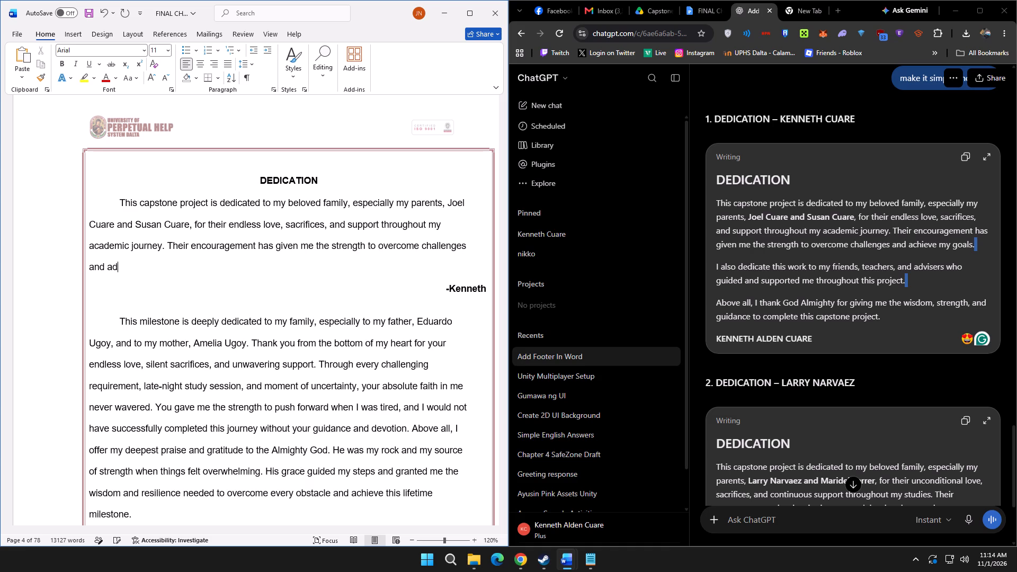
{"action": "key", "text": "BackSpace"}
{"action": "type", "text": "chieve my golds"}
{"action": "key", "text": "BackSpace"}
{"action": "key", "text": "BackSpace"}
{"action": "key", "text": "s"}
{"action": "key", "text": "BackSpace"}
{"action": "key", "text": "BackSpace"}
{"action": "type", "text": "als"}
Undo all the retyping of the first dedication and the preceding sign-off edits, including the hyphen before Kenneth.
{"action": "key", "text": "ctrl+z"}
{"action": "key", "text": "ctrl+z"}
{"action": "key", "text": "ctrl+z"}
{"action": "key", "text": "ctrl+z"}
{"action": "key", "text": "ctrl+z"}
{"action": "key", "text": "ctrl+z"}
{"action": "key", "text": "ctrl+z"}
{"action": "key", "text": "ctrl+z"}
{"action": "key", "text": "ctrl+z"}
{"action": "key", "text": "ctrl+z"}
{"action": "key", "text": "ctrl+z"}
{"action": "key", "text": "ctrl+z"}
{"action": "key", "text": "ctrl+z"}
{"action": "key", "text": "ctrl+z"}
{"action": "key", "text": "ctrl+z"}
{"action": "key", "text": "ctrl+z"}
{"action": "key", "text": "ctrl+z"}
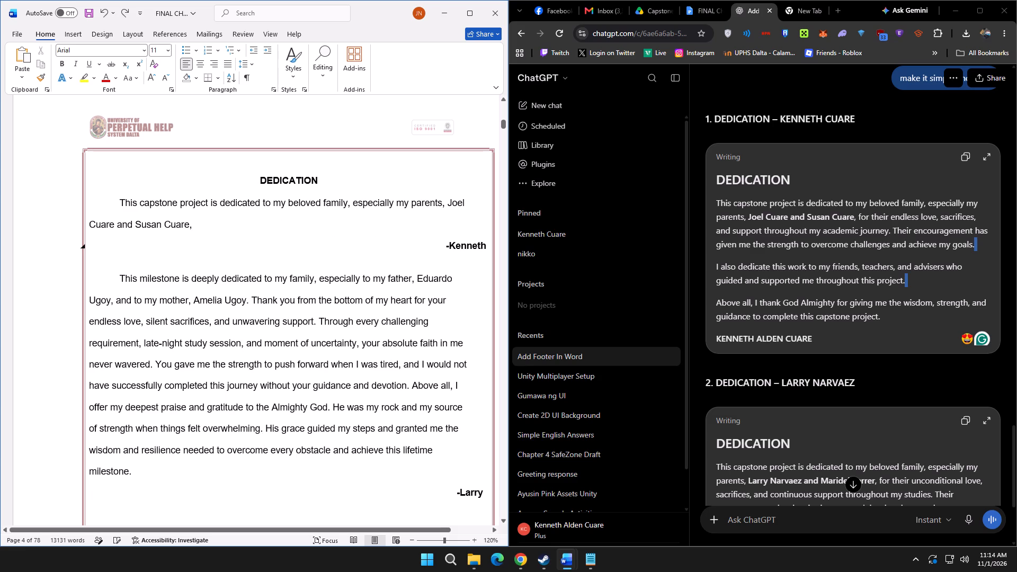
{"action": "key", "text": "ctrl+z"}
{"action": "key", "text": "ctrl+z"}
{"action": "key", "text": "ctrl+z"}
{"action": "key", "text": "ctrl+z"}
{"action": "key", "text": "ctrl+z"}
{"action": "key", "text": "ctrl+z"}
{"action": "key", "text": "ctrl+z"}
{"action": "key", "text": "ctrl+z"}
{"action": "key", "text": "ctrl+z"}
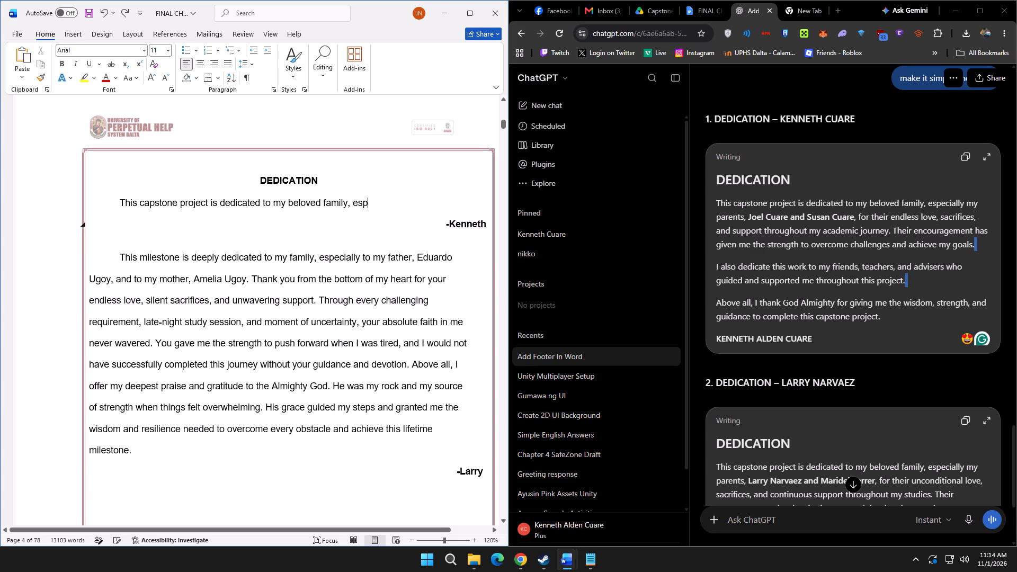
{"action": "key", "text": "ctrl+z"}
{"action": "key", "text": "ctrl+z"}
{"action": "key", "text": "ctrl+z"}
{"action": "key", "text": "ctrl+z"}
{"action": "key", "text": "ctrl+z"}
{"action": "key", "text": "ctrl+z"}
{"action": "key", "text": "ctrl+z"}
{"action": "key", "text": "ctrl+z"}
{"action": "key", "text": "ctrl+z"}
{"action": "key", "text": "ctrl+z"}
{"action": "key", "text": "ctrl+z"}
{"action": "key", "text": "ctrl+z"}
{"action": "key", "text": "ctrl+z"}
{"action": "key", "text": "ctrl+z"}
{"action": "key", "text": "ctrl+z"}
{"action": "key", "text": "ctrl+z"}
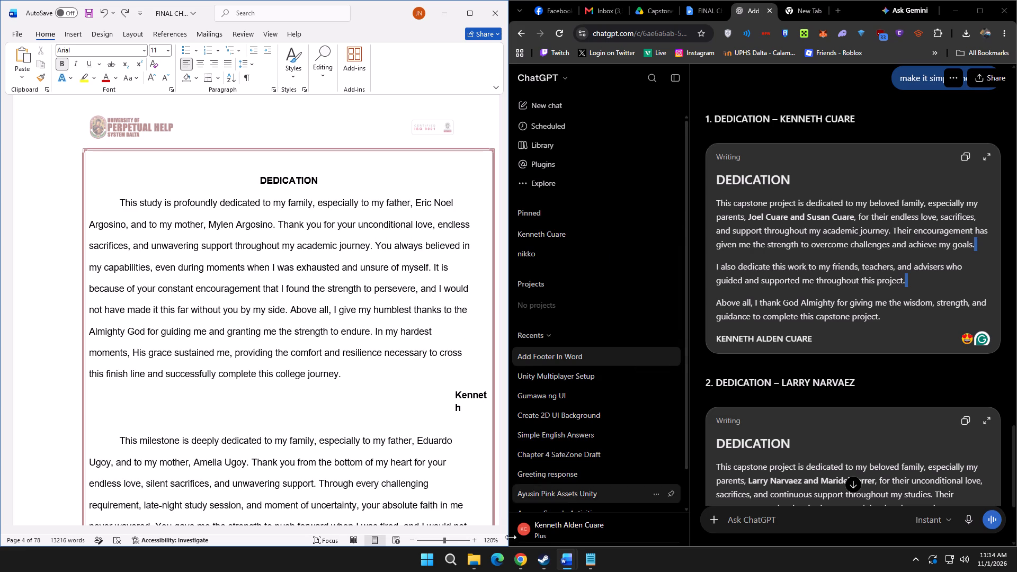
Open the document Chapter 1-3 Revise may yellow mark aayusin pa from the Downloads folder.
{"action": "left_click", "coordinate": [480, 560]}
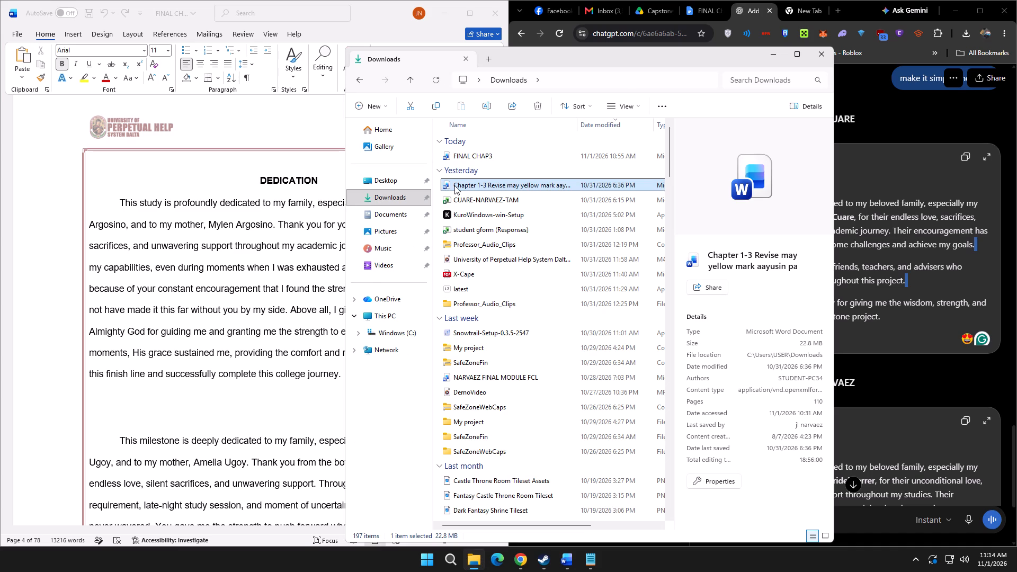
{"action": "double_click", "coordinate": [454, 185]}
Insert a line before the ABSTRACT and DEDICATION headings so each one starts on the following page.
{"action": "scroll", "coordinate": [733, 215], "scroll_direction": "down", "scroll_amount": 6}
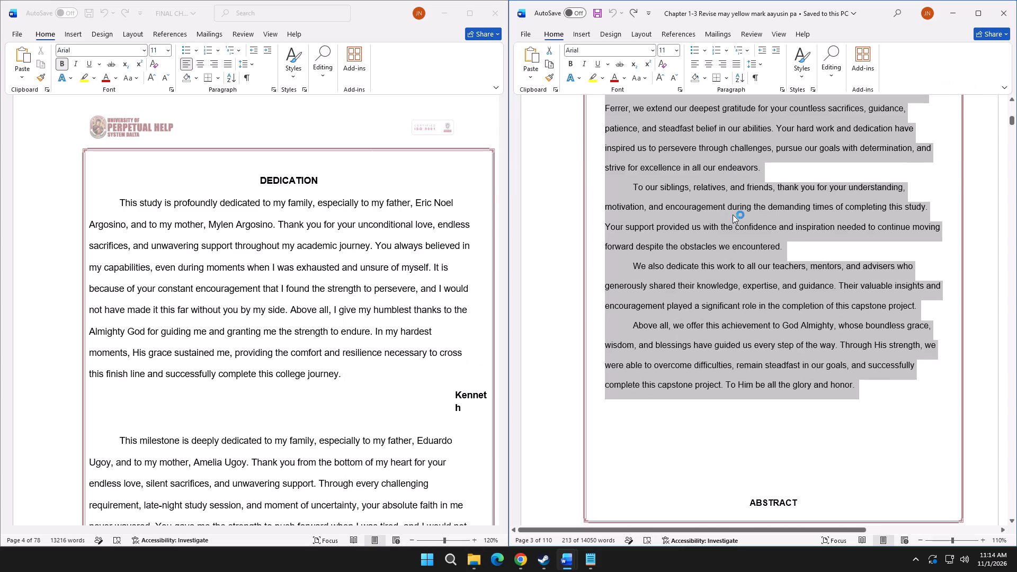
{"action": "scroll", "coordinate": [733, 215], "scroll_direction": "down", "scroll_amount": 10}
{"action": "left_click", "coordinate": [744, 240]}
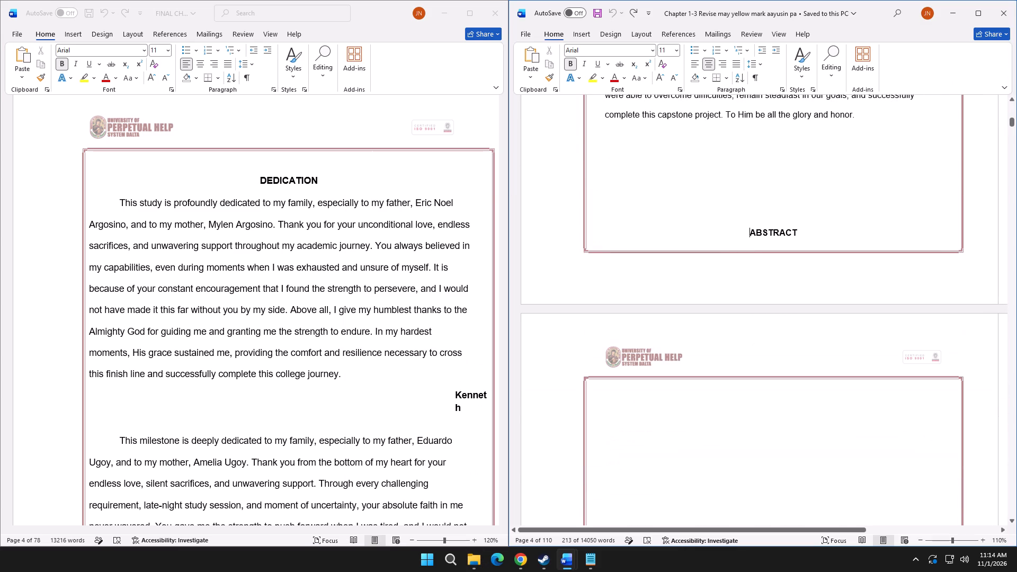
{"action": "key", "text": "Return"}
{"action": "scroll", "coordinate": [703, 271], "scroll_direction": "up", "scroll_amount": 19}
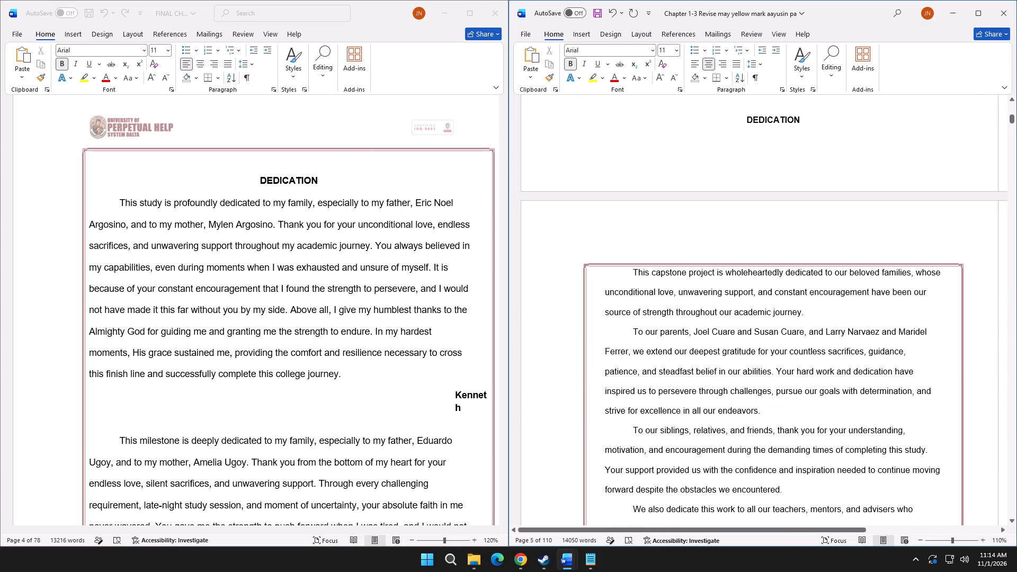
{"action": "scroll", "coordinate": [708, 288], "scroll_direction": "up", "scroll_amount": 4}
{"action": "left_click", "coordinate": [738, 227]}
{"action": "key", "text": "Return"}
Insert a line before the ACKNOWLEDGEMENT and APPROVAL SHEET headings so each one starts on the following page.
{"action": "scroll", "coordinate": [741, 297], "scroll_direction": "up", "scroll_amount": 6}
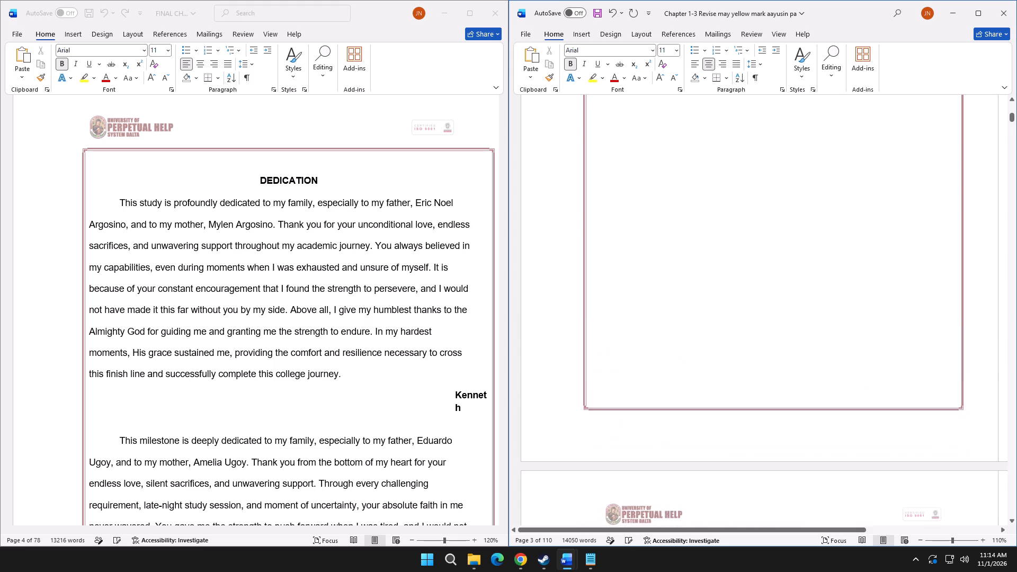
{"action": "scroll", "coordinate": [741, 307], "scroll_direction": "up", "scroll_amount": 19}
{"action": "left_click", "coordinate": [726, 278]}
{"action": "key", "text": "Return"}
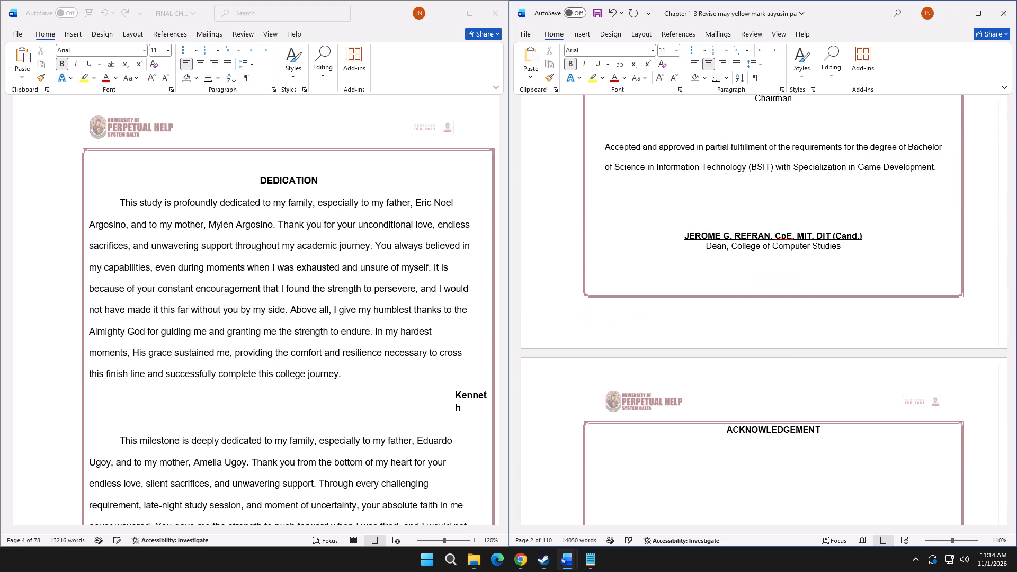
{"action": "scroll", "coordinate": [726, 278], "scroll_direction": "down", "scroll_amount": 7}
{"action": "scroll", "coordinate": [730, 288], "scroll_direction": "up", "scroll_amount": 13}
{"action": "scroll", "coordinate": [732, 293], "scroll_direction": "up", "scroll_amount": 10}
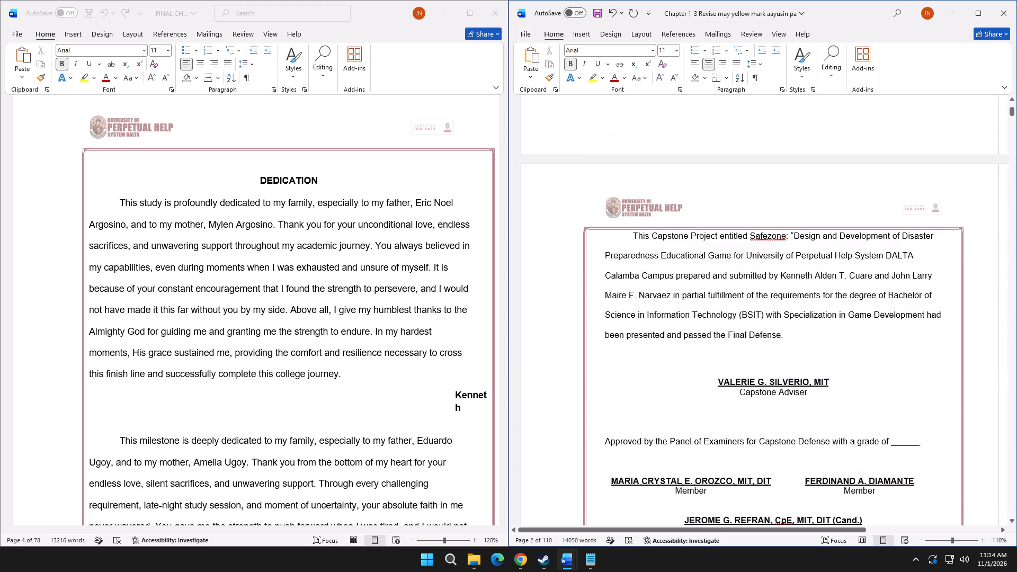
{"action": "scroll", "coordinate": [734, 294], "scroll_direction": "up", "scroll_amount": 15}
{"action": "scroll", "coordinate": [735, 293], "scroll_direction": "down", "scroll_amount": 7}
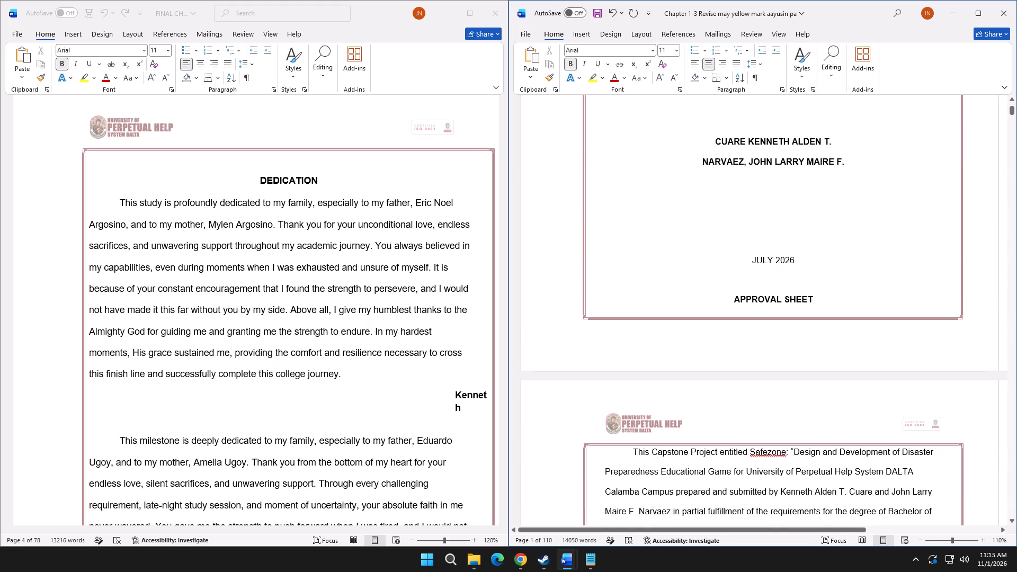
{"action": "left_click", "coordinate": [733, 299]}
{"action": "key", "text": "Return"}
Compare the cover page and approval sheet layout of FINAL CHAP3 with the front pages of the Chapter 1-3 document.
{"action": "scroll", "coordinate": [326, 270], "scroll_direction": "up", "scroll_amount": 20}
{"action": "scroll", "coordinate": [326, 270], "scroll_direction": "up", "scroll_amount": 2}
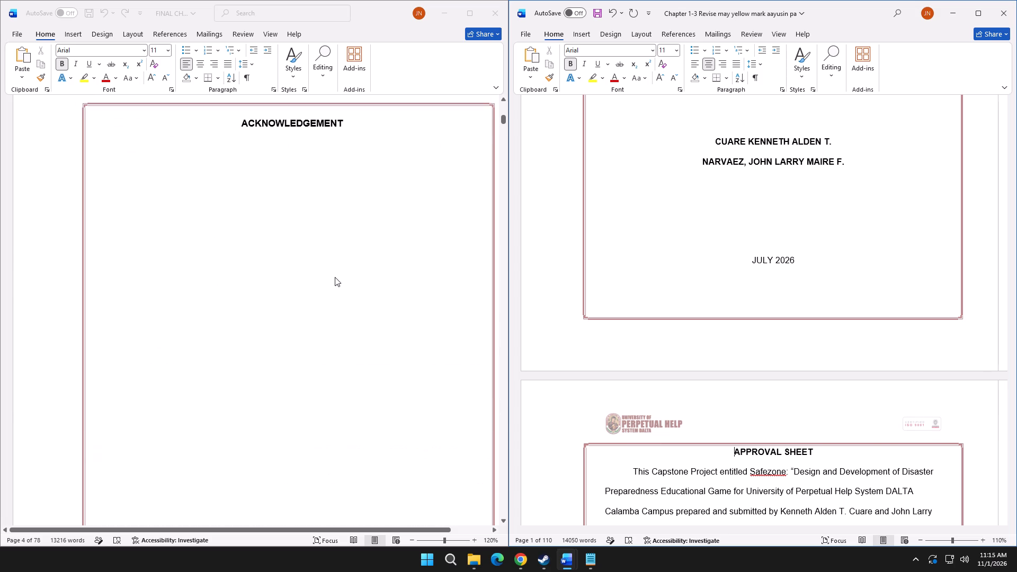
{"action": "scroll", "coordinate": [335, 277], "scroll_direction": "up", "scroll_amount": 20}
{"action": "scroll", "coordinate": [335, 277], "scroll_direction": "up", "scroll_amount": 20}
{"action": "scroll", "coordinate": [335, 277], "scroll_direction": "up", "scroll_amount": 9}
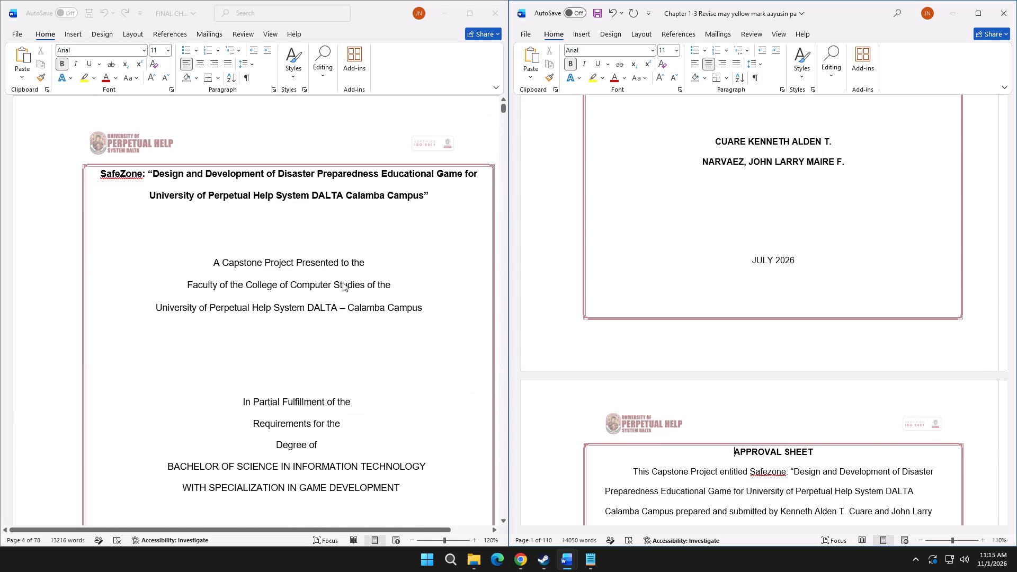
{"action": "scroll", "coordinate": [343, 282], "scroll_direction": "up", "scroll_amount": 3}
{"action": "scroll", "coordinate": [620, 271], "scroll_direction": "up", "scroll_amount": 14}
{"action": "scroll", "coordinate": [395, 223], "scroll_direction": "down", "scroll_amount": 7}
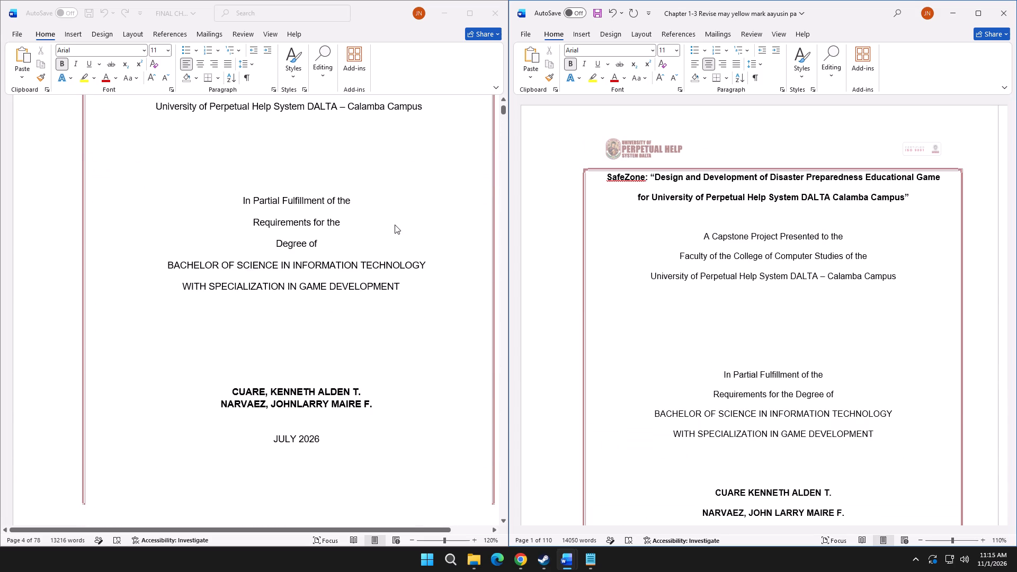
{"action": "scroll", "coordinate": [415, 202], "scroll_direction": "down", "scroll_amount": 16}
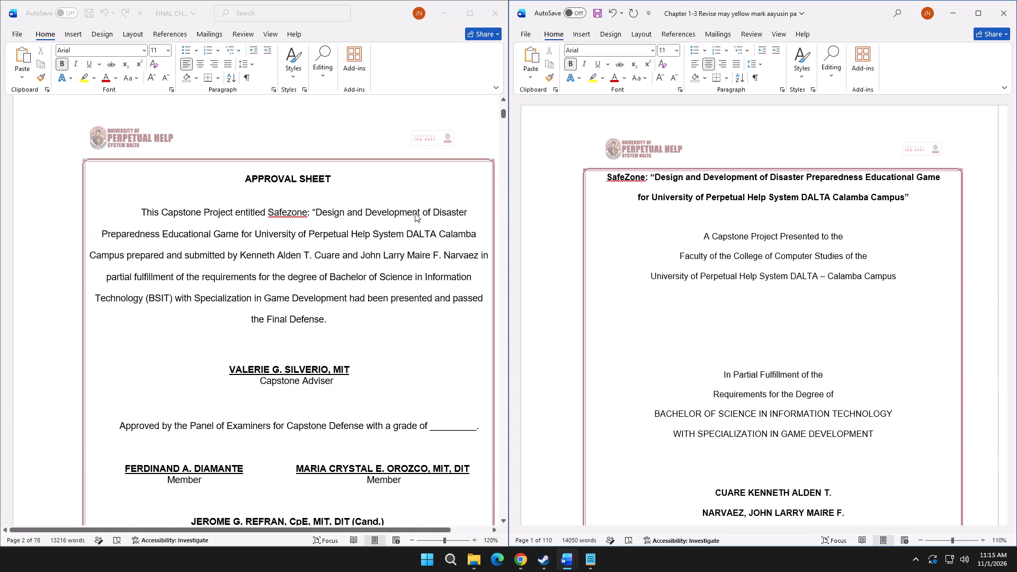
{"action": "scroll", "coordinate": [415, 213], "scroll_direction": "up", "scroll_amount": 10}
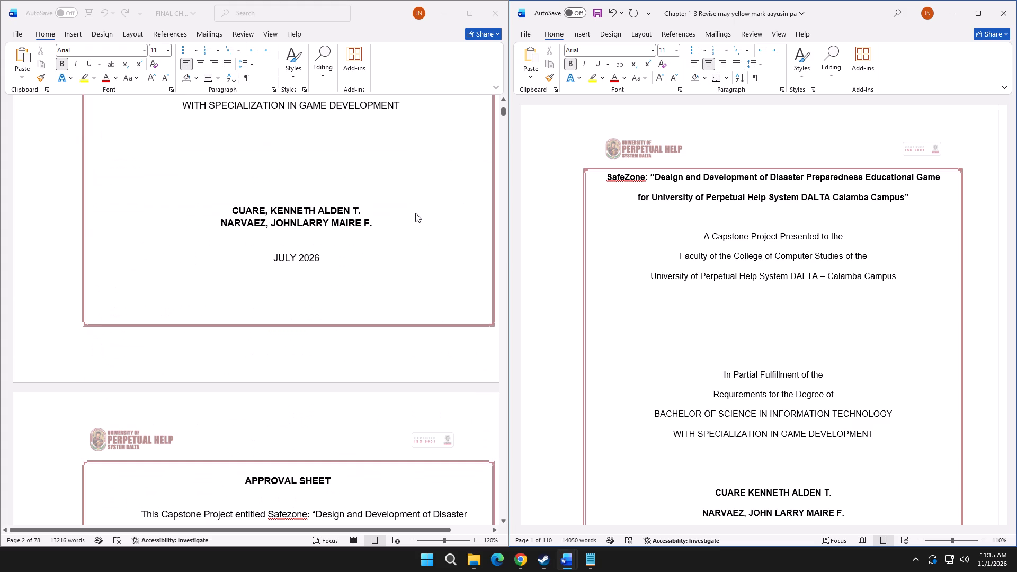
Close FINAL CHAP3 without saving its changes and reopen the saved version from the Downloads folder.
{"action": "left_click", "coordinate": [493, 21]}
{"action": "left_click", "coordinate": [304, 353]}
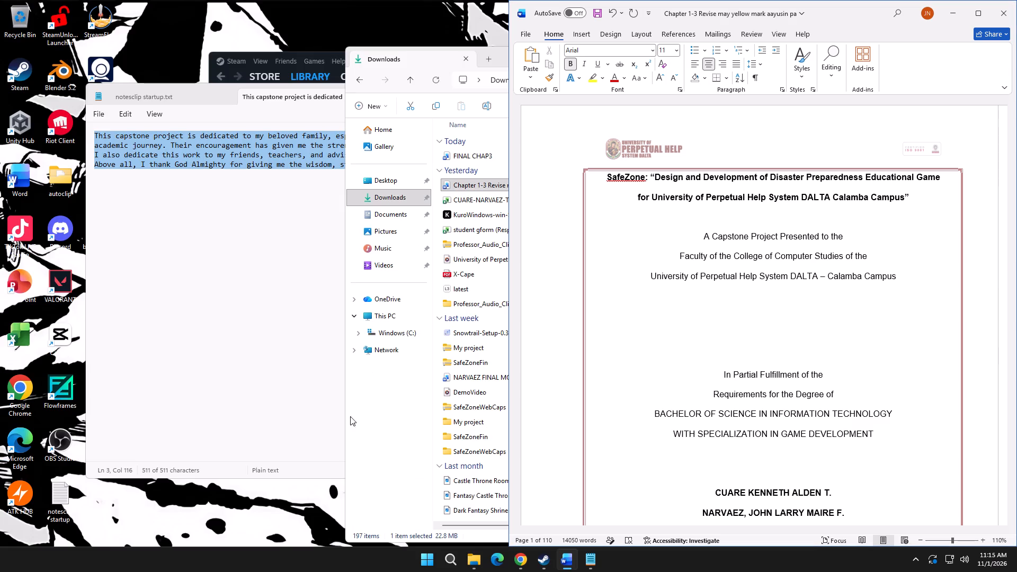
{"action": "double_click", "coordinate": [458, 159]}
{"action": "left_click", "coordinate": [234, 257]}
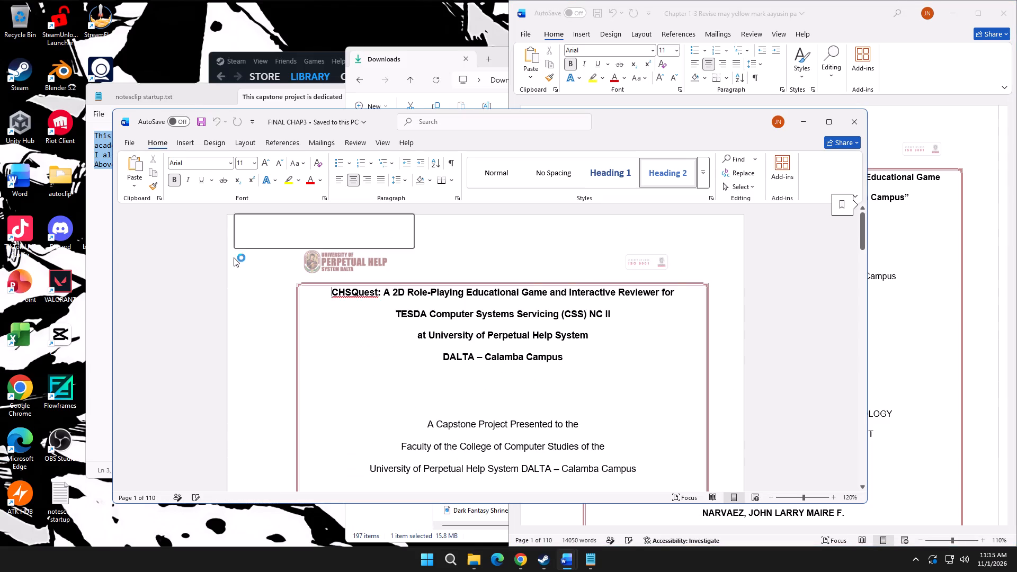
Close the Notepad window holding the copied dedication text.
{"action": "left_click", "coordinate": [190, 88]}
{"action": "left_click", "coordinate": [829, 93]}
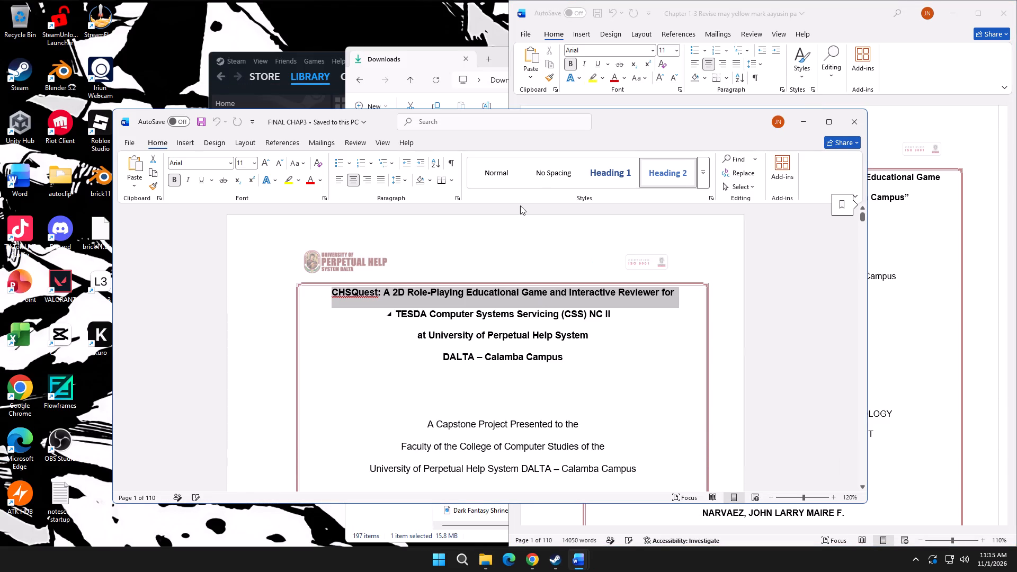
Place the reopened FINAL CHAP3 side by side with the Chapter 1-3 document.
{"action": "left_click_drag", "start_coordinate": [709, 124], "coordinate": [0, 215]}
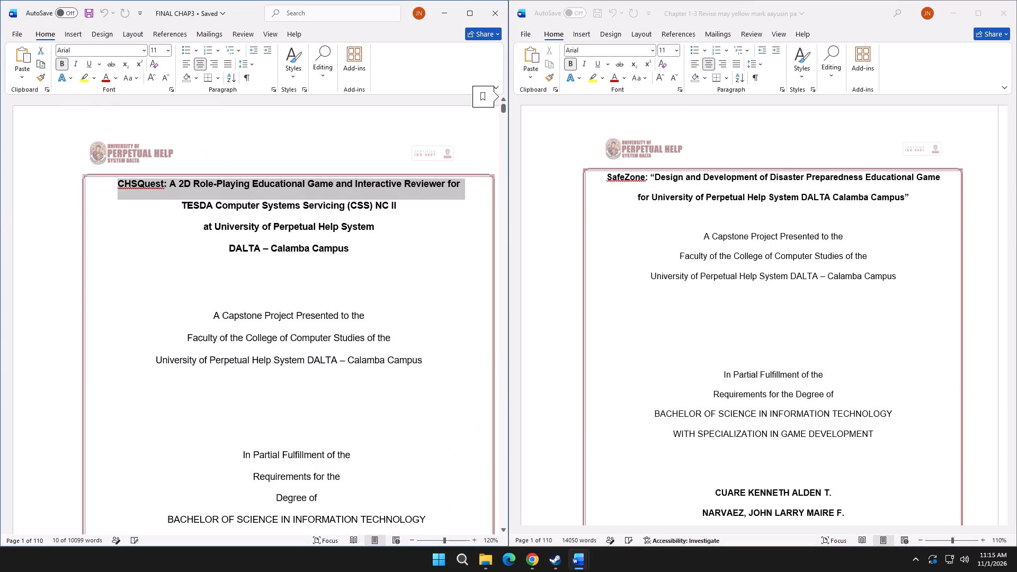
Compare the cover page of the Chapter 1-3 document with the FINAL CHAP3 cover page.
{"action": "left_click", "coordinate": [599, 472]}
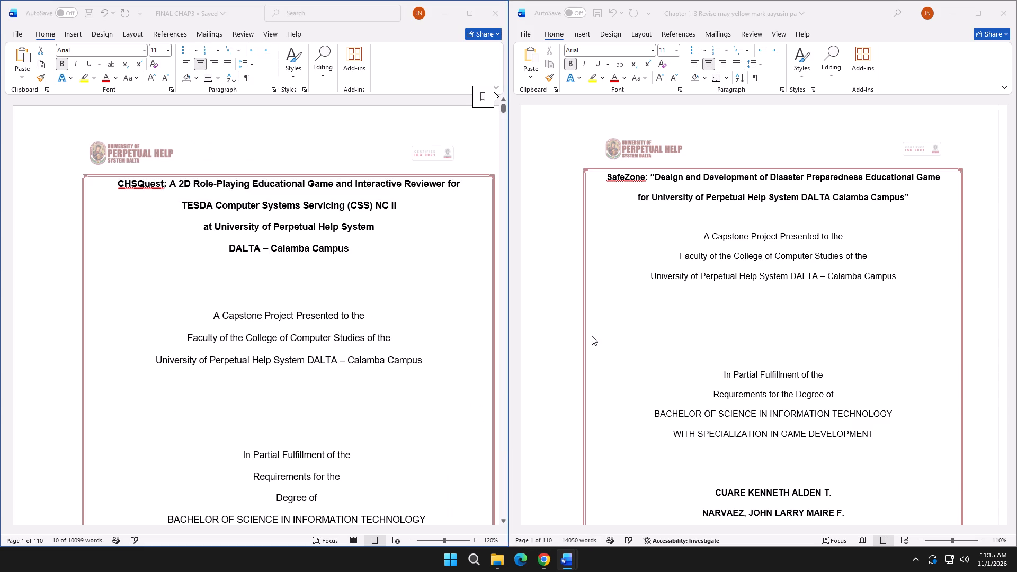
{"action": "scroll", "coordinate": [696, 290], "scroll_direction": "down", "scroll_amount": 3}
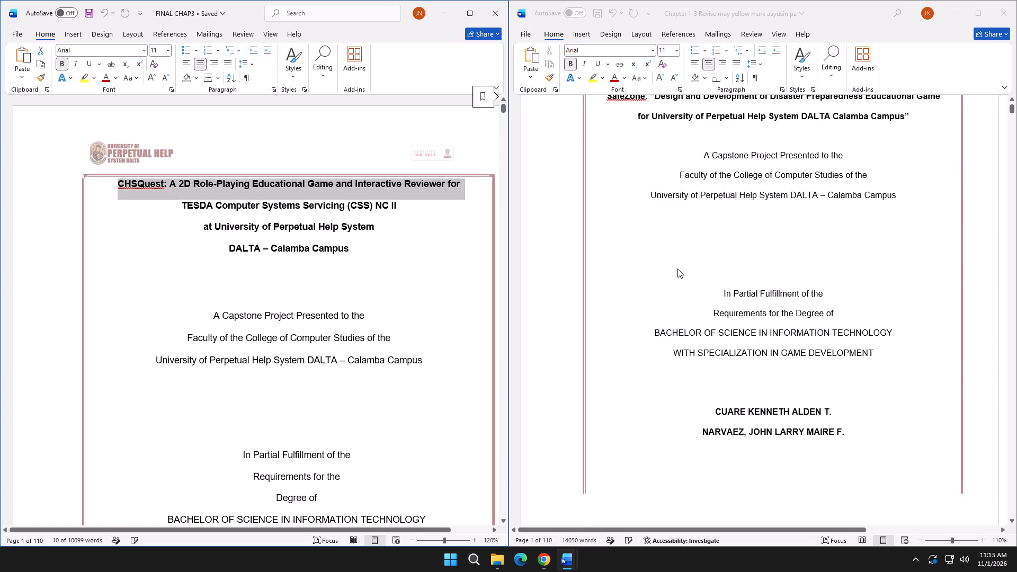
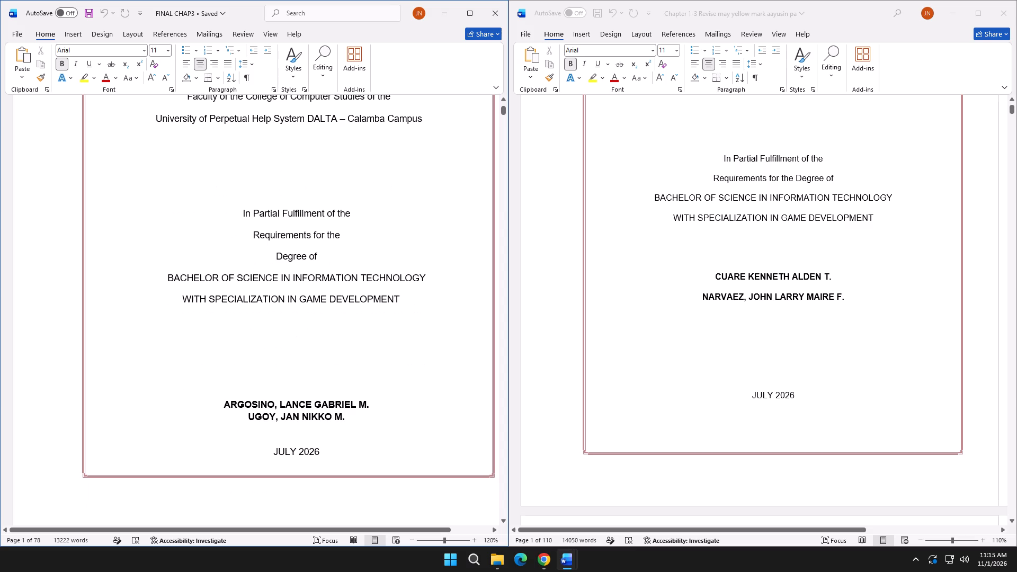
Open the cover page's first-page footer in the Chapter 1-3 document for editing and place the cursor on its empty line.
{"action": "scroll", "coordinate": [620, 464], "scroll_direction": "down", "scroll_amount": 7}
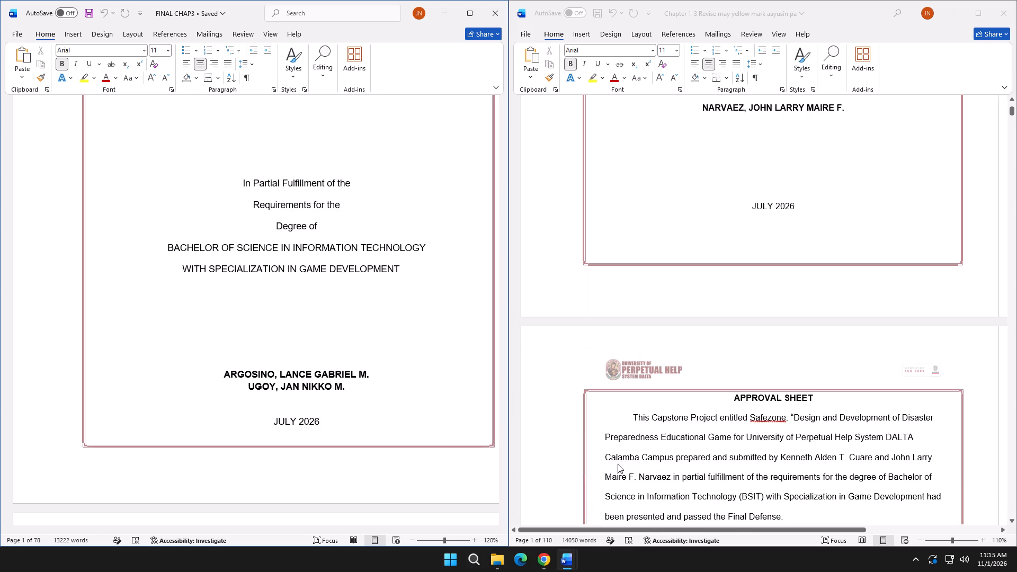
{"action": "left_click", "coordinate": [603, 280]}
{"action": "double_click", "coordinate": [605, 276]}
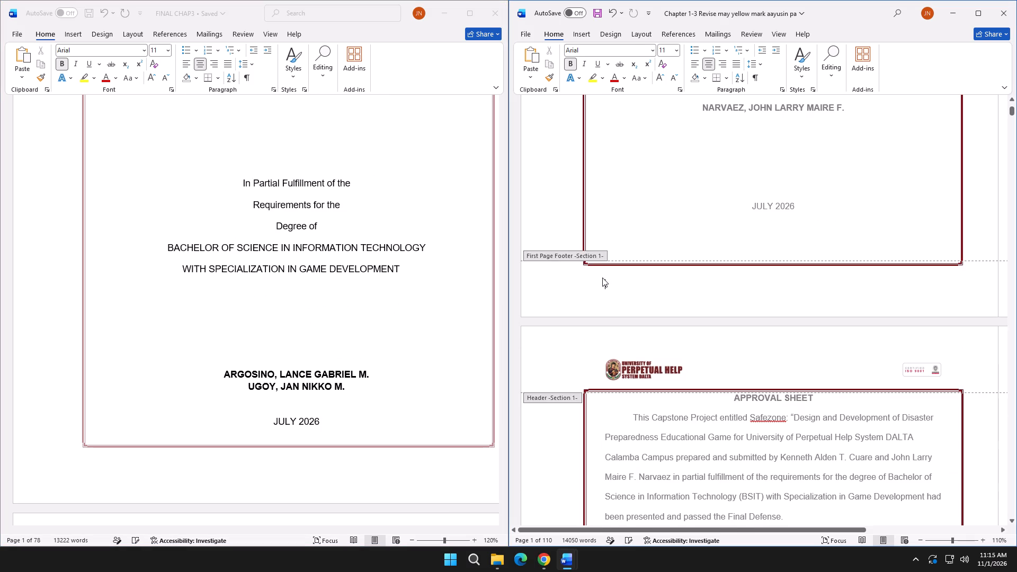
{"action": "scroll", "coordinate": [612, 335], "scroll_direction": "up", "scroll_amount": 15}
{"action": "scroll", "coordinate": [587, 302], "scroll_direction": "down", "scroll_amount": 13}
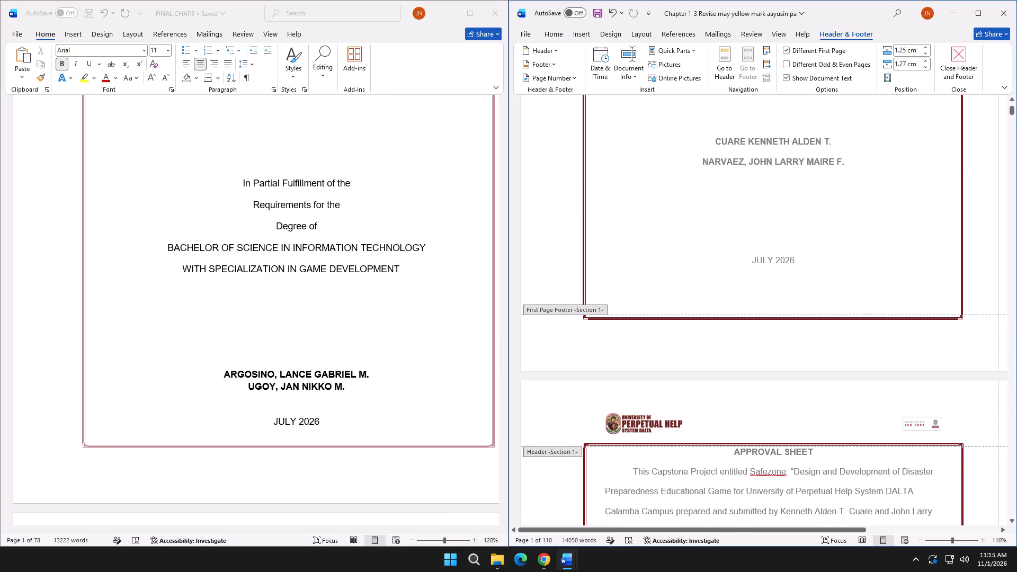
{"action": "key", "text": "BackSpace"}
{"action": "left_click", "coordinate": [612, 323]}
{"action": "key", "text": "Up"}
{"action": "key", "text": "Down"}
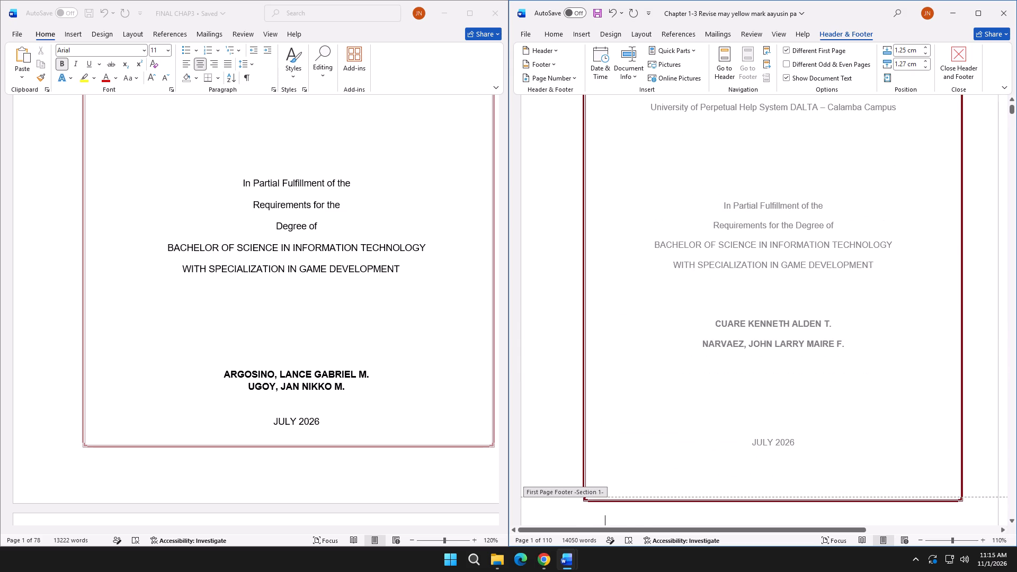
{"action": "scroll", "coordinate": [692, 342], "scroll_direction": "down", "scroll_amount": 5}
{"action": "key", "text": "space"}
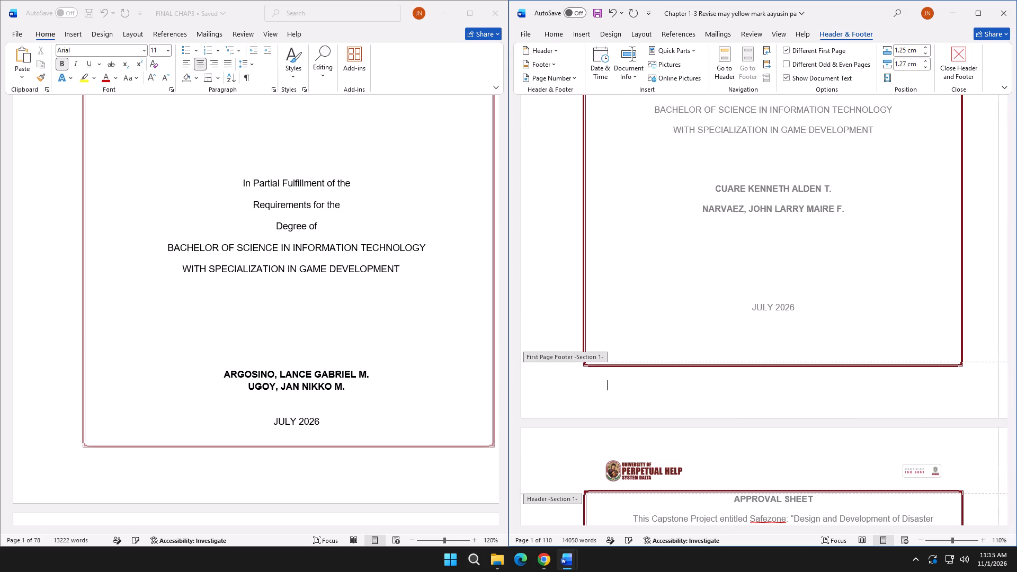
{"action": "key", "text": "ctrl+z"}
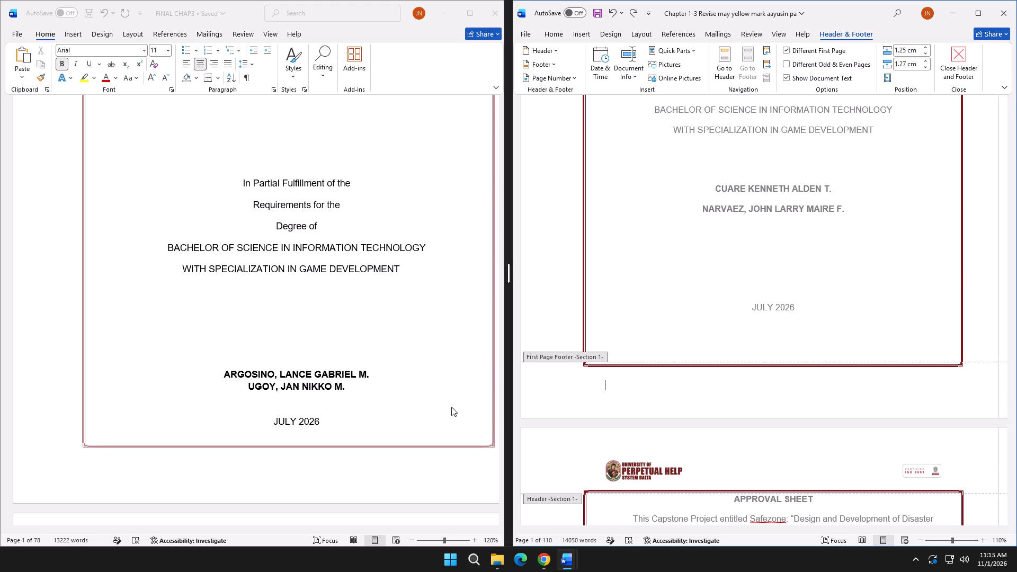
Copy "Bachelor of Science in Information Technology |" from the FINAL CHAP3 footer into the first-page footer of the Chapter 1-3 document.
{"action": "scroll", "coordinate": [345, 353], "scroll_direction": "down", "scroll_amount": 6}
{"action": "scroll", "coordinate": [378, 352], "scroll_direction": "down", "scroll_amount": 20}
{"action": "scroll", "coordinate": [378, 352], "scroll_direction": "down", "scroll_amount": 2}
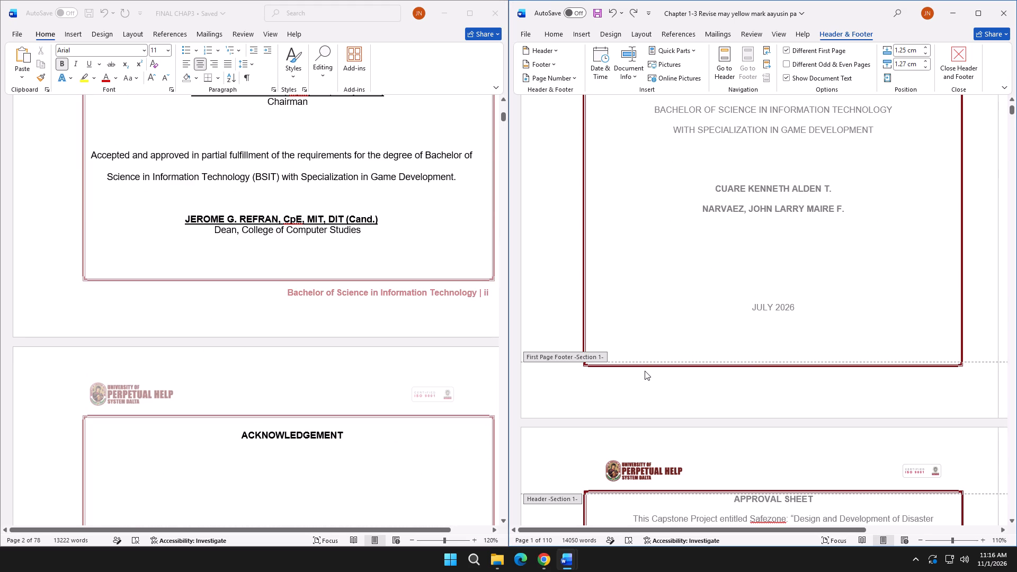
{"action": "scroll", "coordinate": [647, 347], "scroll_direction": "down", "scroll_amount": 6}
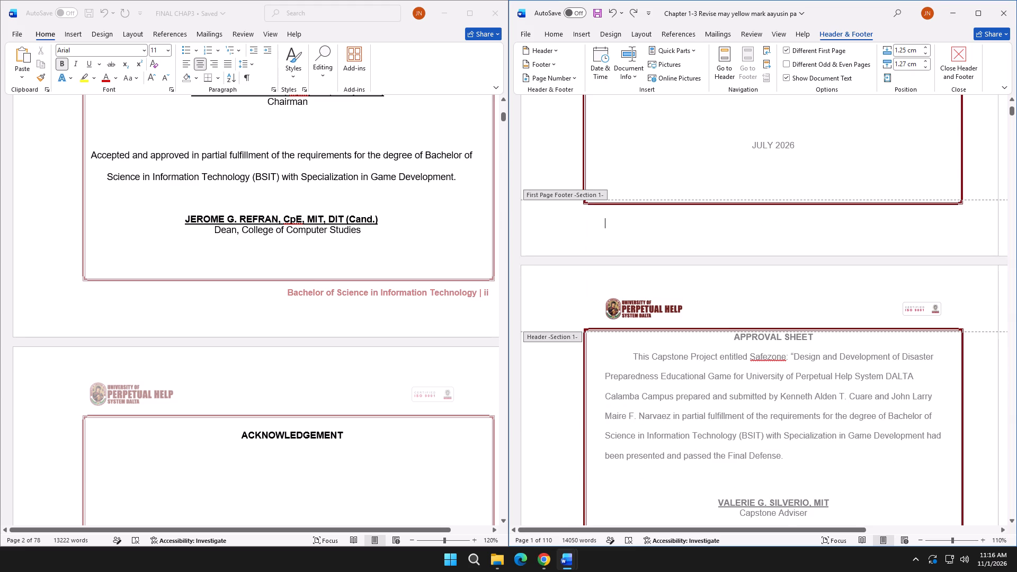
{"action": "left_click", "coordinate": [287, 294]}
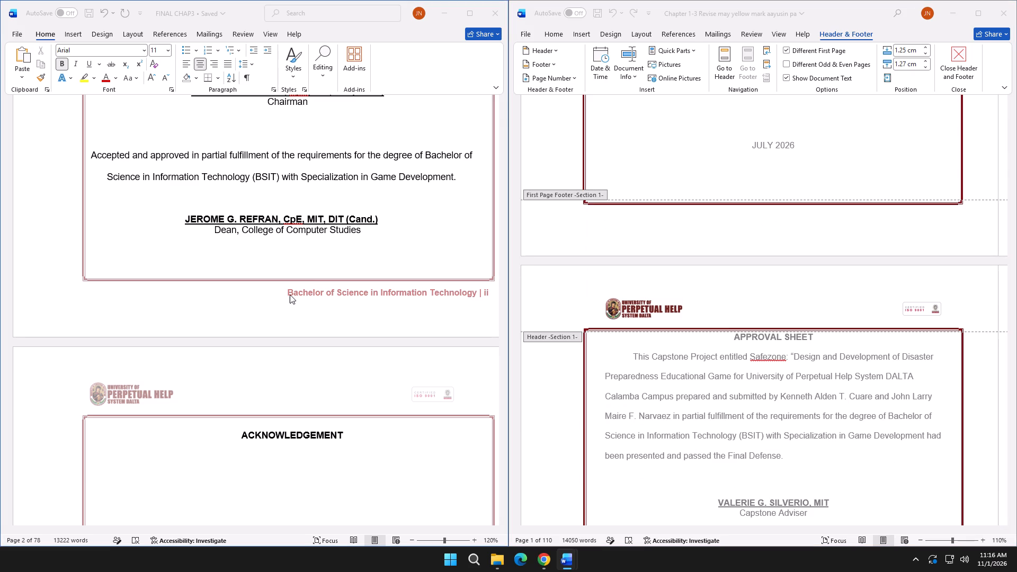
{"action": "double_click", "coordinate": [290, 294]}
{"action": "left_click", "coordinate": [288, 294]}
{"action": "left_click_drag", "start_coordinate": [288, 294], "coordinate": [485, 294]}
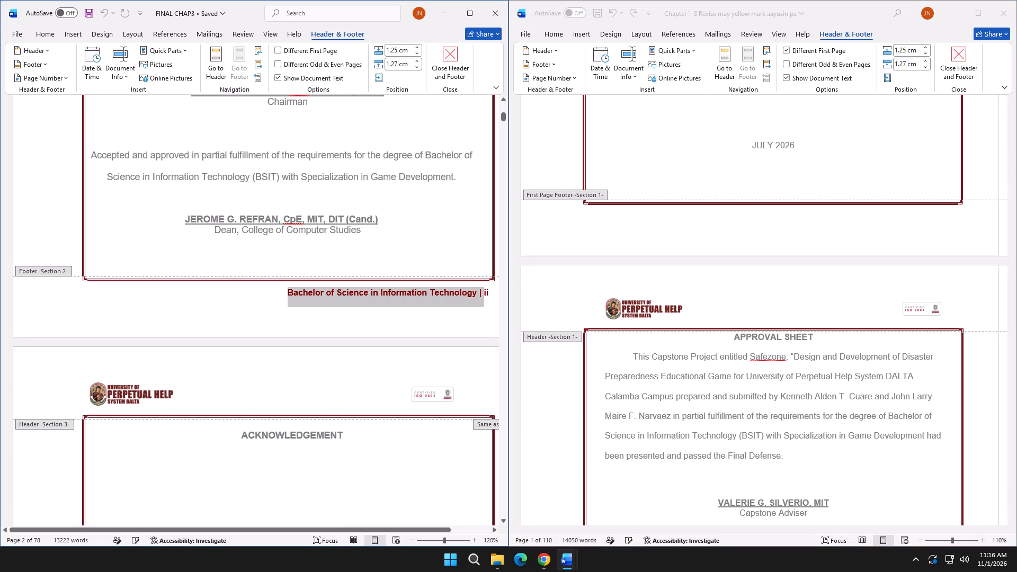
{"action": "left_click_drag", "start_coordinate": [485, 294], "coordinate": [480, 296]}
{"action": "key", "text": "ctrl+c"}
{"action": "left_click", "coordinate": [629, 218]}
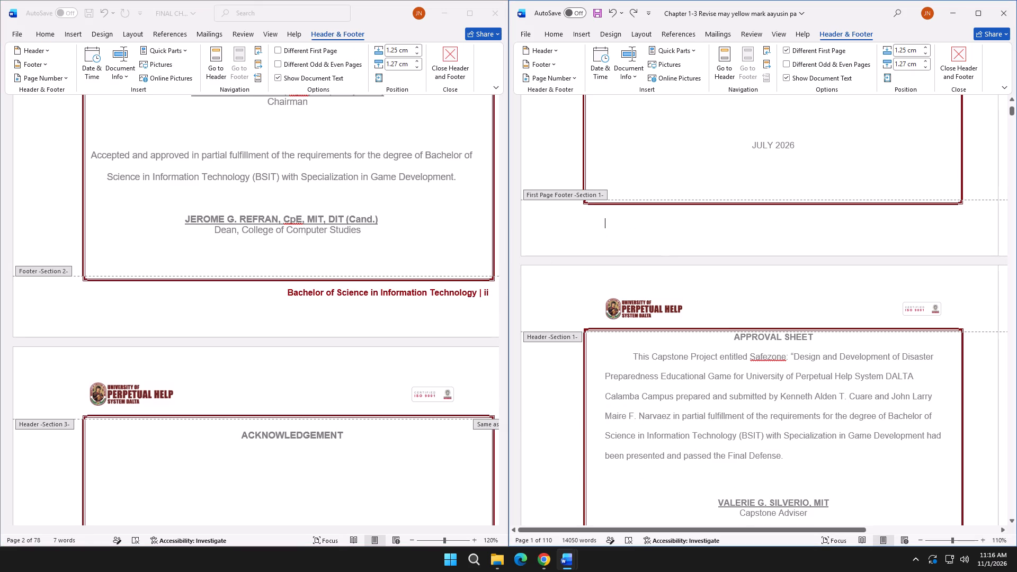
{"action": "key", "text": "ctrl+v"}
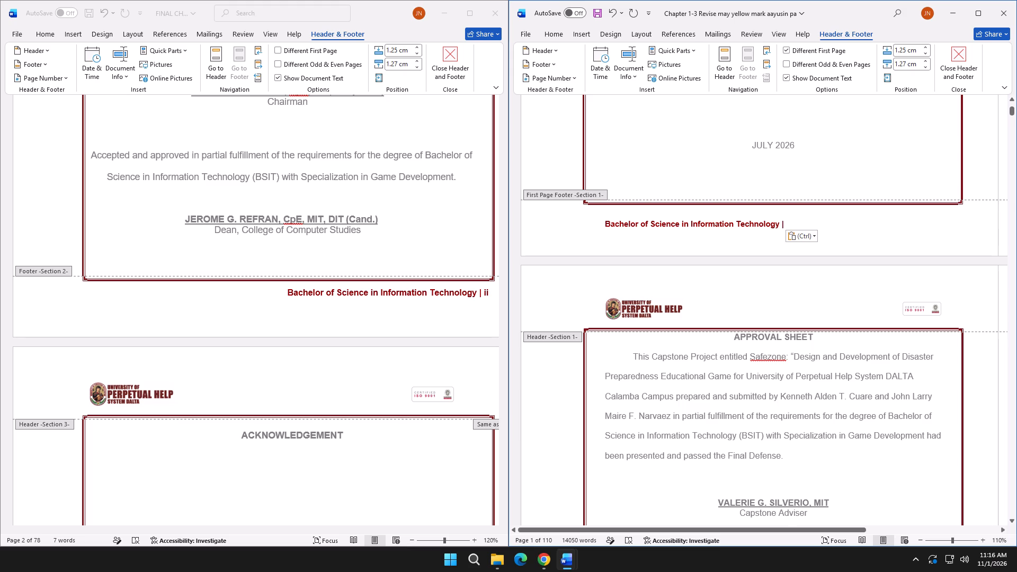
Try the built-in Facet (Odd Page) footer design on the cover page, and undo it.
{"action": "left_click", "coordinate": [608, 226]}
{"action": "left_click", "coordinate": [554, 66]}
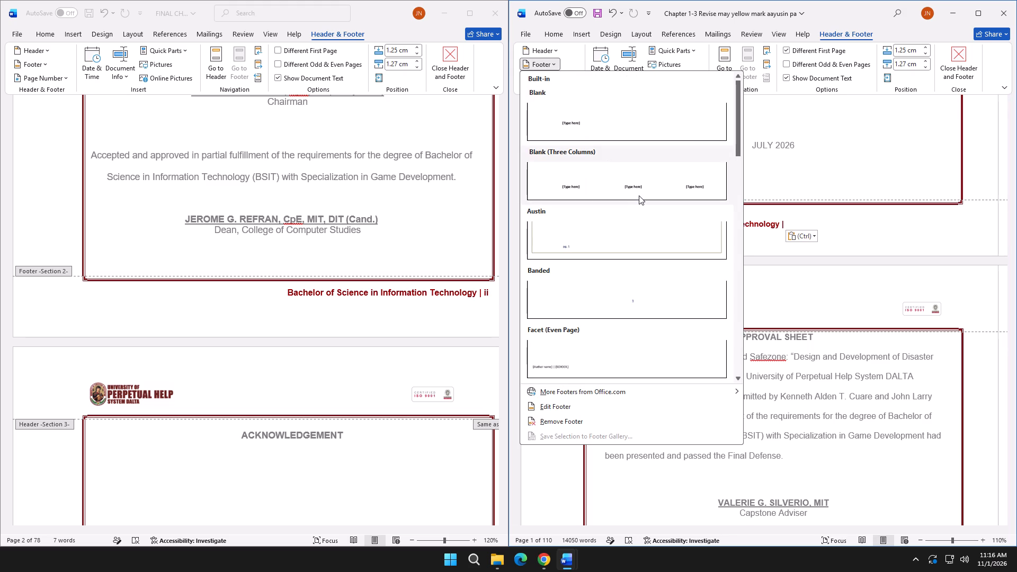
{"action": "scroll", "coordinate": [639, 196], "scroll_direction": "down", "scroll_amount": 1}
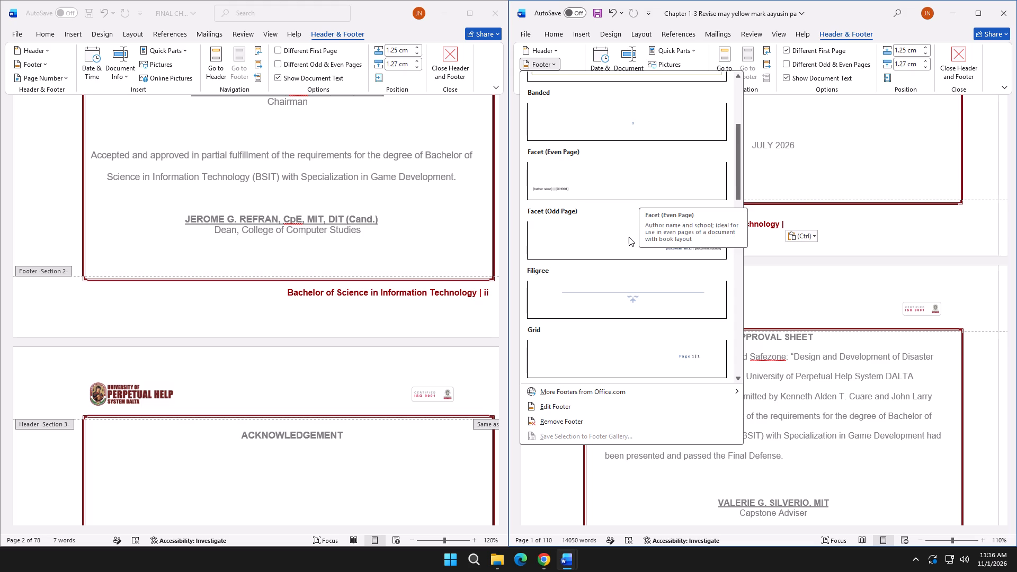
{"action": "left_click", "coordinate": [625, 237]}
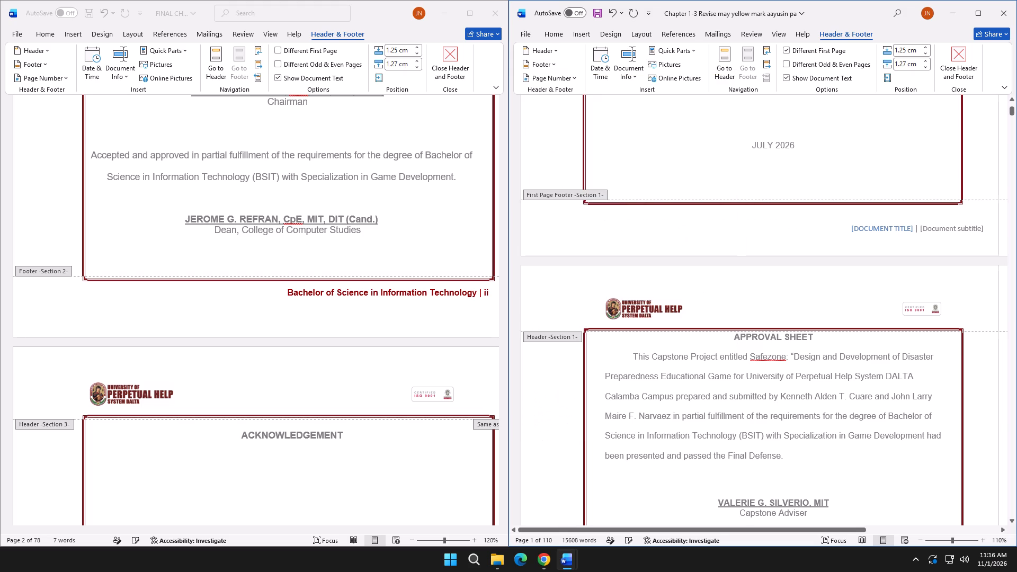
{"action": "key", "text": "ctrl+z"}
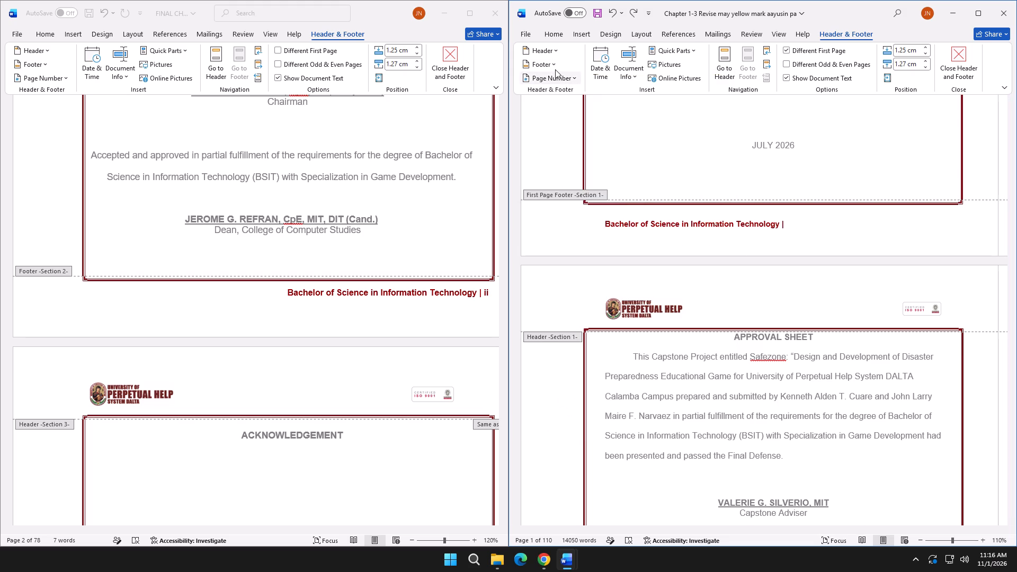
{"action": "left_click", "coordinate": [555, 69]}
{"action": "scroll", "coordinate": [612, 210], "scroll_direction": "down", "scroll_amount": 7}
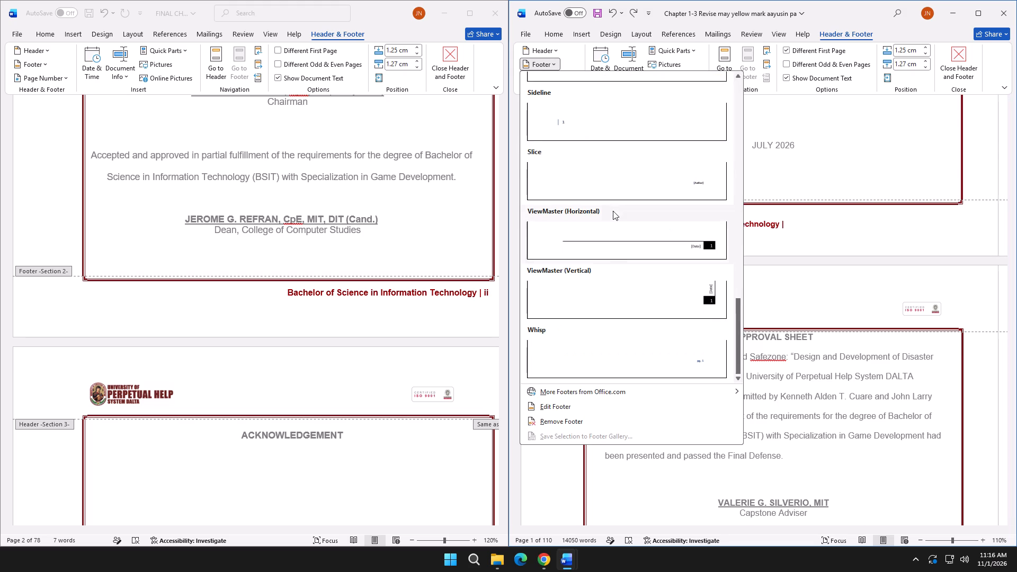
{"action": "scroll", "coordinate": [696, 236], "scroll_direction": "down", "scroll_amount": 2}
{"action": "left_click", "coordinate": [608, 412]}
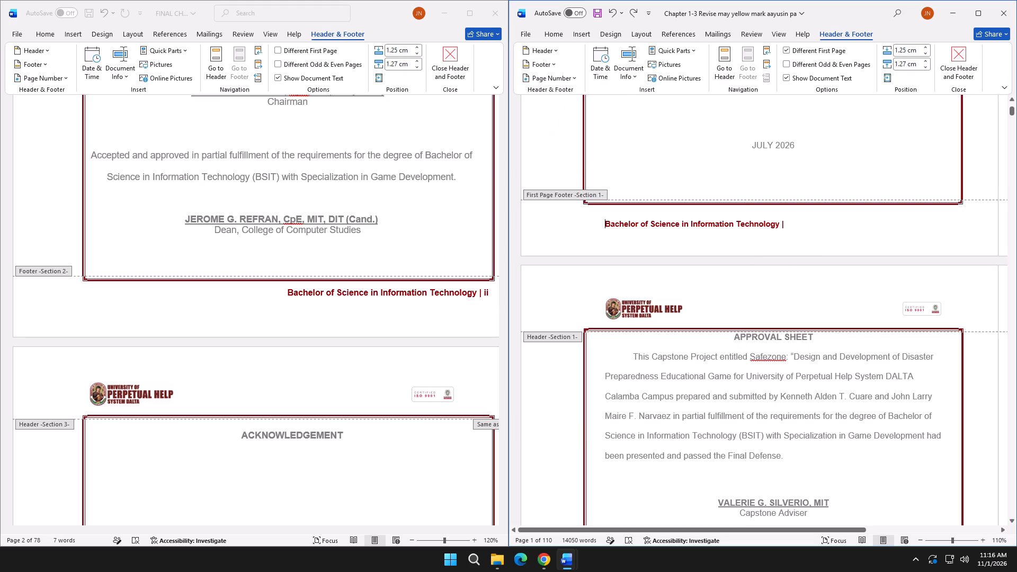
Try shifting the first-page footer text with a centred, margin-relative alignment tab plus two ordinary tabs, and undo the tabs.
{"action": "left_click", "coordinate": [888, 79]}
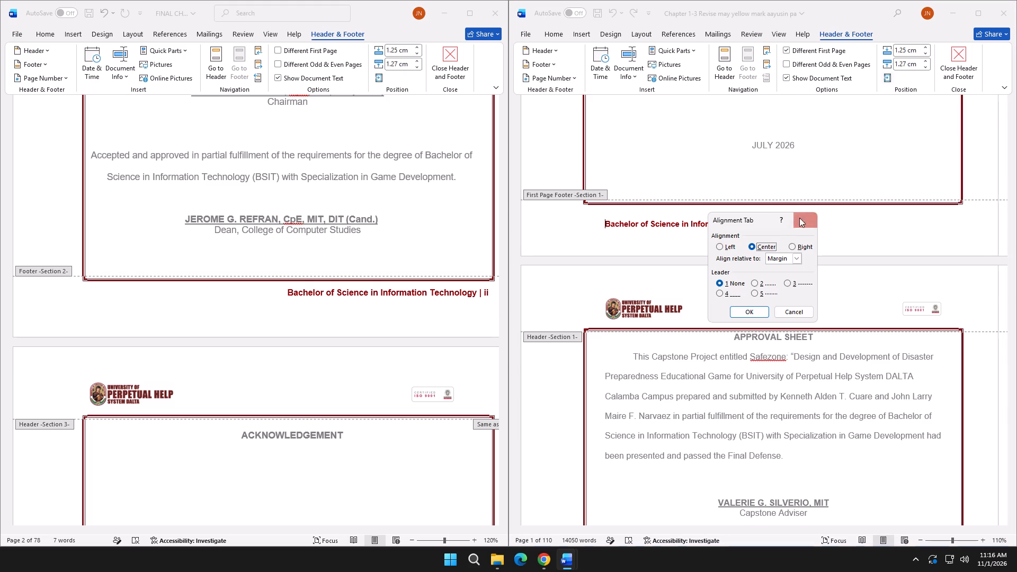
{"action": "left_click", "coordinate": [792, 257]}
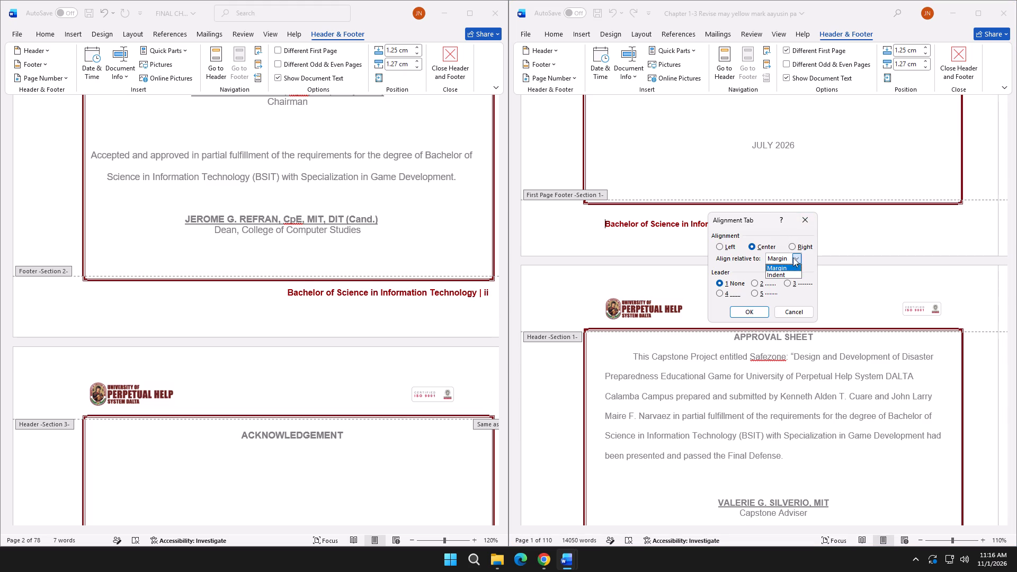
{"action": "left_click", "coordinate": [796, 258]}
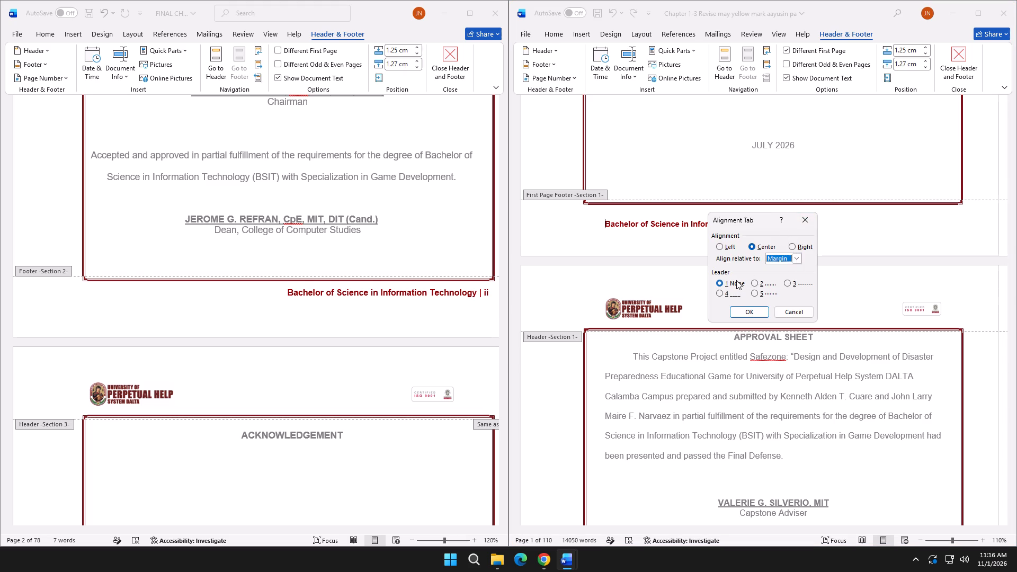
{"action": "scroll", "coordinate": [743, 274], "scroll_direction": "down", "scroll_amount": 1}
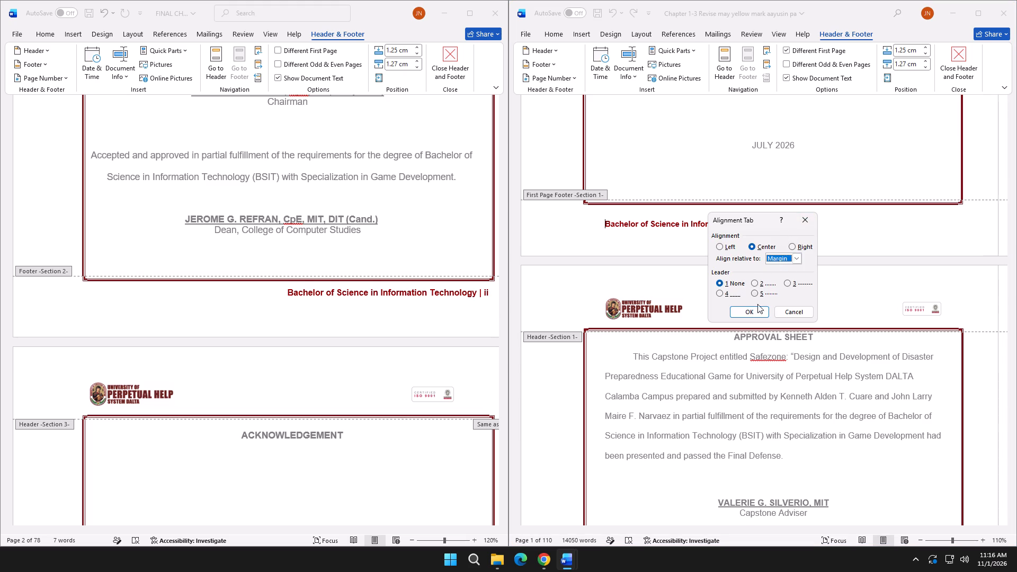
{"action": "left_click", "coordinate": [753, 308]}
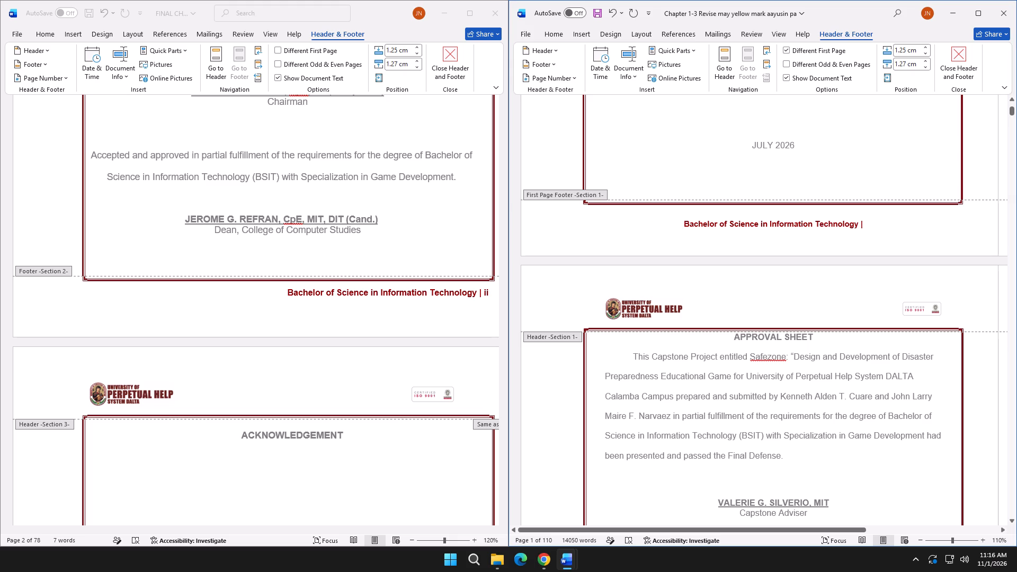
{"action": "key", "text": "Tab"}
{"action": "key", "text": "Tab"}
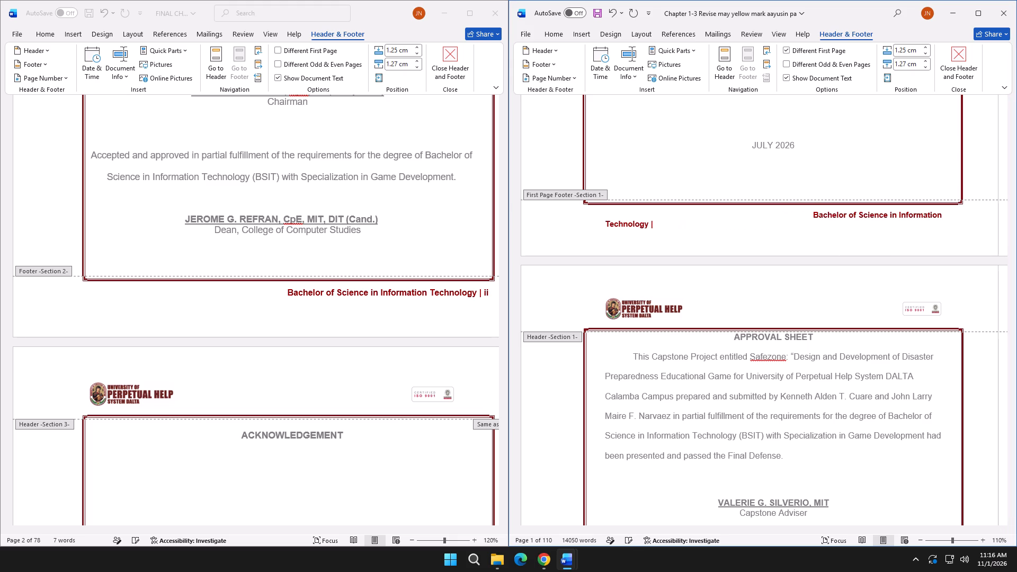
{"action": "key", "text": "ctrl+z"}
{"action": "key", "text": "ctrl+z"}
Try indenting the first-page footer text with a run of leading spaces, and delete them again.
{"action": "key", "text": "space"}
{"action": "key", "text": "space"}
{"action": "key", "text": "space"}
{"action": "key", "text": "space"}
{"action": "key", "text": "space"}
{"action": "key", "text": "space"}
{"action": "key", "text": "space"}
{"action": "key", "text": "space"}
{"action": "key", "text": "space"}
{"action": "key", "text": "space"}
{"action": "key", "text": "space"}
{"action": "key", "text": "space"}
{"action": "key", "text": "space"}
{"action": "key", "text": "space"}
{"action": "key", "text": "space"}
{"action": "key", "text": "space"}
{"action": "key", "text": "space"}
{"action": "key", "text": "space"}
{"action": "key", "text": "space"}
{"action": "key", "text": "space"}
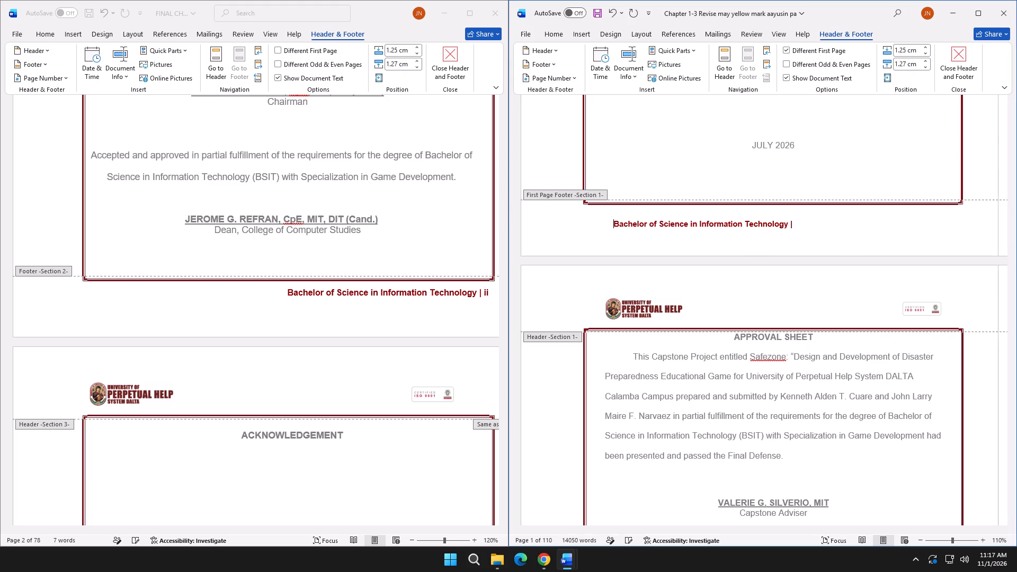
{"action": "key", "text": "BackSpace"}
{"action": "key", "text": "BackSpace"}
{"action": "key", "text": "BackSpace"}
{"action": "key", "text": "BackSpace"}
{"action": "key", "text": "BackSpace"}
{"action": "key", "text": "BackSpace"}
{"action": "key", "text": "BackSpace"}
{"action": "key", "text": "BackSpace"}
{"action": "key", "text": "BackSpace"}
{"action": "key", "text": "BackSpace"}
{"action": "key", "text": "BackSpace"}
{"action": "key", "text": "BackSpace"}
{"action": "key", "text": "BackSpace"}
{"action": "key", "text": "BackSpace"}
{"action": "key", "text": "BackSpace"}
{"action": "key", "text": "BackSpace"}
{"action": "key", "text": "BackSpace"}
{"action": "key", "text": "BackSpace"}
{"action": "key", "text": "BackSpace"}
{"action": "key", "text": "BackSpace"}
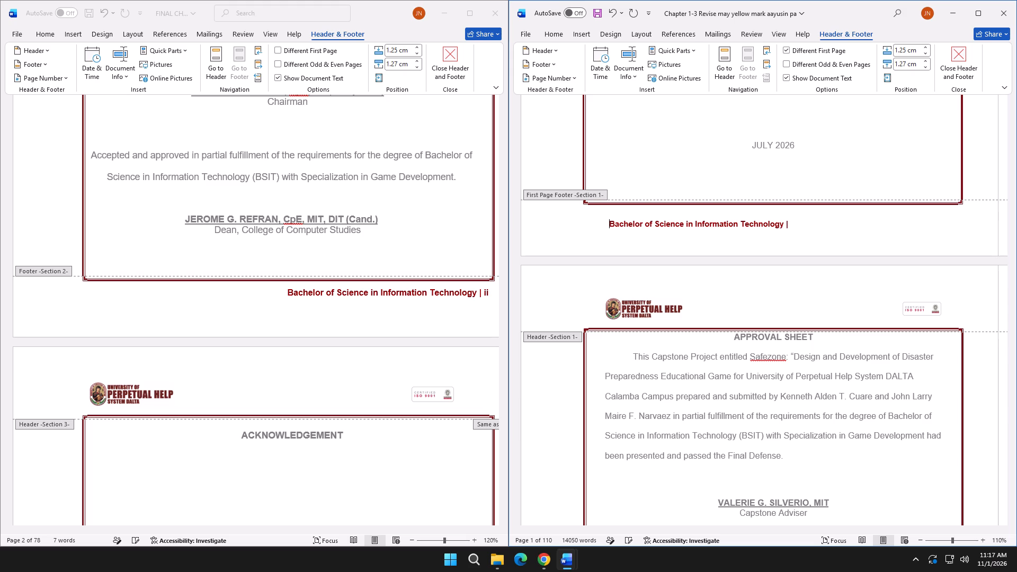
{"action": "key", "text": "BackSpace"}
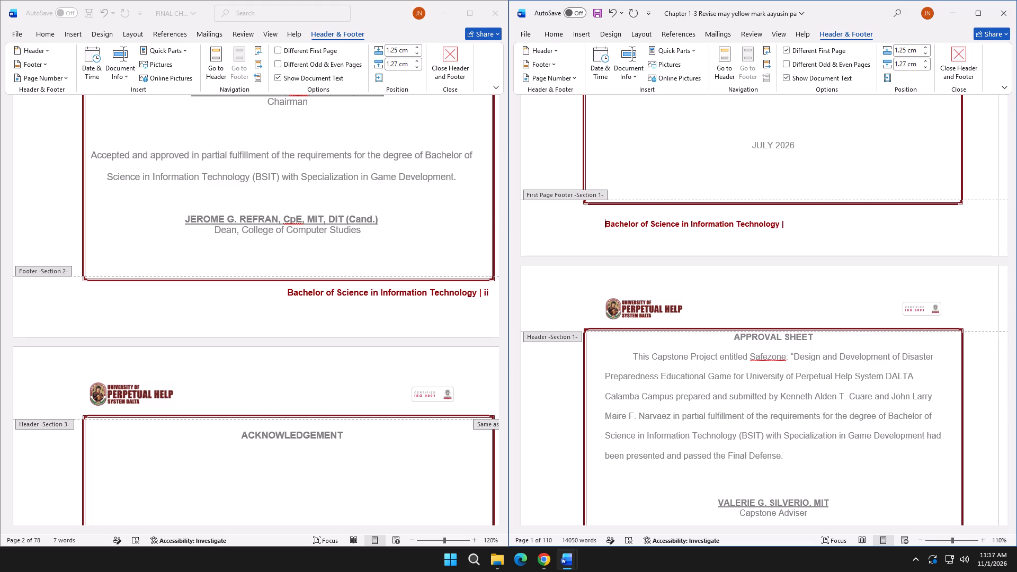
Undo the last deletion in the first-page footer.
{"action": "left_click", "coordinate": [590, 198]}
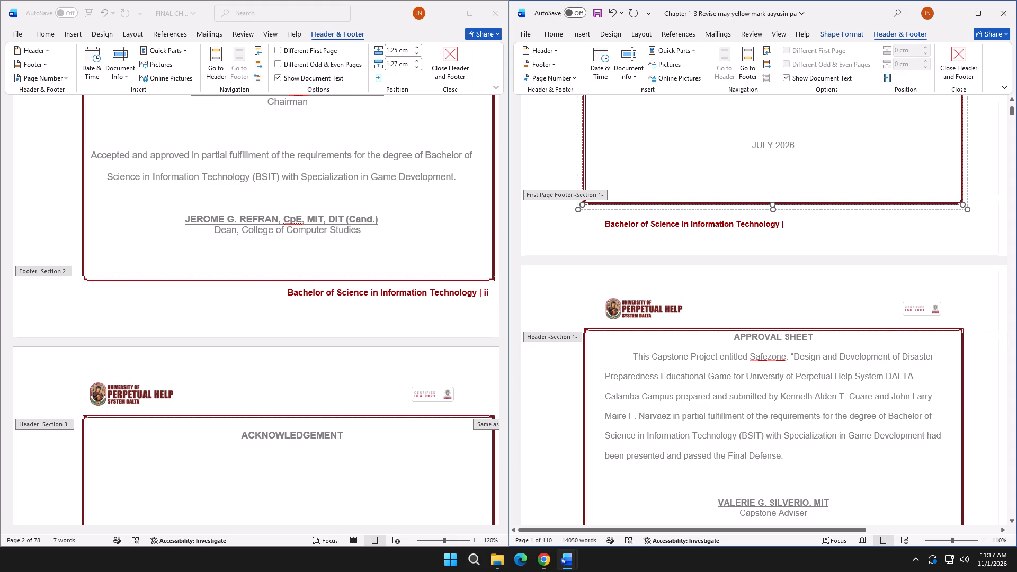
{"action": "key", "text": "ctrl+z"}
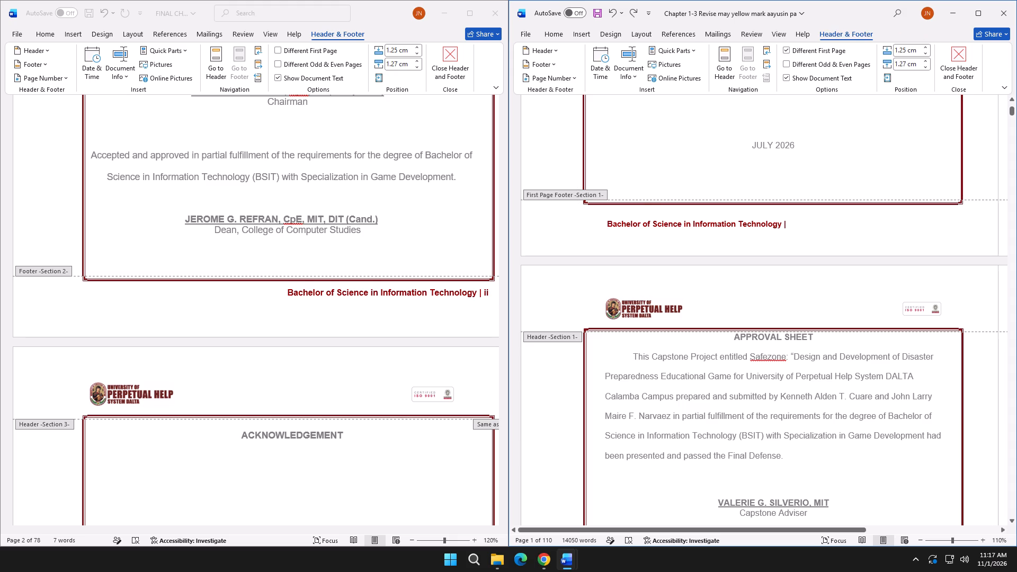
Set the line spacing of the first-page footer text "Bachelor of Science in Information Technology |" to 2.0.
{"action": "left_click_drag", "start_coordinate": [604, 222], "coordinate": [783, 225]}
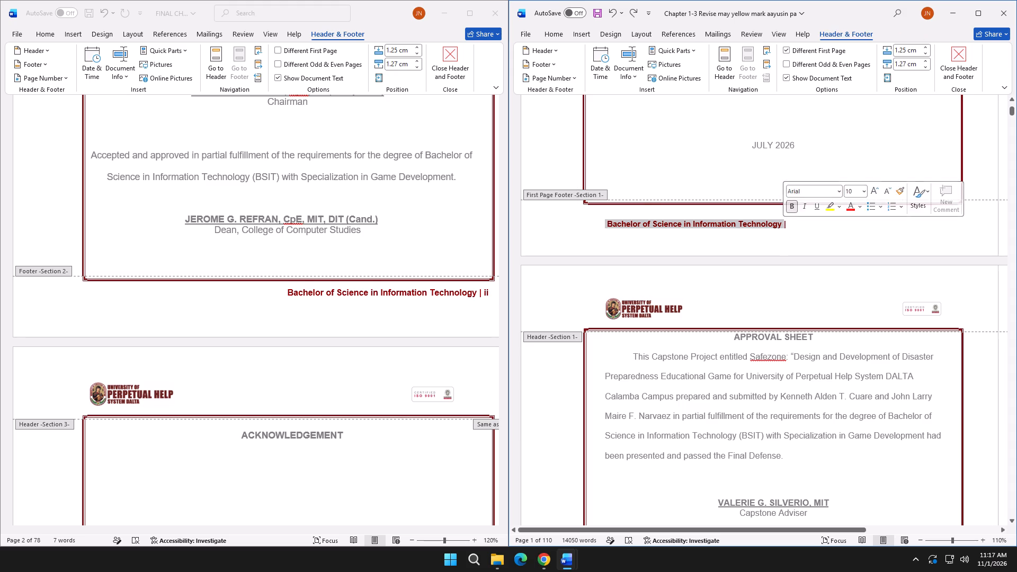
{"action": "left_click", "coordinate": [779, 231]}
{"action": "left_click_drag", "start_coordinate": [788, 225], "coordinate": [603, 220]}
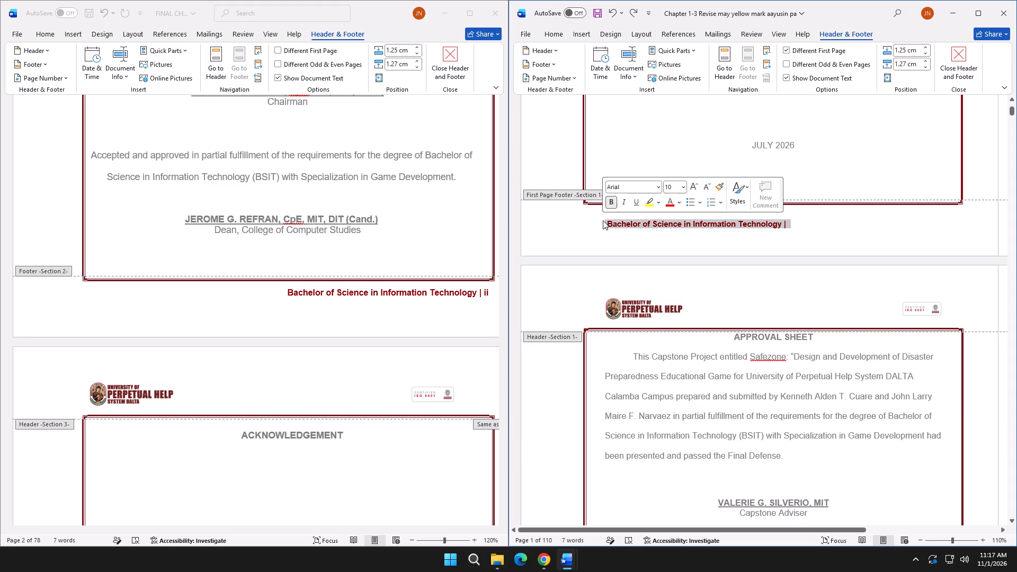
{"action": "left_click", "coordinate": [802, 226]}
{"action": "left_click_drag", "start_coordinate": [794, 224], "coordinate": [599, 223]}
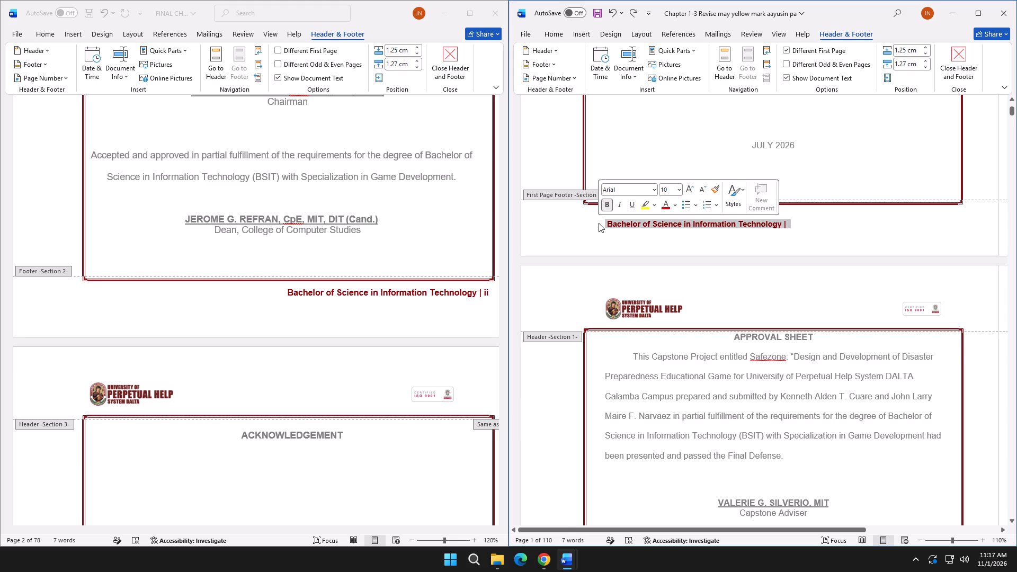
{"action": "left_click", "coordinate": [559, 38]}
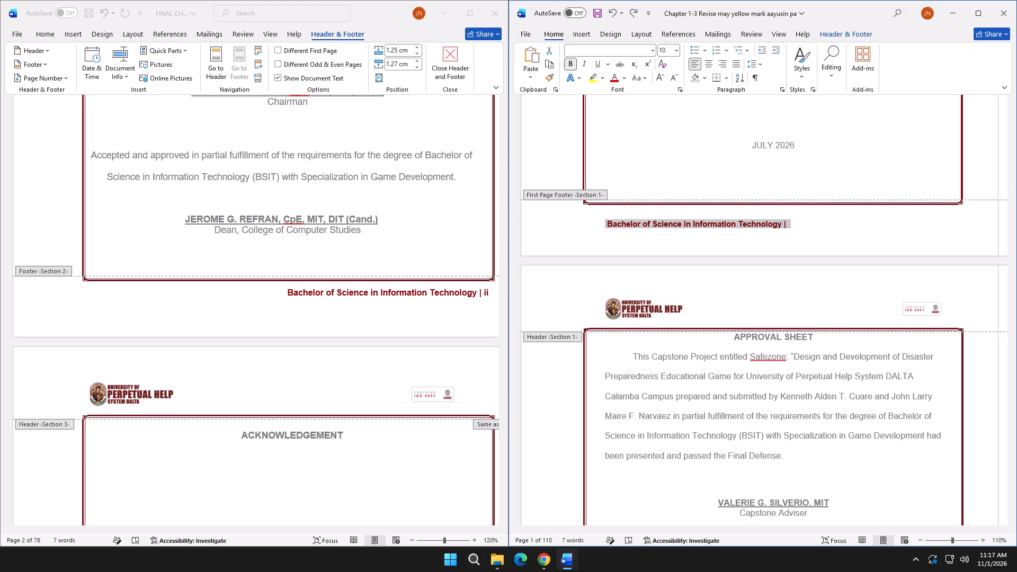
{"action": "left_click", "coordinate": [763, 65]}
{"action": "left_click", "coordinate": [763, 65]}
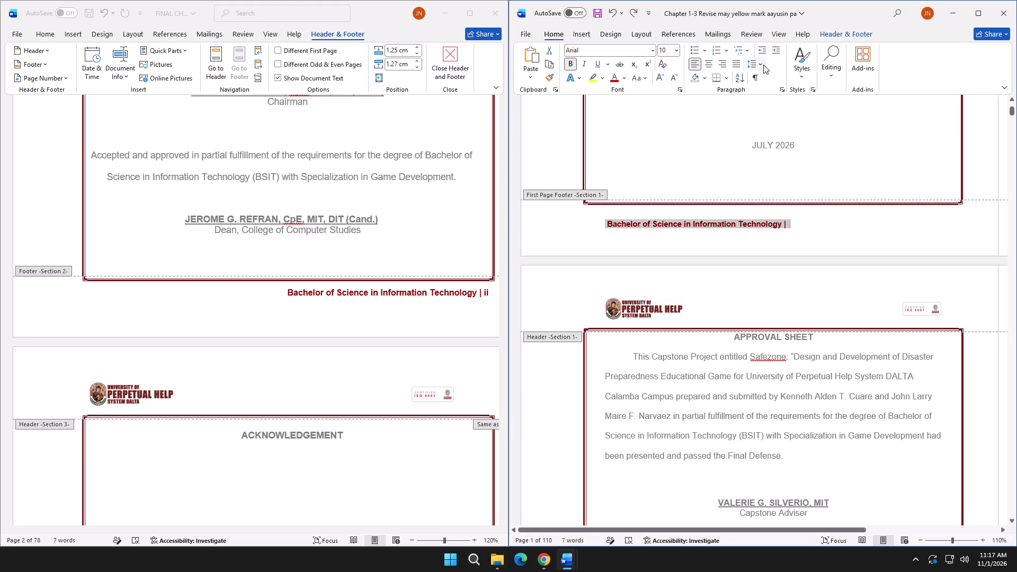
{"action": "left_click", "coordinate": [763, 65]}
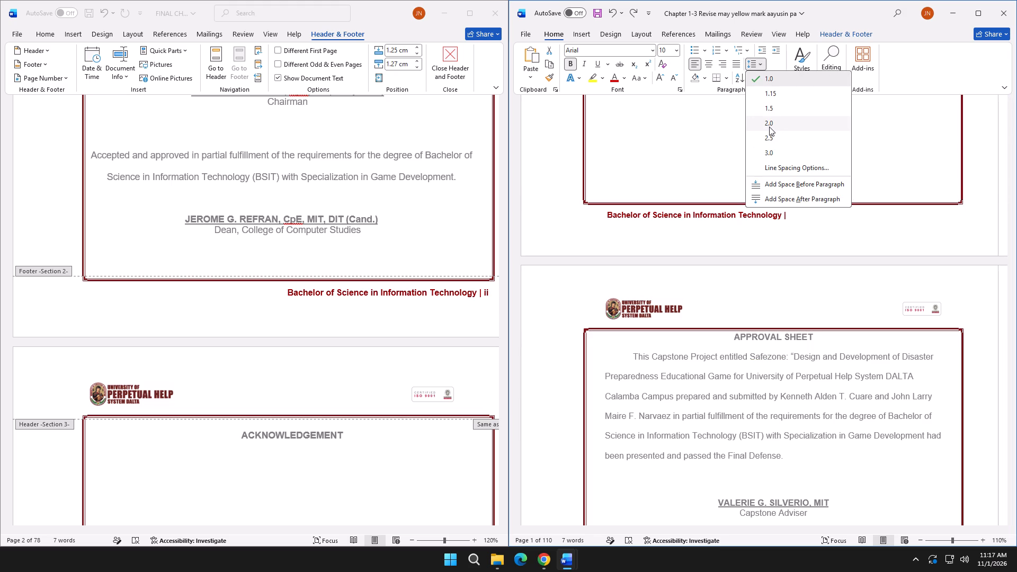
{"action": "left_click", "coordinate": [769, 127]}
{"action": "left_click", "coordinate": [793, 235]}
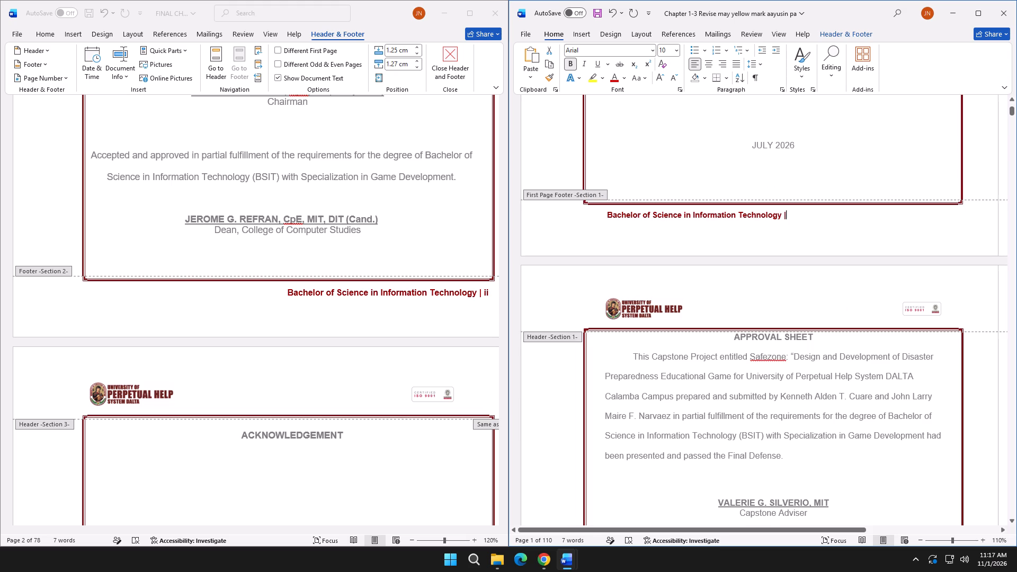
{"action": "left_click", "coordinate": [607, 216]}
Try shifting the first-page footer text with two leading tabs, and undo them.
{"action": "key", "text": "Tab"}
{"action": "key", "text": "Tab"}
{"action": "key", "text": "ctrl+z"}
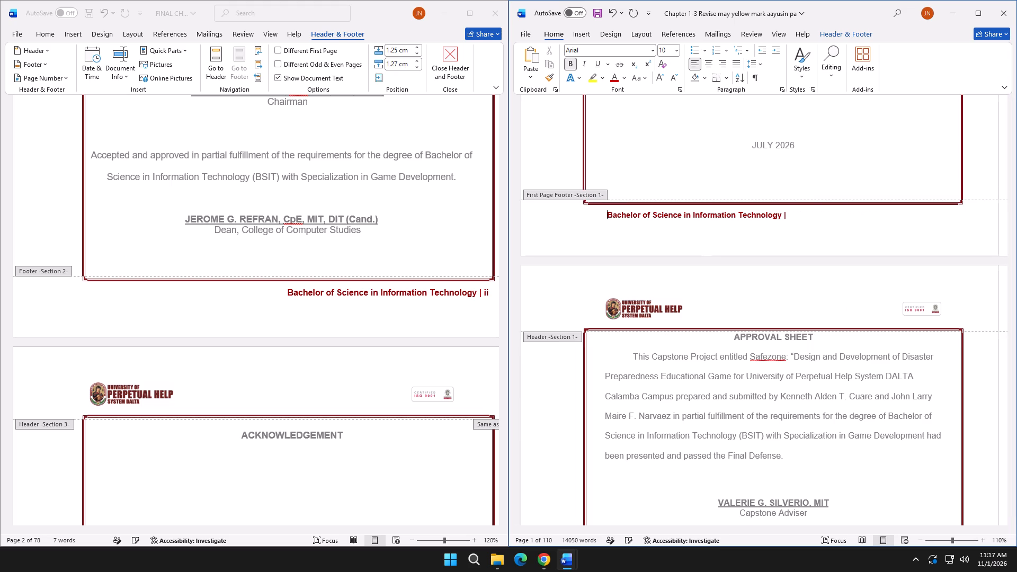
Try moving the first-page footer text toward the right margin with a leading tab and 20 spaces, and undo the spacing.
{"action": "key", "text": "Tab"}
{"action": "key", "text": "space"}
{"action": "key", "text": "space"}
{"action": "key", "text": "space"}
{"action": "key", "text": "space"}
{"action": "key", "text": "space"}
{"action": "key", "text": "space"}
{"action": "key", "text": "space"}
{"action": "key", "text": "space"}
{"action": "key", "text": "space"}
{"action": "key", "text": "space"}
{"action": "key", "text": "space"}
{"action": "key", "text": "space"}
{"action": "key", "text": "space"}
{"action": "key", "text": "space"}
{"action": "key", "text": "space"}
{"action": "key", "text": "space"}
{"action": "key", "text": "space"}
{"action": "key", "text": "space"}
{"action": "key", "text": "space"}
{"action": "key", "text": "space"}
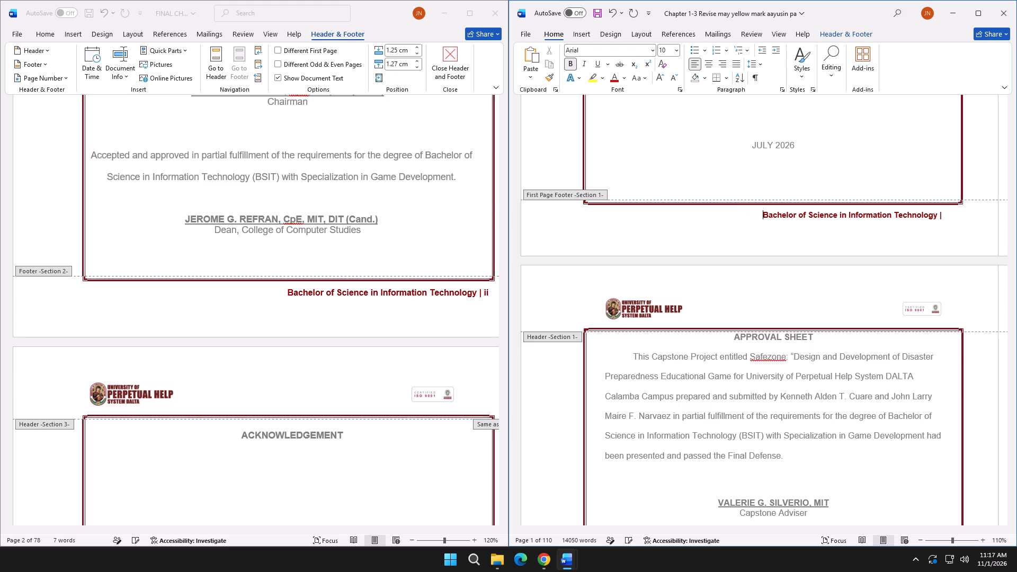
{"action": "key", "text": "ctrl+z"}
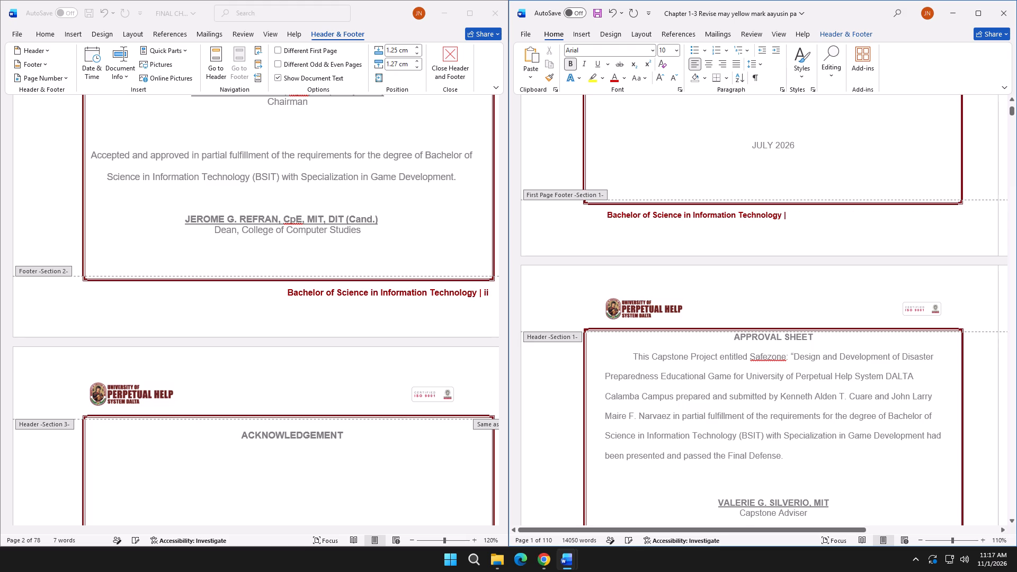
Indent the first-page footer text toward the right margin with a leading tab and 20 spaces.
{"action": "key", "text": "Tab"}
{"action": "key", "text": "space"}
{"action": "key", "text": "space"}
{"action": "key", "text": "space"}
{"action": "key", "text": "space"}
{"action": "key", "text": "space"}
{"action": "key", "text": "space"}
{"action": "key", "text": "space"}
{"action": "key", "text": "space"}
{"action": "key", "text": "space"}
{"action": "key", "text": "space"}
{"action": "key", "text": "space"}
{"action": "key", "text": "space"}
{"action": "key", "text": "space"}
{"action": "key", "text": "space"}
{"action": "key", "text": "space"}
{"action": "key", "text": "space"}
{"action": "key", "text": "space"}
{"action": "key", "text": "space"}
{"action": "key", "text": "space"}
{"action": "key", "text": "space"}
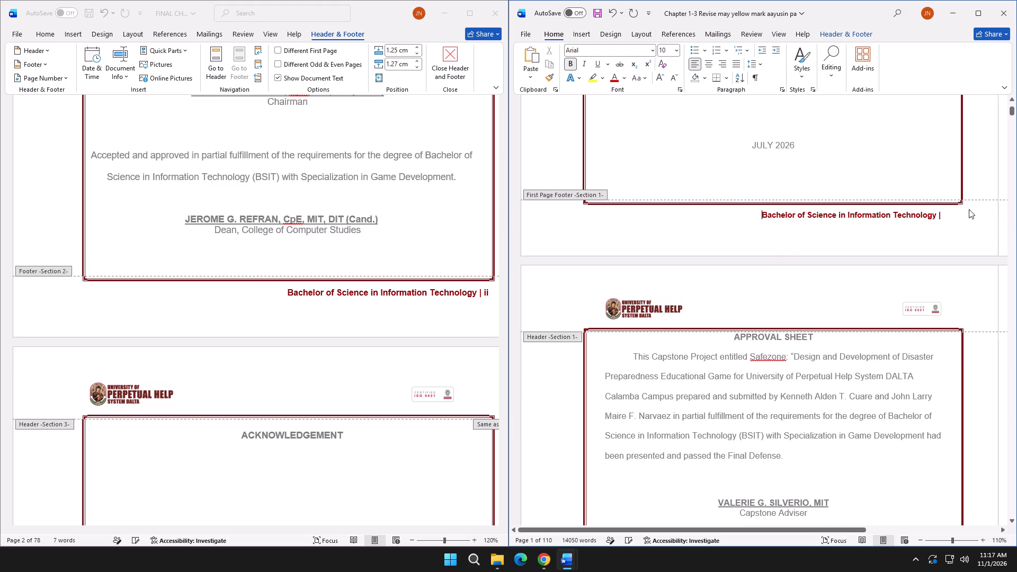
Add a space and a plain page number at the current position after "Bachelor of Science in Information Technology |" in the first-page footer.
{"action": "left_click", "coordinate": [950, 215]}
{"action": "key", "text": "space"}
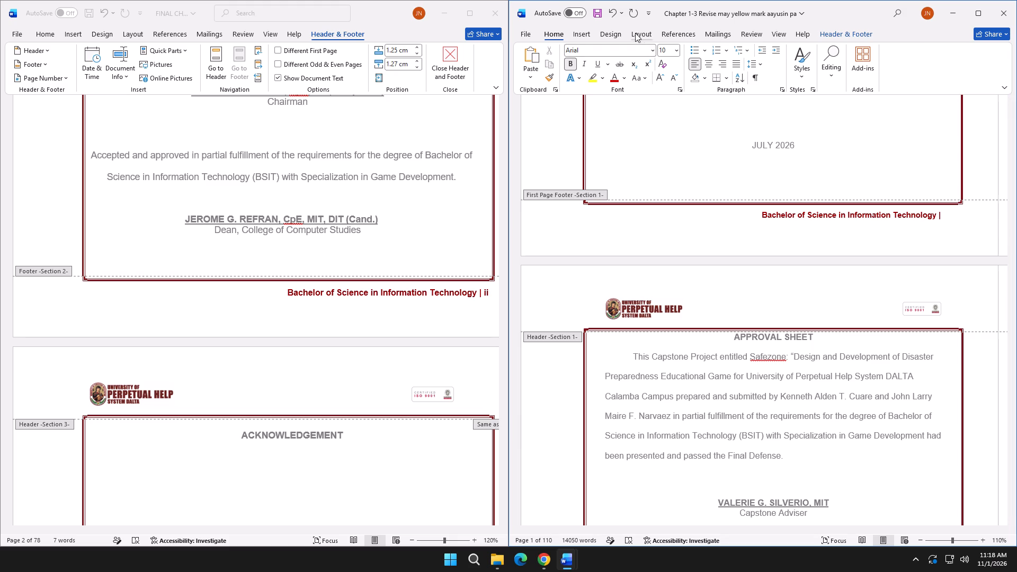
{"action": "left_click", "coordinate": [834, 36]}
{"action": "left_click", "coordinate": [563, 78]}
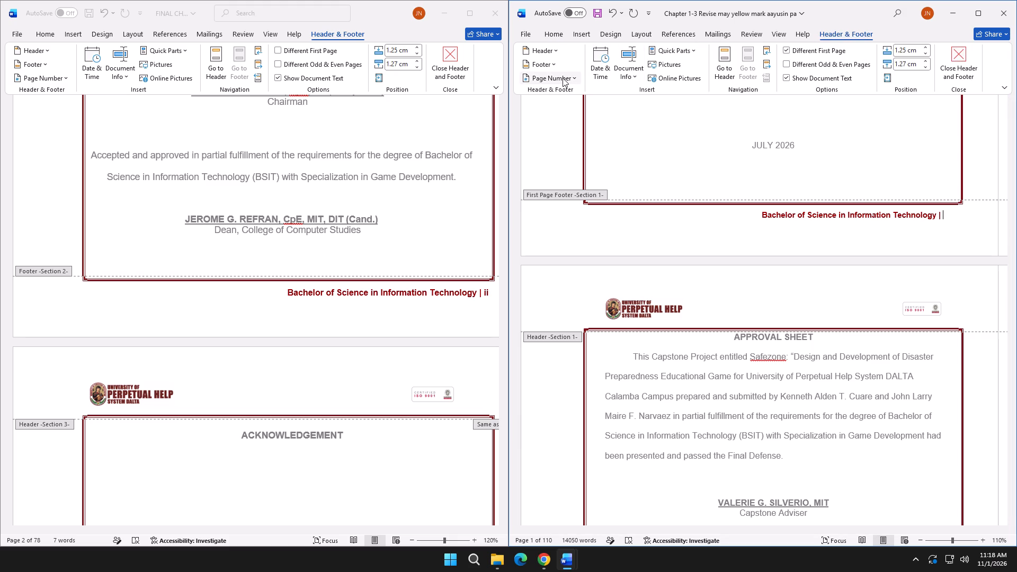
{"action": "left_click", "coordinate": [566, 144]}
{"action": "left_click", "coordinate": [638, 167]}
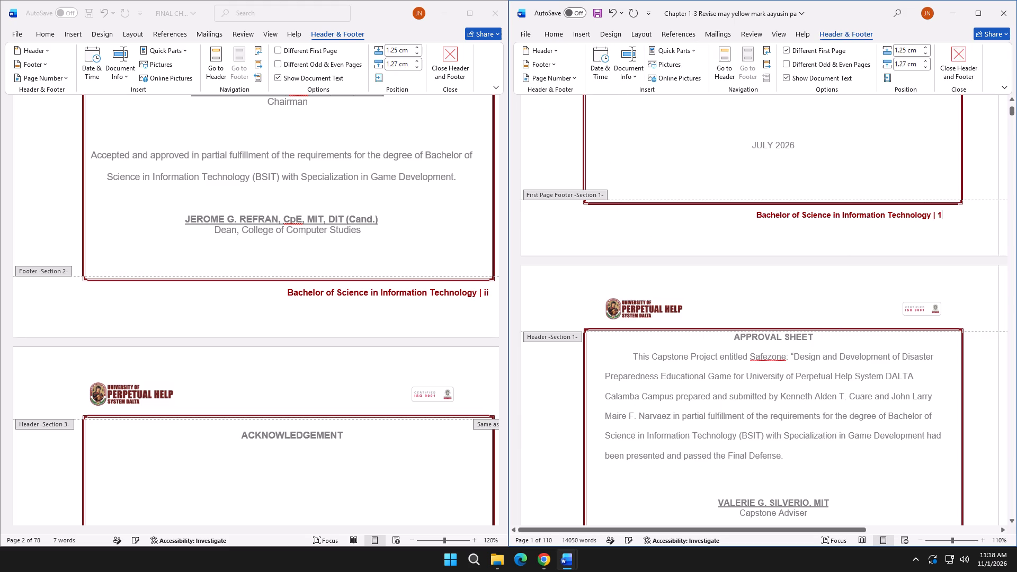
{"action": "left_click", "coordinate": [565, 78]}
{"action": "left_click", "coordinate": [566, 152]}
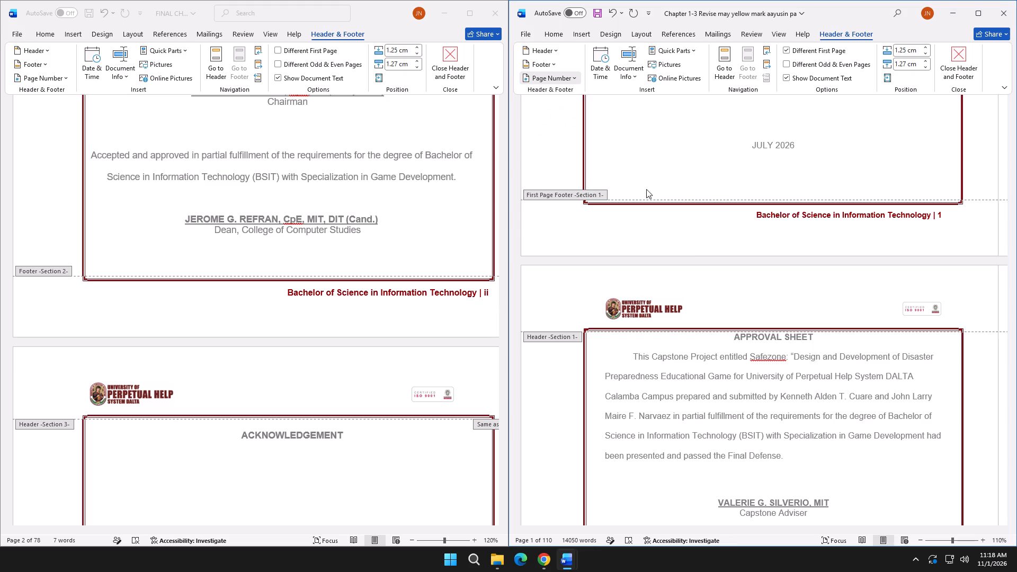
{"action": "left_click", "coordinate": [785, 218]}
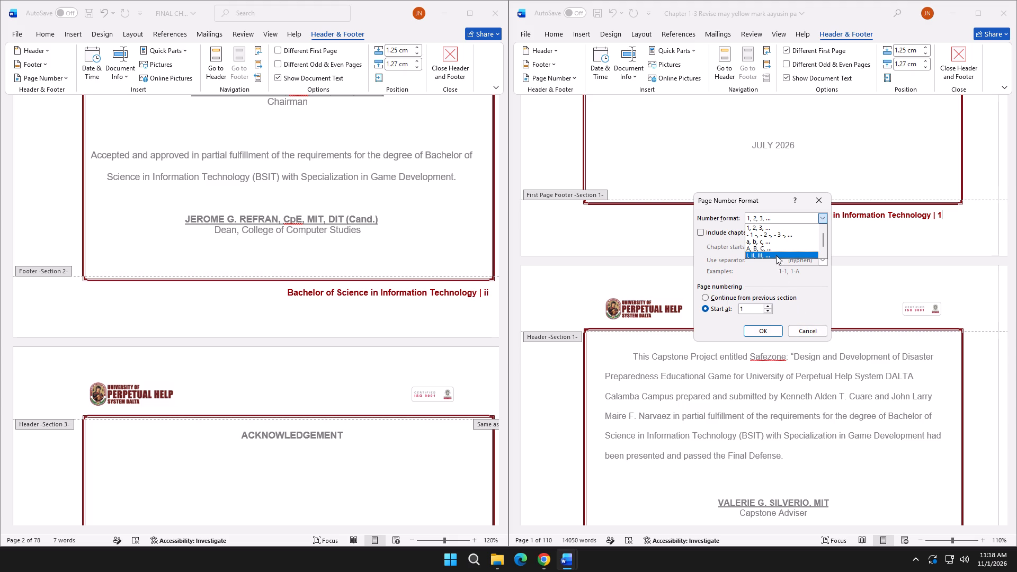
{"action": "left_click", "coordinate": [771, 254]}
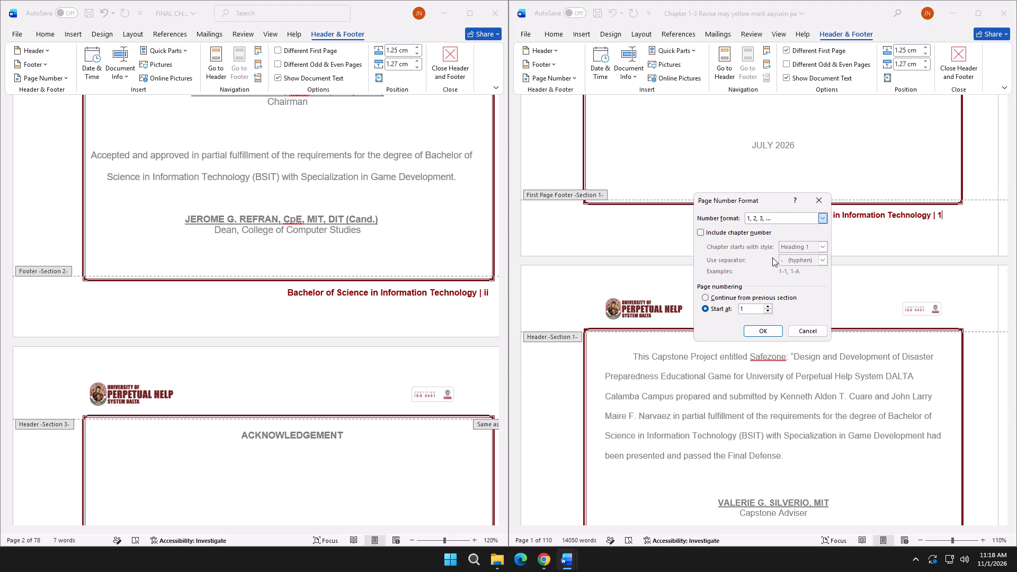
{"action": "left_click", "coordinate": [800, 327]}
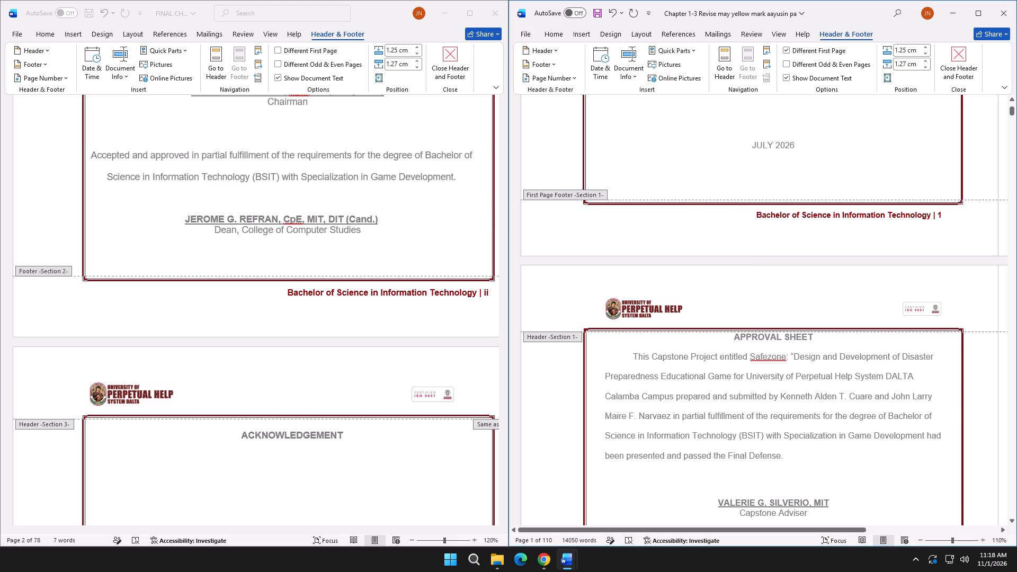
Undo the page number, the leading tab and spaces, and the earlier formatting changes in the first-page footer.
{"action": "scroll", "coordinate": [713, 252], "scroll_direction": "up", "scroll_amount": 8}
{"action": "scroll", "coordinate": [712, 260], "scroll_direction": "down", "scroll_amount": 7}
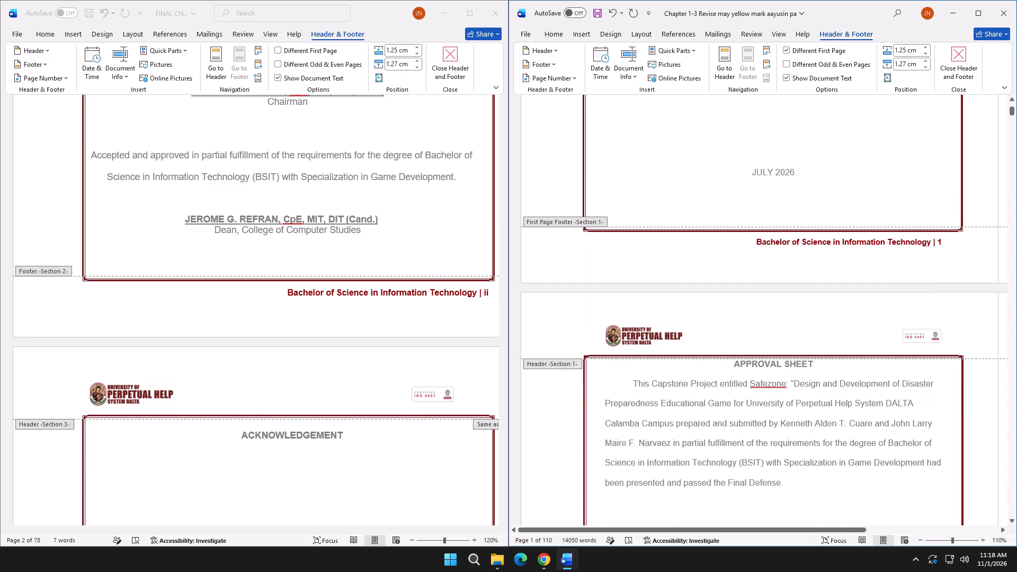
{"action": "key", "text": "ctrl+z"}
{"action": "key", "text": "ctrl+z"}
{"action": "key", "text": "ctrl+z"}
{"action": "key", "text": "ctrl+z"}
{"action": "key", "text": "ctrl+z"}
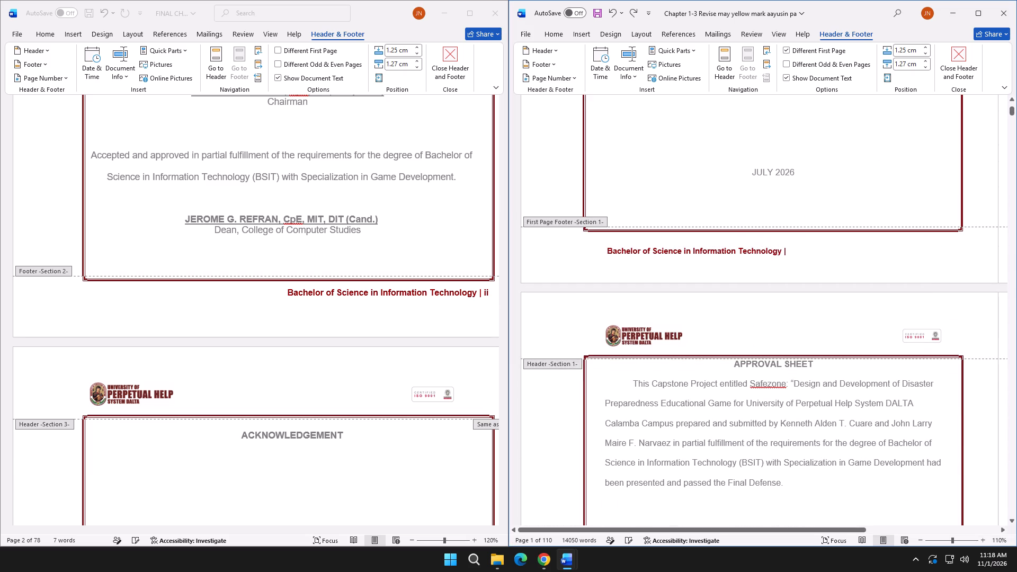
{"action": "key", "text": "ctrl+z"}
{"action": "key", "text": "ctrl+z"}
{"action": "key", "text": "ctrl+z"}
Delete the text "Bachelor of Science in Information Technology |" from the first-page footer.
{"action": "left_click_drag", "start_coordinate": [808, 250], "coordinate": [638, 252]}
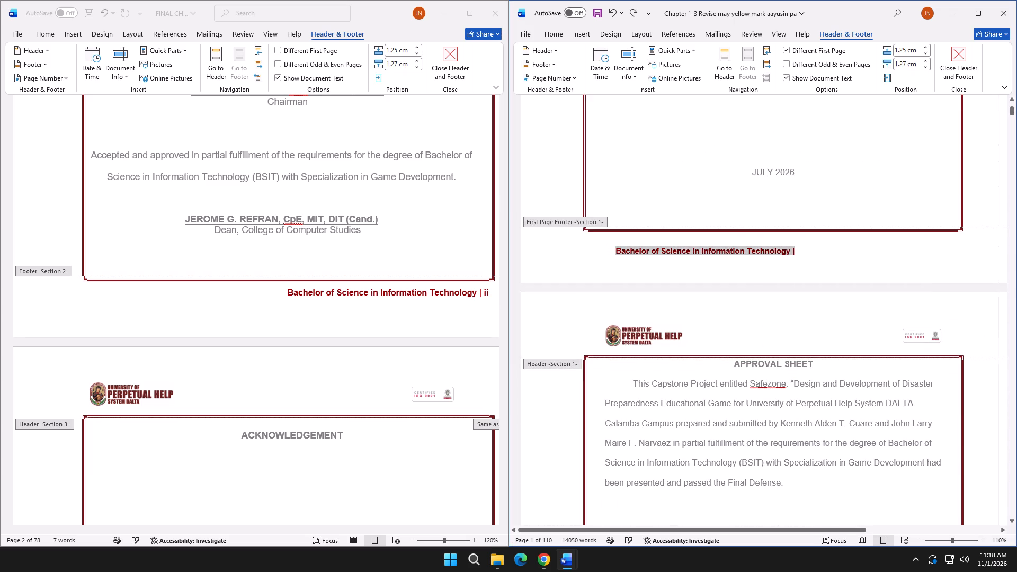
{"action": "left_click_drag", "start_coordinate": [638, 252], "coordinate": [620, 254]}
{"action": "key", "text": "BackSpace"}
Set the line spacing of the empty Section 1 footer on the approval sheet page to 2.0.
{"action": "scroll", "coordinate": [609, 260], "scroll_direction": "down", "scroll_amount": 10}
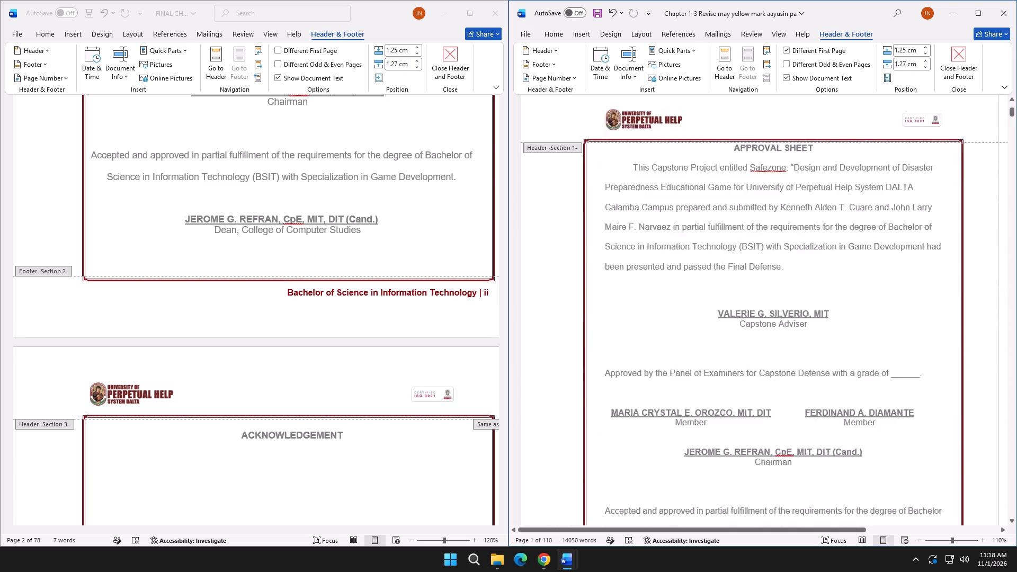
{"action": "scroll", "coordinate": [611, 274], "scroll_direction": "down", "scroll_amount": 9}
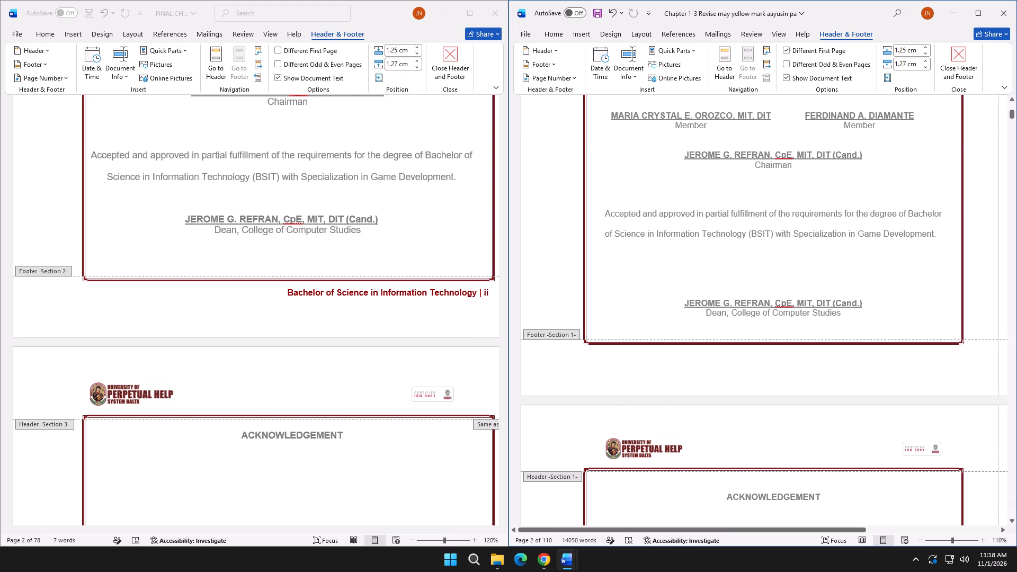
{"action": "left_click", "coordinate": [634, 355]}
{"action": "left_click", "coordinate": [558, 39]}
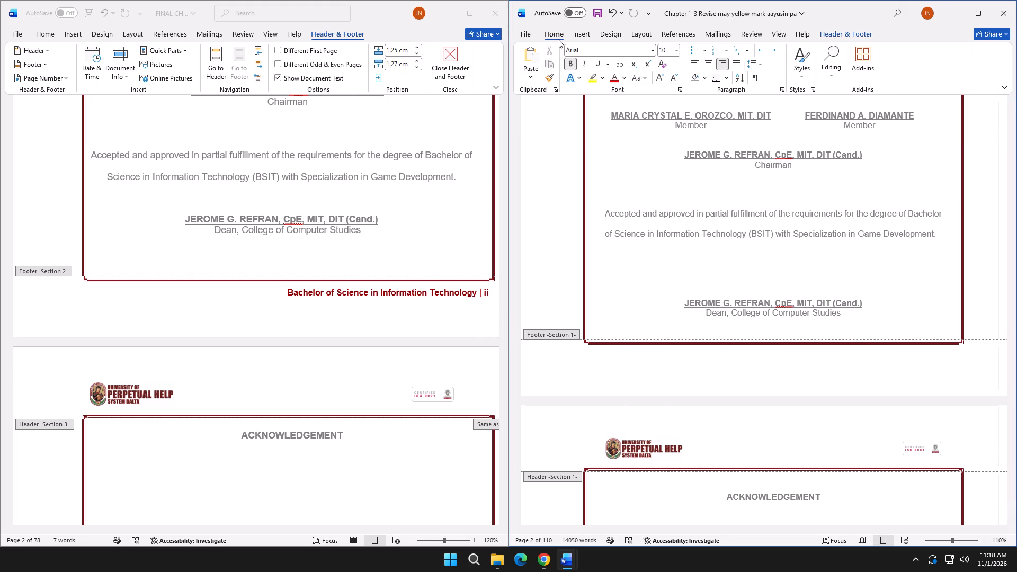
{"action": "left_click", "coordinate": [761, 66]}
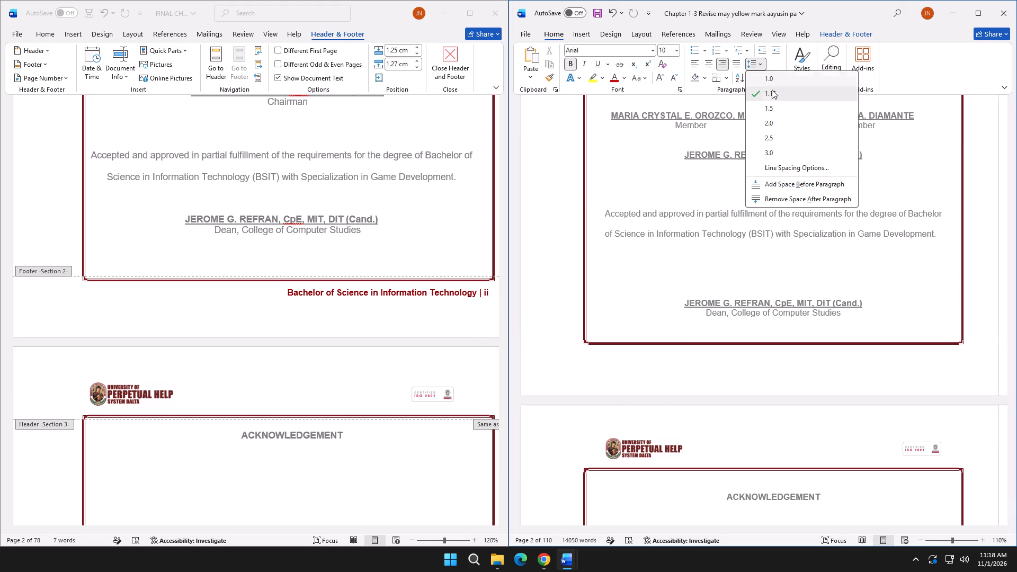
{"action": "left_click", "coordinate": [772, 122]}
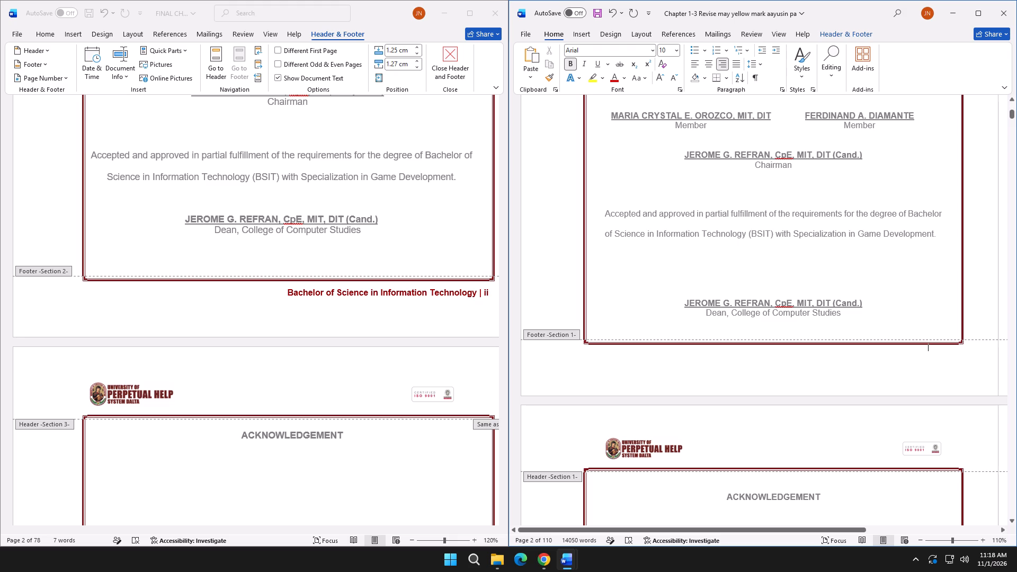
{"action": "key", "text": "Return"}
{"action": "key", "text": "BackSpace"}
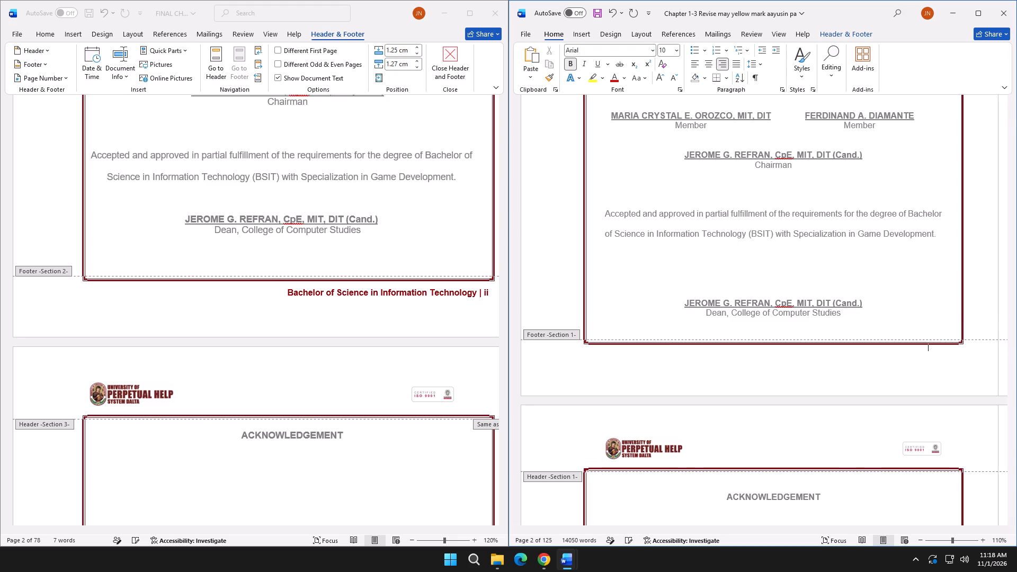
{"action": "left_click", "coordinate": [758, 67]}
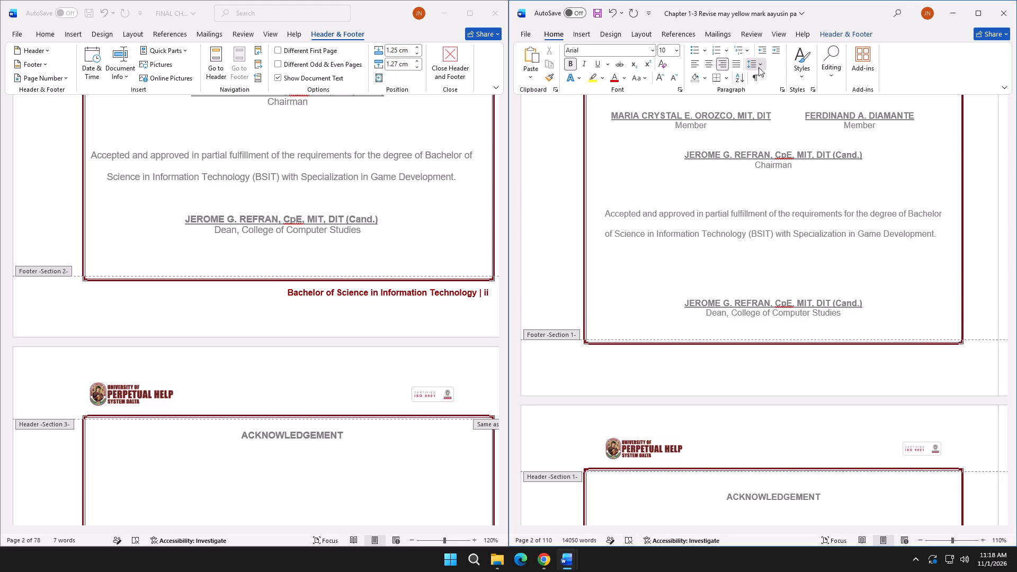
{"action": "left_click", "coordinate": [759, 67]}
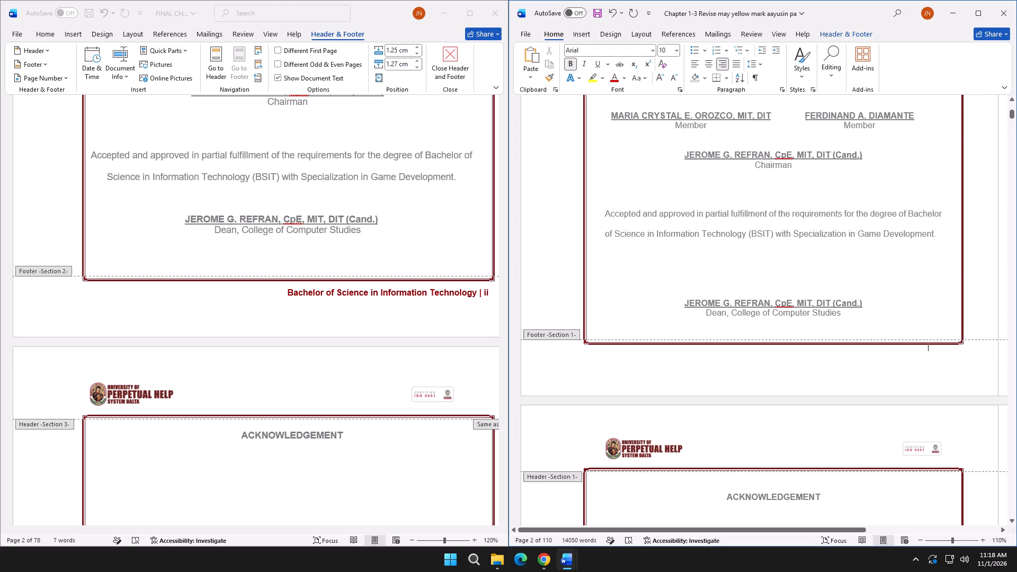
Copy "Bachelor of Science in Information Technology |" from the FINAL CHAP3 Section 2 footer into the Section 1 footer of the Chapter 1-3 document.
{"action": "left_click", "coordinate": [288, 293]}
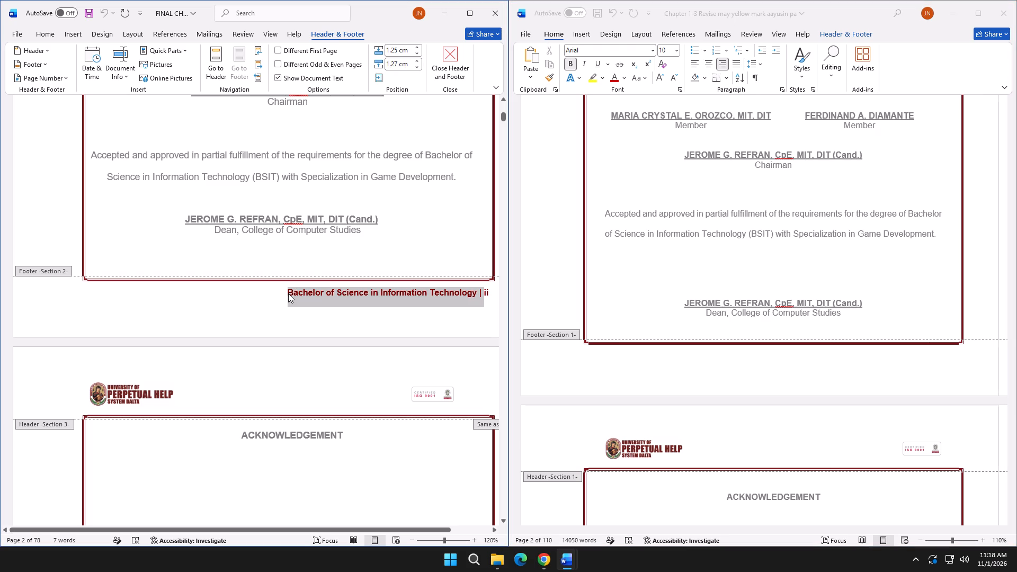
{"action": "key", "text": "ctrl+c"}
{"action": "left_click", "coordinate": [838, 355]}
{"action": "key", "text": "ctrl+v"}
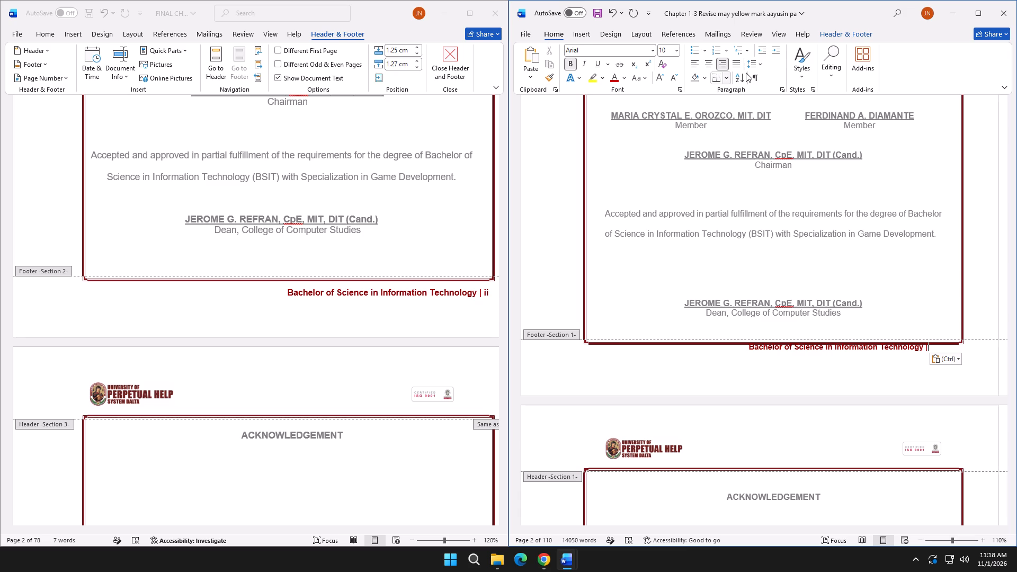
Set the line spacing of the pasted Section 1 footer text to 1.5.
{"action": "left_click", "coordinate": [760, 62]}
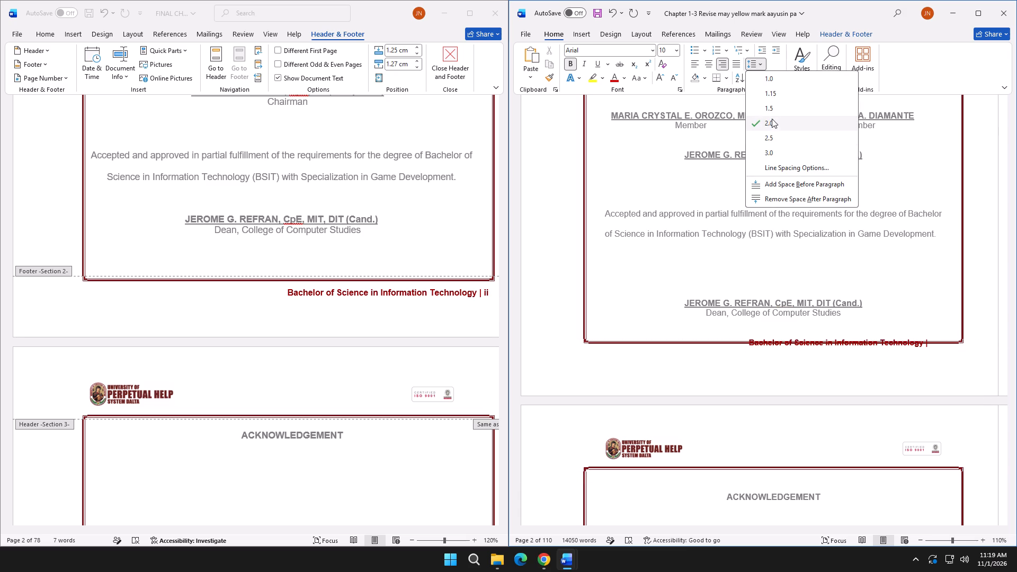
{"action": "left_click", "coordinate": [773, 106]}
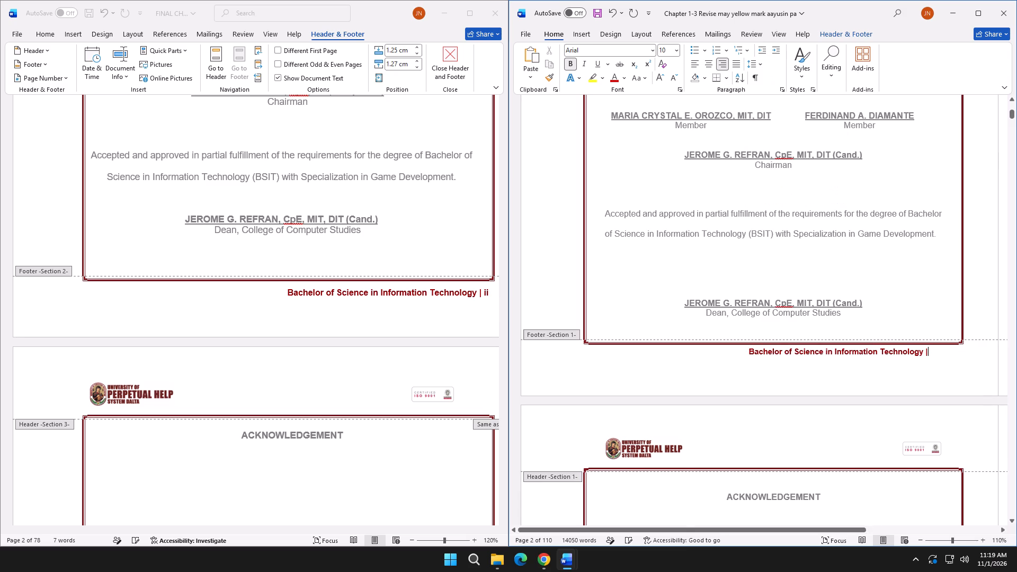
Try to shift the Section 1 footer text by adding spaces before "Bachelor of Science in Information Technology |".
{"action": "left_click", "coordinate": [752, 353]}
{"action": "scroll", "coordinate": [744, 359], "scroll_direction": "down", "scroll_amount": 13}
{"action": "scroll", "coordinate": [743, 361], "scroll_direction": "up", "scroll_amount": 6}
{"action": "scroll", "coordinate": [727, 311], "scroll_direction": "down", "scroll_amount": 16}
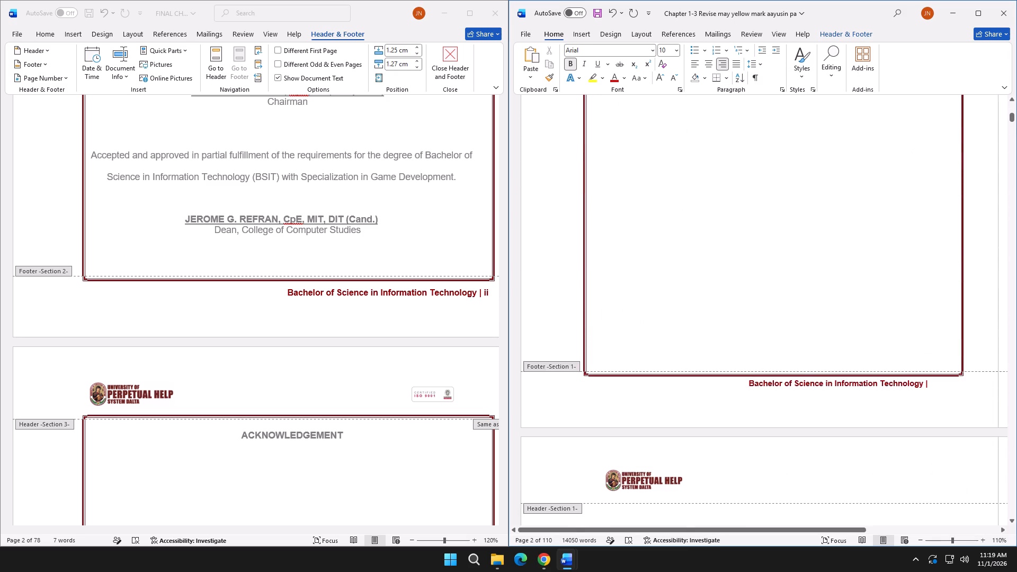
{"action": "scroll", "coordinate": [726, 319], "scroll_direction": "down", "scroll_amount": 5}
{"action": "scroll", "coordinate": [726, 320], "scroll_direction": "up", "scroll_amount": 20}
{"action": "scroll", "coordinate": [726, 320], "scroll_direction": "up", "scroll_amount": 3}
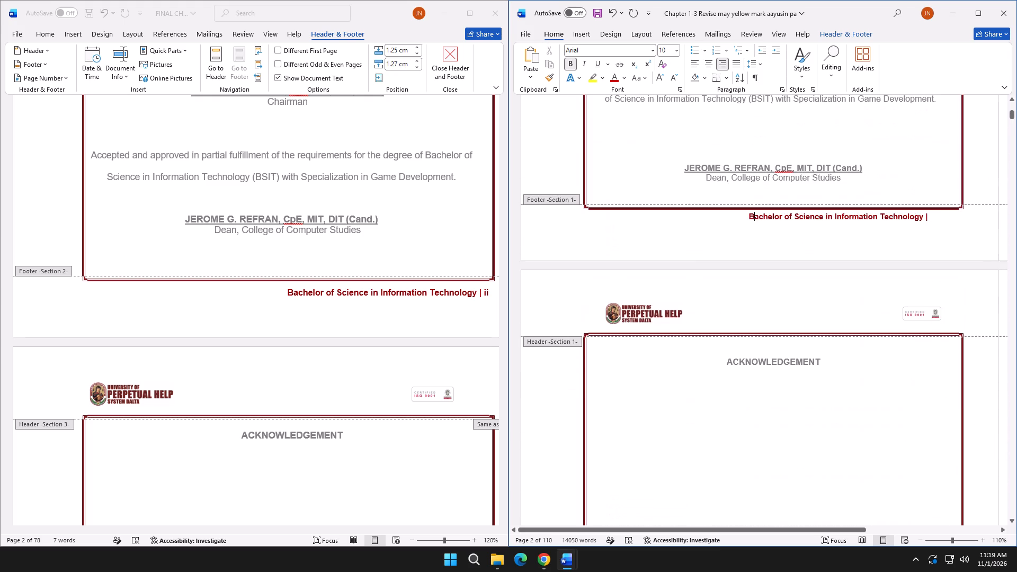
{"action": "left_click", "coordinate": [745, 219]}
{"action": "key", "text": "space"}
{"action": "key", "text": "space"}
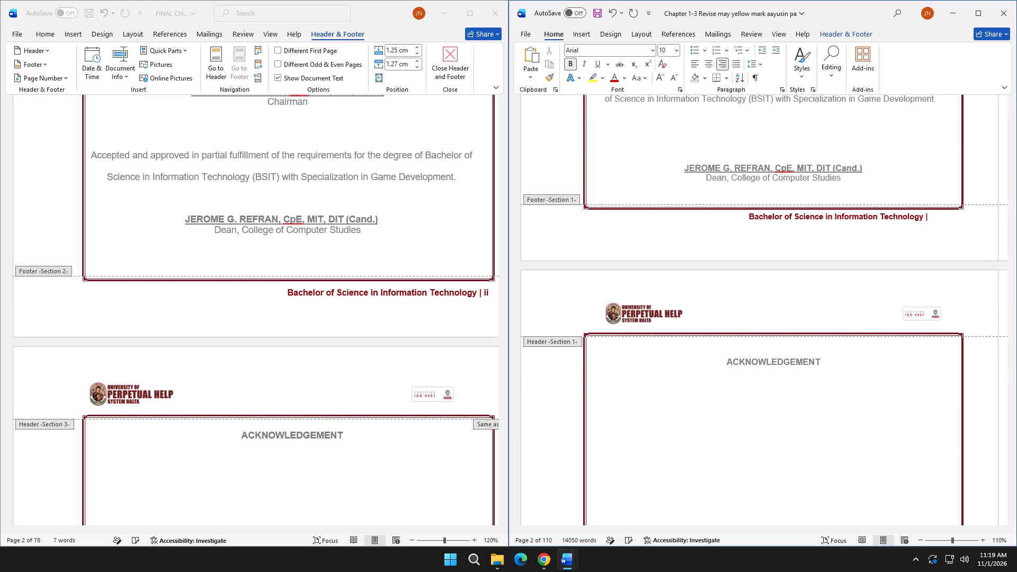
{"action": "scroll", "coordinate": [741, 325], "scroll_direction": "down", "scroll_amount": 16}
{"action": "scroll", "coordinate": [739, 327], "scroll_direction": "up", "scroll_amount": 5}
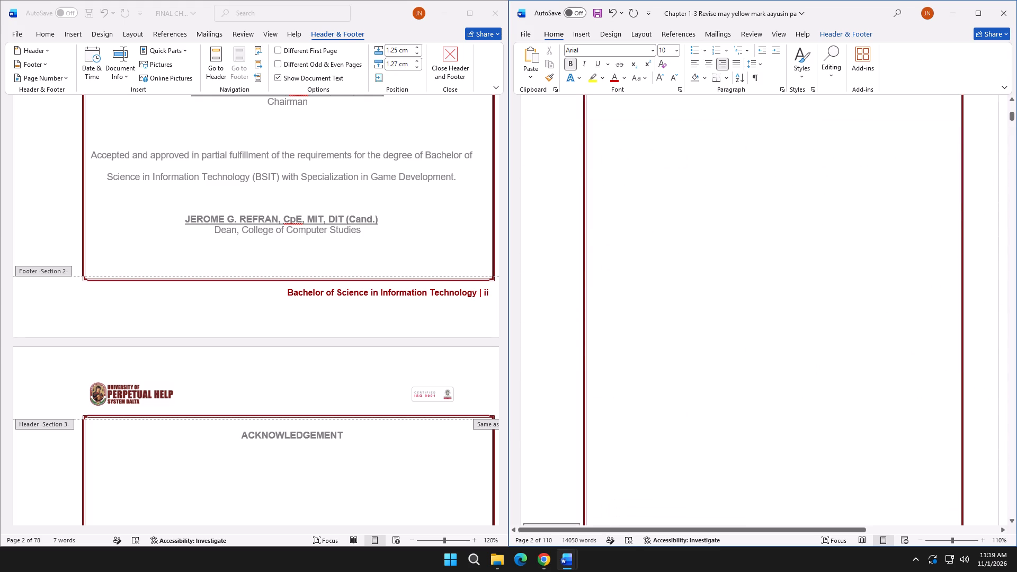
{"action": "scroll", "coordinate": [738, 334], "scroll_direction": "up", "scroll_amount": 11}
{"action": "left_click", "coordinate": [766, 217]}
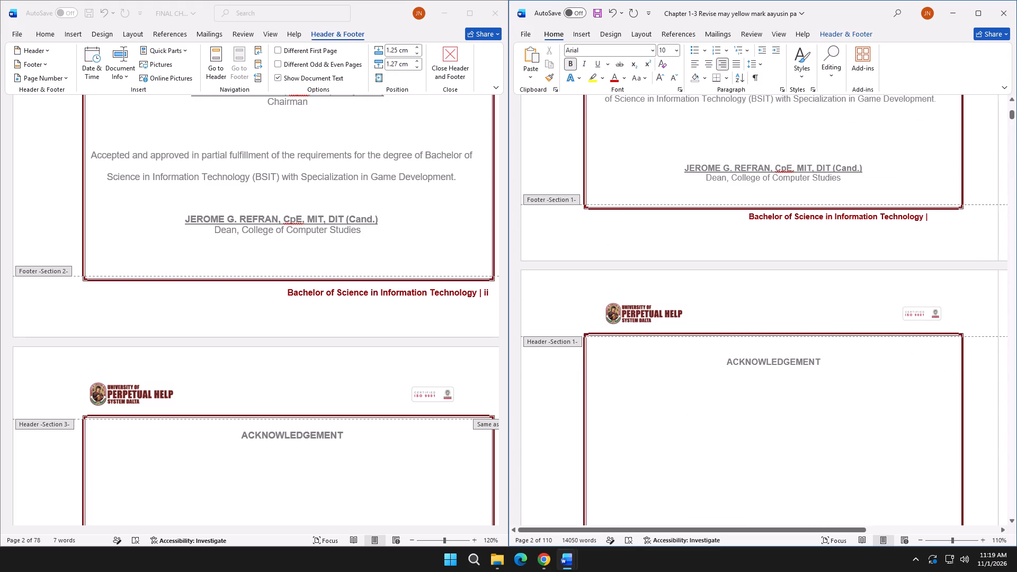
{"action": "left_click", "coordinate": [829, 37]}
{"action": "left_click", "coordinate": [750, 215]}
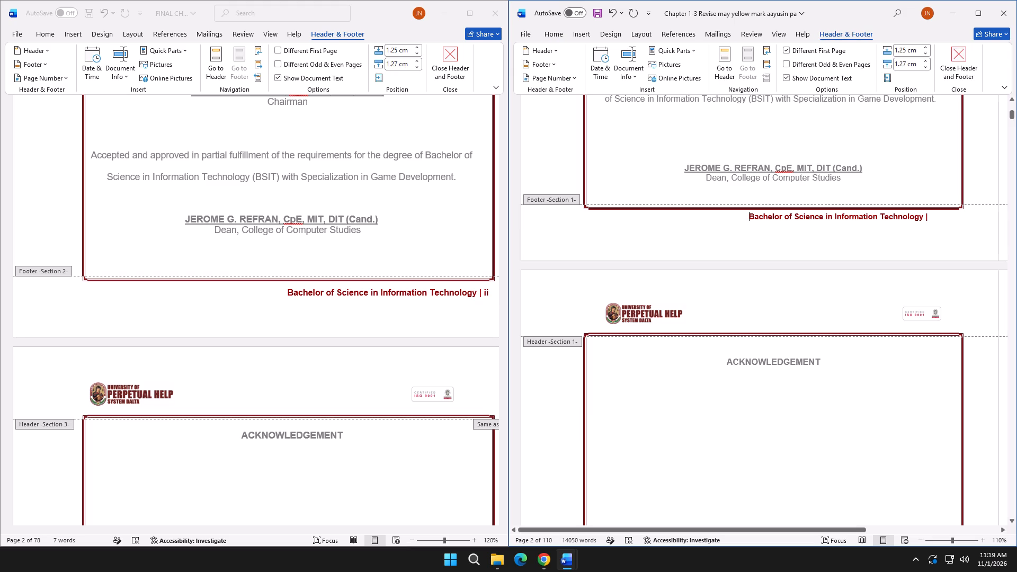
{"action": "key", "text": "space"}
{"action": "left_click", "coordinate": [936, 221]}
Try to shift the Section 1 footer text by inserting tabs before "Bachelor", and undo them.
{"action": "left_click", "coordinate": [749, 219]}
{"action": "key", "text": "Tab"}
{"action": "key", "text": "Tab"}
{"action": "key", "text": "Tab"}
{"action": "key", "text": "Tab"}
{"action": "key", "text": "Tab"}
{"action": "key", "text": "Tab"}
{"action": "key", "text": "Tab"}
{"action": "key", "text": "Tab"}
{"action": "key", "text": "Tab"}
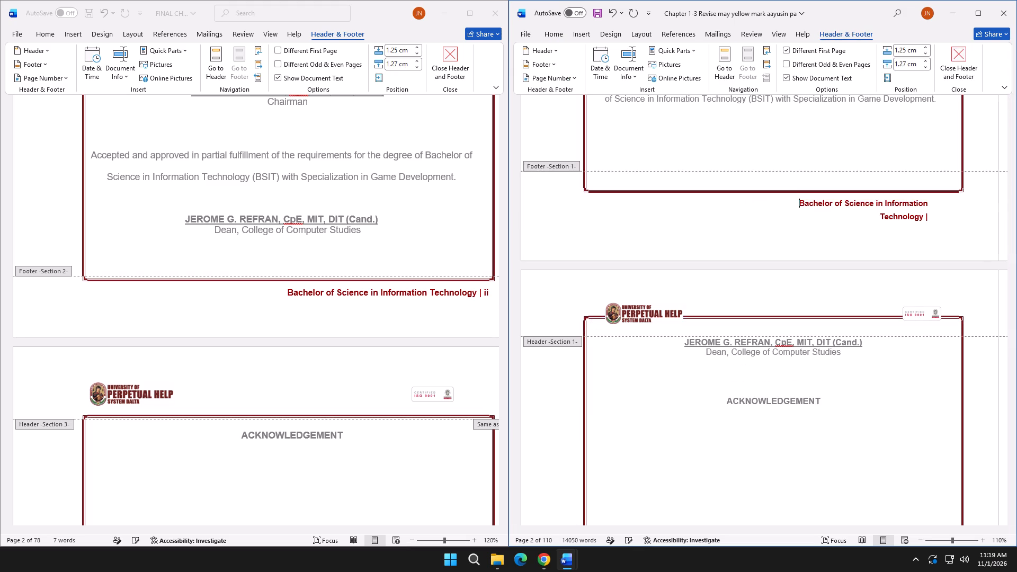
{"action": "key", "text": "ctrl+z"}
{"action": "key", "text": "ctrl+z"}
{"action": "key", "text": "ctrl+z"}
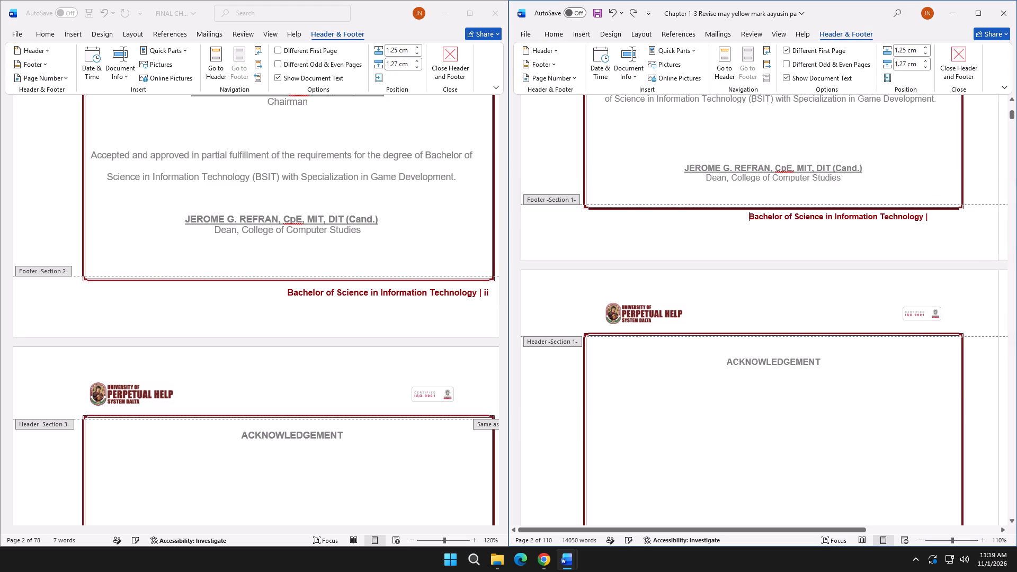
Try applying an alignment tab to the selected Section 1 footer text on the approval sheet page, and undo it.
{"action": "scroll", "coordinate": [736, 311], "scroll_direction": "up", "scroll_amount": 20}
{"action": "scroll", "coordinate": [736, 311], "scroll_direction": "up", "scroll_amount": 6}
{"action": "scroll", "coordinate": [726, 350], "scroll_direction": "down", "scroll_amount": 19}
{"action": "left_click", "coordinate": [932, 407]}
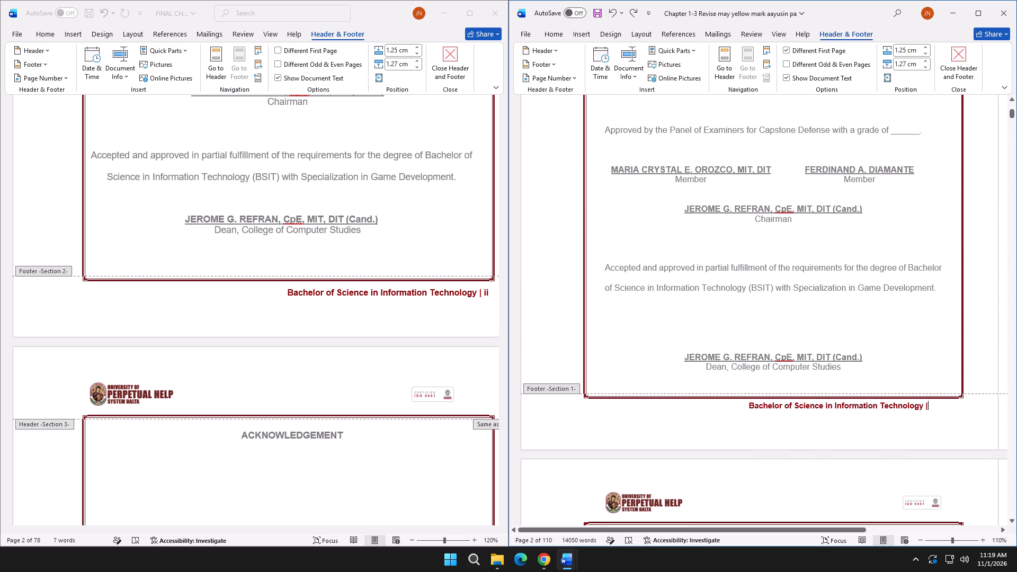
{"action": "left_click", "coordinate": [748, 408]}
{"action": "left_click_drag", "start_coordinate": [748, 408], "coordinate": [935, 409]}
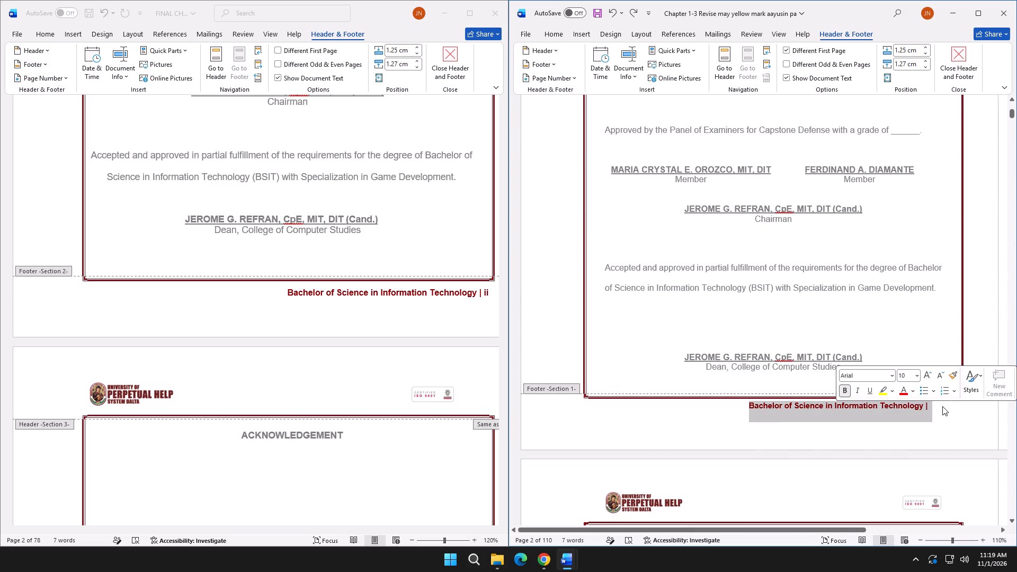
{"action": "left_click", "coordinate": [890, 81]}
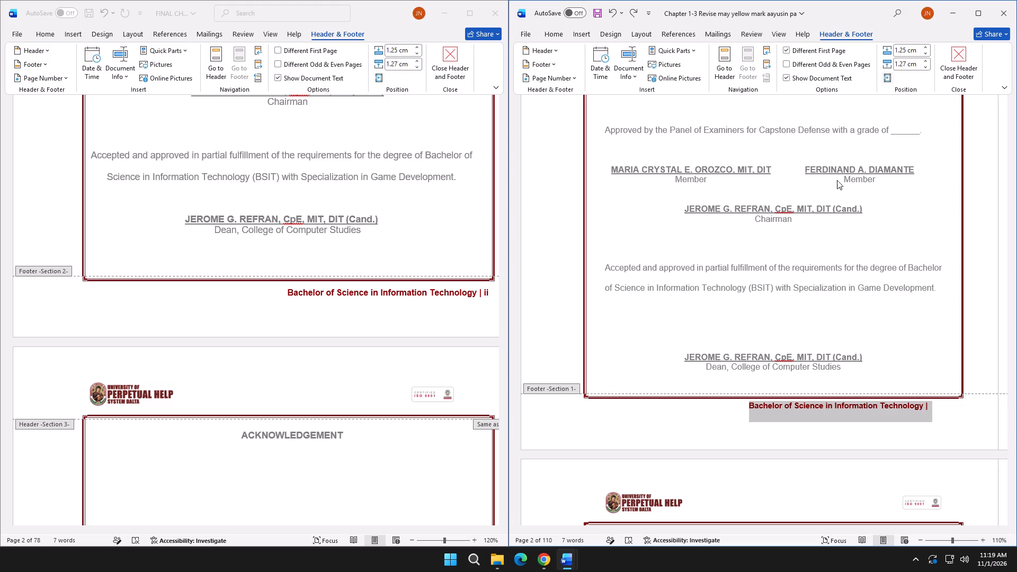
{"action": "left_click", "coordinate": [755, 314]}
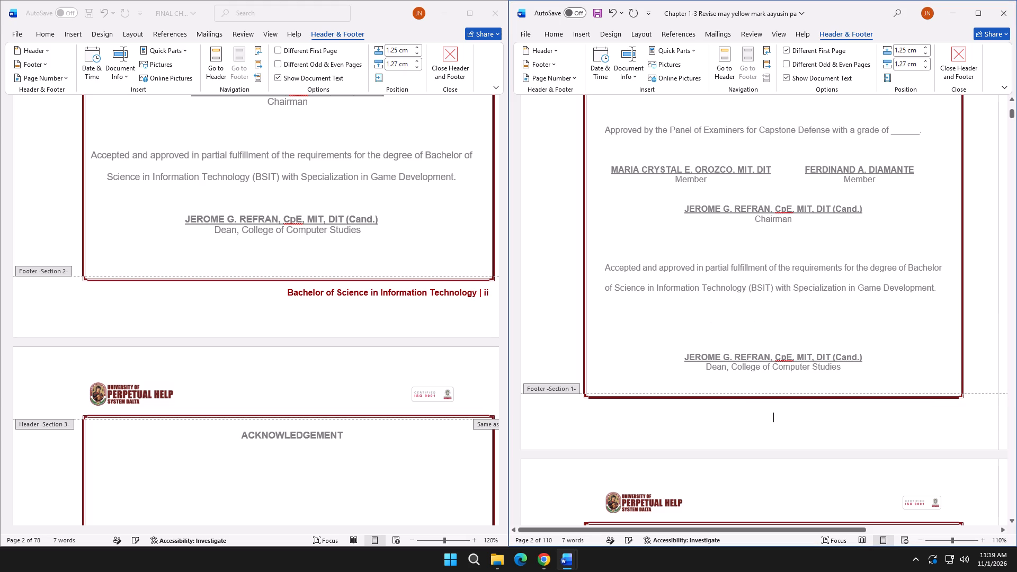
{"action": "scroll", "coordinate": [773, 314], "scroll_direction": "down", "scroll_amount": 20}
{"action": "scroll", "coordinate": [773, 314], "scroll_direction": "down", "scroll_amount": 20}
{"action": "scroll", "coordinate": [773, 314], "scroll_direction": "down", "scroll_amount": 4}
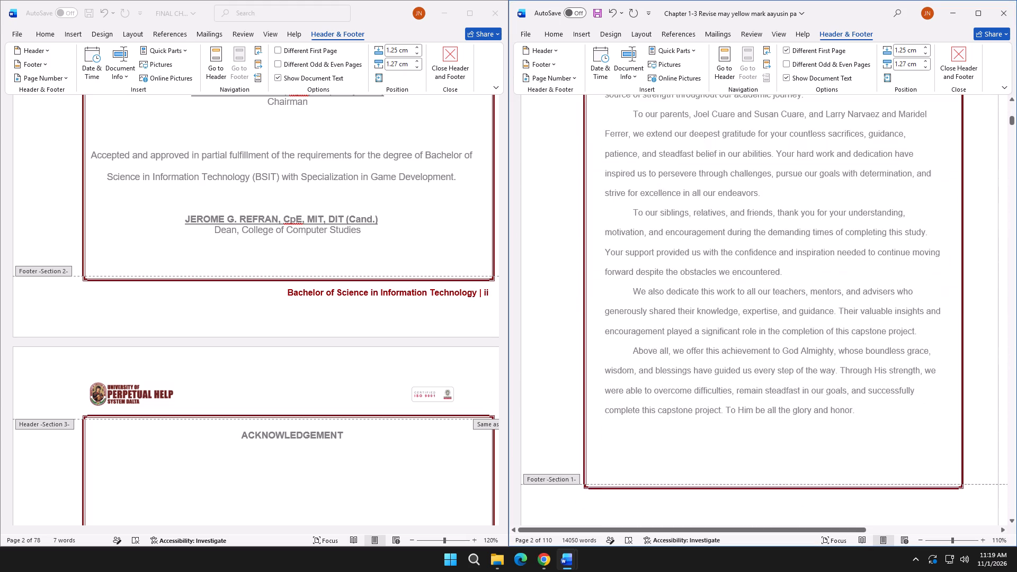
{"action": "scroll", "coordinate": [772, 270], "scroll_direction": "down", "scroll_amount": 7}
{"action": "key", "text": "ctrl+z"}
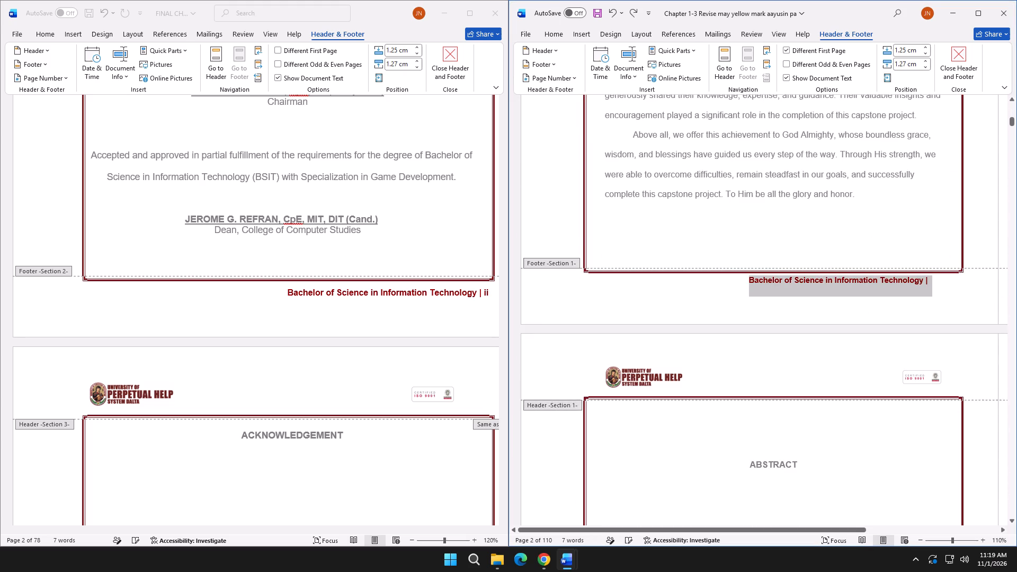
Examine the footers on the title, approval sheet, acknowledgement and dedication pages of the Chapter 1-3 document.
{"action": "scroll", "coordinate": [755, 256], "scroll_direction": "up", "scroll_amount": 20}
{"action": "scroll", "coordinate": [755, 256], "scroll_direction": "up", "scroll_amount": 7}
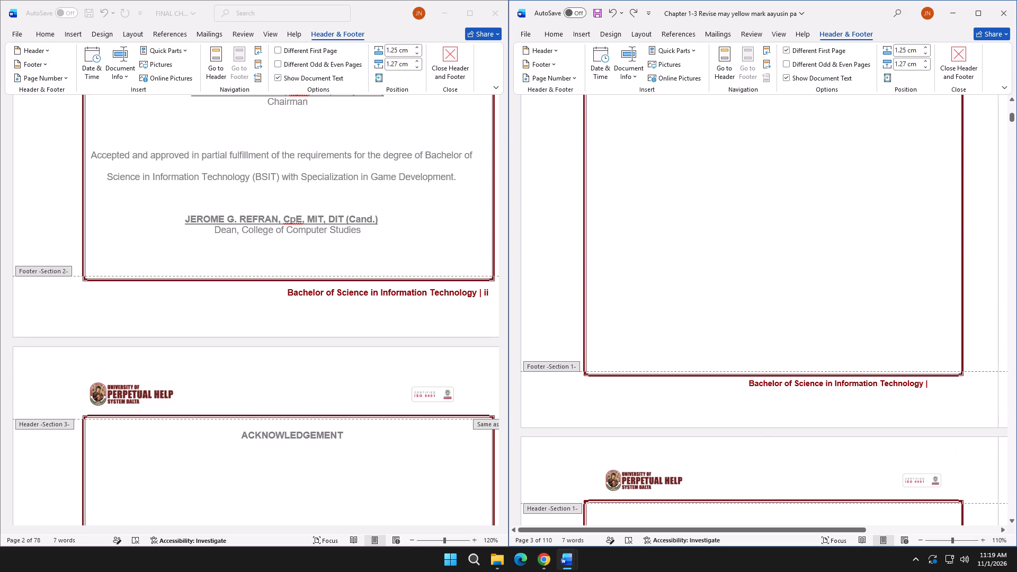
{"action": "scroll", "coordinate": [728, 273], "scroll_direction": "up", "scroll_amount": 10}
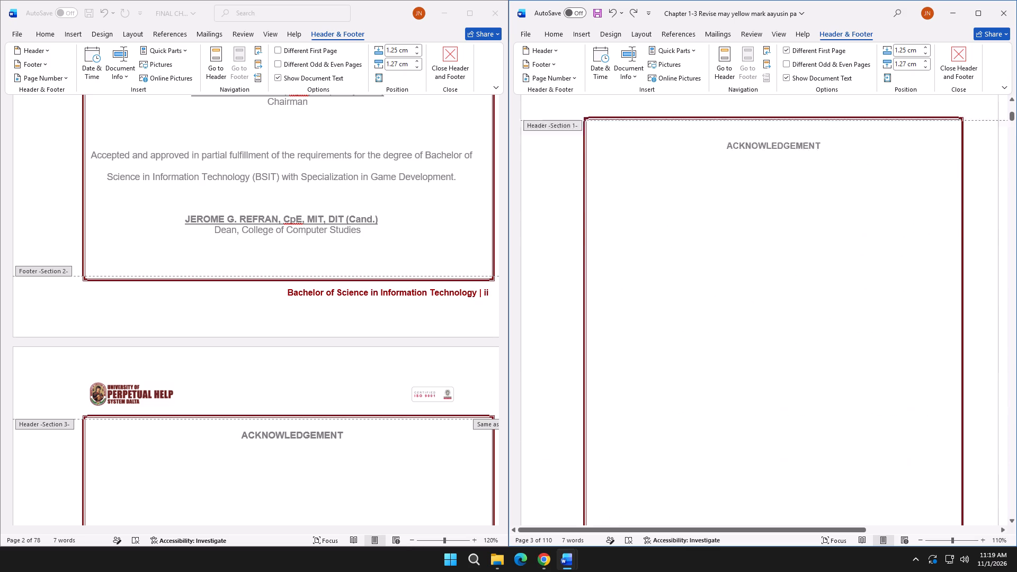
{"action": "scroll", "coordinate": [727, 277], "scroll_direction": "up", "scroll_amount": 3}
{"action": "scroll", "coordinate": [723, 279], "scroll_direction": "down", "scroll_amount": 14}
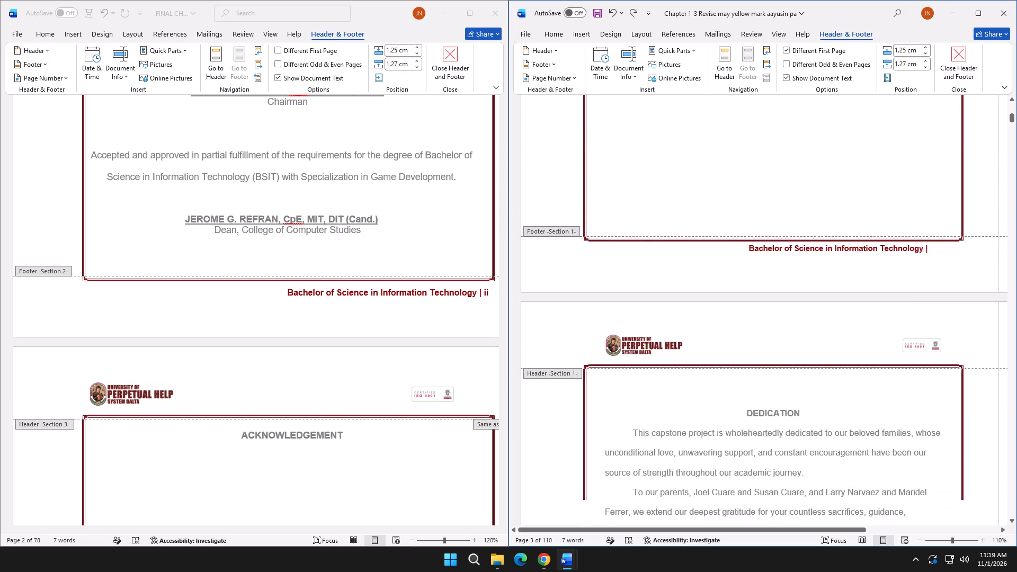
{"action": "scroll", "coordinate": [721, 281], "scroll_direction": "down", "scroll_amount": 20}
{"action": "scroll", "coordinate": [721, 281], "scroll_direction": "down", "scroll_amount": 3}
{"action": "scroll", "coordinate": [720, 281], "scroll_direction": "up", "scroll_amount": 16}
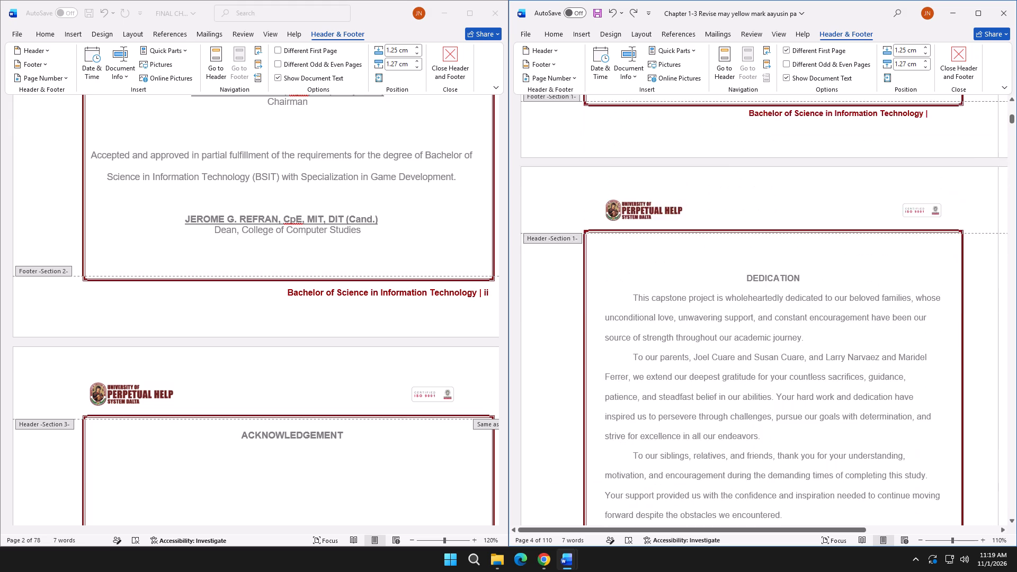
{"action": "scroll", "coordinate": [720, 281], "scroll_direction": "up", "scroll_amount": 10}
{"action": "scroll", "coordinate": [725, 289], "scroll_direction": "up", "scroll_amount": 20}
{"action": "scroll", "coordinate": [725, 289], "scroll_direction": "up", "scroll_amount": 6}
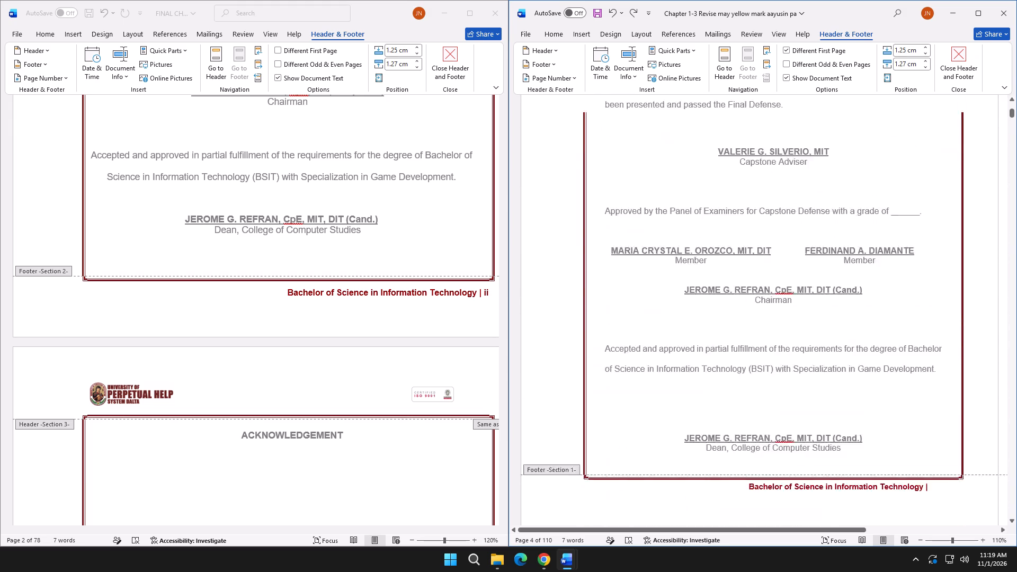
{"action": "scroll", "coordinate": [725, 289], "scroll_direction": "up", "scroll_amount": 10}
{"action": "scroll", "coordinate": [725, 289], "scroll_direction": "up", "scroll_amount": 16}
{"action": "scroll", "coordinate": [725, 289], "scroll_direction": "up", "scroll_amount": 8}
{"action": "scroll", "coordinate": [725, 289], "scroll_direction": "down", "scroll_amount": 4}
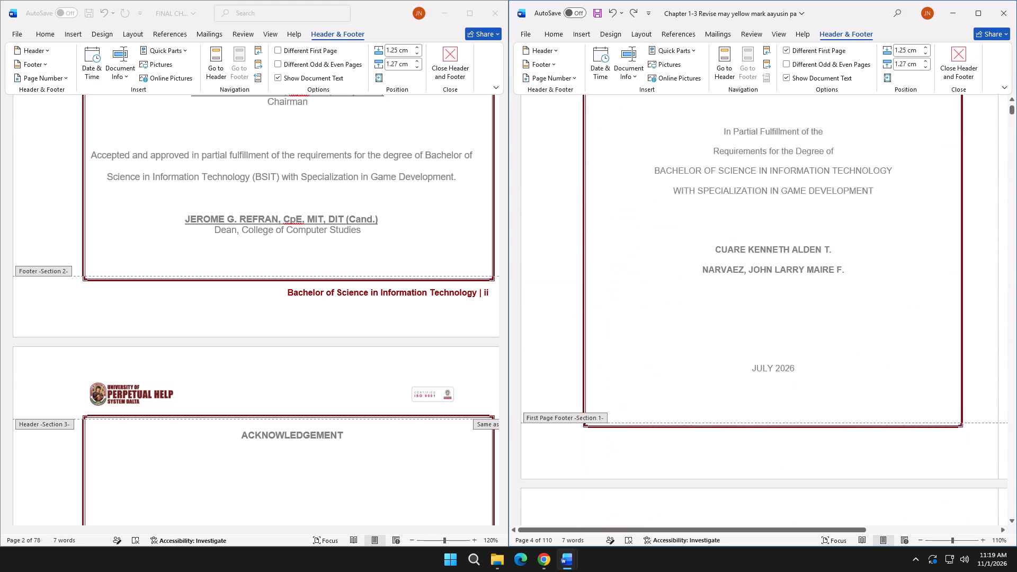
{"action": "scroll", "coordinate": [724, 290], "scroll_direction": "down", "scroll_amount": 20}
{"action": "scroll", "coordinate": [724, 290], "scroll_direction": "down", "scroll_amount": 18}
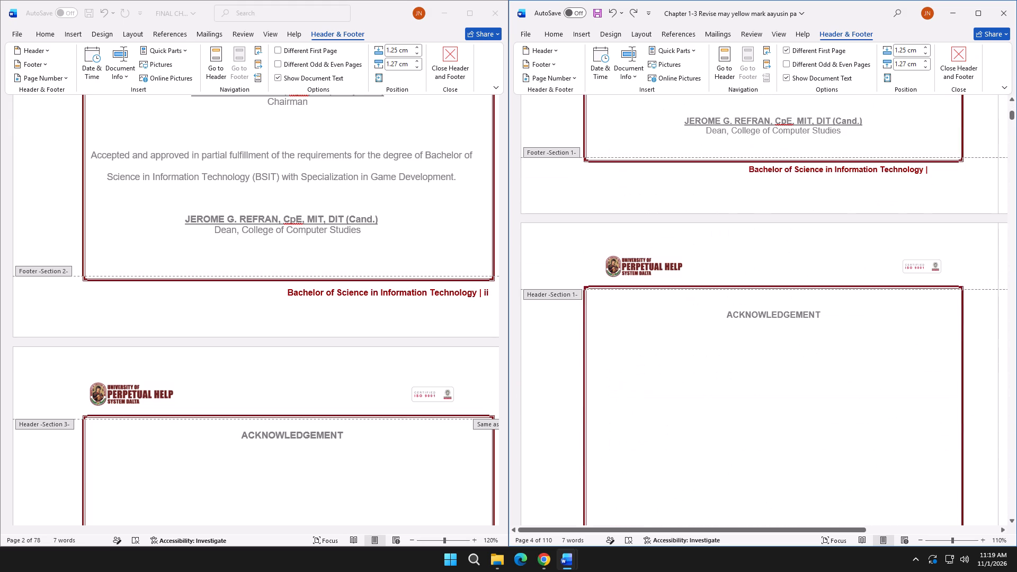
{"action": "scroll", "coordinate": [731, 284], "scroll_direction": "down", "scroll_amount": 12}
{"action": "scroll", "coordinate": [733, 282], "scroll_direction": "up", "scroll_amount": 14}
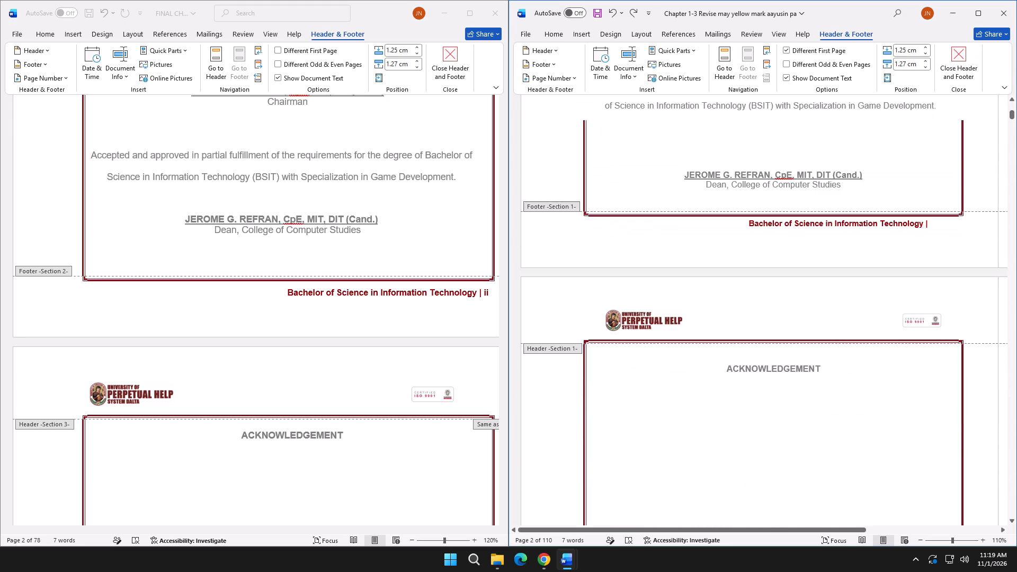
Add a space after the "|" at the end of the Section 1 footer text on the approval sheet page.
{"action": "left_click", "coordinate": [930, 219]}
{"action": "key", "text": "space"}
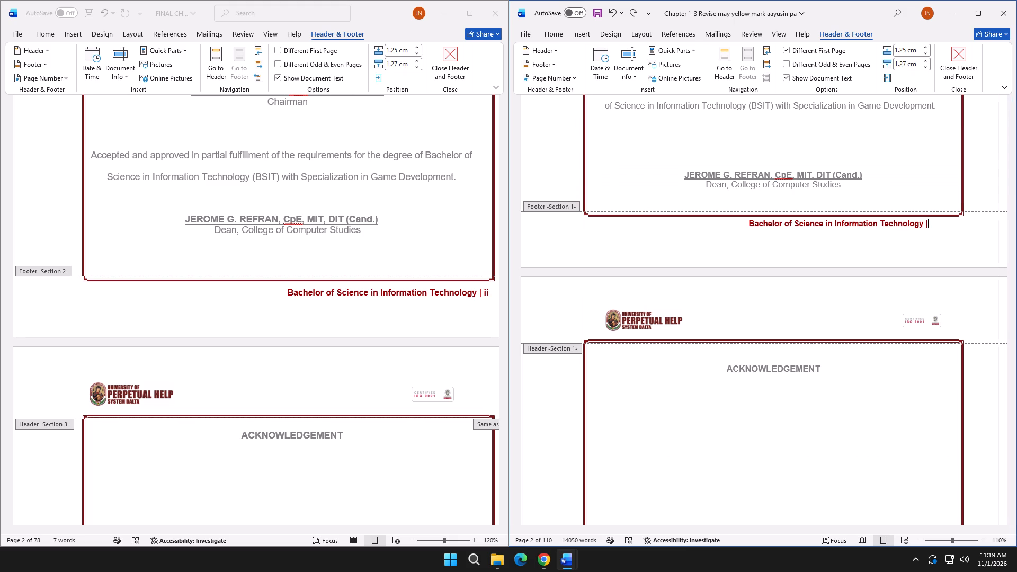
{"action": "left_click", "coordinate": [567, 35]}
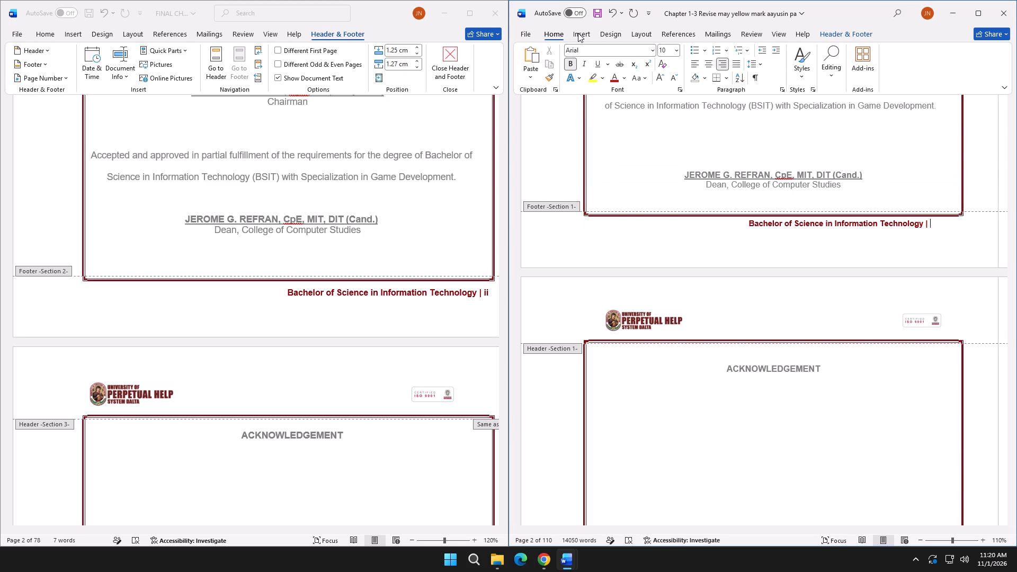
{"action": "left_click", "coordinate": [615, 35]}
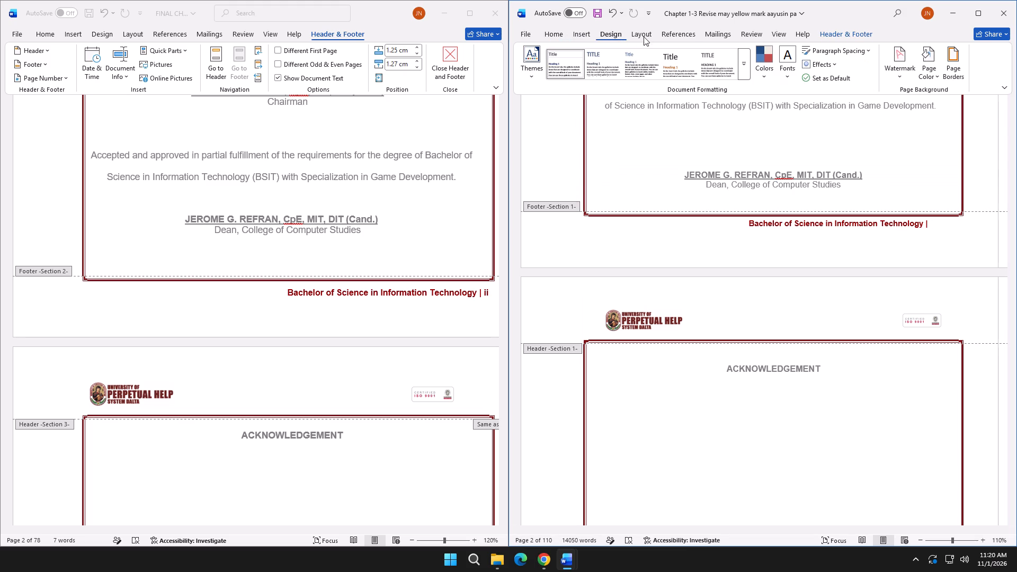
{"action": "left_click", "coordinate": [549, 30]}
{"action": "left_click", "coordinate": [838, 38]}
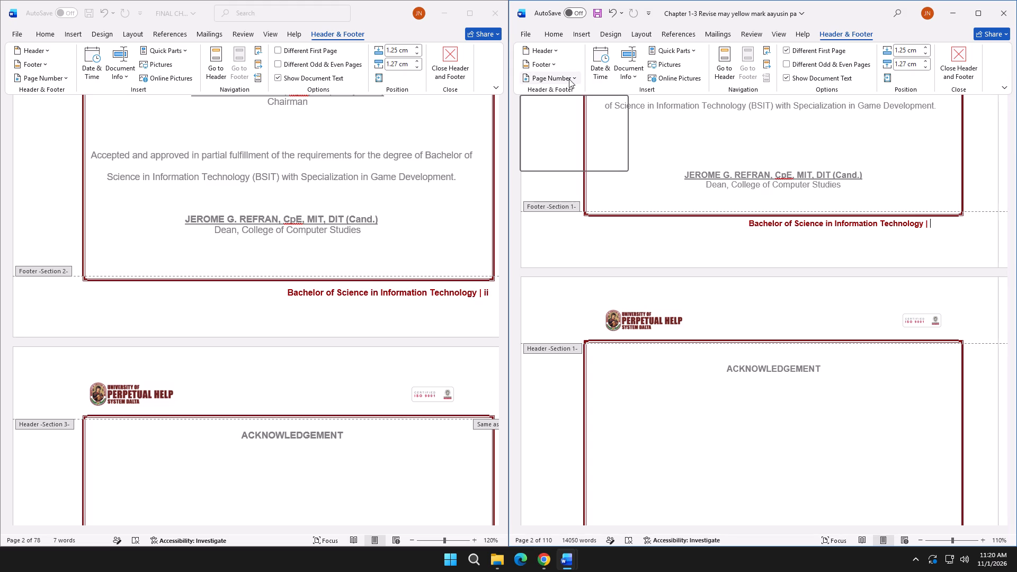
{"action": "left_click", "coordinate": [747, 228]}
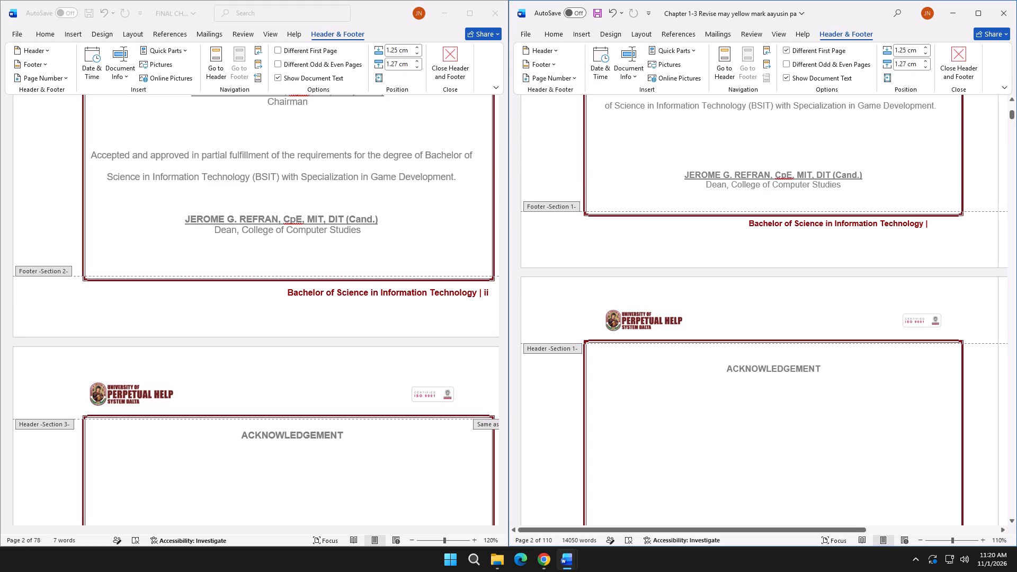
Leave header and footer editing in the FINAL CHAP3 reference document.
{"action": "left_click", "coordinate": [43, 33]}
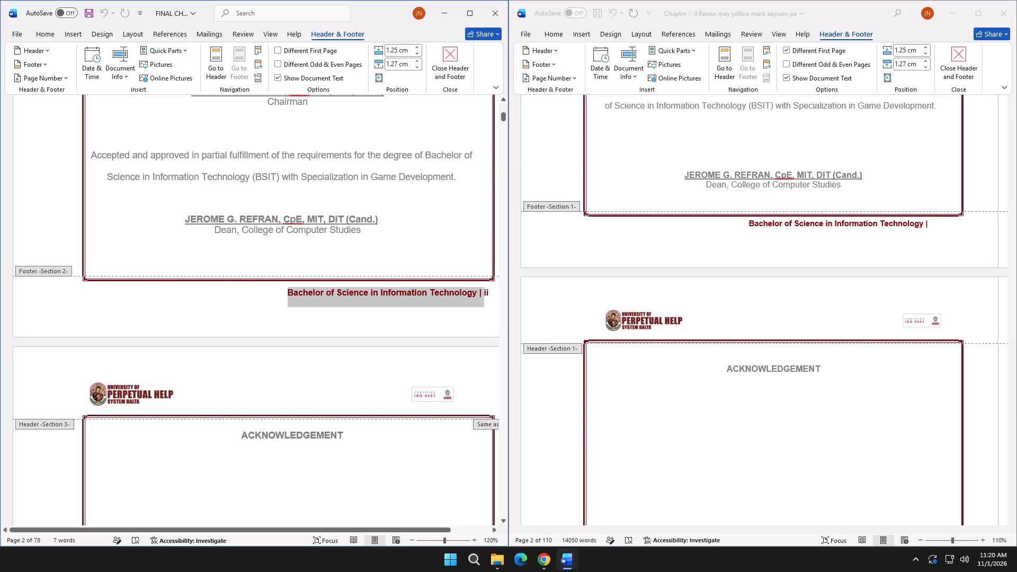
{"action": "double_click", "coordinate": [227, 290]}
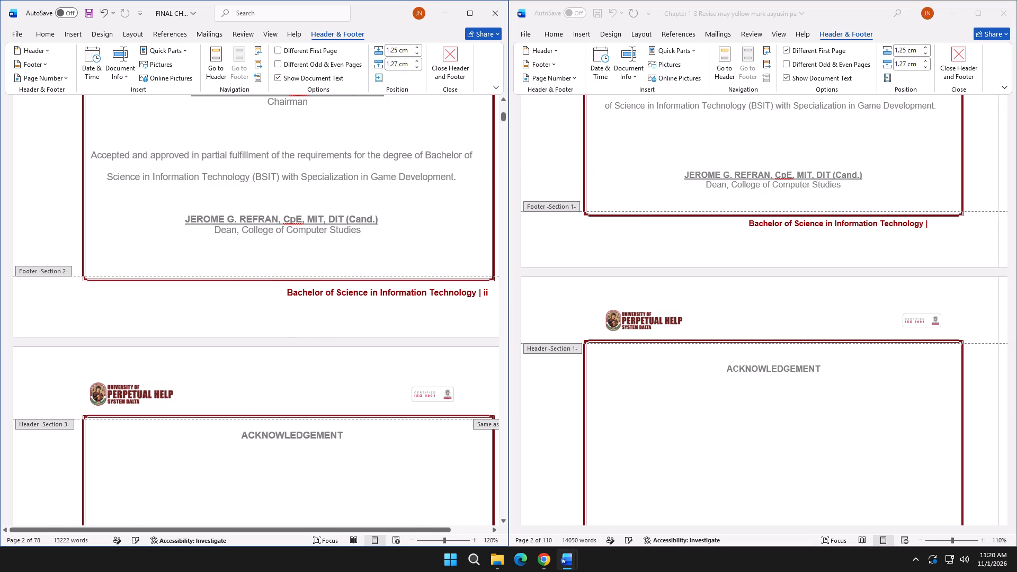
{"action": "left_click", "coordinate": [227, 290]}
{"action": "triple_click", "coordinate": [242, 300]}
{"action": "left_click", "coordinate": [228, 310]}
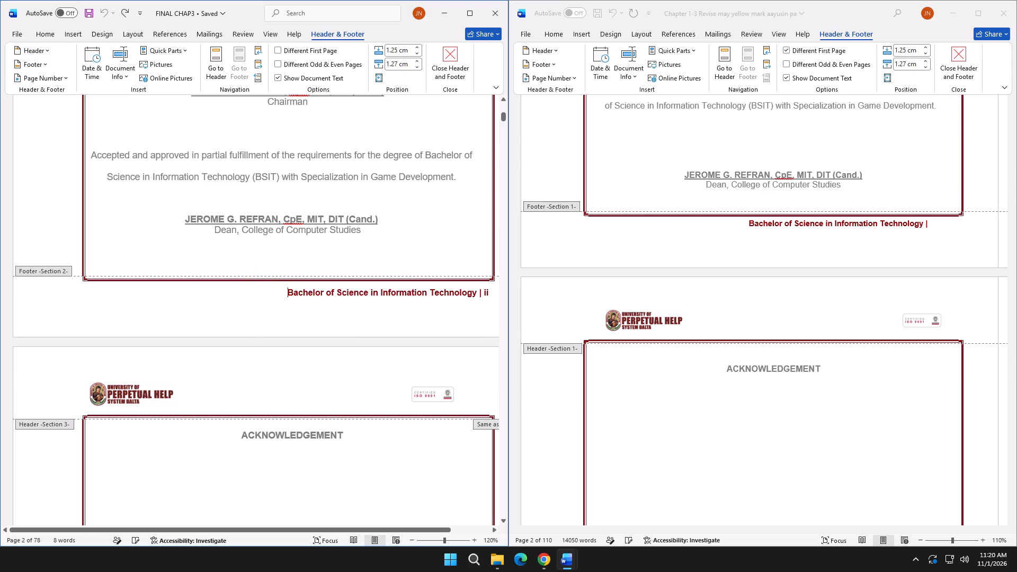
{"action": "left_click", "coordinate": [453, 58]}
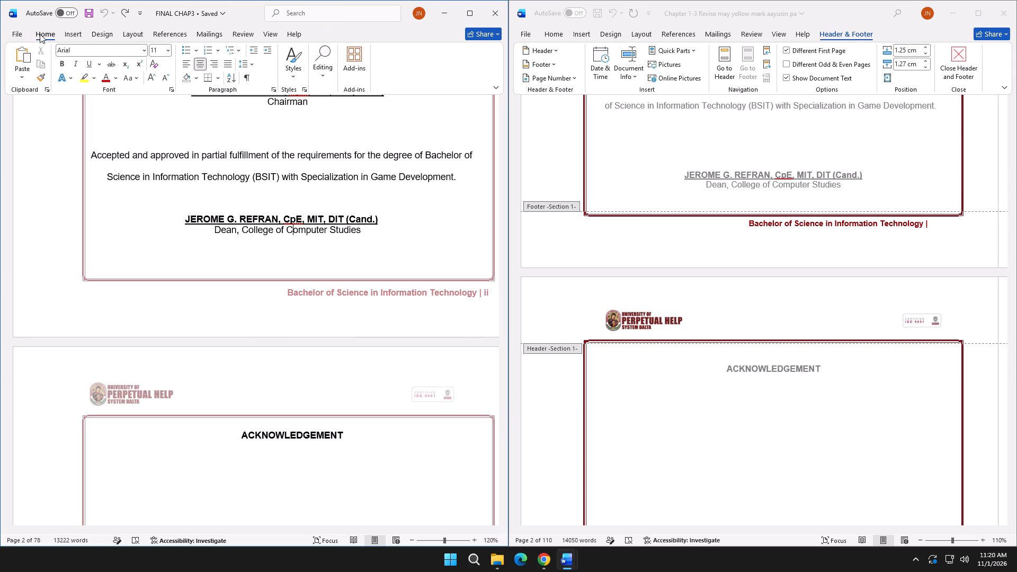
Set the Section 1 footer text on the approval sheet page of the Chapter 1-3 document to font size 11.
{"action": "left_click", "coordinate": [756, 226]}
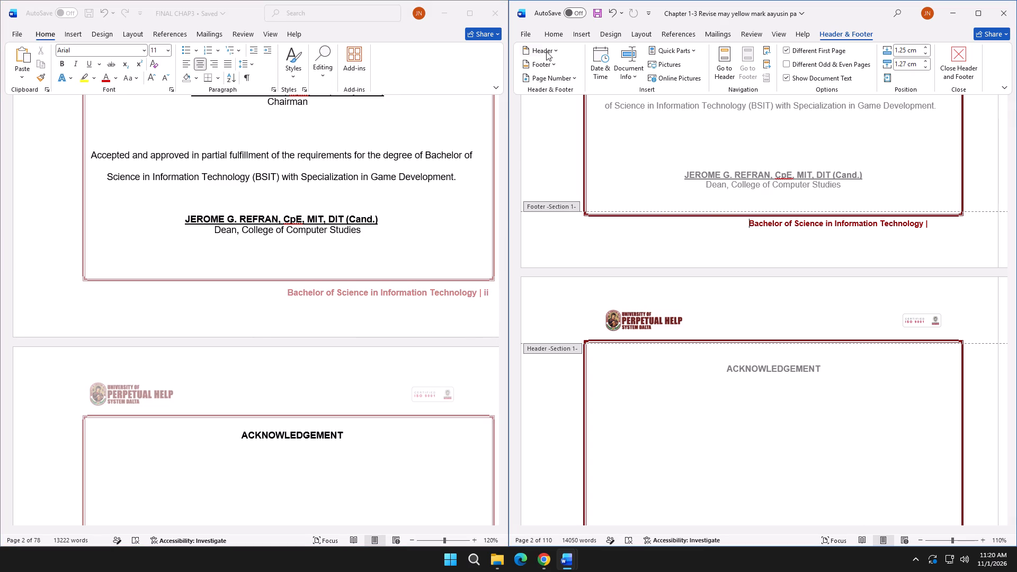
{"action": "left_click", "coordinate": [554, 40]}
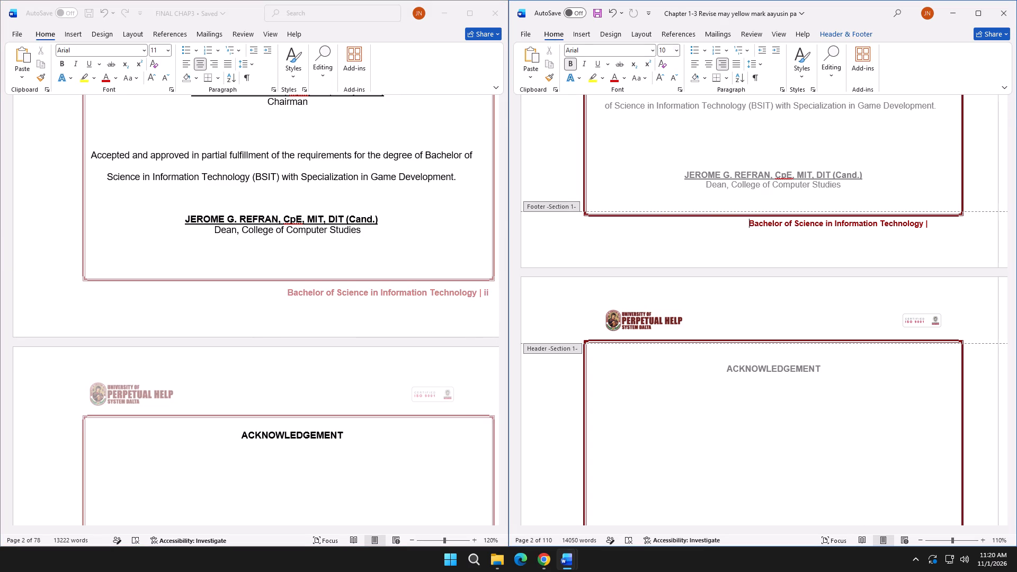
{"action": "left_click_drag", "start_coordinate": [749, 225], "coordinate": [924, 230]}
{"action": "left_click", "coordinate": [932, 234]}
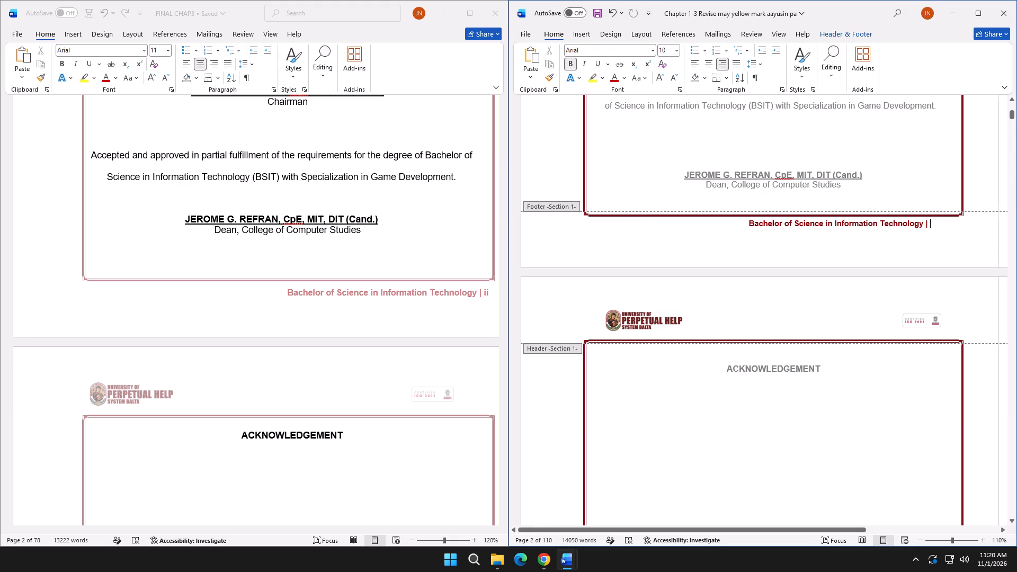
{"action": "left_click_drag", "start_coordinate": [933, 226], "coordinate": [756, 228]}
{"action": "left_click_drag", "start_coordinate": [825, 196], "coordinate": [825, 196]}
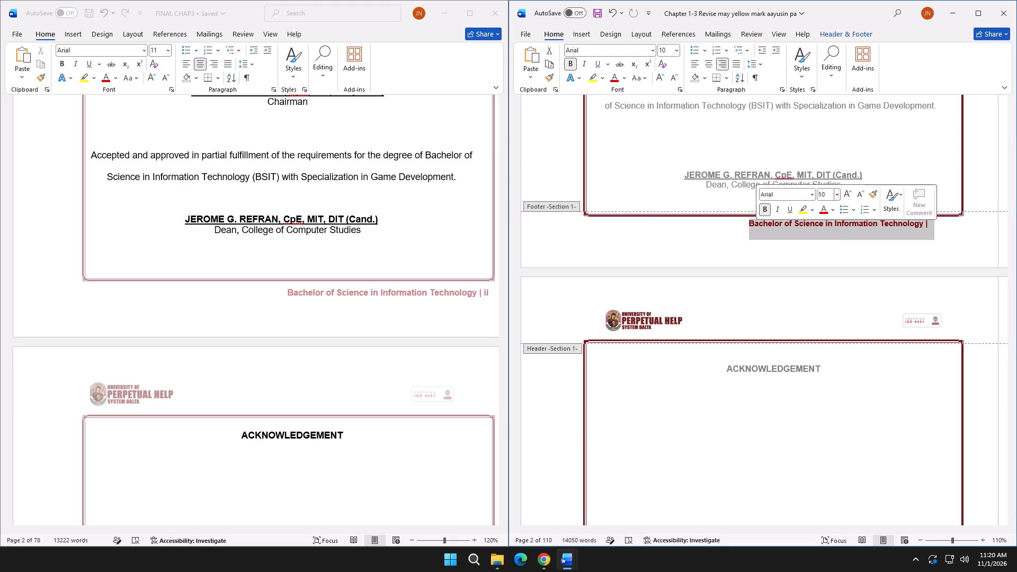
{"action": "left_click_drag", "start_coordinate": [825, 196], "coordinate": [816, 199]}
{"action": "key", "text": "1"}
{"action": "key", "text": "1"}
{"action": "key", "text": "Return"}
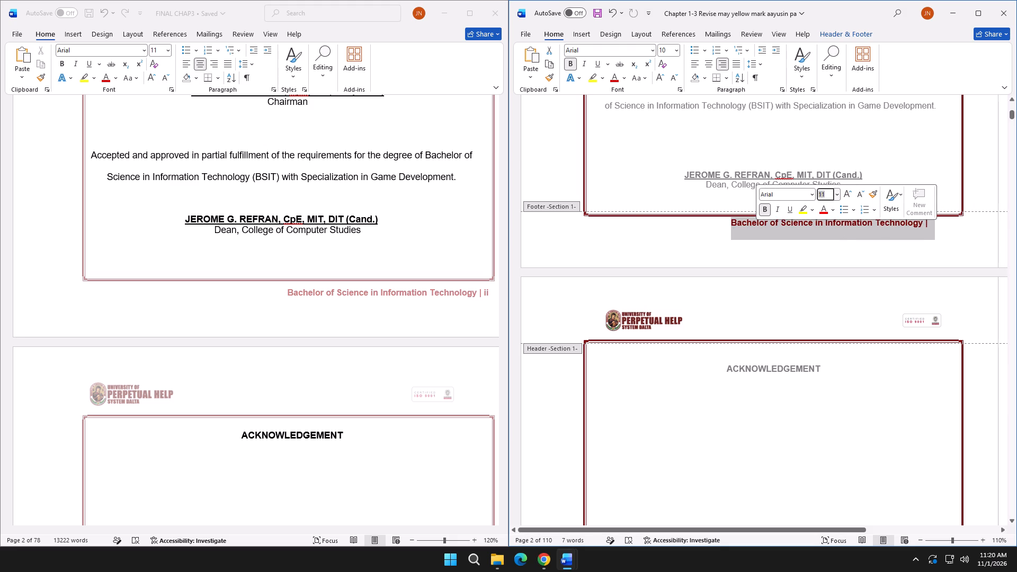
{"action": "left_click", "coordinate": [844, 251]}
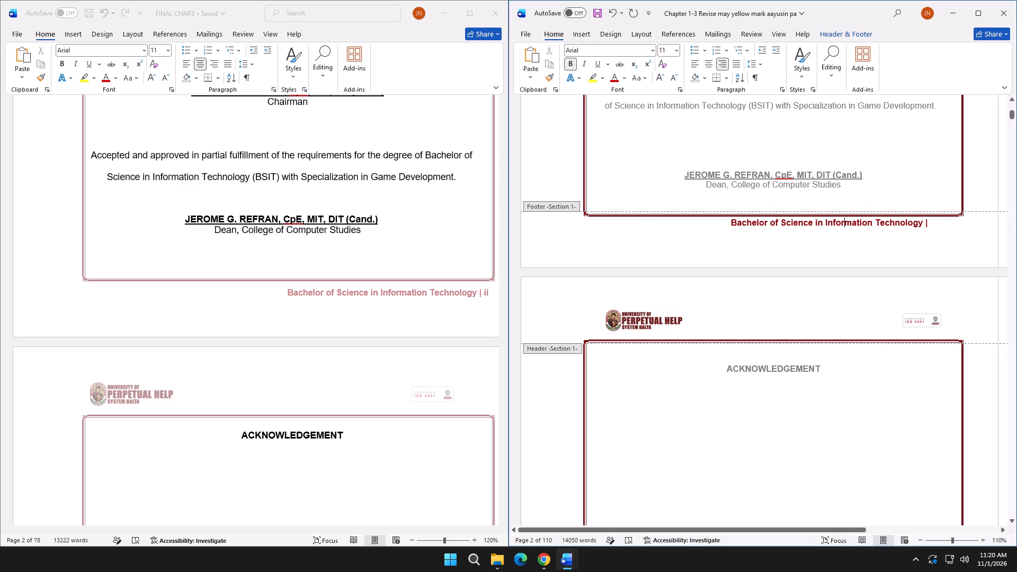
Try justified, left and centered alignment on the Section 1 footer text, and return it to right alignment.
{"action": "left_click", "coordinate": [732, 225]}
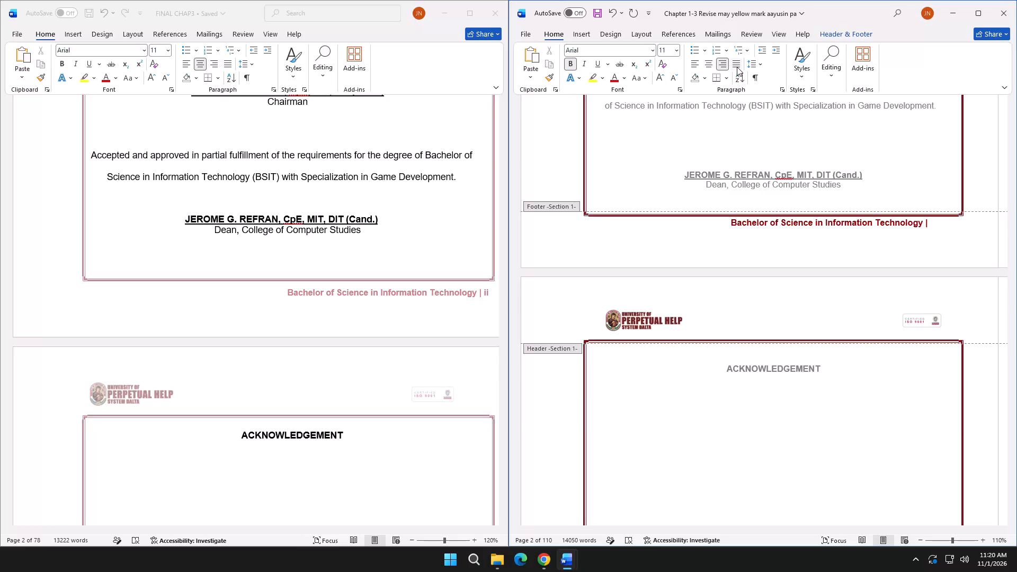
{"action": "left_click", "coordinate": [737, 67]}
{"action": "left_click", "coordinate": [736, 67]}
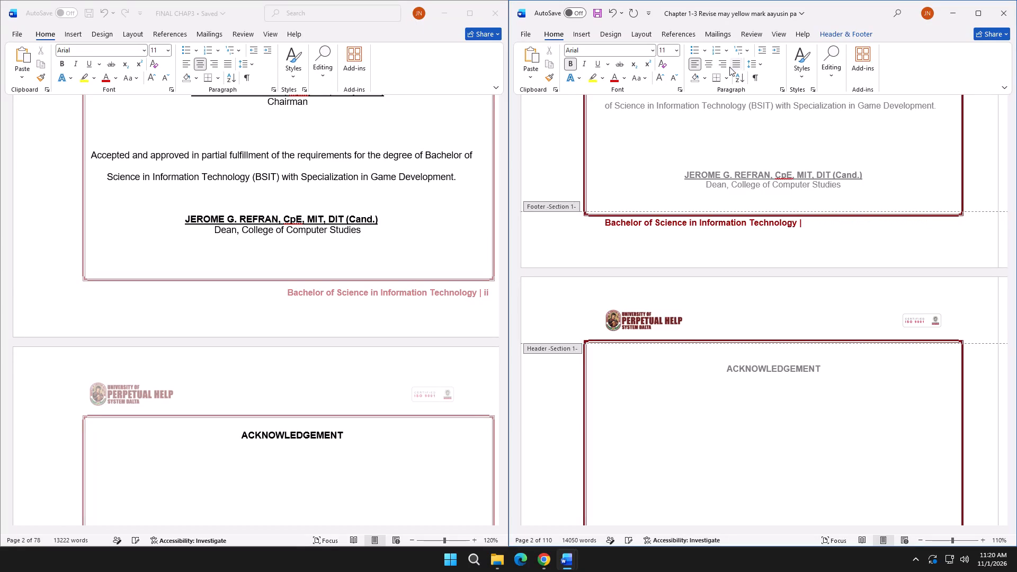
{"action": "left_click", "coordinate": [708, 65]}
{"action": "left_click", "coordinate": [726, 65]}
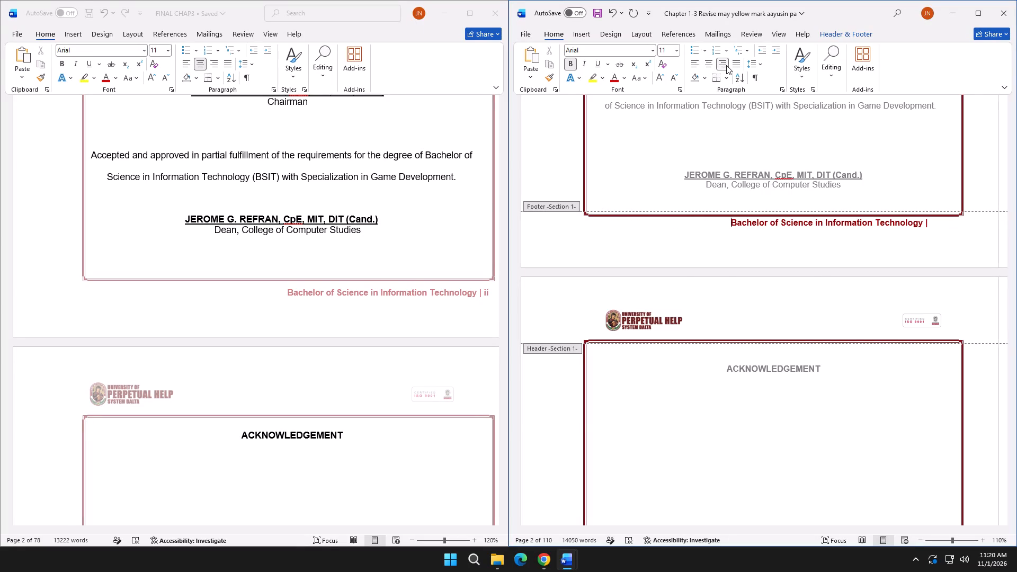
Increase the left indent of the Section 1 footer paragraph on the approval sheet page to 3.81 cm.
{"action": "left_click", "coordinate": [774, 51]}
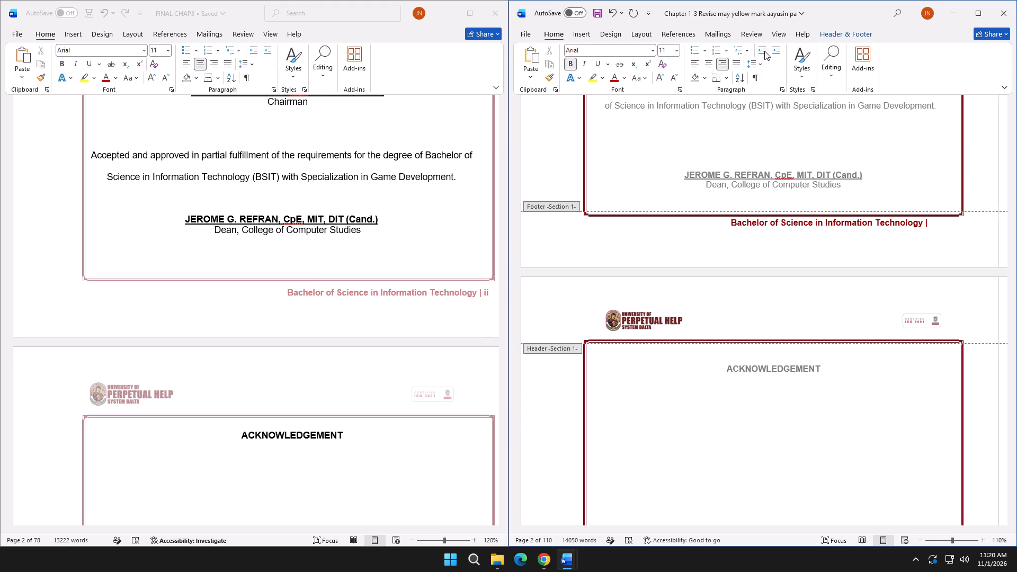
{"action": "left_click", "coordinate": [764, 51]}
{"action": "left_click", "coordinate": [775, 51]}
{"action": "double_click", "coordinate": [775, 51]}
{"action": "scroll", "coordinate": [748, 191], "scroll_direction": "up", "scroll_amount": 3}
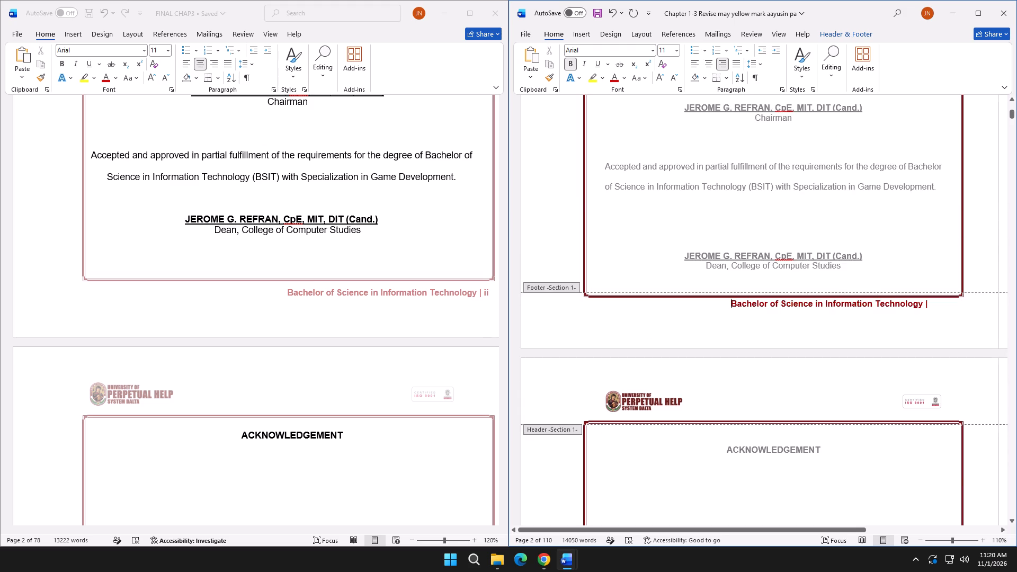
{"action": "scroll", "coordinate": [746, 185], "scroll_direction": "down", "scroll_amount": 3}
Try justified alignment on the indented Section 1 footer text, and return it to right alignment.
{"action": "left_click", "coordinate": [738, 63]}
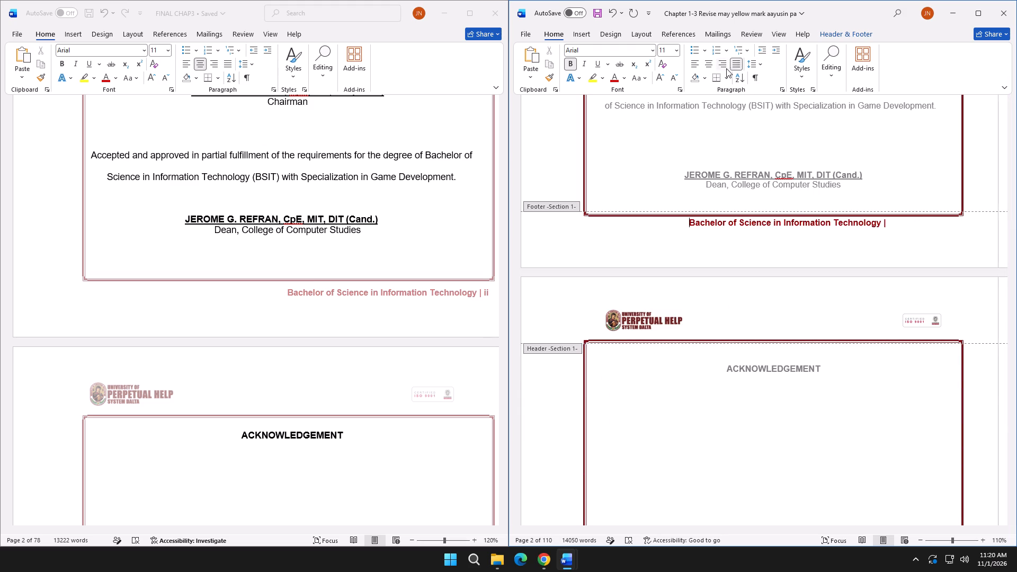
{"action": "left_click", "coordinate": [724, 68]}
Set the Section 1 footer paragraph's spacing after to 0 pt and its line spacing to double.
{"action": "left_click", "coordinate": [764, 68]}
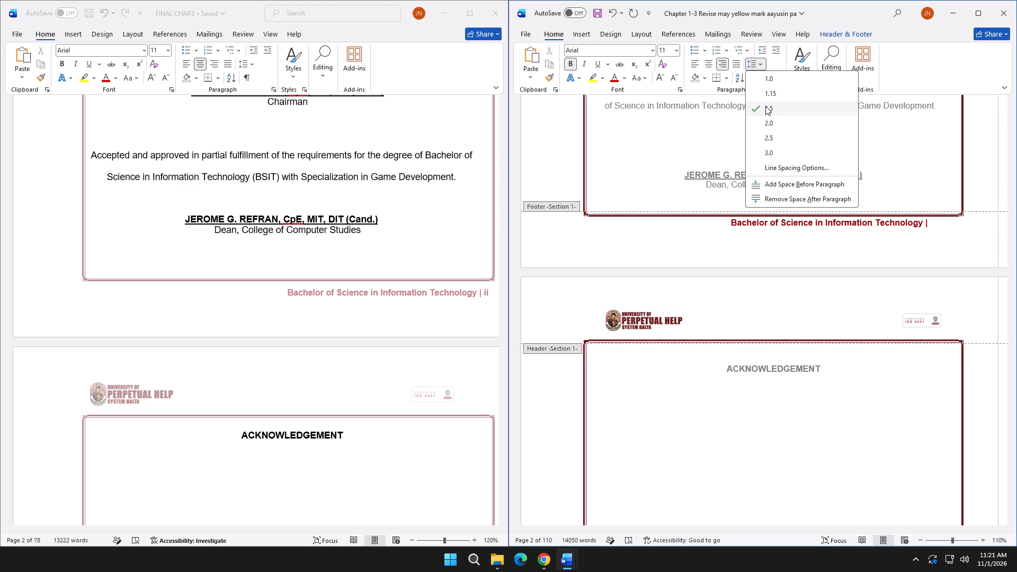
{"action": "left_click", "coordinate": [783, 168]}
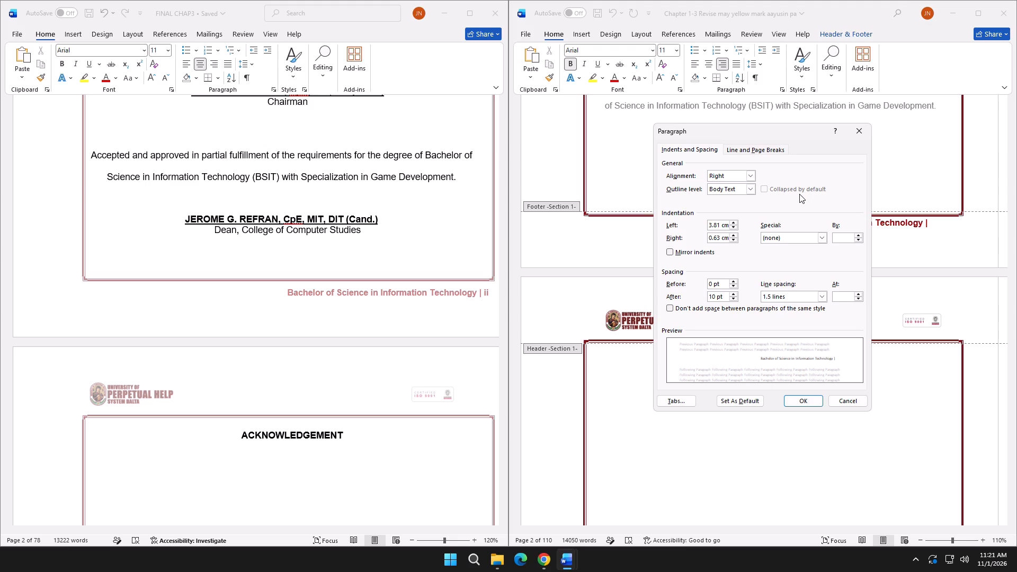
{"action": "left_click_drag", "start_coordinate": [718, 294], "coordinate": [702, 298]}
{"action": "key", "text": "0"}
{"action": "left_click", "coordinate": [822, 297]}
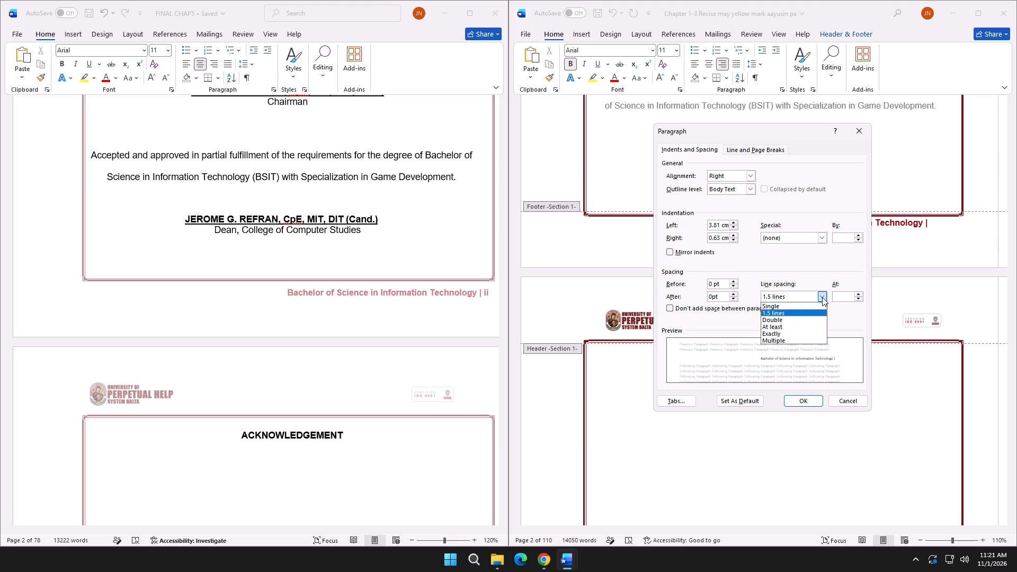
{"action": "left_click", "coordinate": [790, 319]}
{"action": "left_click", "coordinate": [805, 397]}
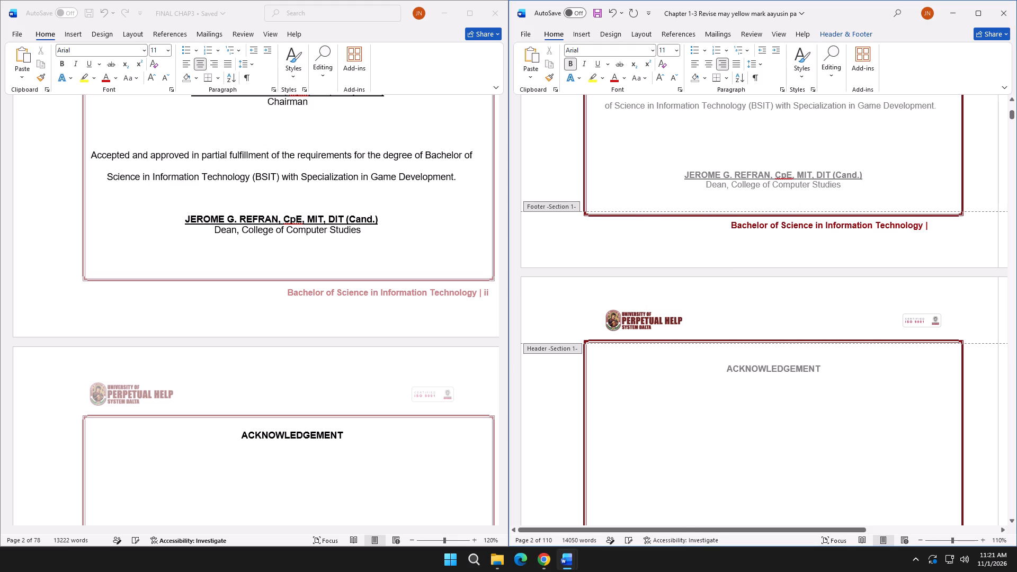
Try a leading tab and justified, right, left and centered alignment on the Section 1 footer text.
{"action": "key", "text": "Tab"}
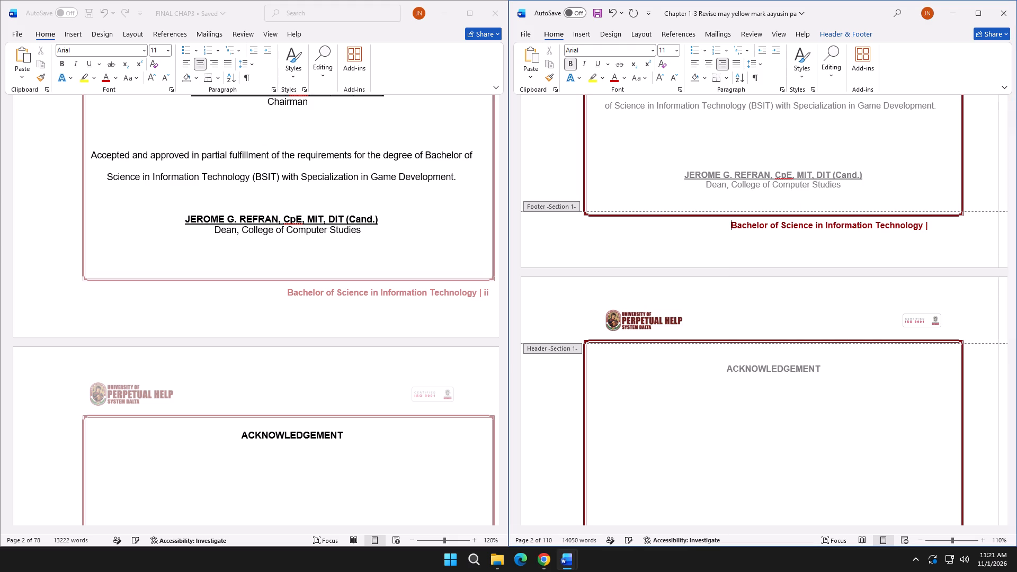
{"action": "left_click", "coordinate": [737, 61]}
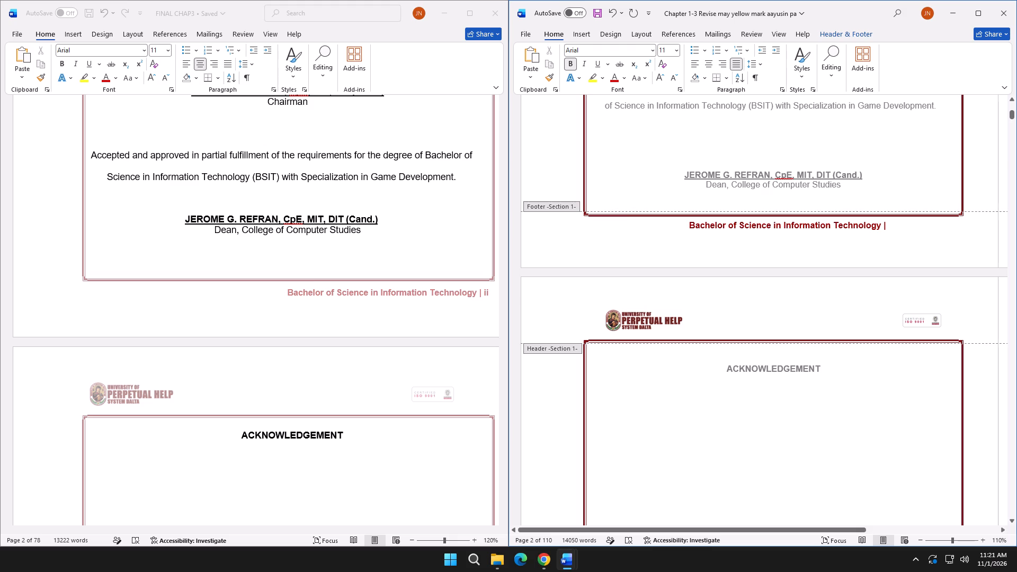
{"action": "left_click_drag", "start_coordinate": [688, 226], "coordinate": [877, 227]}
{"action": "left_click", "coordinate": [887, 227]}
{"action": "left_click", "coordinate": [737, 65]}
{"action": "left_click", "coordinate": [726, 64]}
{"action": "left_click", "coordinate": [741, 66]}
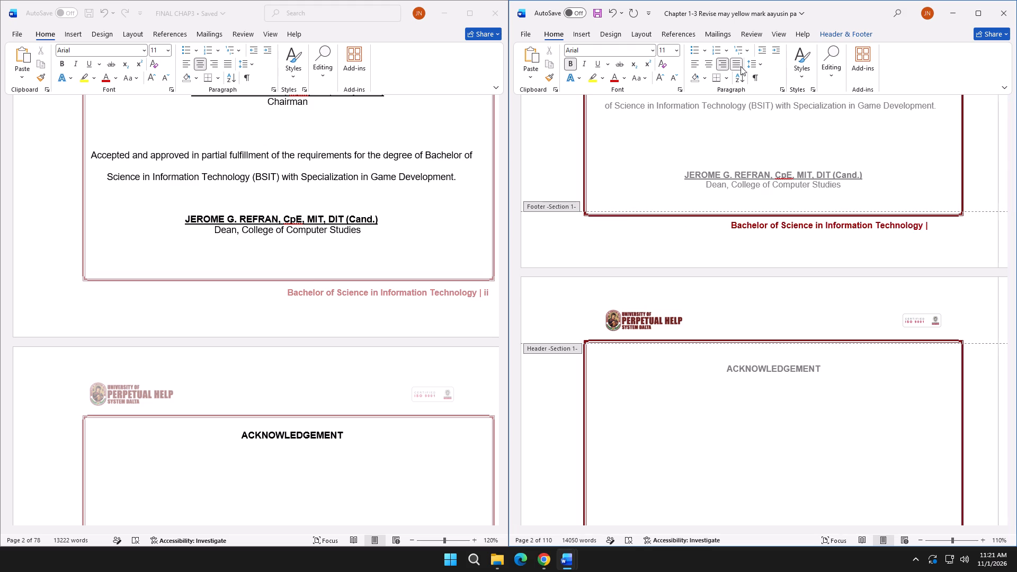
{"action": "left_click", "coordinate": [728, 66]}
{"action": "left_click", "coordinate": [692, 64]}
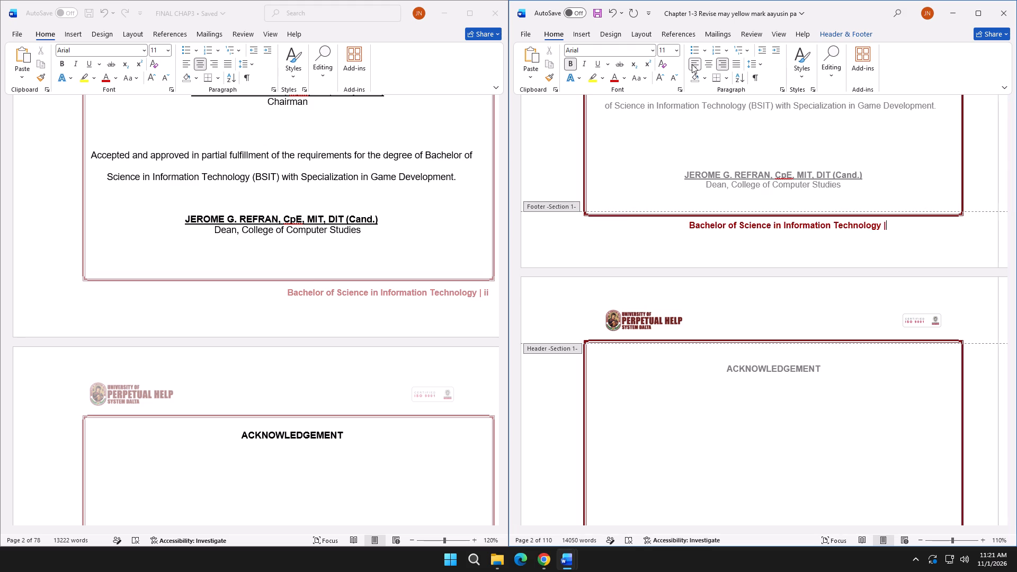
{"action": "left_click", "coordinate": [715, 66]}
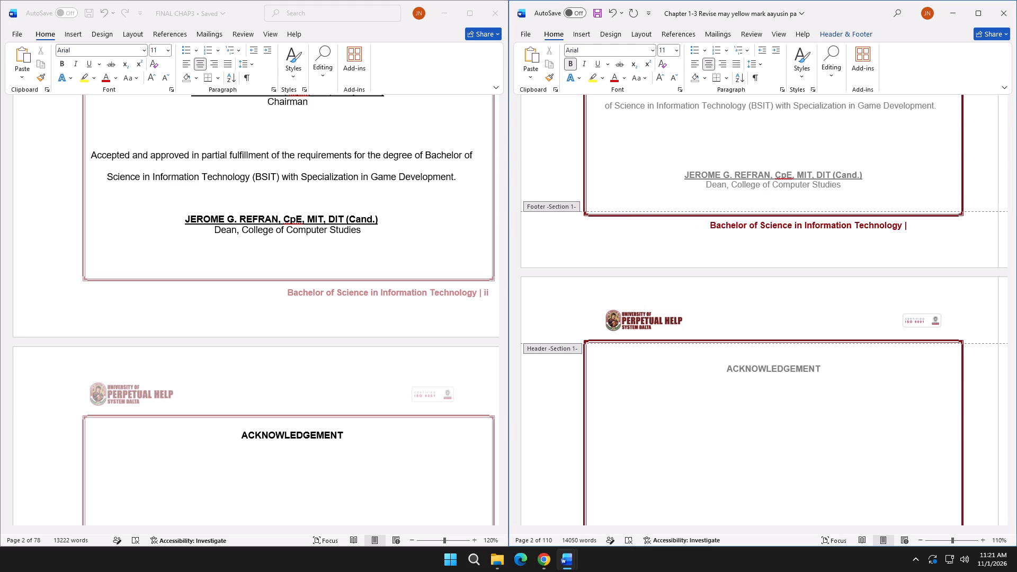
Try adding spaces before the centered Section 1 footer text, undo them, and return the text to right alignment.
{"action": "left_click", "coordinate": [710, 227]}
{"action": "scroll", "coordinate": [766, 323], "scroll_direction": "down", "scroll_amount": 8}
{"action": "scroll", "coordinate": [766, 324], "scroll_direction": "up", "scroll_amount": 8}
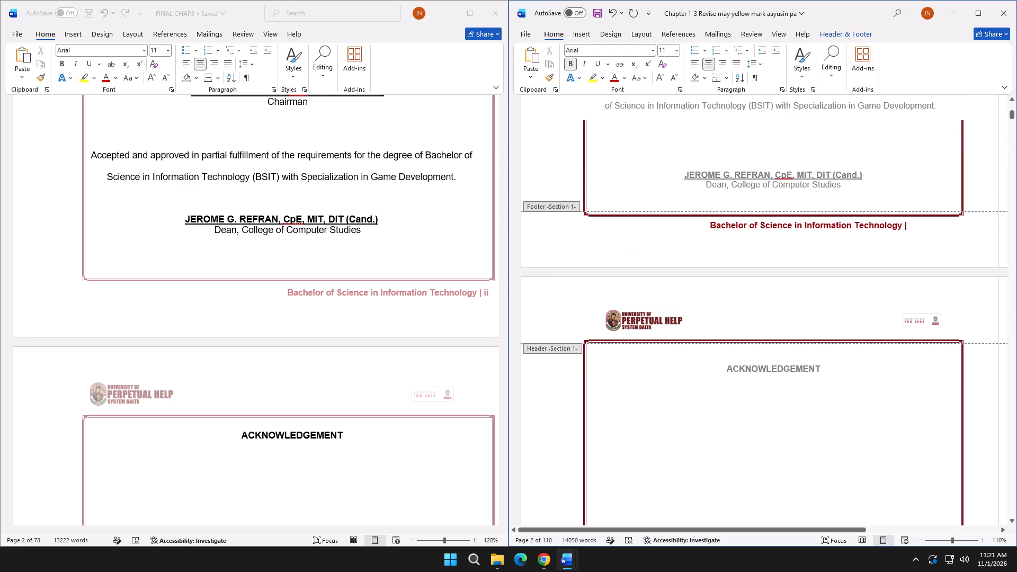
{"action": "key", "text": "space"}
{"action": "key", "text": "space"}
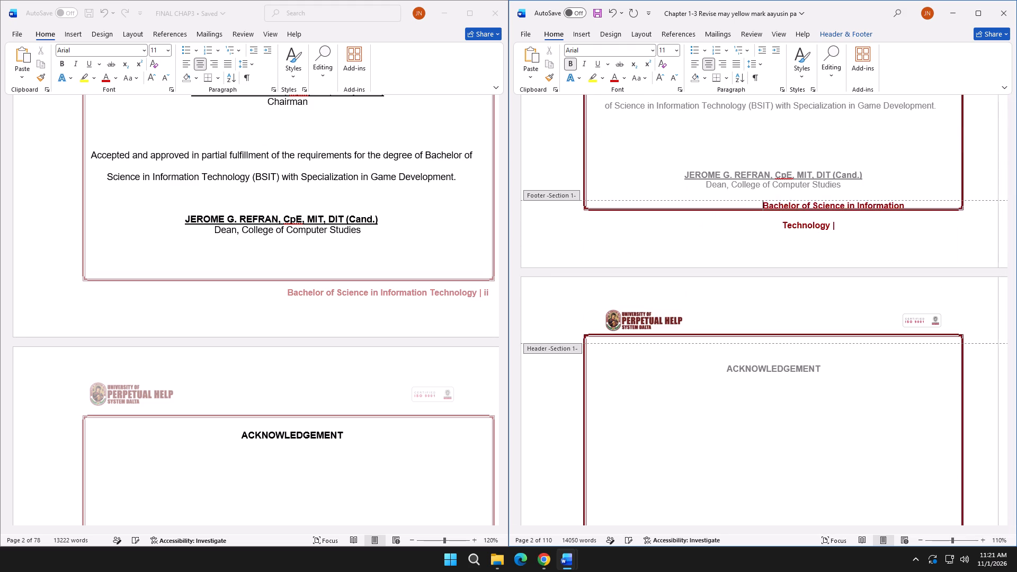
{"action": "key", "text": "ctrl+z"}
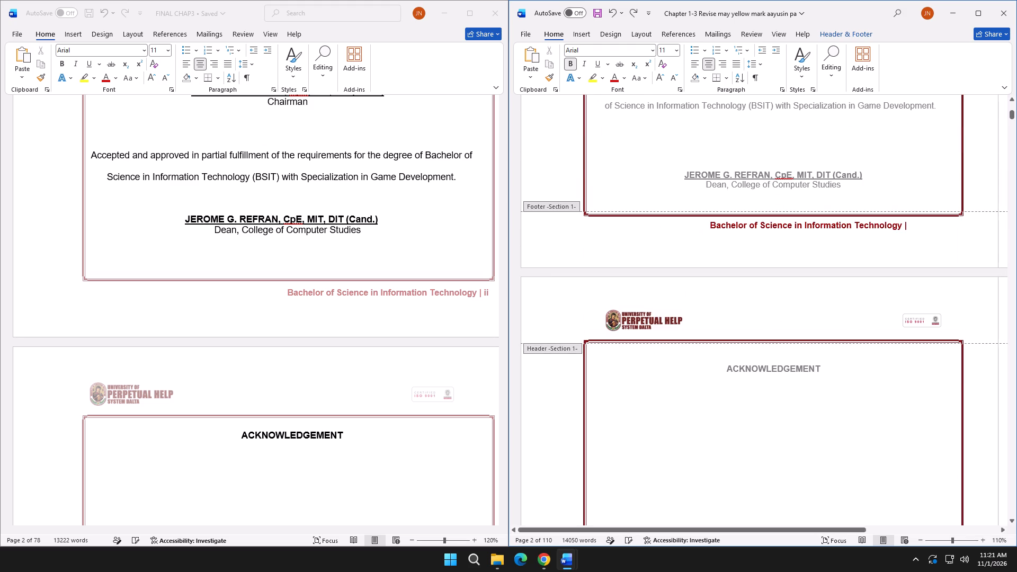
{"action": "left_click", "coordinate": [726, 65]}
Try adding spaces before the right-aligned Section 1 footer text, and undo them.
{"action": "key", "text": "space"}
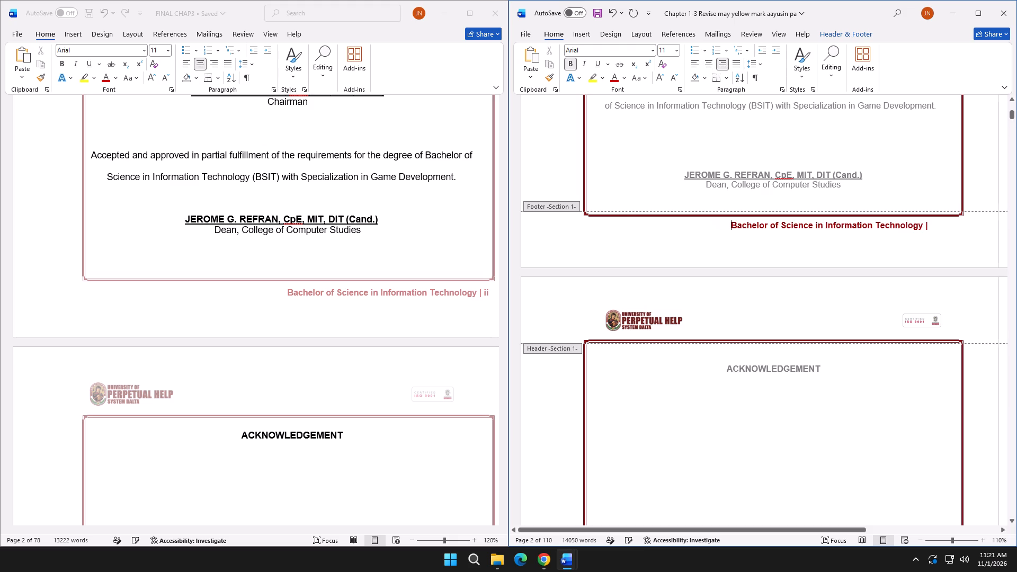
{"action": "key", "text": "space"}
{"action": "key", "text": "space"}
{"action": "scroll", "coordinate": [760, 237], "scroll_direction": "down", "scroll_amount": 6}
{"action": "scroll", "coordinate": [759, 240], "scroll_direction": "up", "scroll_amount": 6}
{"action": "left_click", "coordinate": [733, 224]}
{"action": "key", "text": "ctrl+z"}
Add a space at the start of the Section 1 footer text on the approval sheet page.
{"action": "left_click", "coordinate": [761, 68]}
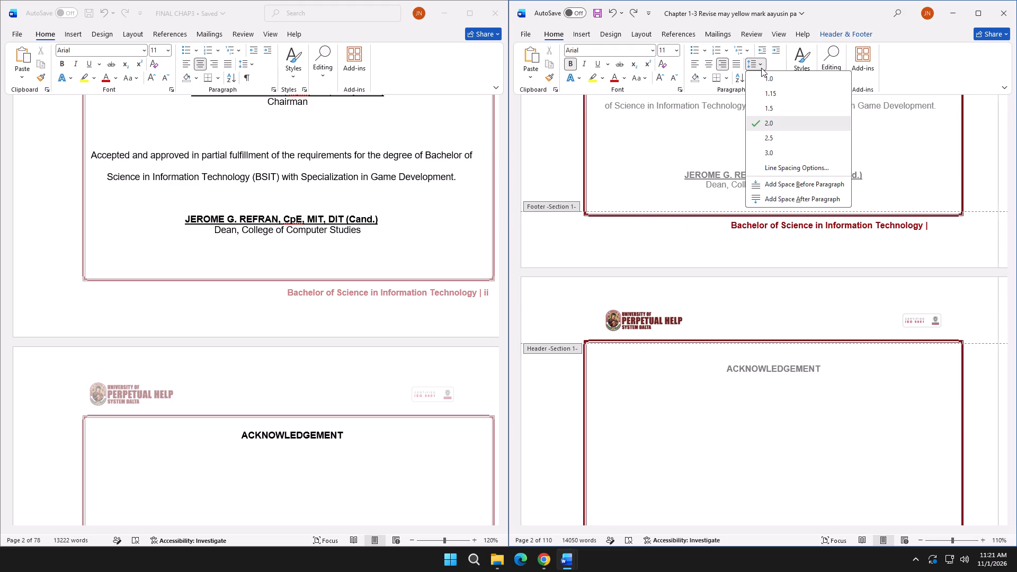
{"action": "left_click", "coordinate": [761, 68]}
{"action": "left_click", "coordinate": [731, 226]}
{"action": "key", "text": "space"}
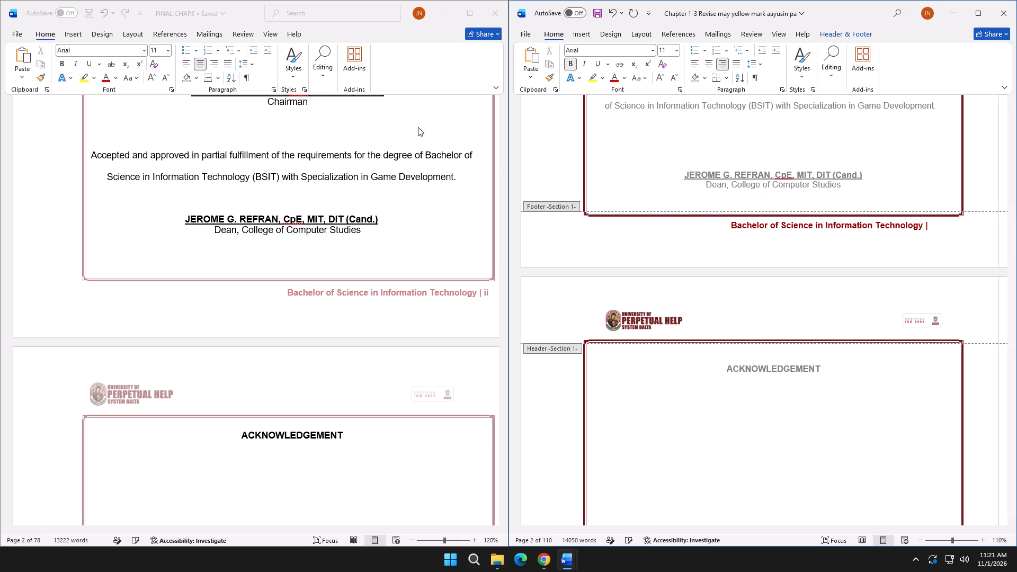
Examine the line spacing, indentation and paragraph spacing settings of the approval sheet page's footer text in FINAL CHAP3.
{"action": "double_click", "coordinate": [255, 67]}
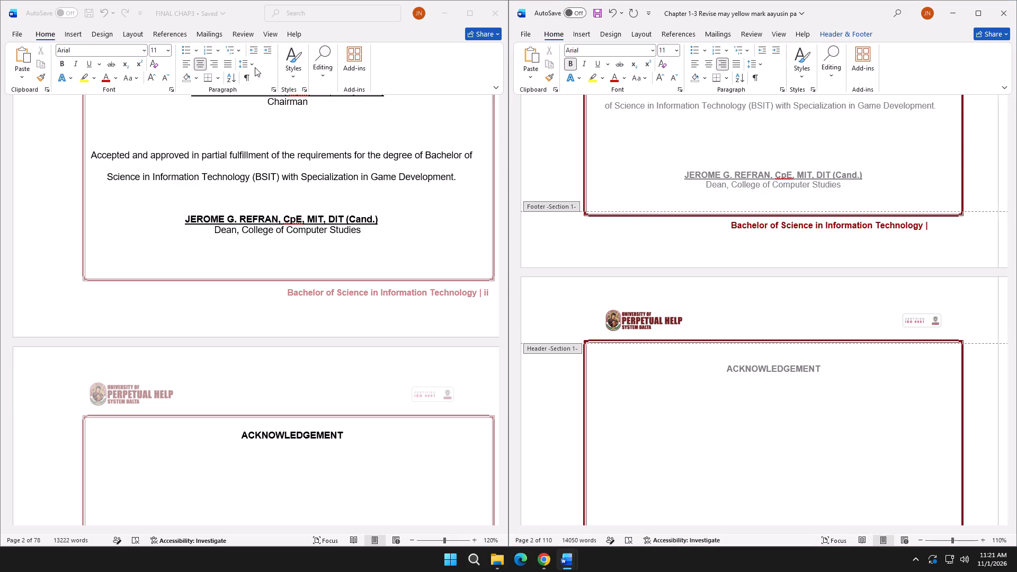
{"action": "left_click", "coordinate": [317, 287]}
{"action": "left_click", "coordinate": [317, 288]}
{"action": "left_click", "coordinate": [318, 293]}
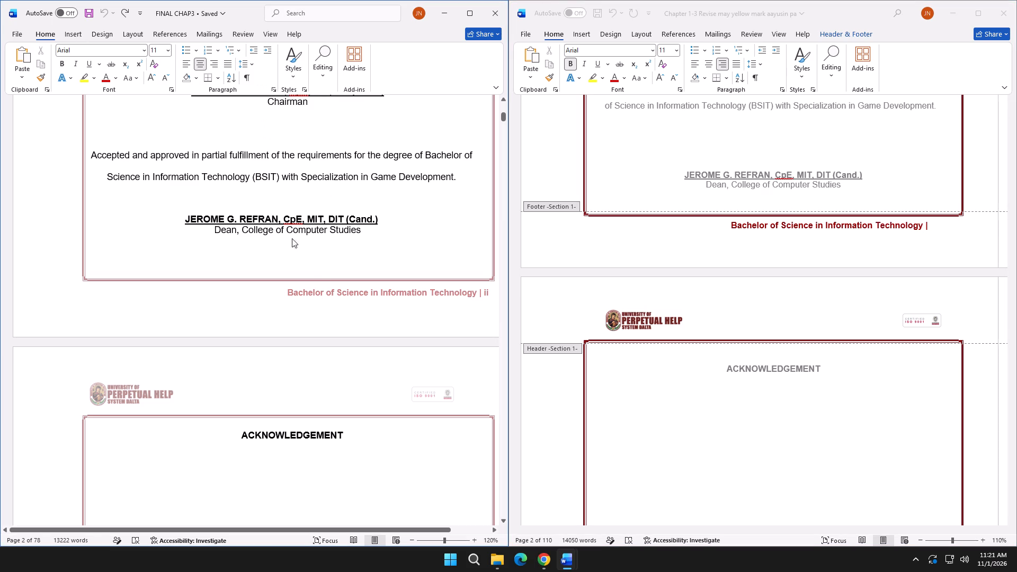
{"action": "double_click", "coordinate": [309, 290]}
{"action": "double_click", "coordinate": [312, 295]}
{"action": "left_click", "coordinate": [315, 294]}
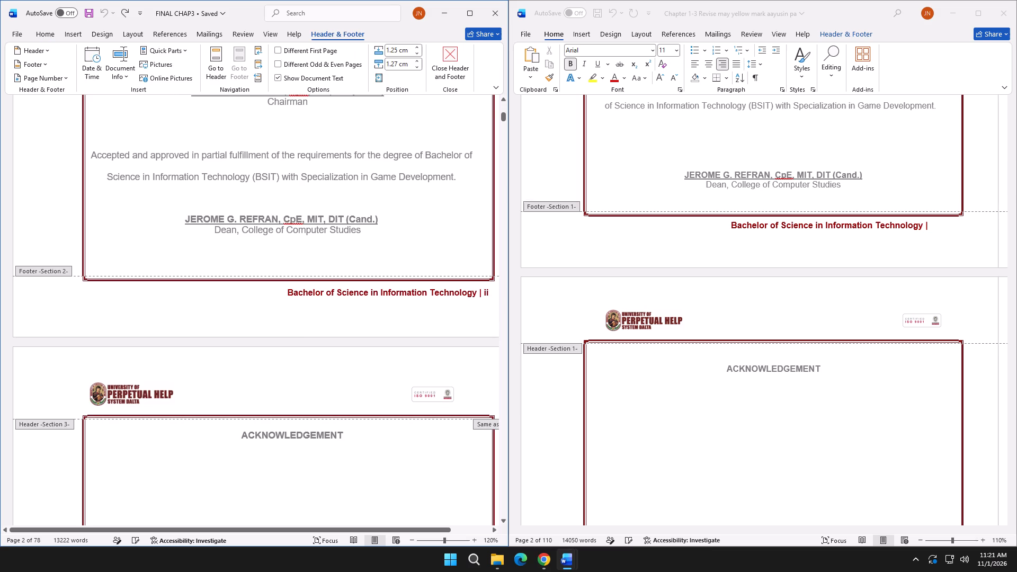
{"action": "left_click", "coordinate": [38, 32]}
{"action": "left_click", "coordinate": [255, 66]}
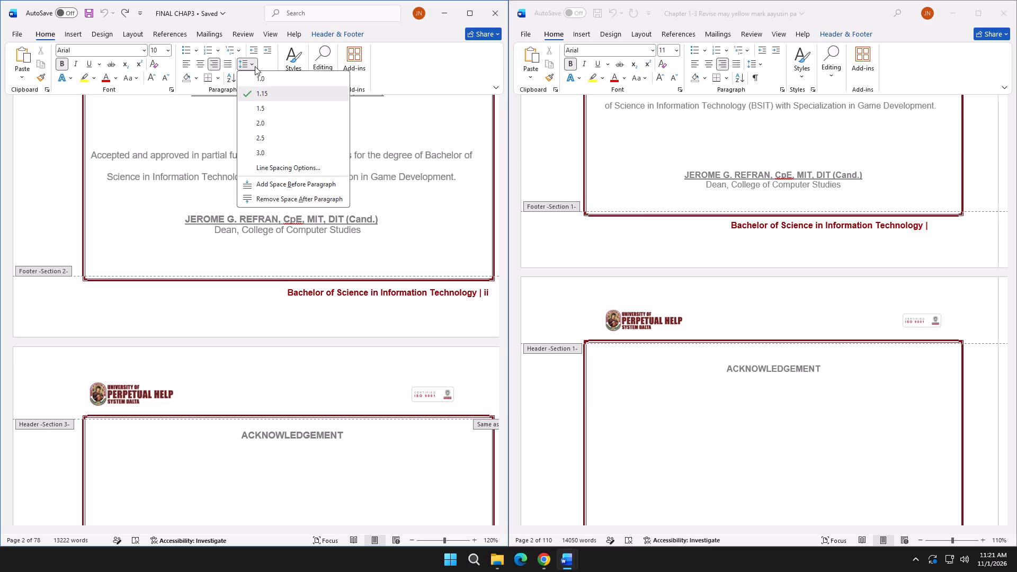
{"action": "left_click", "coordinate": [255, 66]}
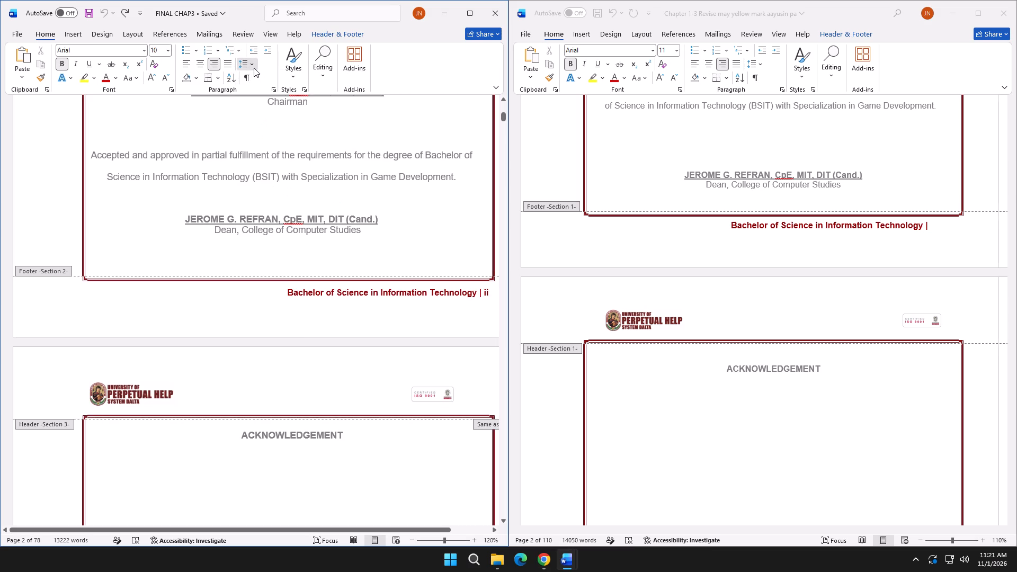
{"action": "left_click", "coordinate": [254, 68]}
{"action": "left_click", "coordinate": [254, 68]}
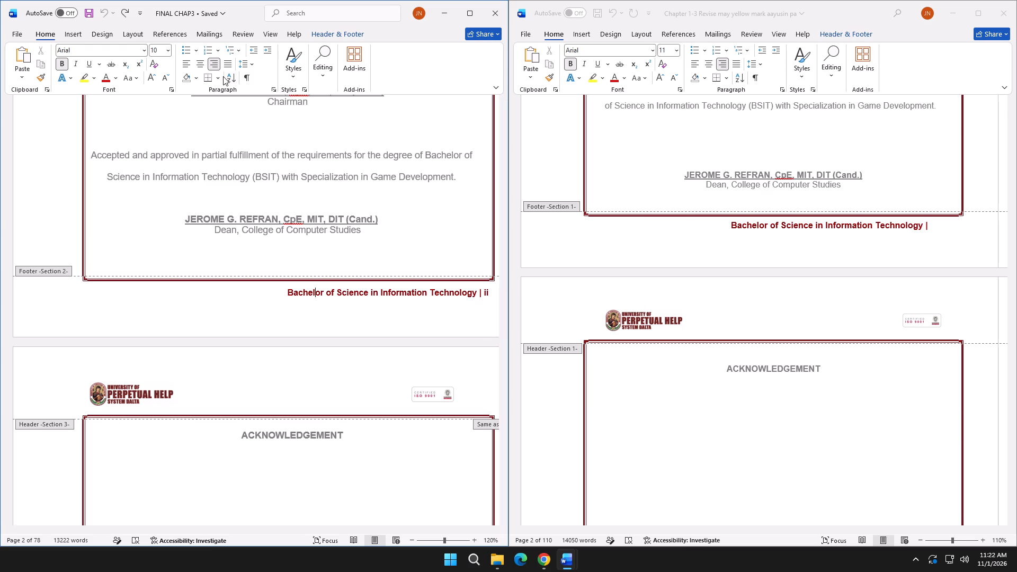
{"action": "left_click", "coordinate": [252, 64]}
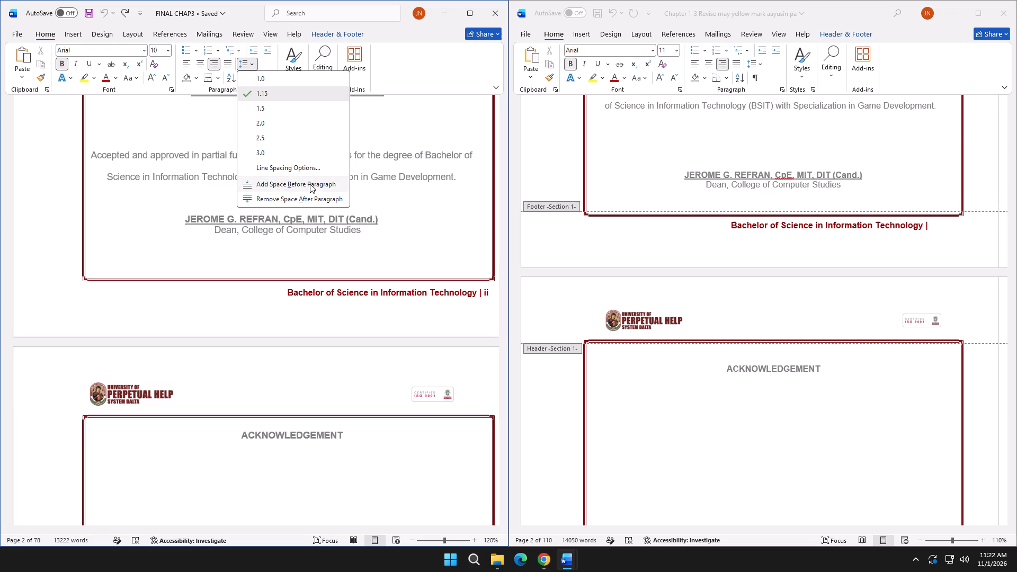
{"action": "left_click", "coordinate": [302, 173]}
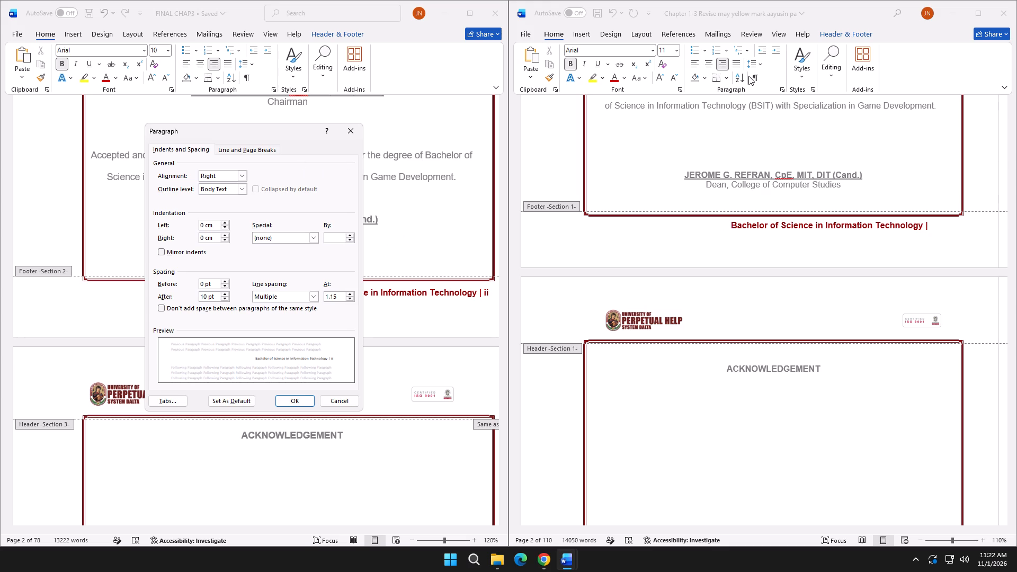
{"action": "left_click", "coordinate": [761, 65]}
{"action": "left_click", "coordinate": [736, 227]}
{"action": "left_click", "coordinate": [337, 397]}
Set the line spacing of the Section 1 footer text in the Chapter 1-3 document to 1.15.
{"action": "left_click", "coordinate": [742, 229]}
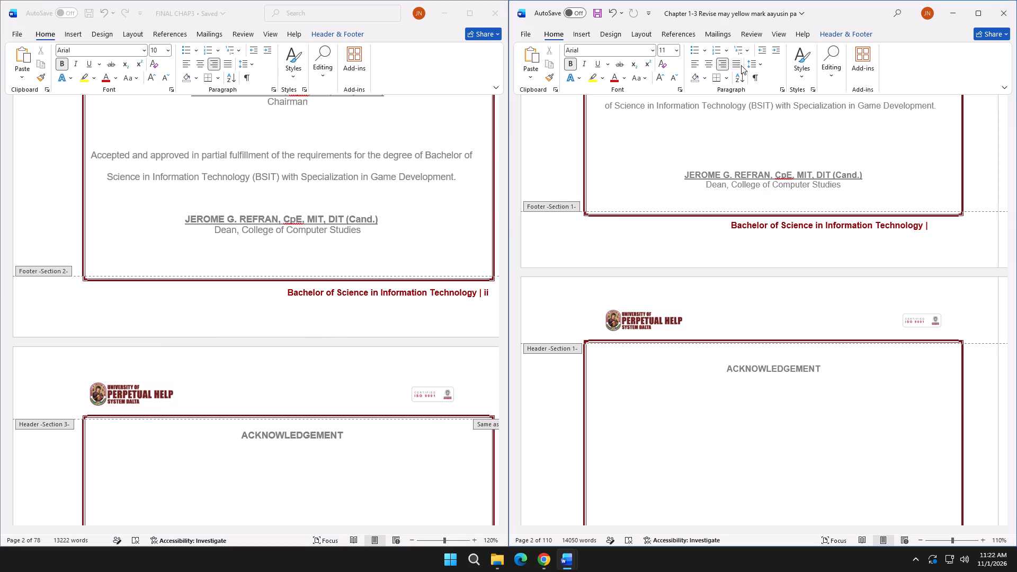
{"action": "left_click", "coordinate": [760, 63]}
{"action": "left_click", "coordinate": [773, 97]}
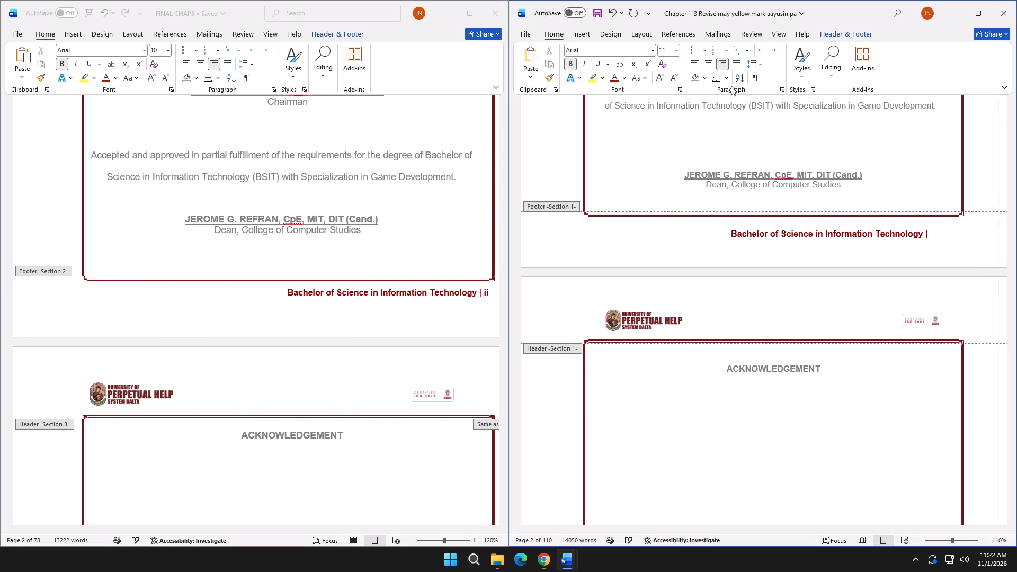
Compare the paragraph settings of the Section 1 footer with those of the footer in FINAL CHAP3.
{"action": "left_click", "coordinate": [761, 60]}
{"action": "left_click", "coordinate": [769, 172]}
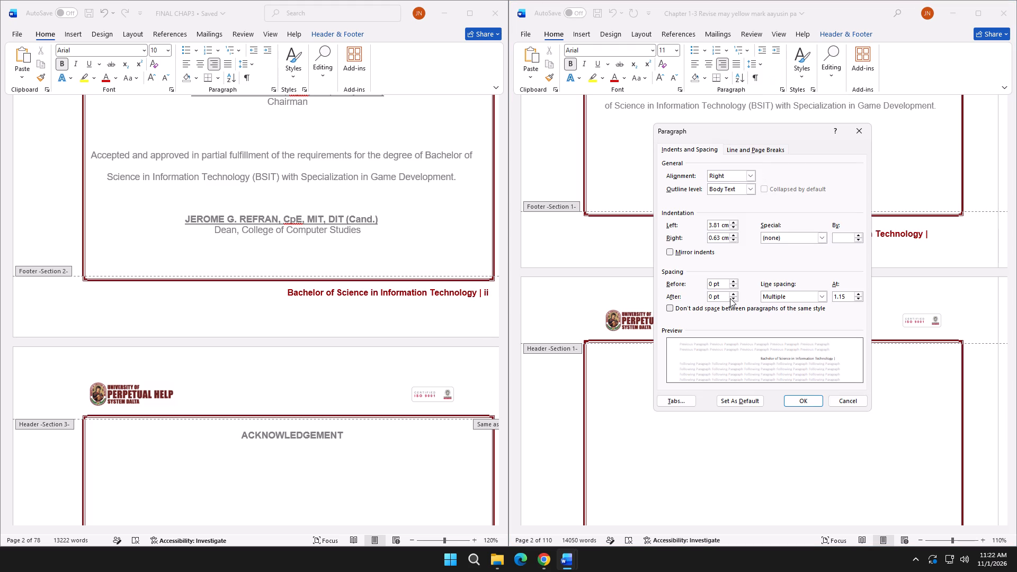
{"action": "left_click", "coordinate": [316, 292]}
{"action": "left_click", "coordinate": [254, 65]}
{"action": "left_click", "coordinate": [843, 396]}
{"action": "left_click", "coordinate": [251, 62]}
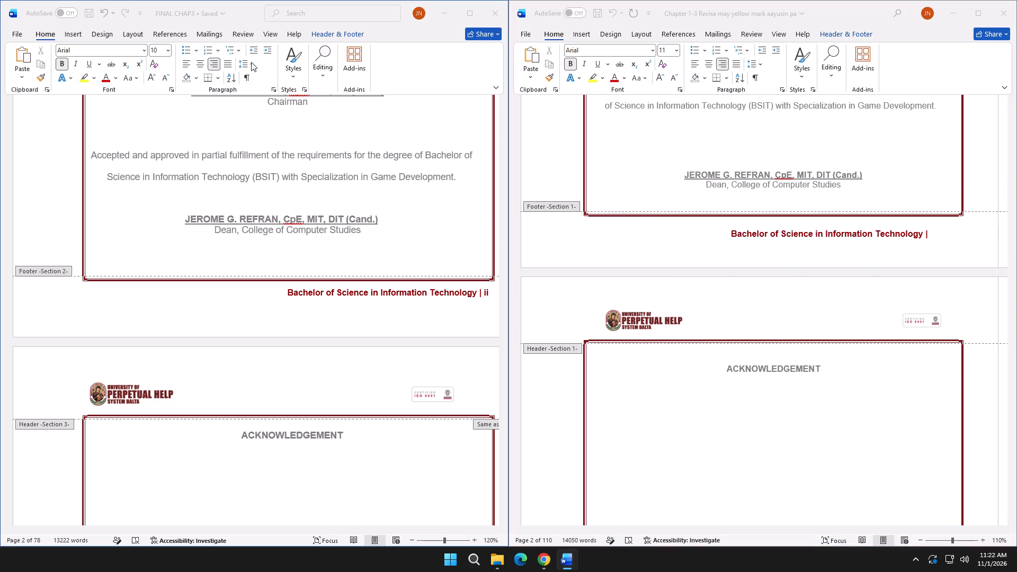
{"action": "left_click", "coordinate": [251, 62]}
{"action": "left_click", "coordinate": [267, 171]}
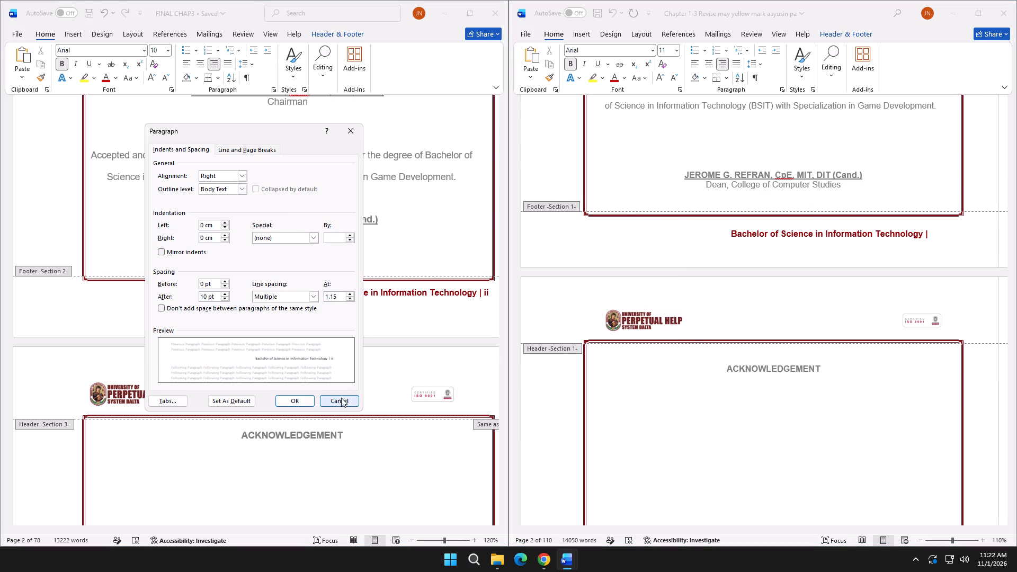
{"action": "left_click", "coordinate": [340, 404]}
Set the spacing after the Section 1 footer paragraph in the Chapter 1-3 document to 10 pt.
{"action": "left_click", "coordinate": [756, 63]}
{"action": "left_click", "coordinate": [756, 67]}
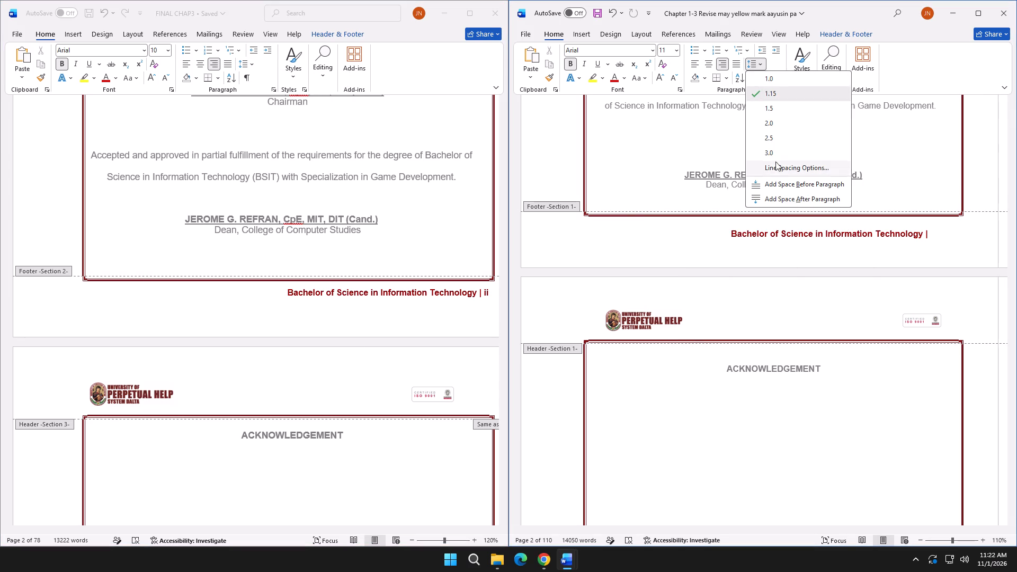
{"action": "left_click", "coordinate": [777, 165]}
{"action": "left_click_drag", "start_coordinate": [712, 297], "coordinate": [690, 297]}
{"action": "key", "text": "1"}
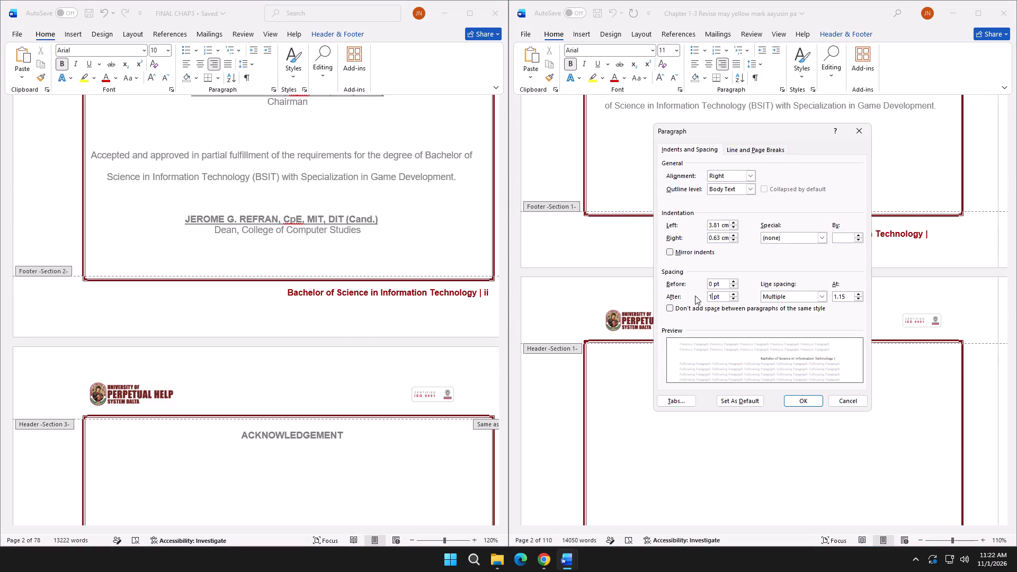
{"action": "key", "text": "0"}
{"action": "left_click", "coordinate": [801, 400]}
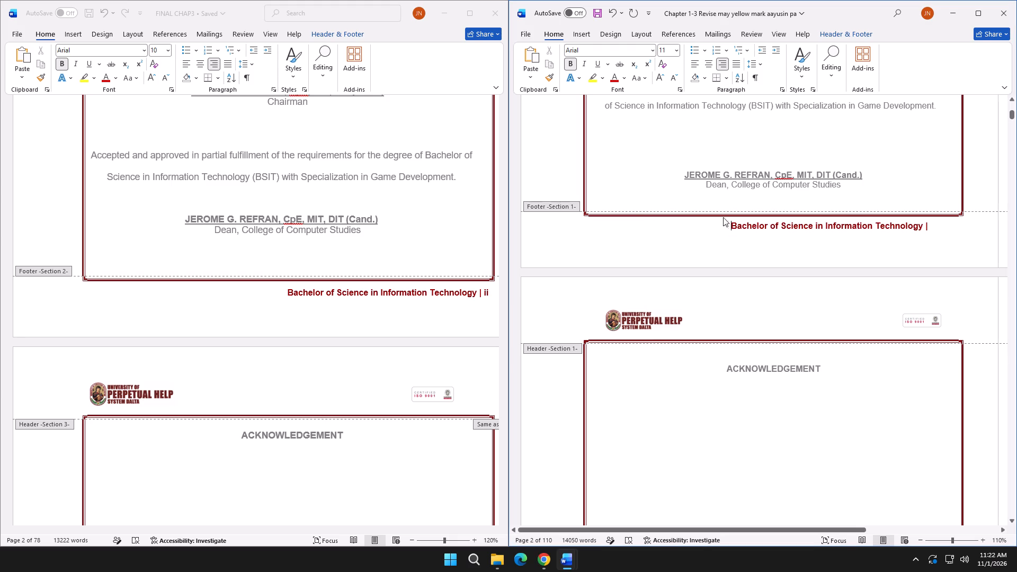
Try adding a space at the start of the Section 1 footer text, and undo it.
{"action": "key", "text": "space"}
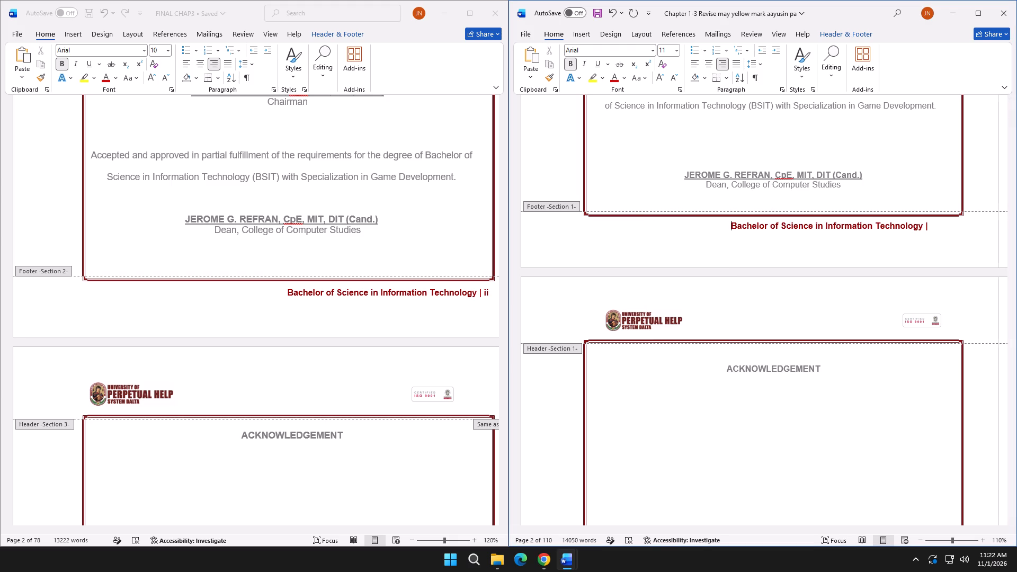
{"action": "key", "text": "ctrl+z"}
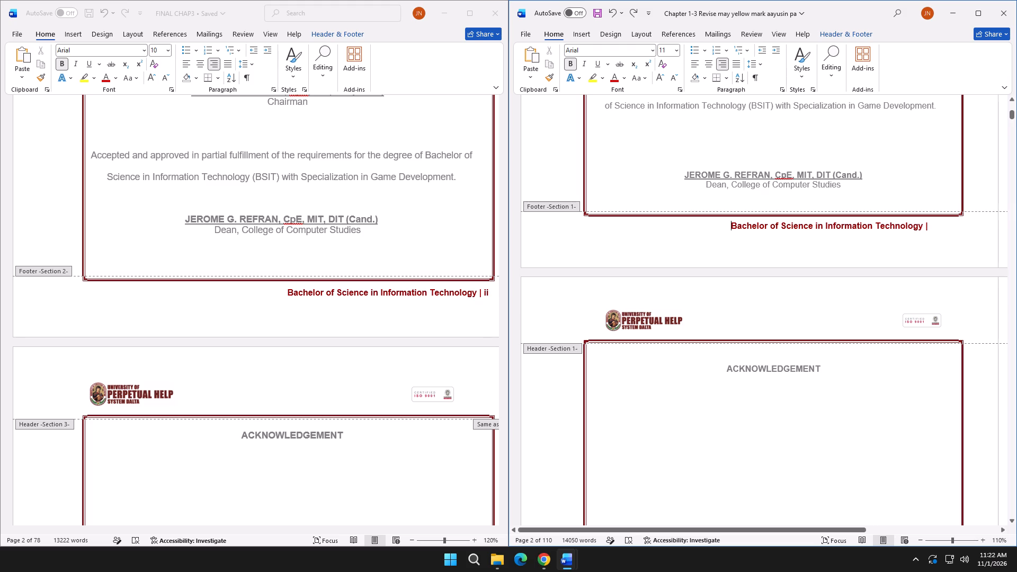
Add a space after the bar at the end of the Section 1 footer text and insert a page number there.
{"action": "left_click", "coordinate": [947, 232]}
{"action": "key", "text": "space"}
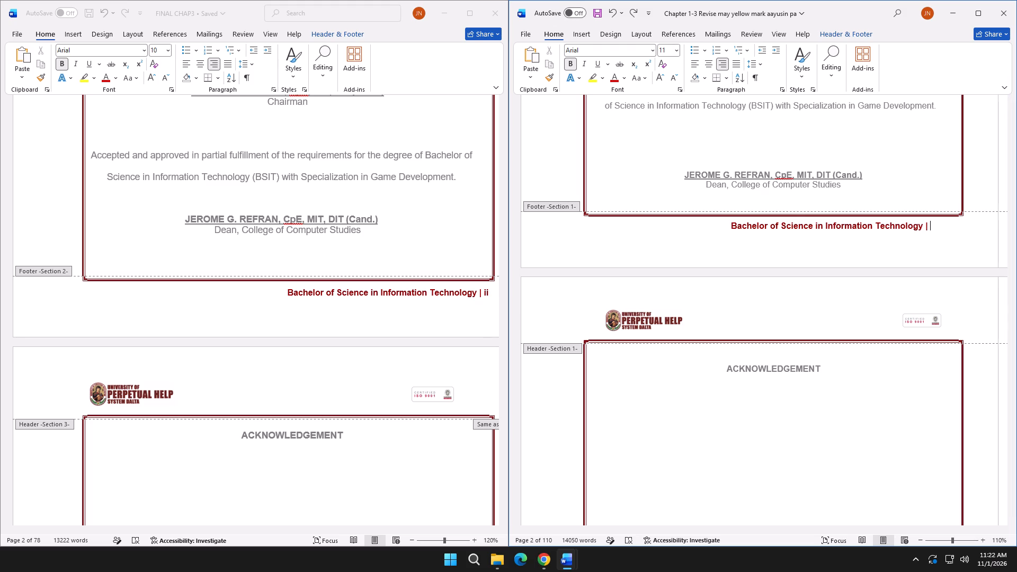
{"action": "left_click", "coordinate": [579, 33]}
{"action": "left_click", "coordinate": [613, 30]}
{"action": "left_click", "coordinate": [832, 33]}
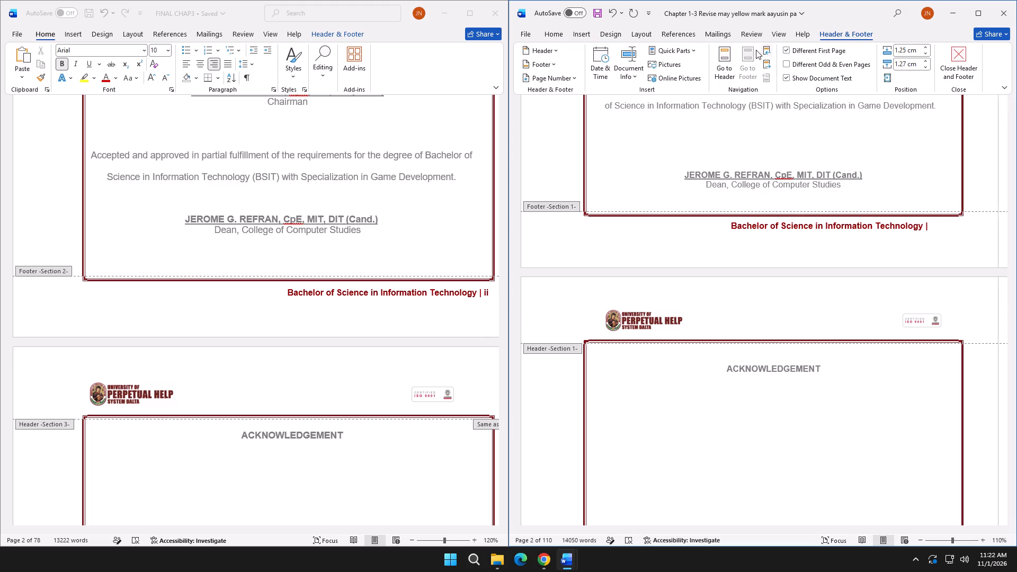
{"action": "left_click", "coordinate": [560, 77]}
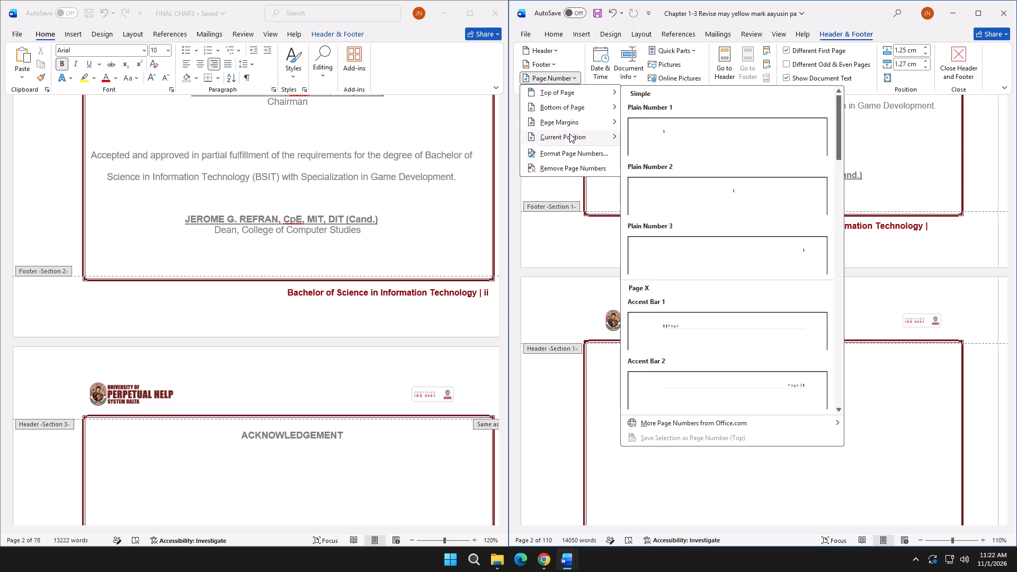
{"action": "left_click", "coordinate": [659, 170]}
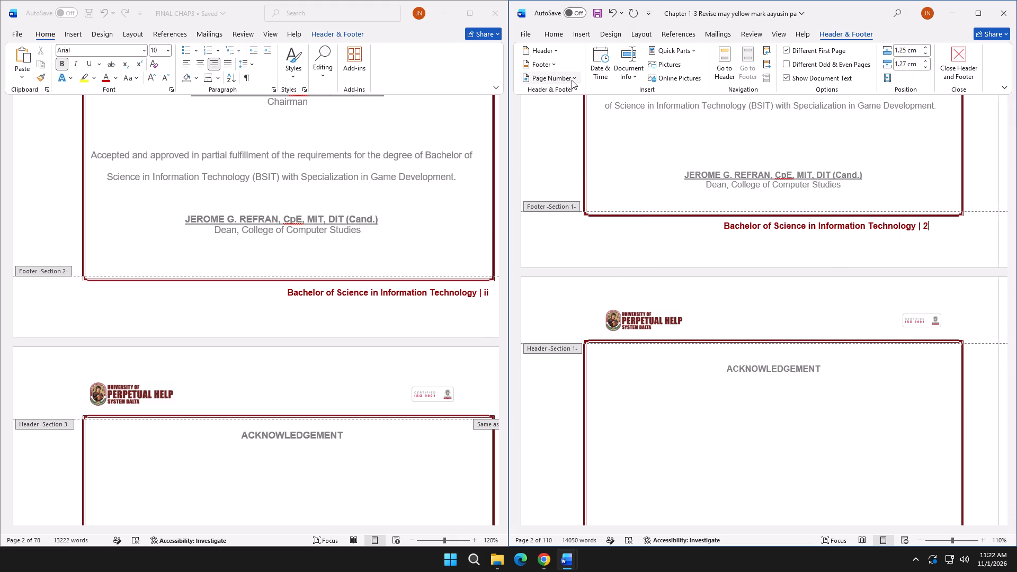
Set the Section 1 page number format to lowercase Roman numerals (i, ii, iii).
{"action": "left_click", "coordinate": [571, 79]}
{"action": "left_click", "coordinate": [569, 153]}
{"action": "left_click", "coordinate": [767, 220]}
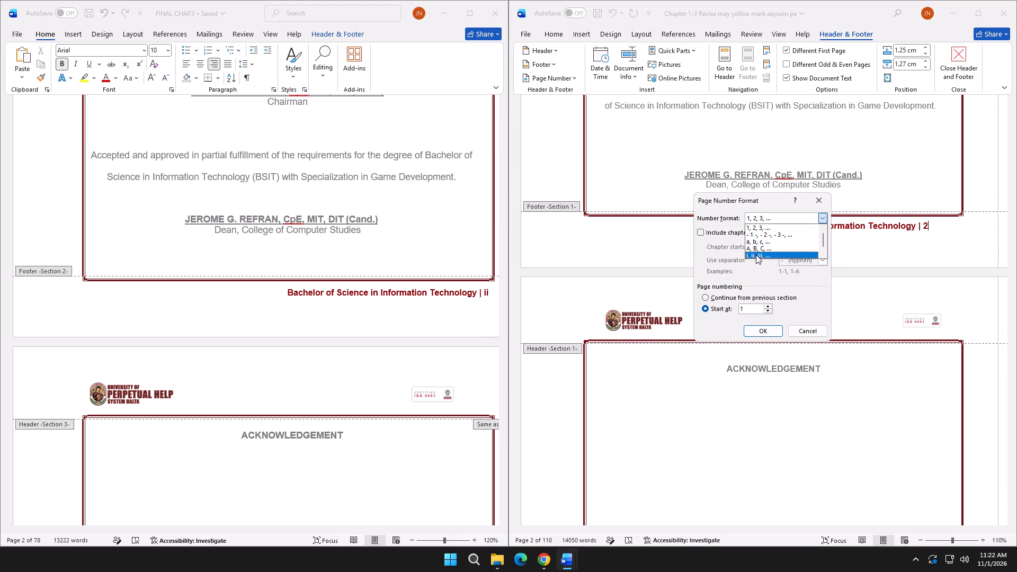
{"action": "left_click", "coordinate": [756, 255]}
{"action": "left_click", "coordinate": [768, 330]}
Check the footer text and page numbering on the front pages and at the start of Chapter 1.
{"action": "scroll", "coordinate": [783, 297], "scroll_direction": "down", "scroll_amount": 11}
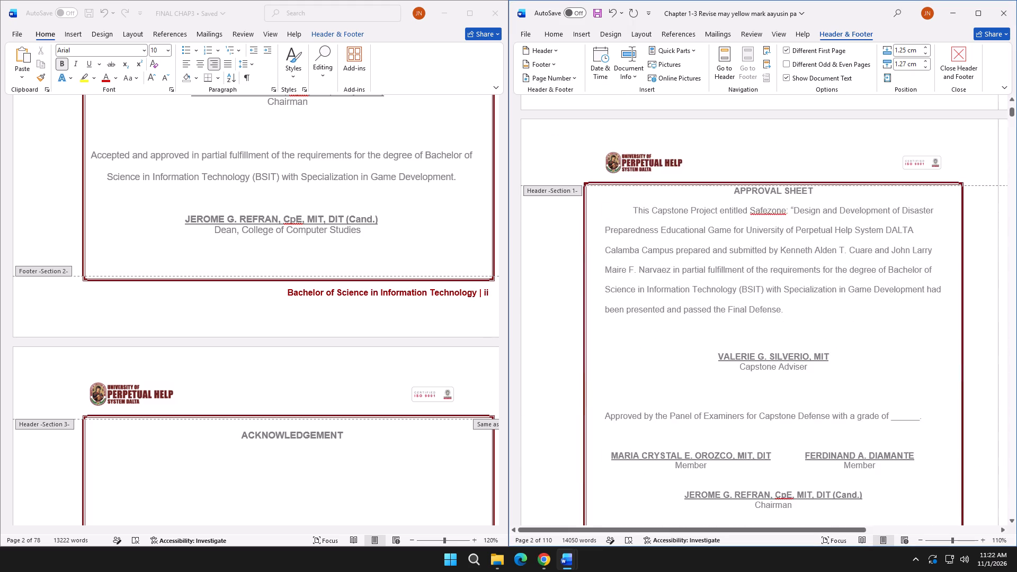
{"action": "scroll", "coordinate": [777, 294], "scroll_direction": "down", "scroll_amount": 17}
{"action": "scroll", "coordinate": [771, 289], "scroll_direction": "down", "scroll_amount": 7}
{"action": "scroll", "coordinate": [768, 287], "scroll_direction": "down", "scroll_amount": 16}
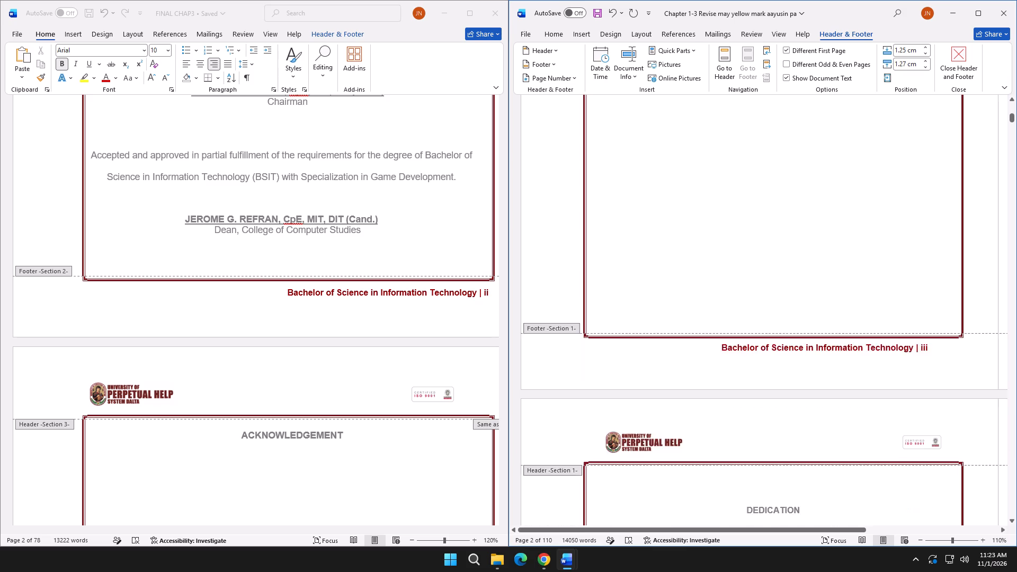
{"action": "scroll", "coordinate": [763, 289], "scroll_direction": "up", "scroll_amount": 16}
{"action": "left_click", "coordinate": [721, 157]}
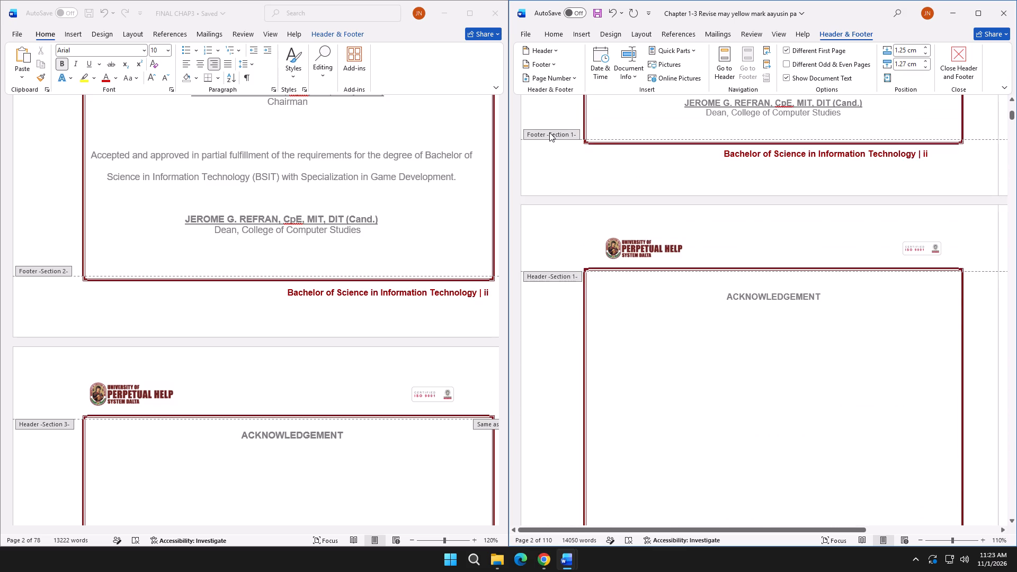
{"action": "left_click_drag", "start_coordinate": [549, 132], "coordinate": [628, 150]}
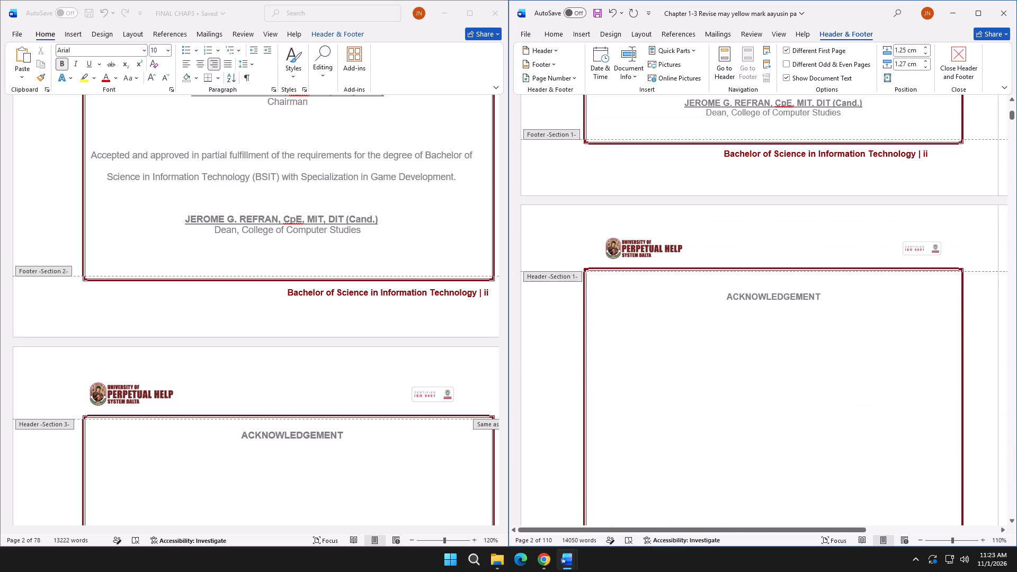
{"action": "left_click", "coordinate": [724, 154]}
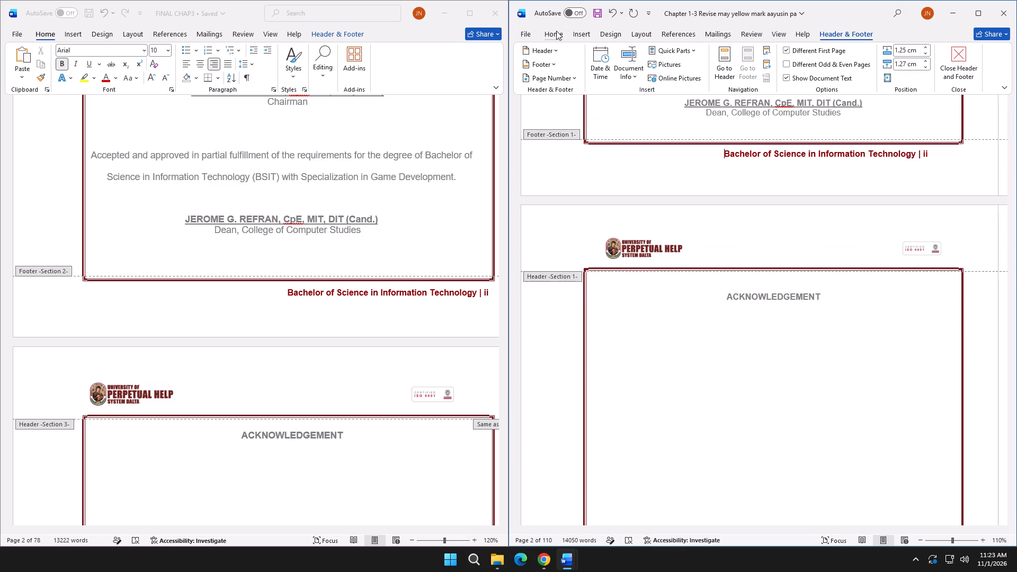
{"action": "left_click", "coordinate": [770, 65]}
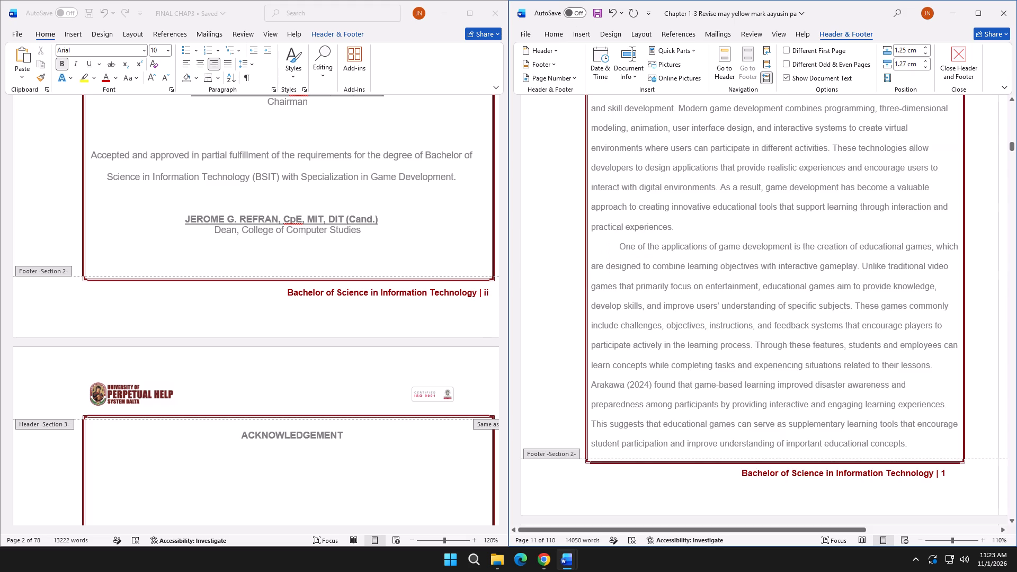
{"action": "scroll", "coordinate": [825, 151], "scroll_direction": "down", "scroll_amount": 7}
{"action": "scroll", "coordinate": [827, 150], "scroll_direction": "down", "scroll_amount": 18}
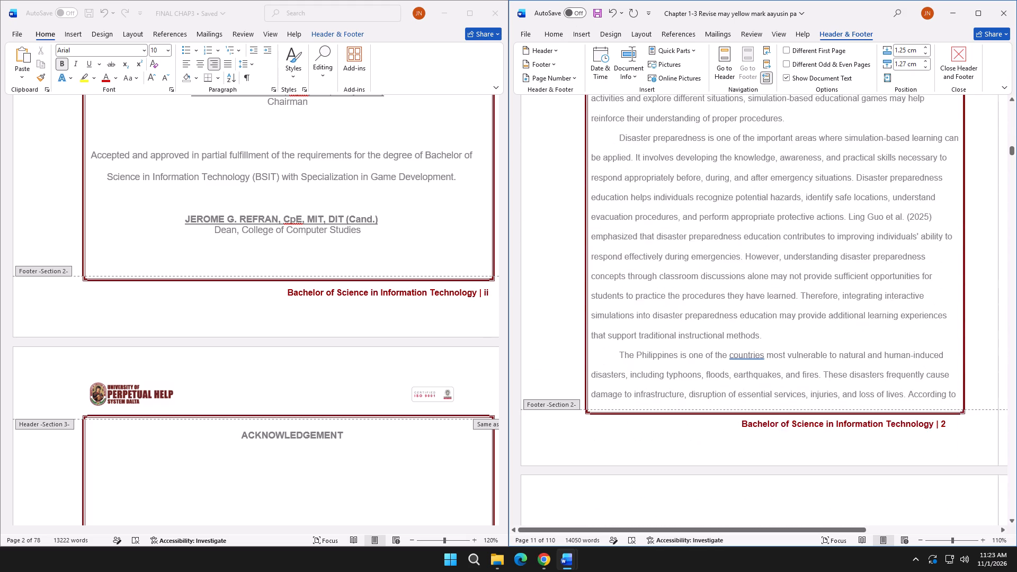
{"action": "scroll", "coordinate": [828, 150], "scroll_direction": "up", "scroll_amount": 20}
{"action": "scroll", "coordinate": [828, 150], "scroll_direction": "up", "scroll_amount": 17}
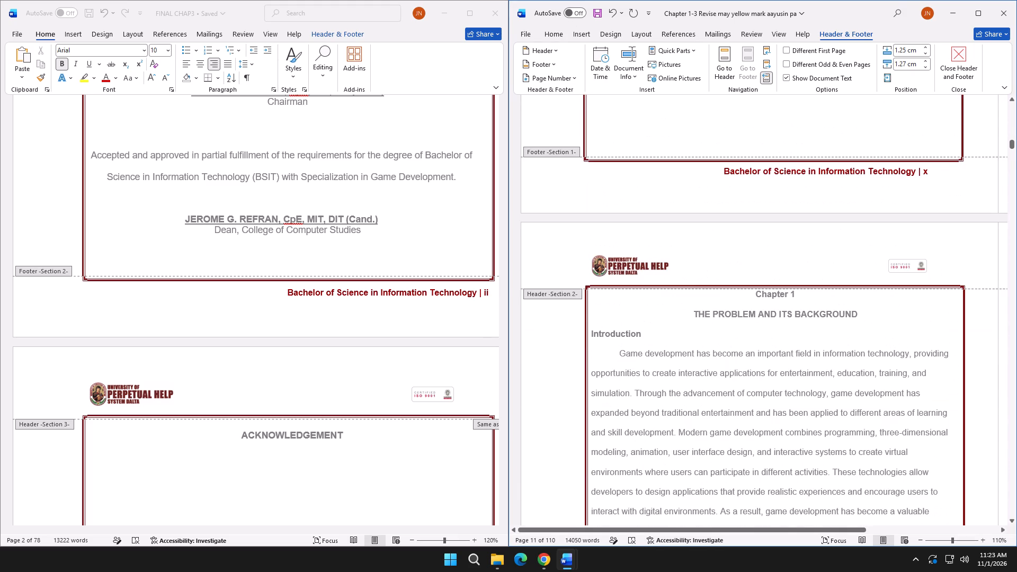
Review the Roman-numeral footers from the List of Tables back to the approval and Acknowledgement pages against the FINAL CHAP3 reference.
{"action": "scroll", "coordinate": [828, 153], "scroll_direction": "up", "scroll_amount": 6}
{"action": "scroll", "coordinate": [828, 153], "scroll_direction": "up", "scroll_amount": 15}
{"action": "scroll", "coordinate": [828, 153], "scroll_direction": "up", "scroll_amount": 6}
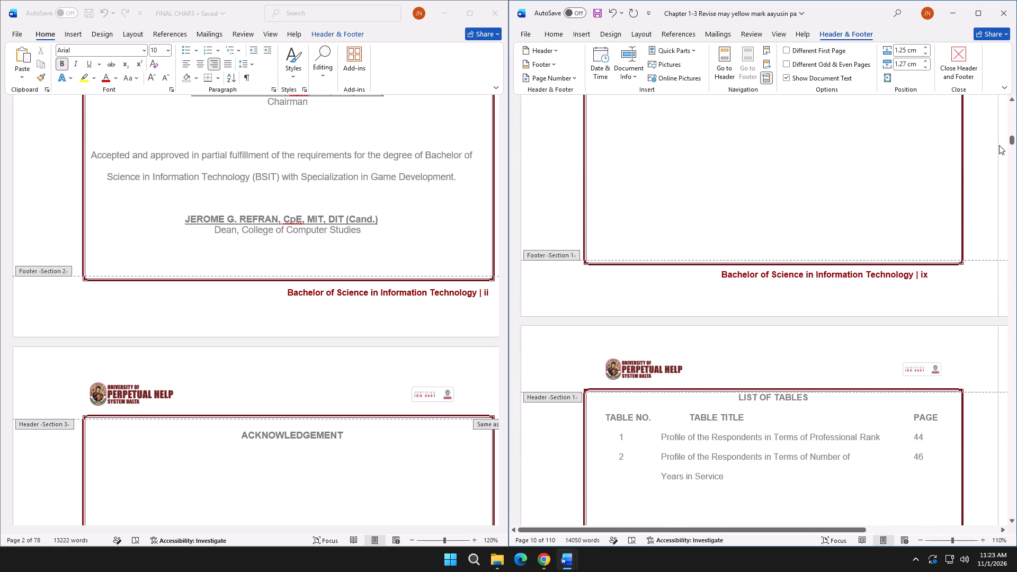
{"action": "left_click_drag", "start_coordinate": [1012, 140], "coordinate": [1006, 102]}
{"action": "scroll", "coordinate": [864, 212], "scroll_direction": "down", "scroll_amount": 20}
{"action": "scroll", "coordinate": [864, 212], "scroll_direction": "down", "scroll_amount": 15}
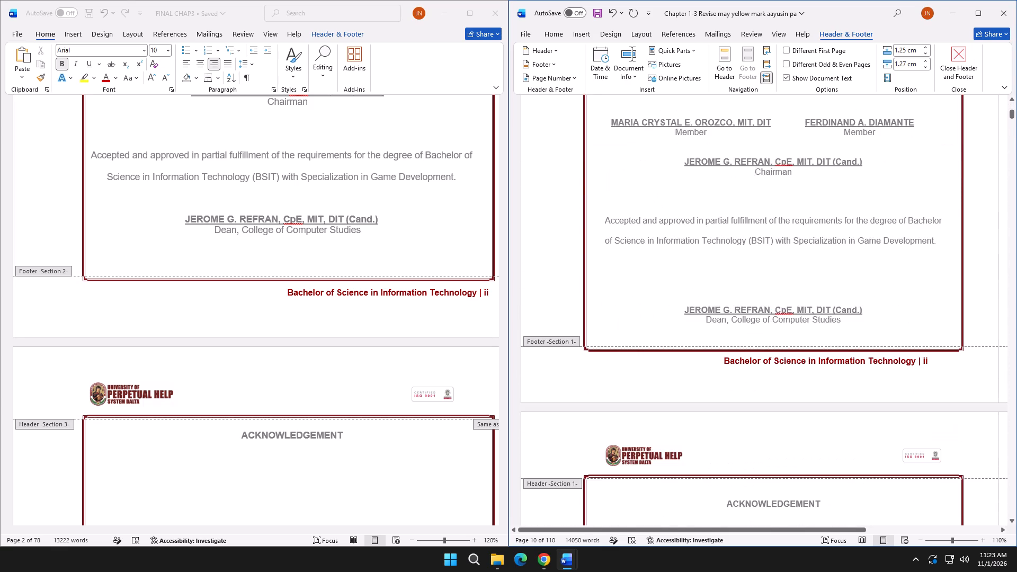
{"action": "scroll", "coordinate": [853, 221], "scroll_direction": "down", "scroll_amount": 5}
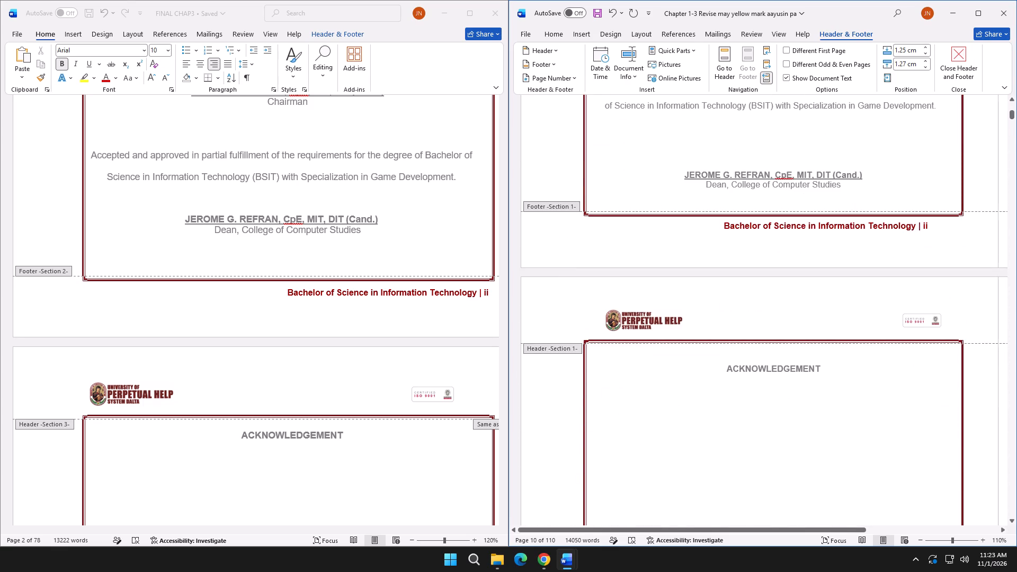
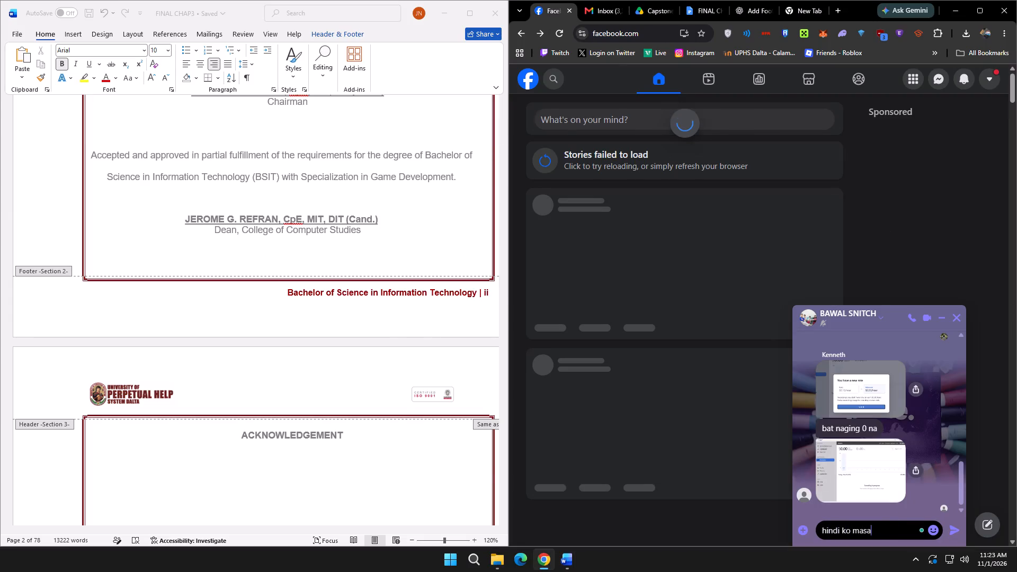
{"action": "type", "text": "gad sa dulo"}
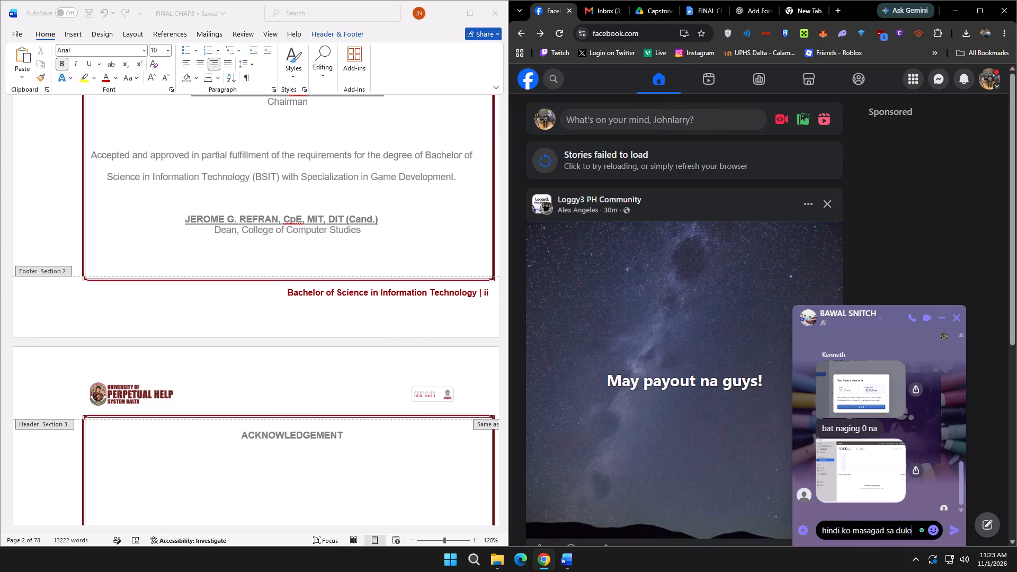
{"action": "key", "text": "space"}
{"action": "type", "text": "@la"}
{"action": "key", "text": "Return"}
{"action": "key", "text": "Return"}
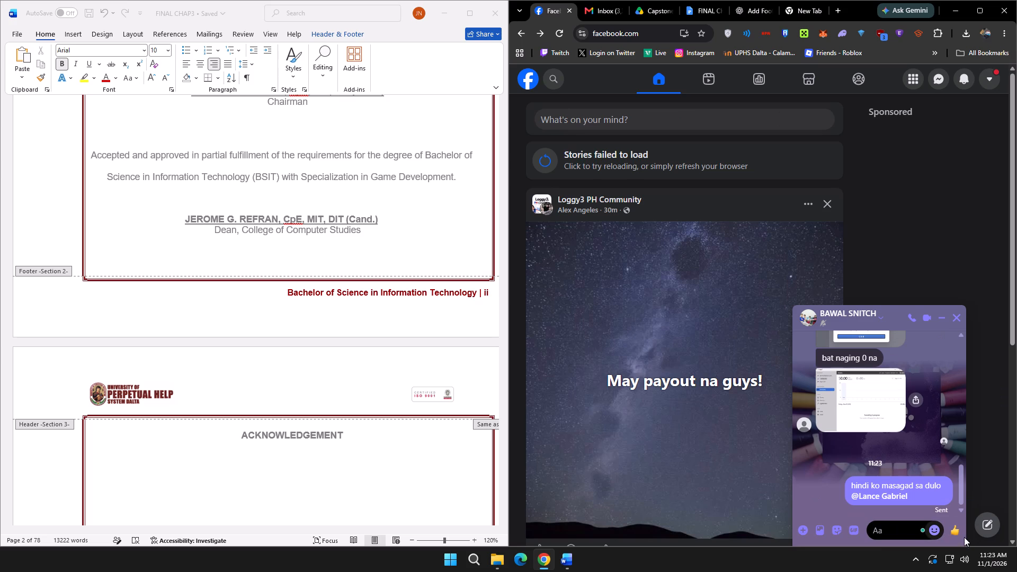
Look over the images shared in the group chat and write a reply to the latest one beginning "nov 1 na tal".
{"action": "scroll", "coordinate": [869, 458], "scroll_direction": "up", "scroll_amount": 2}
{"action": "left_click", "coordinate": [847, 433]}
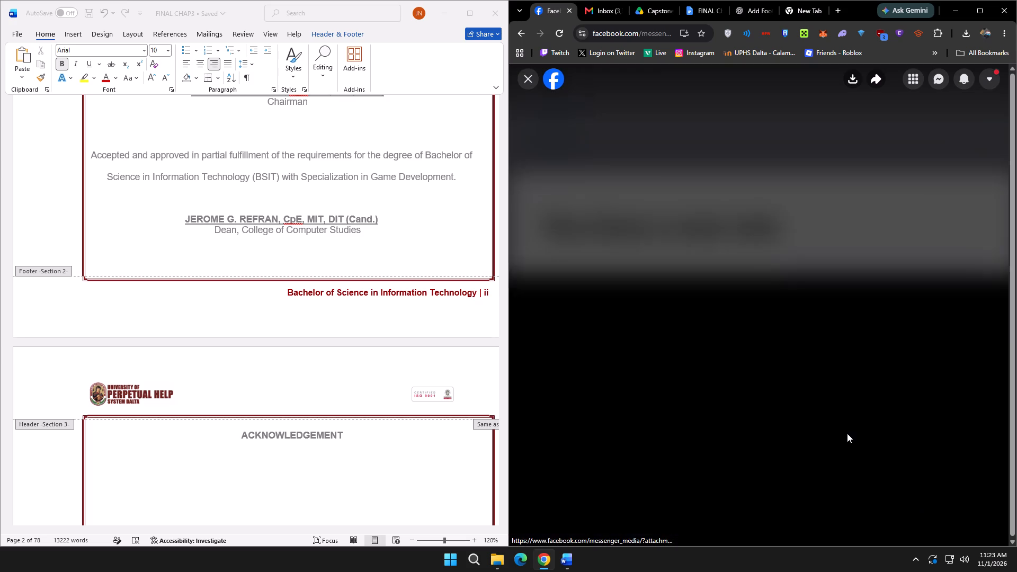
{"action": "left_click", "coordinate": [847, 433]}
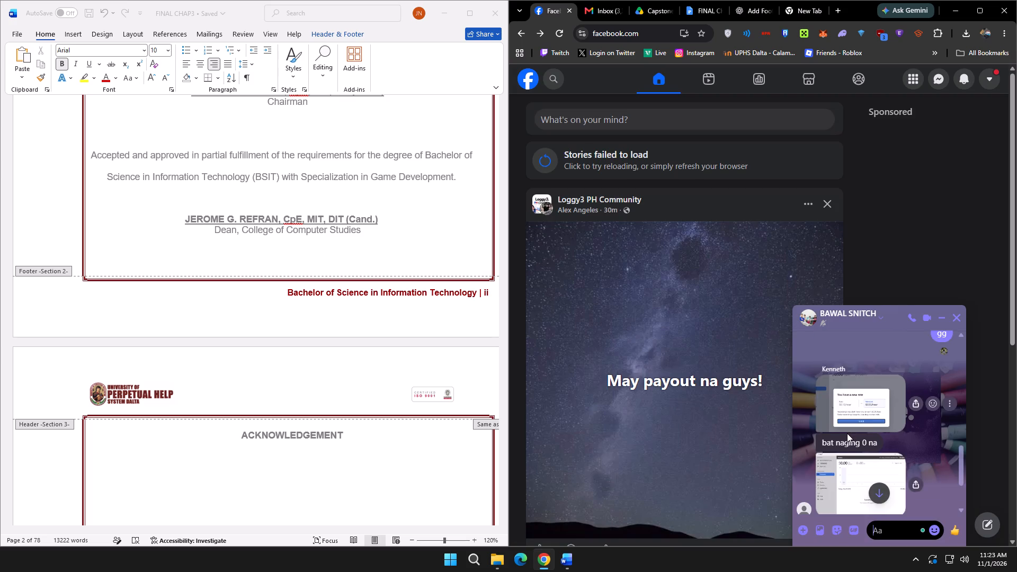
{"action": "scroll", "coordinate": [847, 433], "scroll_direction": "down", "scroll_amount": 5}
{"action": "left_click", "coordinate": [844, 415]}
{"action": "left_click", "coordinate": [845, 468]}
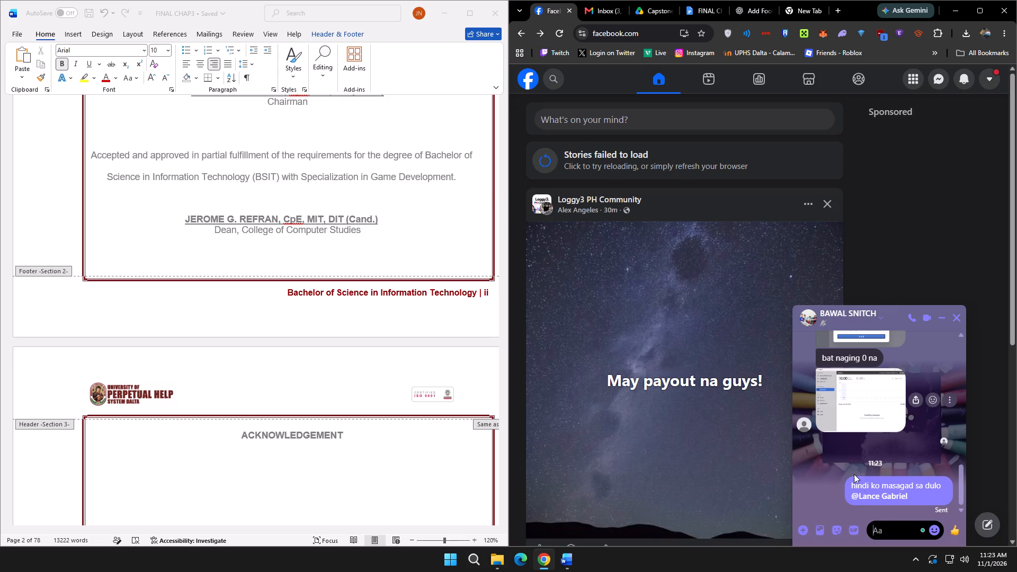
{"action": "left_click", "coordinate": [886, 529]}
{"action": "left_click", "coordinate": [950, 394]}
{"action": "left_click", "coordinate": [929, 315]}
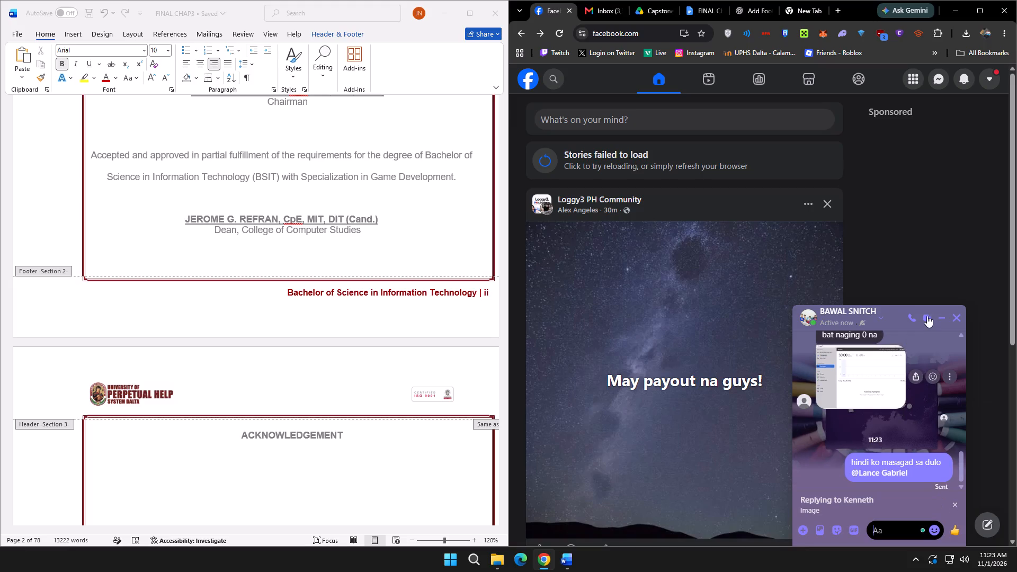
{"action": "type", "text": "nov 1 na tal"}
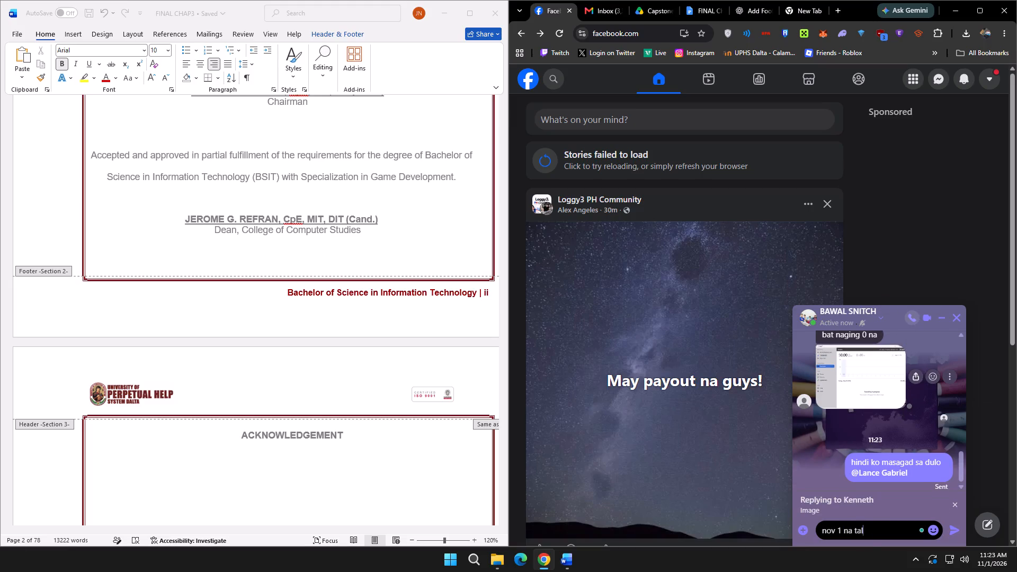
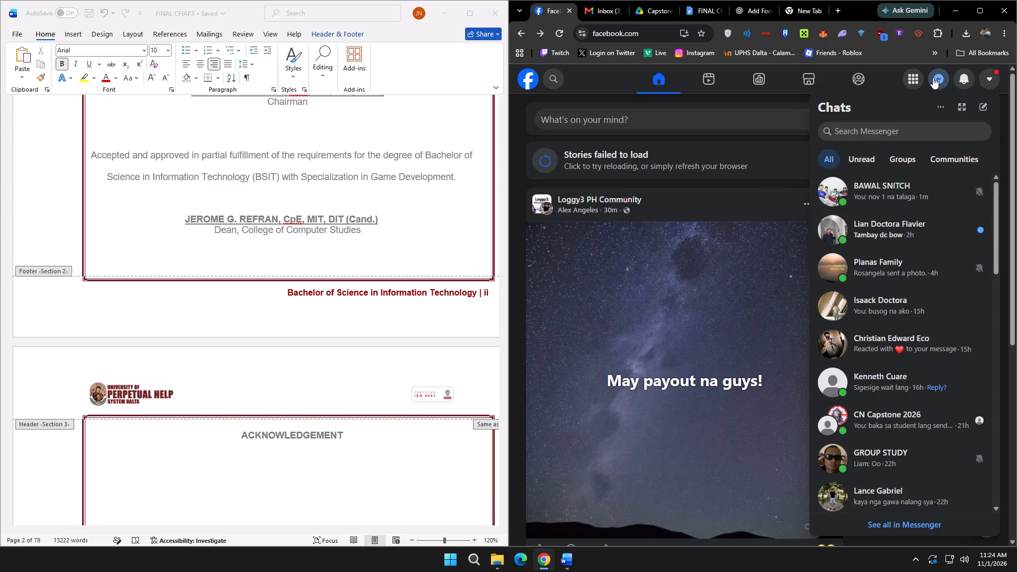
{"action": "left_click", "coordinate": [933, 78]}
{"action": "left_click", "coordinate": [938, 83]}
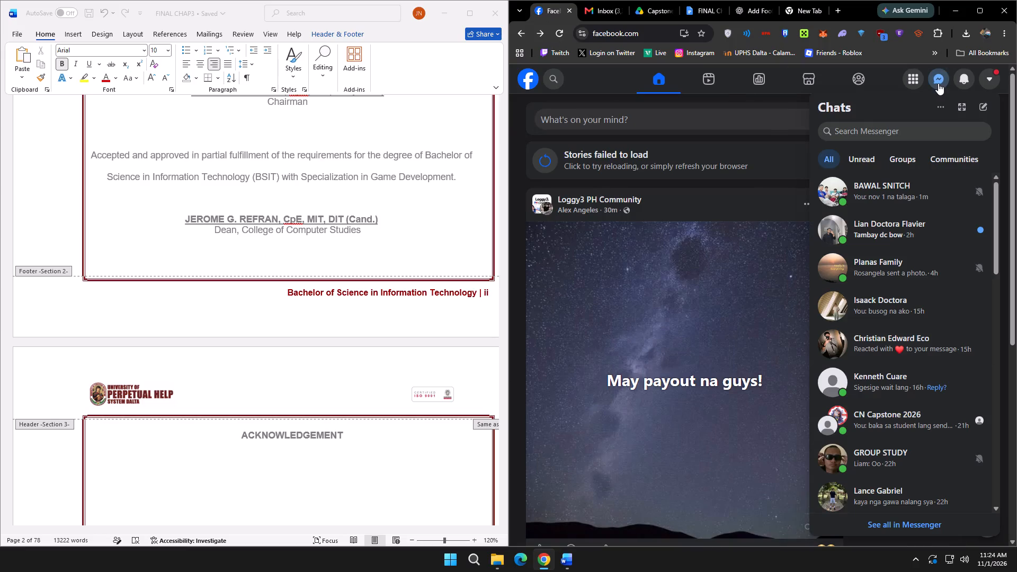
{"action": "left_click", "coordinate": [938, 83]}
Read the comments and expanded replies on the Loggy3 PH Community payout post, including the screenshot attached as proof.
{"action": "scroll", "coordinate": [729, 288], "scroll_direction": "down", "scroll_amount": 3}
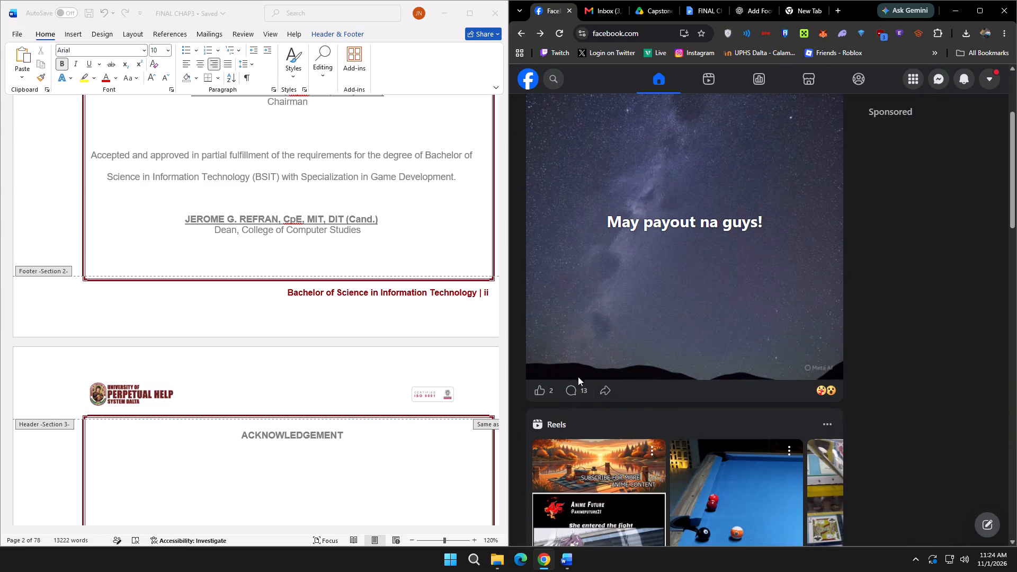
{"action": "left_click", "coordinate": [575, 391]}
{"action": "scroll", "coordinate": [673, 321], "scroll_direction": "down", "scroll_amount": 4}
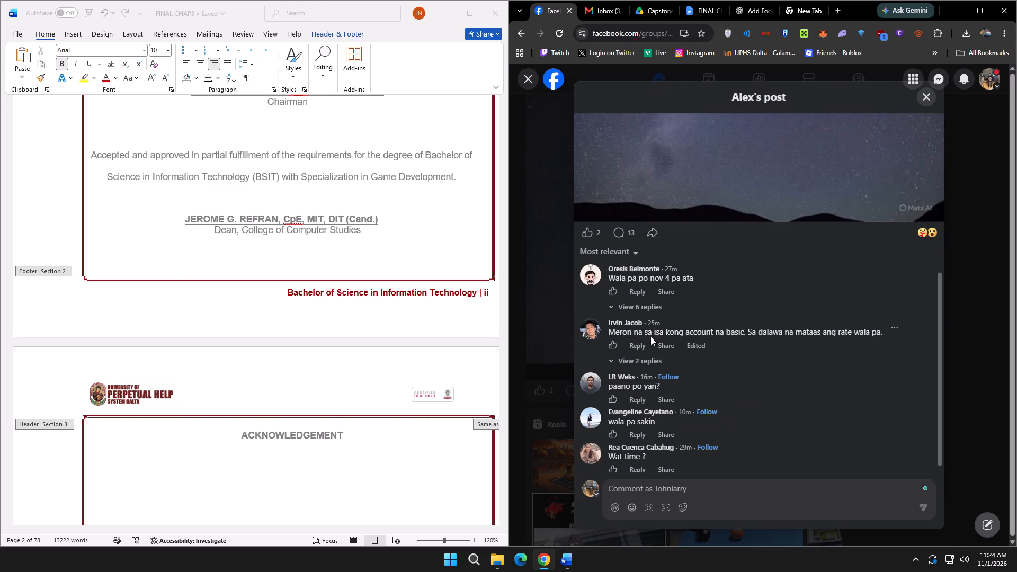
{"action": "left_click", "coordinate": [654, 362]}
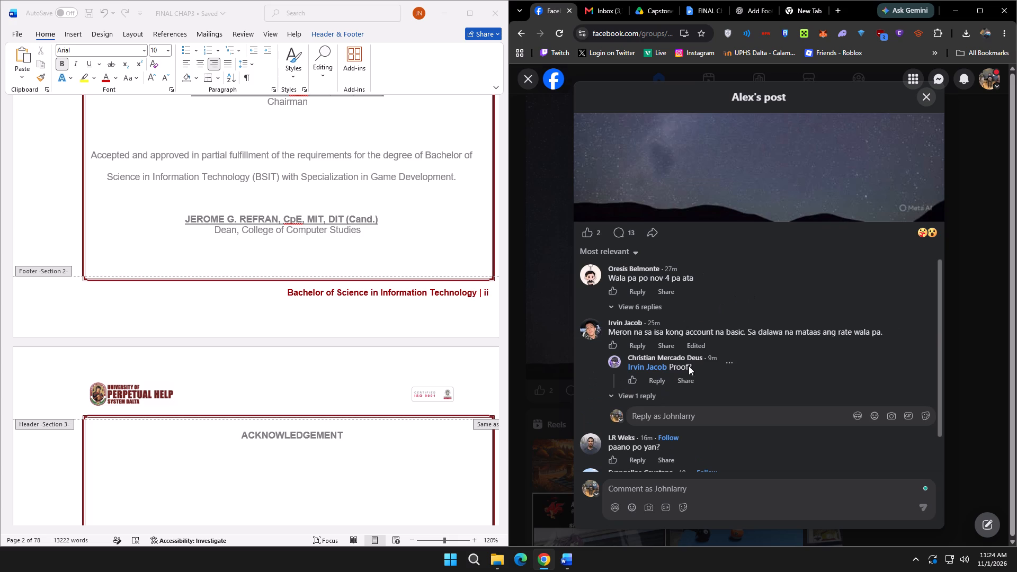
{"action": "left_click", "coordinate": [641, 399]}
{"action": "scroll", "coordinate": [739, 324], "scroll_direction": "down", "scroll_amount": 3}
{"action": "left_click", "coordinate": [739, 324]}
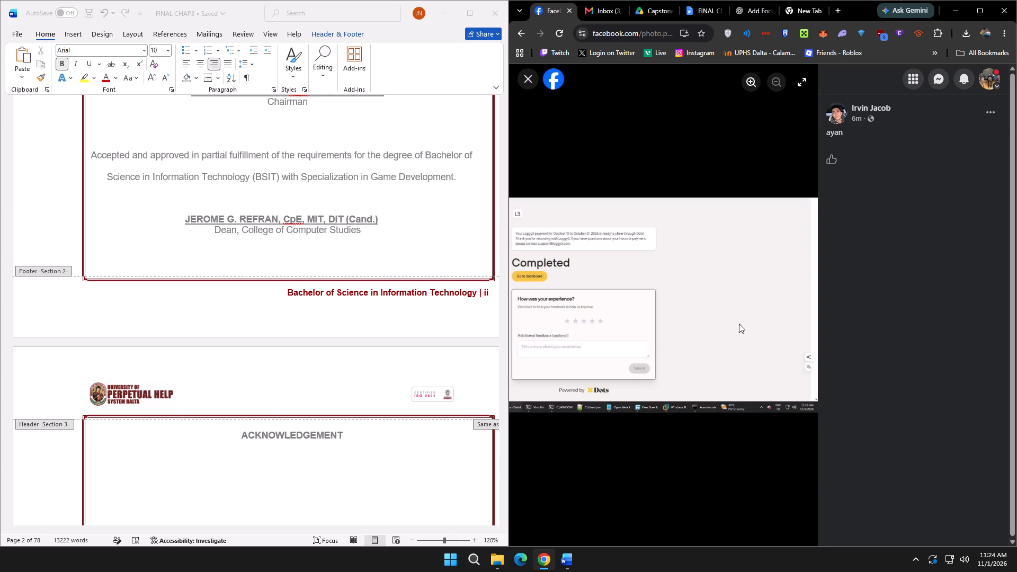
{"action": "left_click", "coordinate": [527, 80]}
{"action": "scroll", "coordinate": [696, 263], "scroll_direction": "down", "scroll_amount": 2}
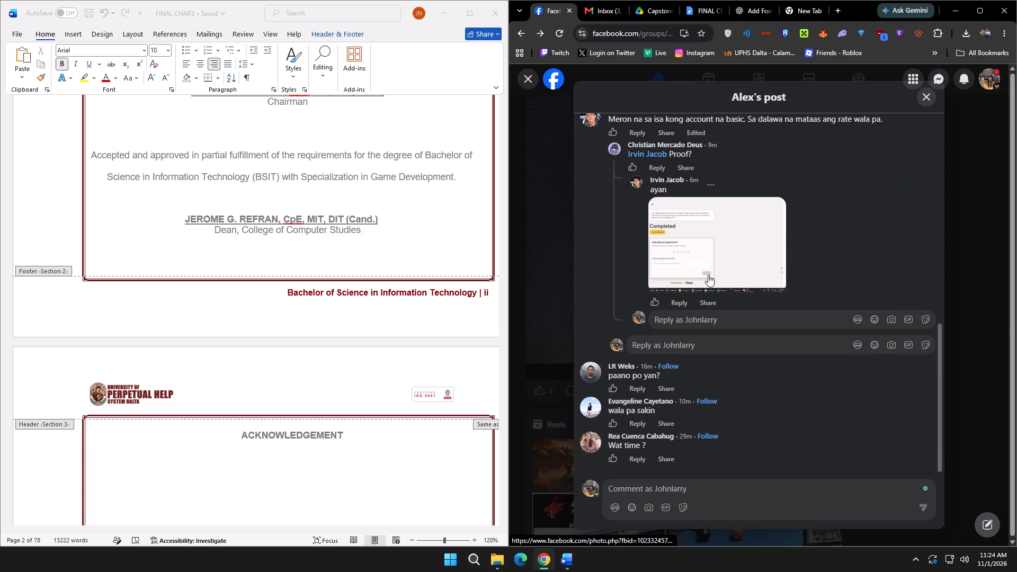
{"action": "scroll", "coordinate": [733, 345], "scroll_direction": "up", "scroll_amount": 3}
{"action": "left_click", "coordinate": [641, 257]}
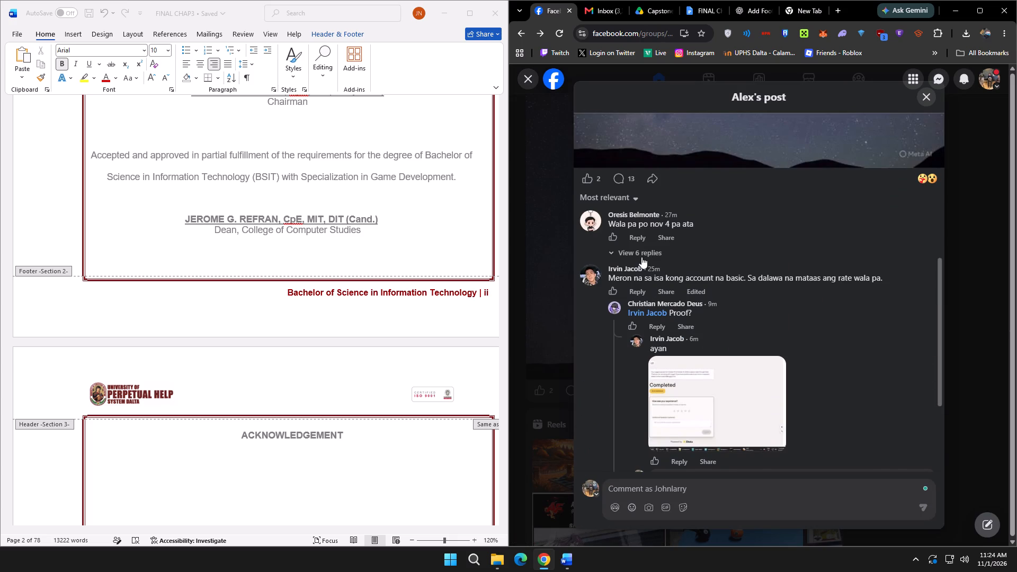
{"action": "left_click", "coordinate": [639, 289]}
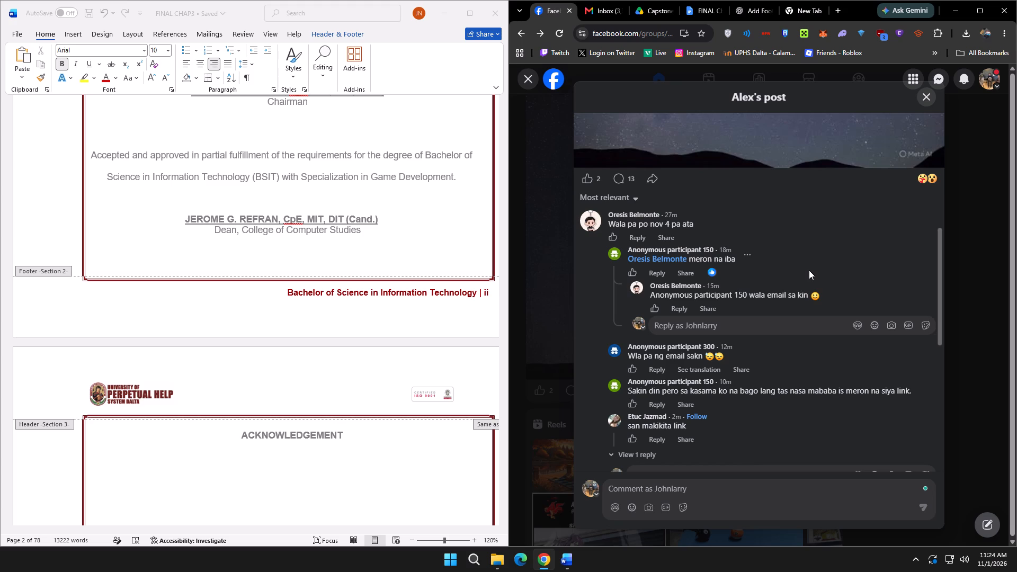
{"action": "scroll", "coordinate": [802, 276], "scroll_direction": "down", "scroll_amount": 2}
{"action": "left_click", "coordinate": [638, 351]}
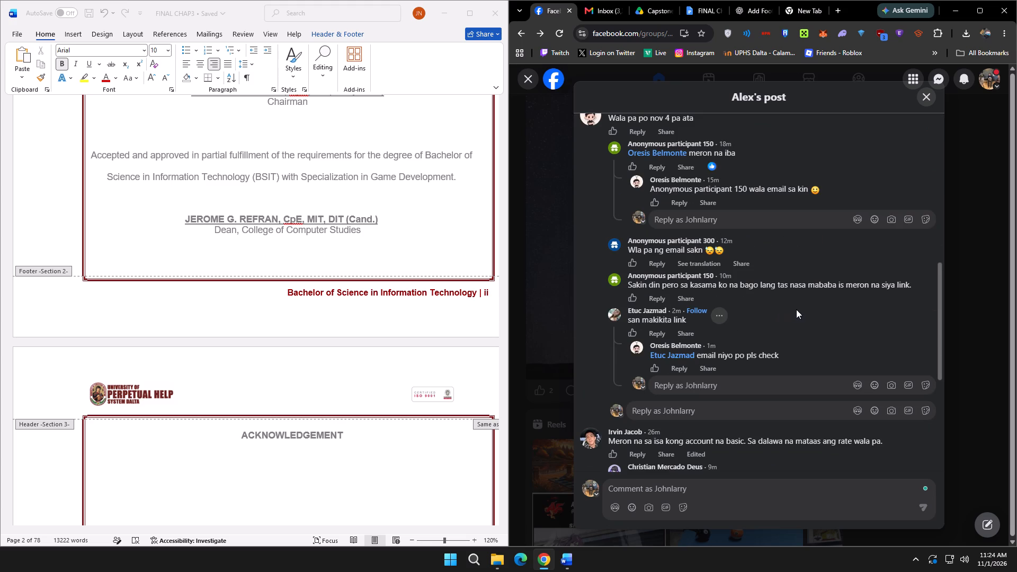
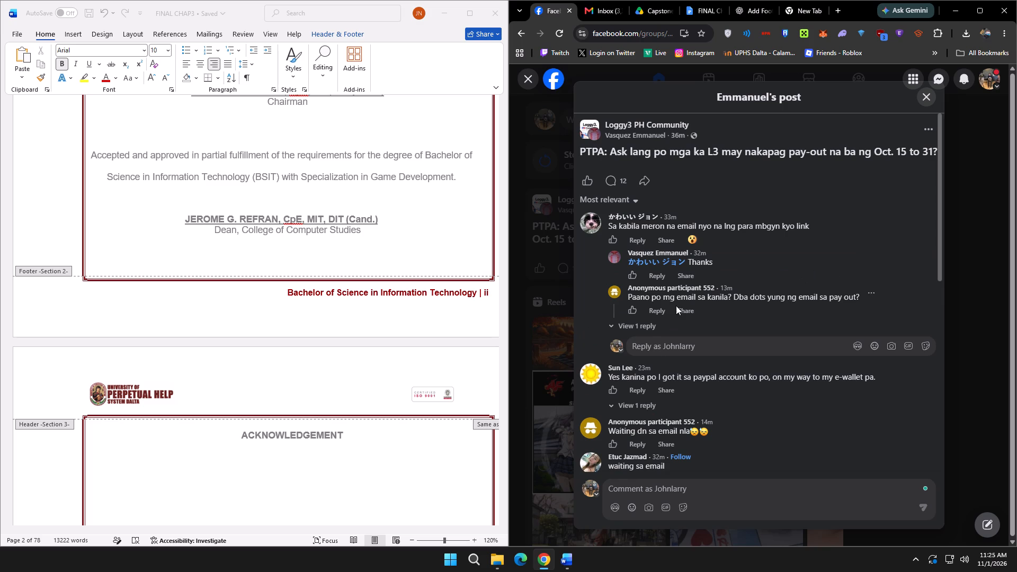
In Chrome, expand the reply to the payout e-mail question in the Facebook post's comments and copy the support e-mail address.
{"action": "left_click", "coordinate": [632, 328]}
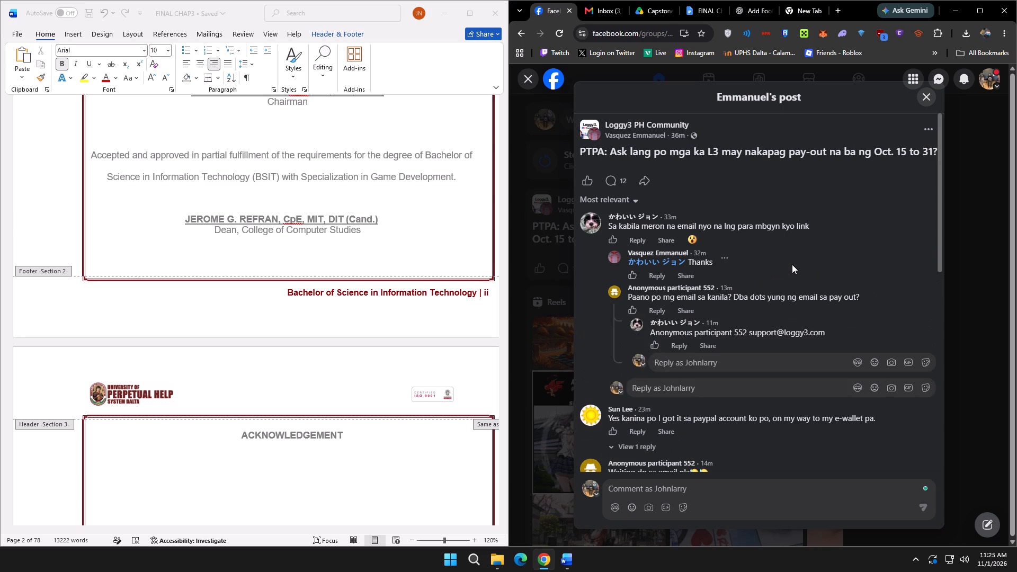
{"action": "left_click_drag", "start_coordinate": [749, 333], "coordinate": [824, 333]}
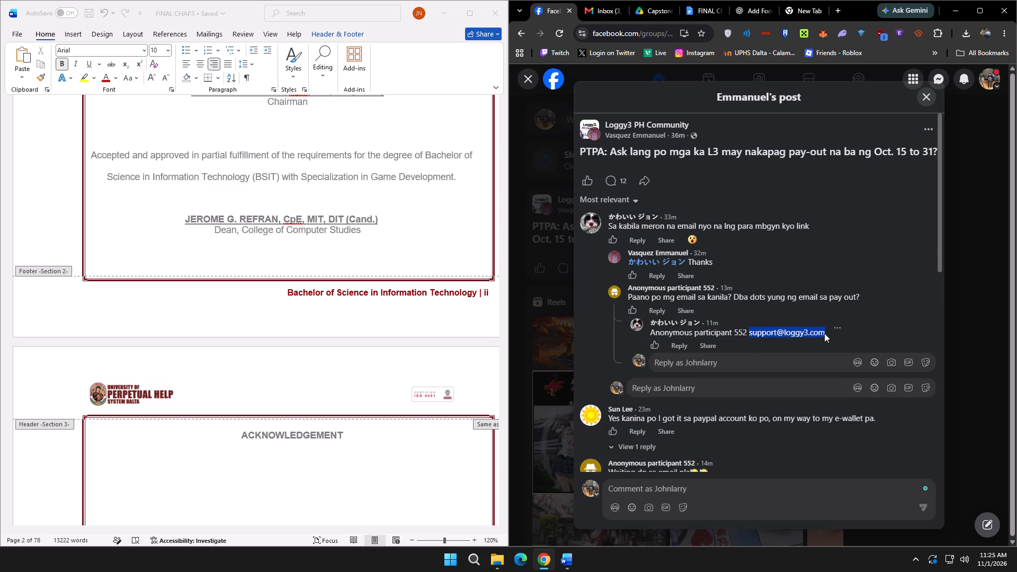
{"action": "key", "text": "ctrl+c"}
{"action": "scroll", "coordinate": [802, 324], "scroll_direction": "down", "scroll_amount": 1}
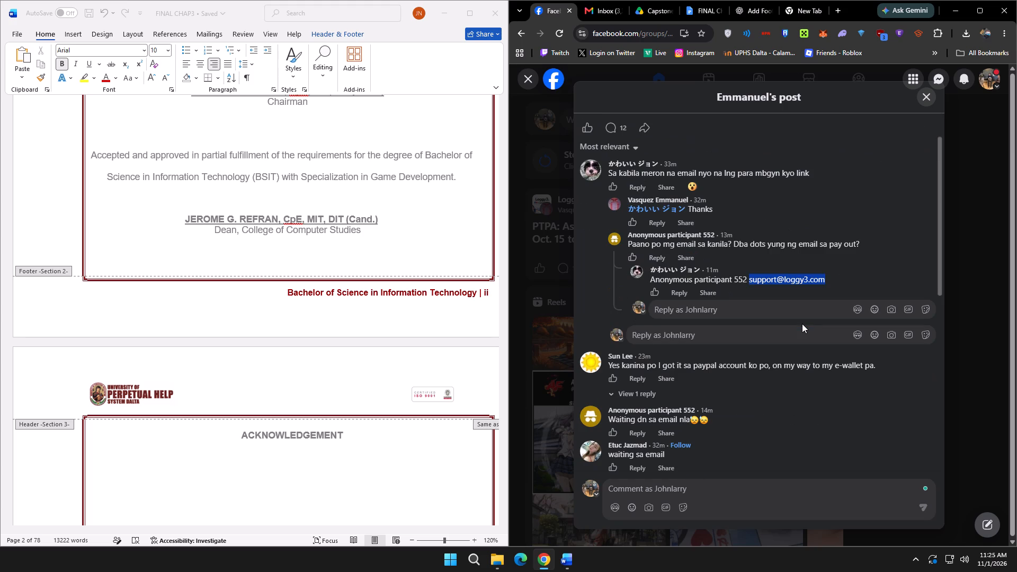
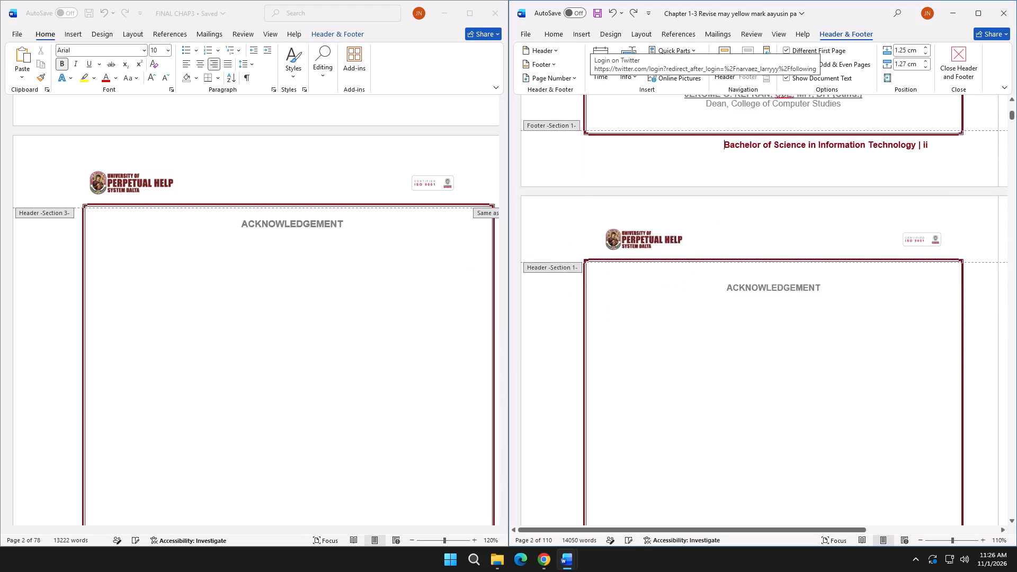
Examine the Section 1 footer text and page numbers from the approval page through the Acknowledgement and Dedication pages.
{"action": "scroll", "coordinate": [759, 281], "scroll_direction": "down", "scroll_amount": 17}
{"action": "scroll", "coordinate": [759, 282], "scroll_direction": "down", "scroll_amount": 13}
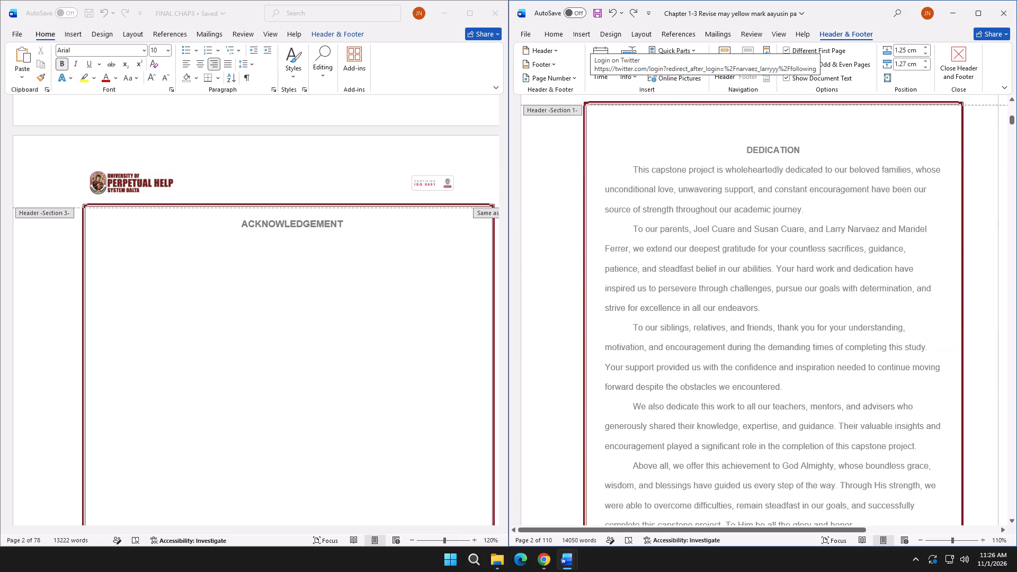
{"action": "scroll", "coordinate": [759, 280], "scroll_direction": "up", "scroll_amount": 19}
{"action": "scroll", "coordinate": [759, 280], "scroll_direction": "up", "scroll_amount": 6}
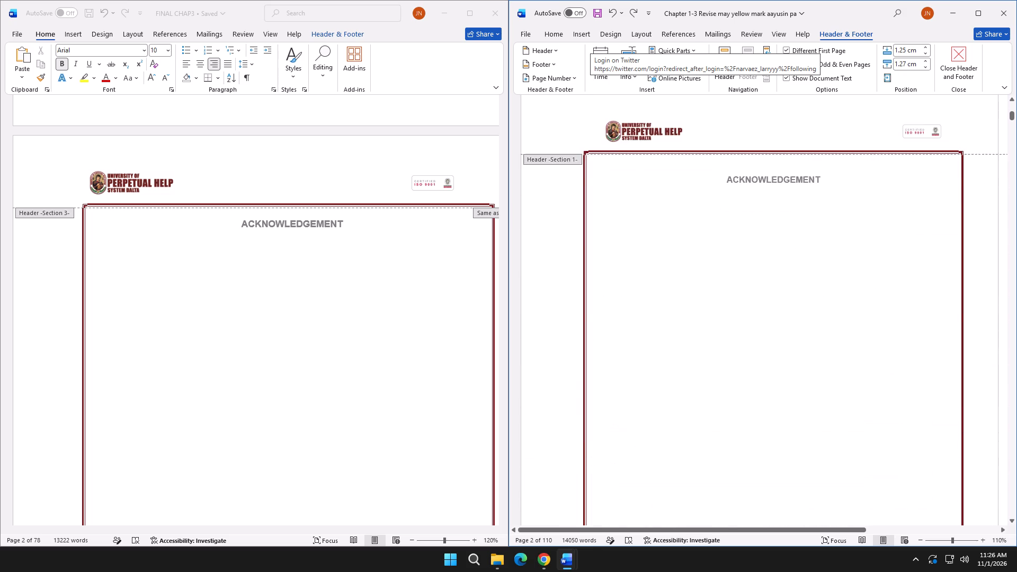
{"action": "scroll", "coordinate": [759, 280], "scroll_direction": "up", "scroll_amount": 9}
{"action": "left_click", "coordinate": [723, 280]}
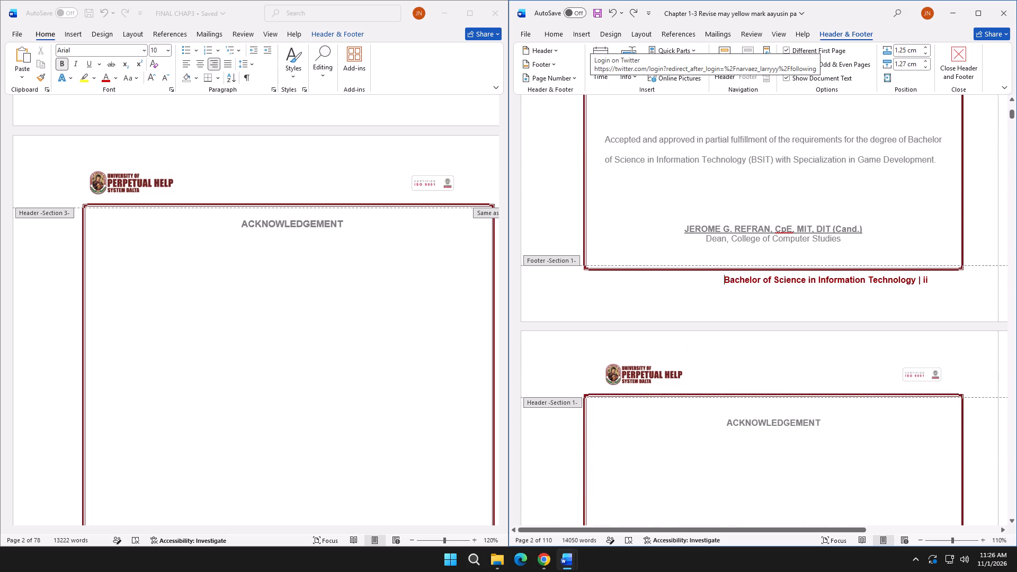
{"action": "scroll", "coordinate": [722, 280], "scroll_direction": "down", "scroll_amount": 20}
{"action": "scroll", "coordinate": [722, 280], "scroll_direction": "down", "scroll_amount": 9}
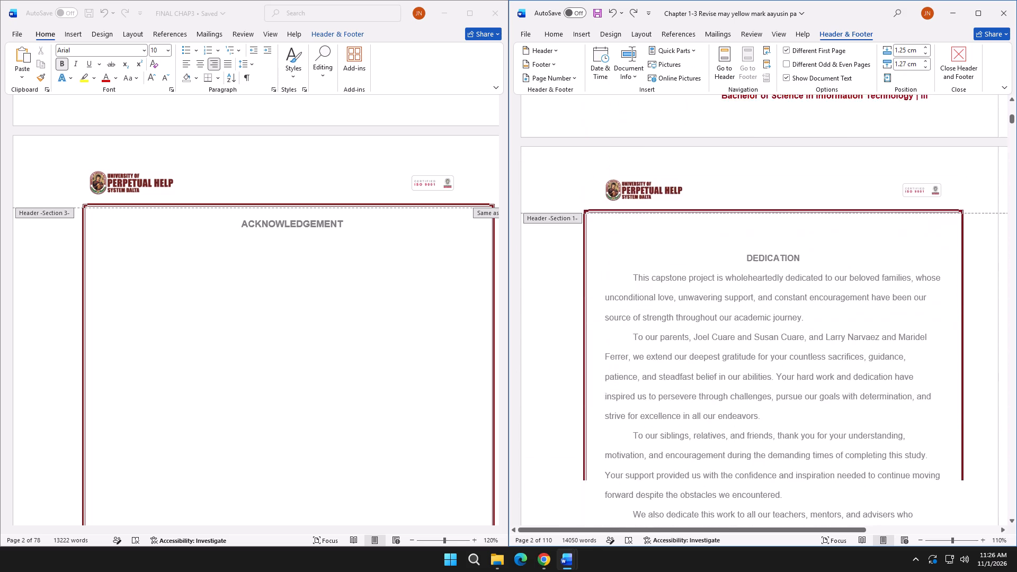
Examine the footers and page numbering across the front-matter pages of the Chapter 1-3 document.
{"action": "scroll", "coordinate": [727, 274], "scroll_direction": "down", "scroll_amount": 20}
{"action": "scroll", "coordinate": [747, 239], "scroll_direction": "down", "scroll_amount": 15}
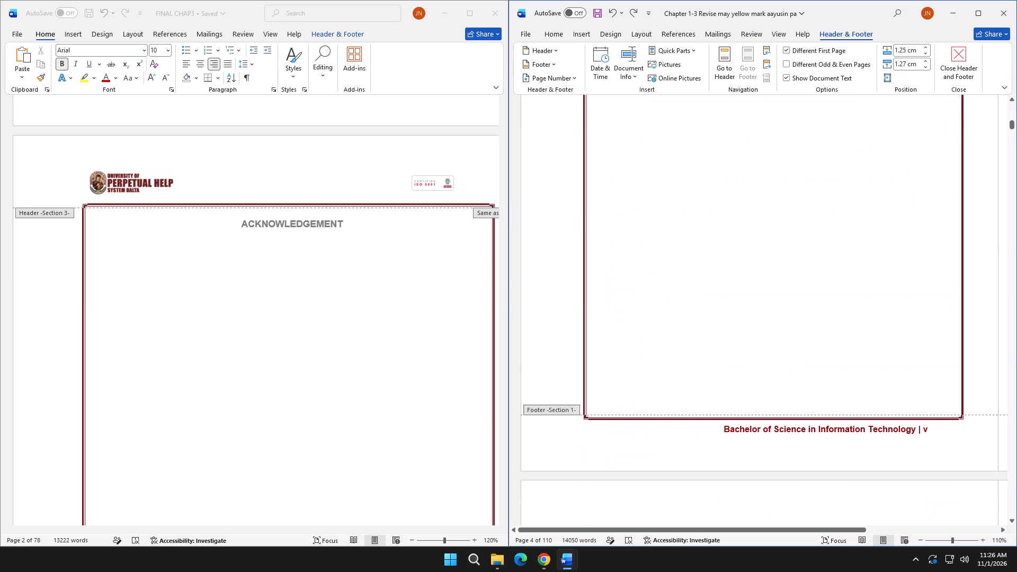
{"action": "scroll", "coordinate": [745, 243], "scroll_direction": "up", "scroll_amount": 15}
{"action": "scroll", "coordinate": [755, 285], "scroll_direction": "up", "scroll_amount": 20}
{"action": "scroll", "coordinate": [755, 285], "scroll_direction": "up", "scroll_amount": 4}
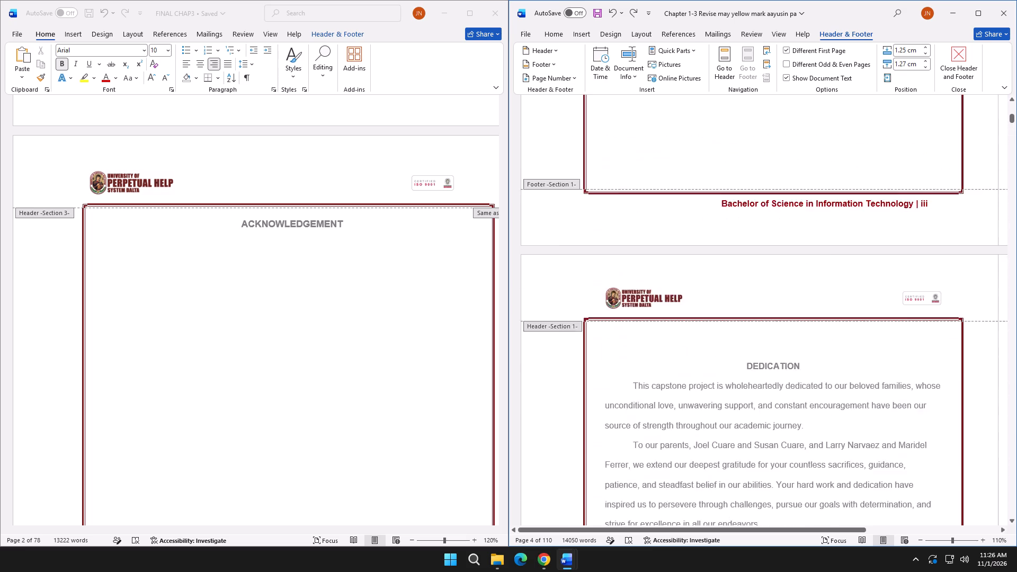
{"action": "scroll", "coordinate": [755, 284], "scroll_direction": "up", "scroll_amount": 20}
{"action": "scroll", "coordinate": [755, 284], "scroll_direction": "up", "scroll_amount": 20}
{"action": "scroll", "coordinate": [755, 284], "scroll_direction": "up", "scroll_amount": 13}
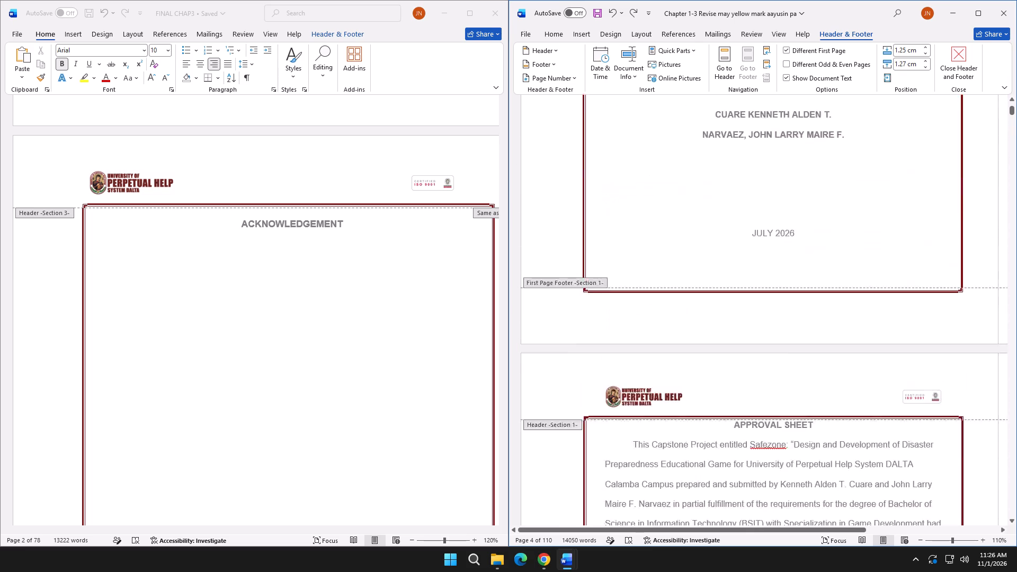
{"action": "scroll", "coordinate": [755, 278], "scroll_direction": "up", "scroll_amount": 8}
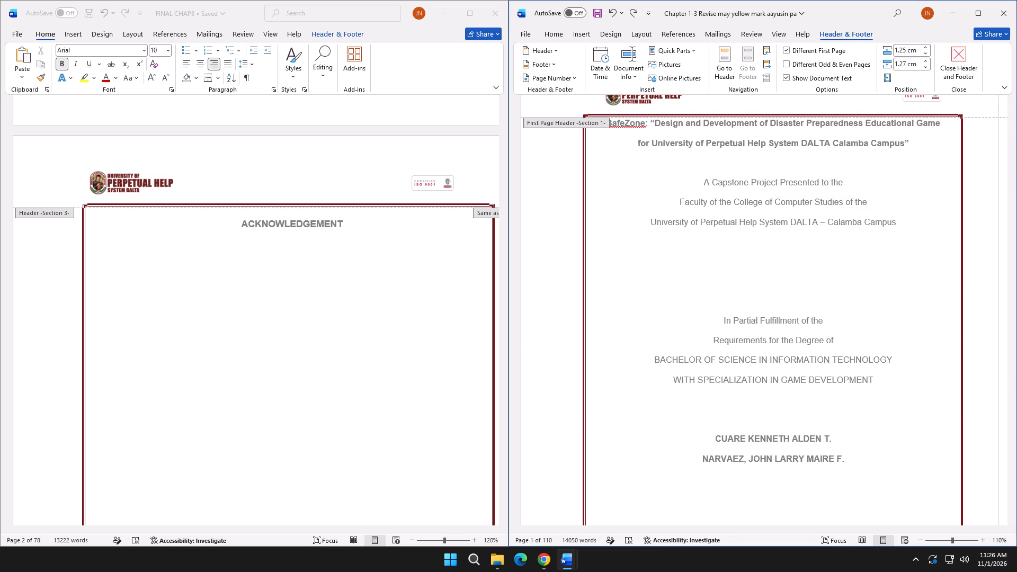
{"action": "scroll", "coordinate": [731, 279], "scroll_direction": "down", "scroll_amount": 7}
{"action": "scroll", "coordinate": [764, 264], "scroll_direction": "up", "scroll_amount": 1}
{"action": "scroll", "coordinate": [764, 264], "scroll_direction": "down", "scroll_amount": 20}
{"action": "scroll", "coordinate": [764, 264], "scroll_direction": "down", "scroll_amount": 7}
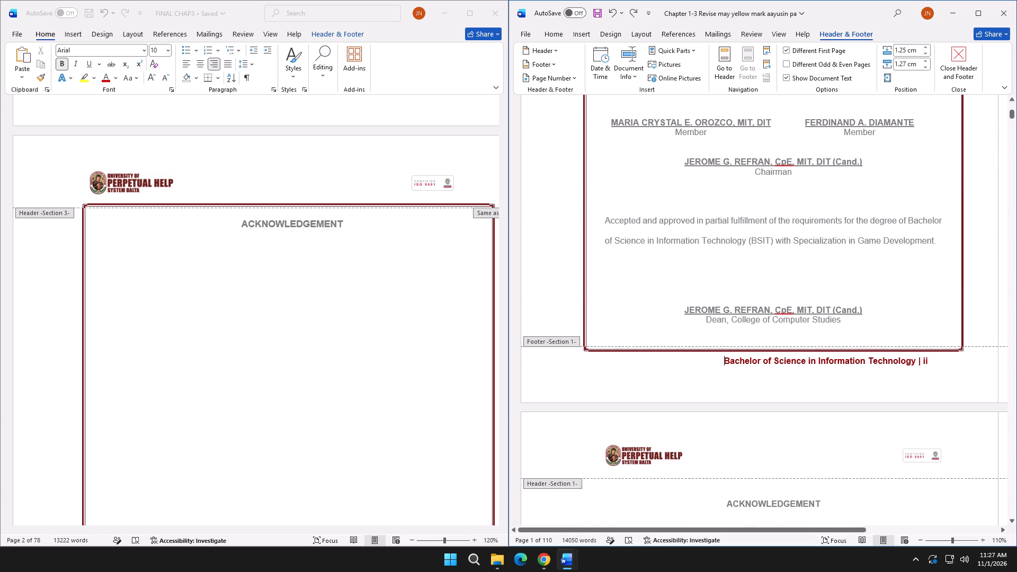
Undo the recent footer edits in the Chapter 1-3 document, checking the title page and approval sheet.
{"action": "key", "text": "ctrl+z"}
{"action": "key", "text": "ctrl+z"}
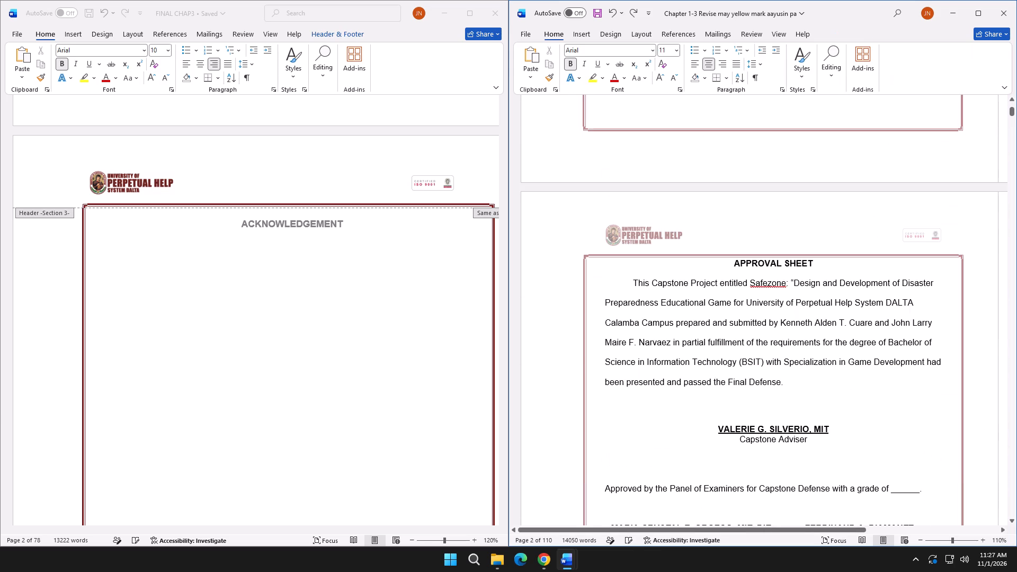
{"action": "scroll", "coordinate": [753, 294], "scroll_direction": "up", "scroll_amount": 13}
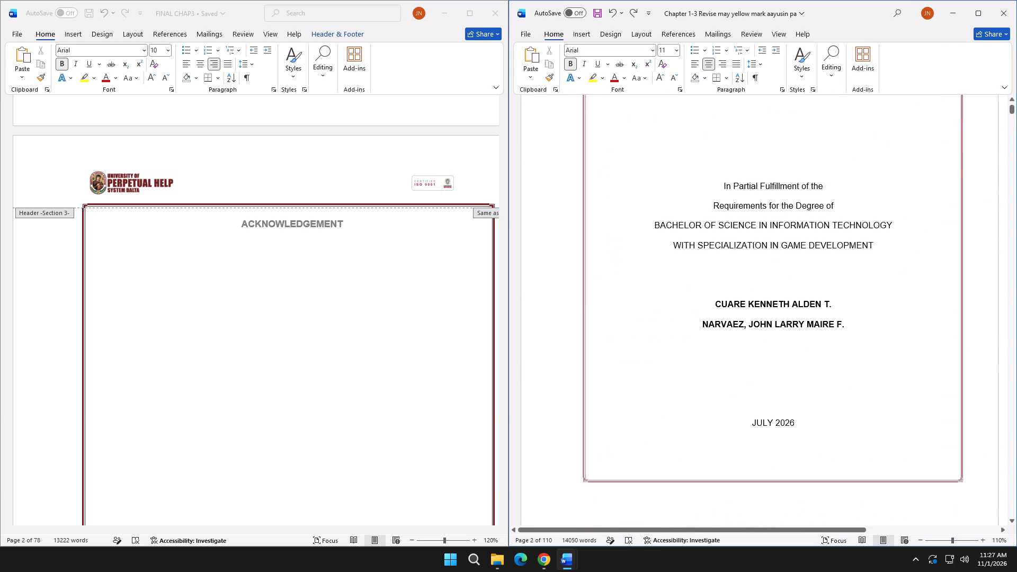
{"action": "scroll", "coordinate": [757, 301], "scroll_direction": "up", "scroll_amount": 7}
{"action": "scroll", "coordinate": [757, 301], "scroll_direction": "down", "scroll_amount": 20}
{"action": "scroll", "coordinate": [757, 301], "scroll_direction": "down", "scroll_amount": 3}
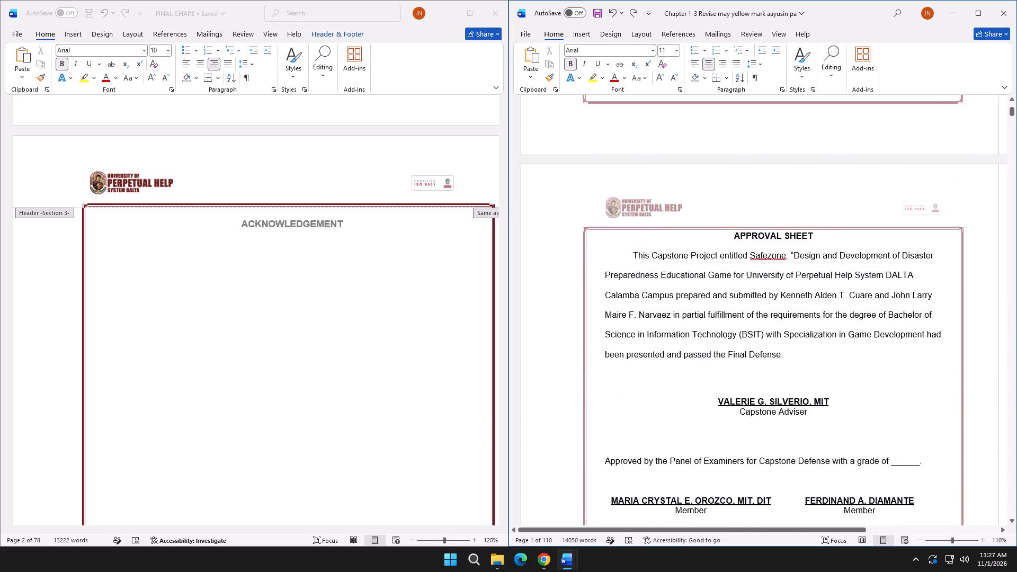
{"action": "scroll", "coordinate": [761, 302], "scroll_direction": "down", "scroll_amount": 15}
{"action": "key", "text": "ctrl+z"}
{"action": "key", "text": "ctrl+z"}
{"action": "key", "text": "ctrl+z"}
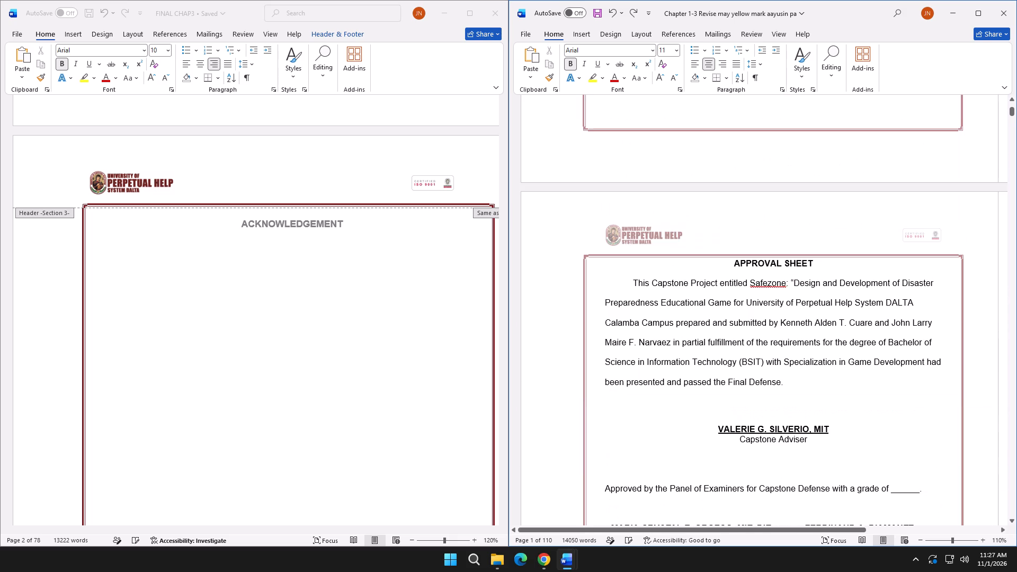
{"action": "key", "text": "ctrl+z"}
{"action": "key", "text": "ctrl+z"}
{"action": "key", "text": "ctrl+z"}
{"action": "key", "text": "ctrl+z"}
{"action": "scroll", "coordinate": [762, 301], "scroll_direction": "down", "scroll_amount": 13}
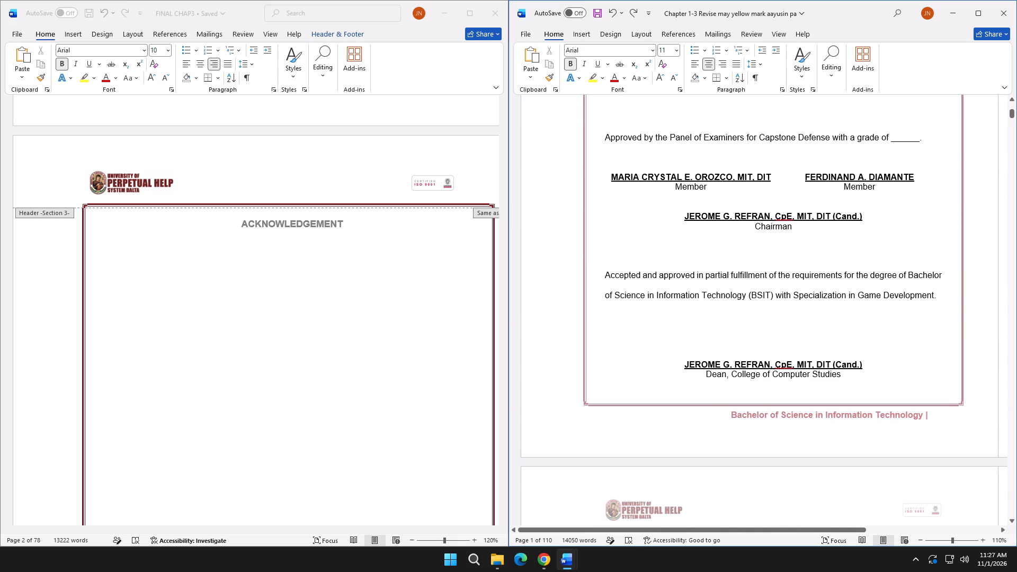
Close the Chapter 1-3 document without saving its changes.
{"action": "left_click", "coordinate": [1006, 16]}
{"action": "left_click", "coordinate": [792, 354]}
Reopen "Chapter 1-3 Revise may yellow mark aayusin pa" from the Downloads folder and place it side by side with FINAL CHAP3.
{"action": "left_click", "coordinate": [488, 557]}
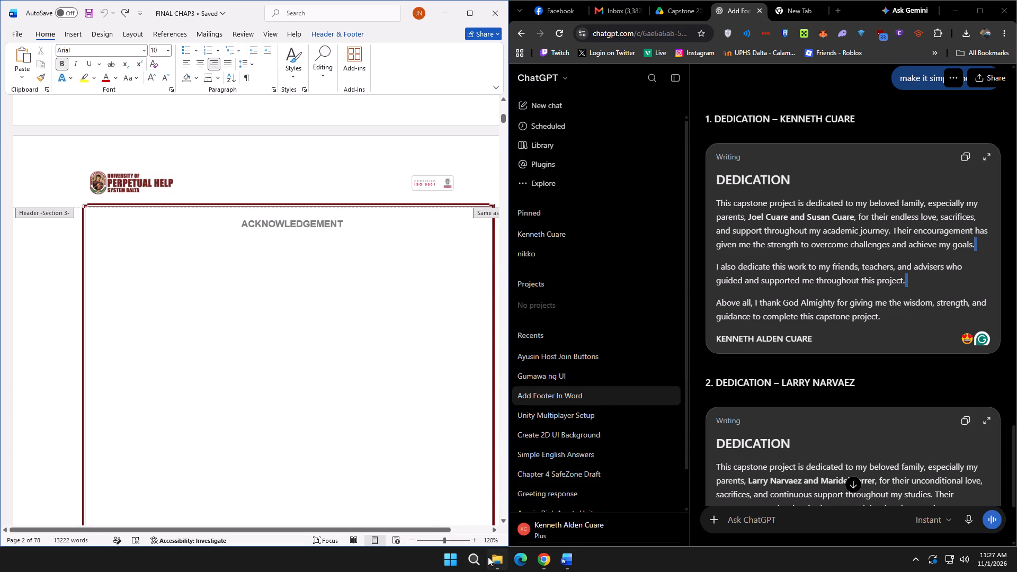
{"action": "double_click", "coordinate": [476, 162]}
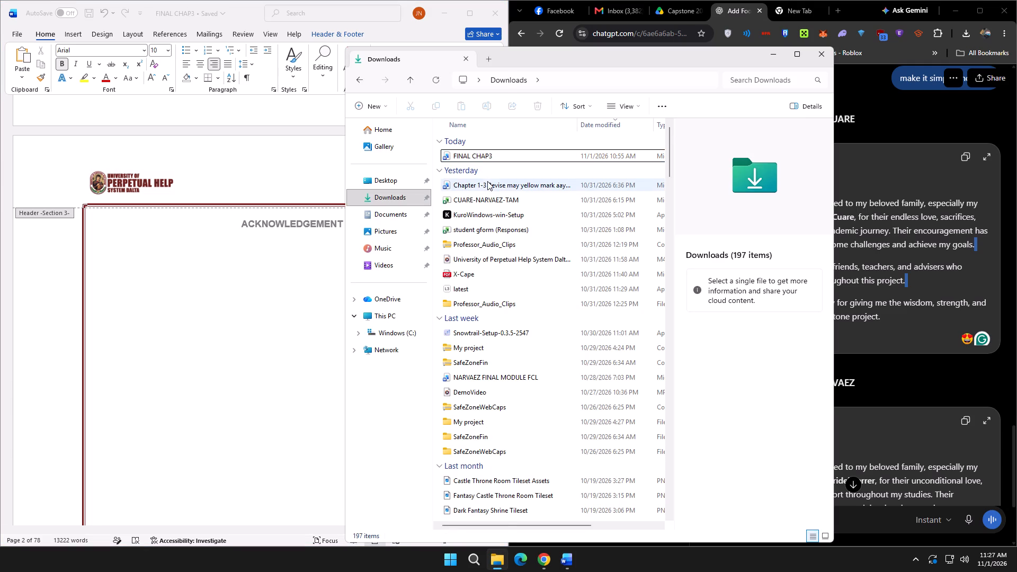
{"action": "double_click", "coordinate": [487, 181]}
{"action": "left_click_drag", "start_coordinate": [704, 133], "coordinate": [730, 131]}
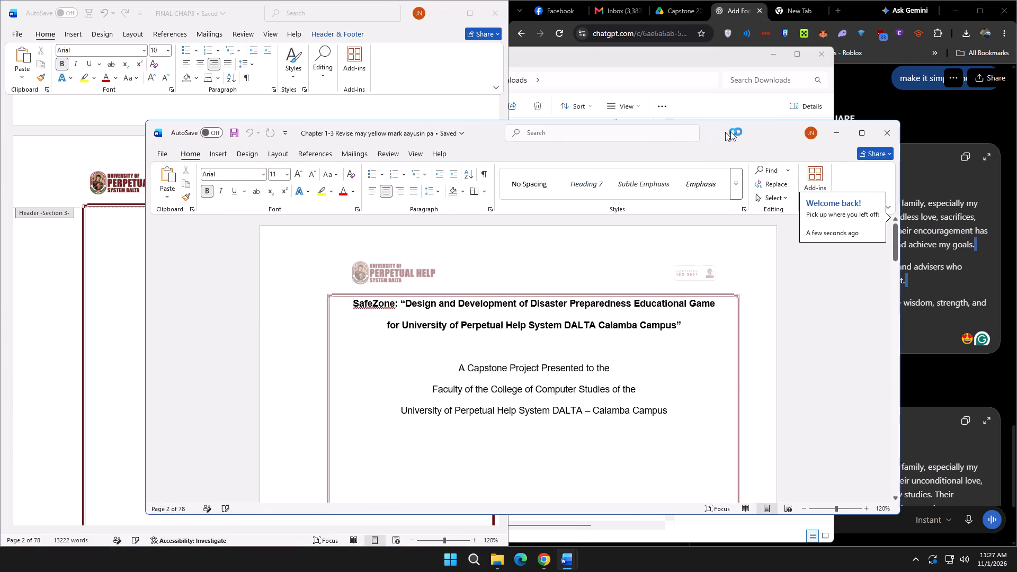
{"action": "left_click_drag", "start_coordinate": [730, 131], "coordinate": [1016, 162]}
Open the title page's footer for editing, right-aligned with 1.15 line spacing.
{"action": "scroll", "coordinate": [789, 194], "scroll_direction": "down", "scroll_amount": 12}
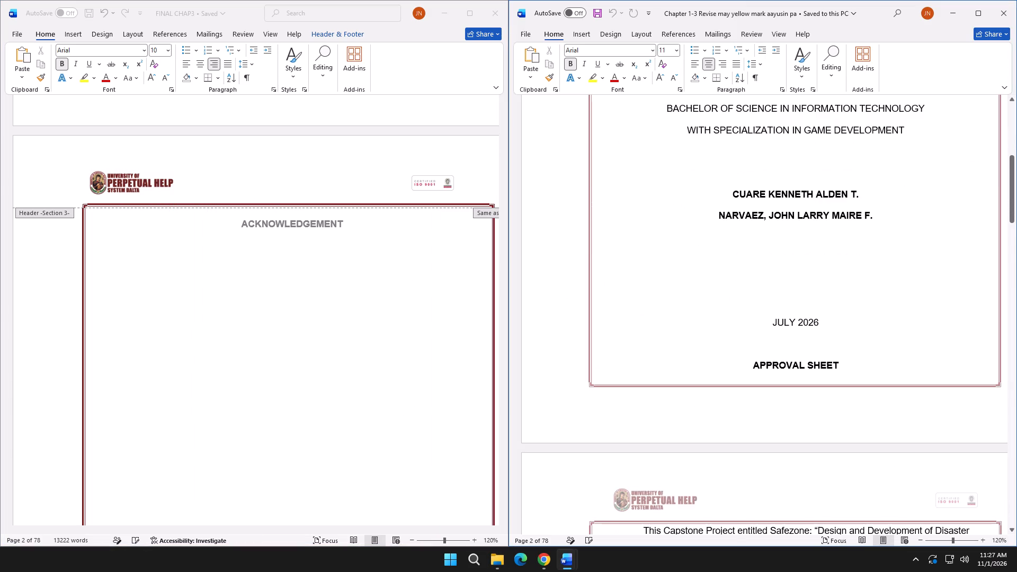
{"action": "double_click", "coordinate": [712, 361]}
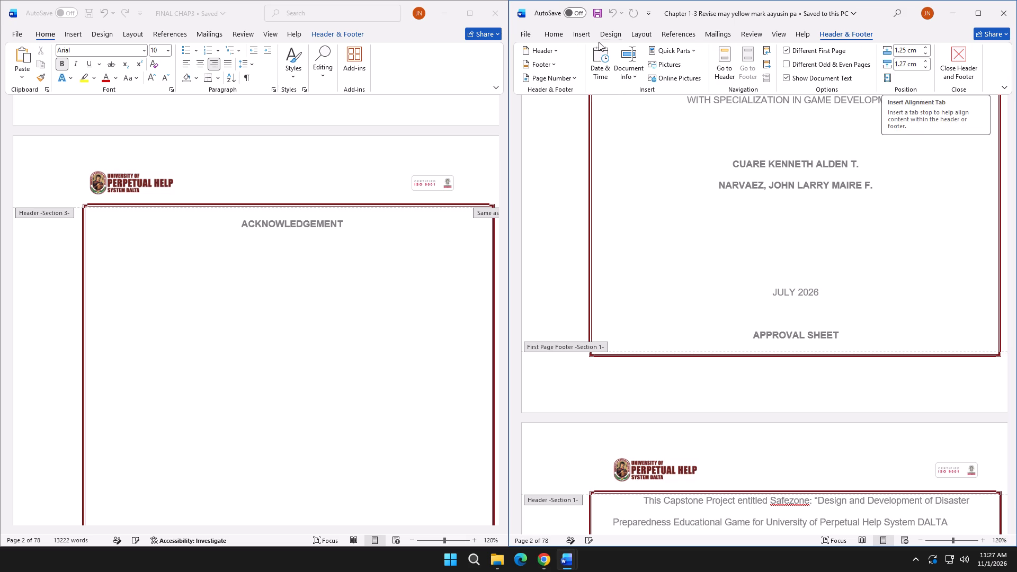
{"action": "left_click", "coordinate": [562, 34]}
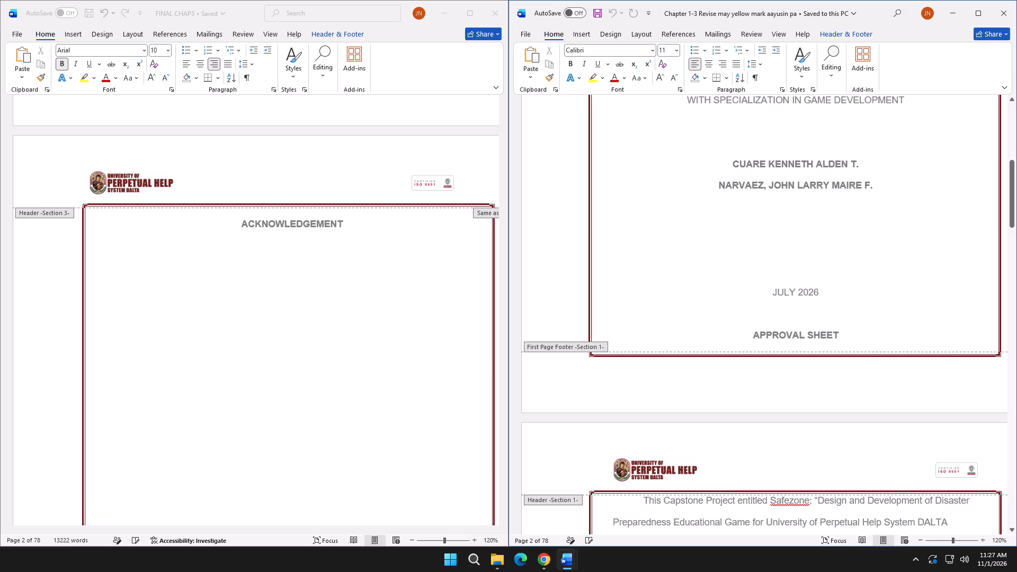
{"action": "left_click", "coordinate": [723, 66]}
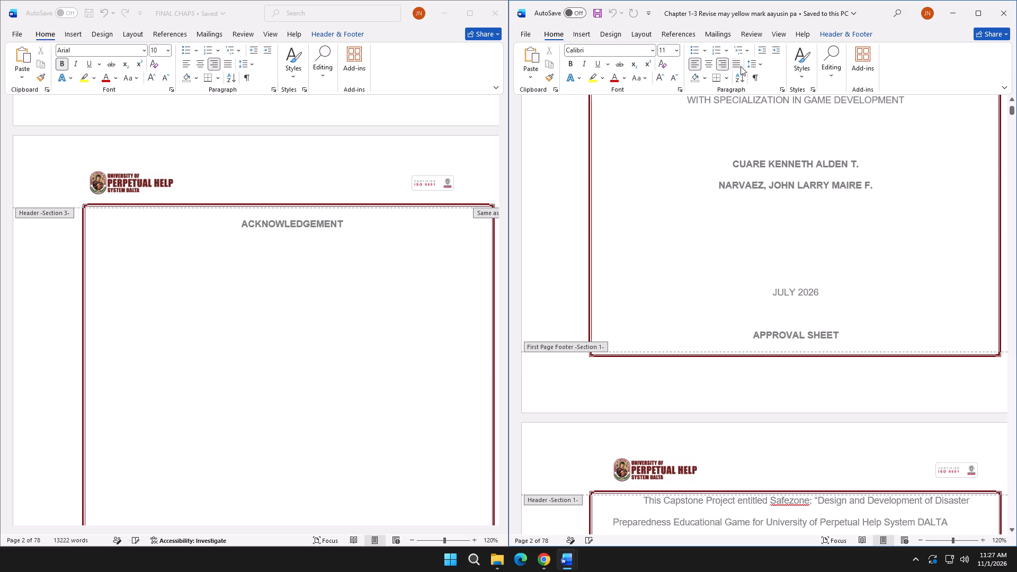
{"action": "left_click", "coordinate": [759, 68]}
{"action": "left_click", "coordinate": [771, 93]}
Set the title page footer's font to Arial, size 10, matching the footer in FINAL CHAP3.
{"action": "left_click_drag", "start_coordinate": [613, 52], "coordinate": [534, 51]}
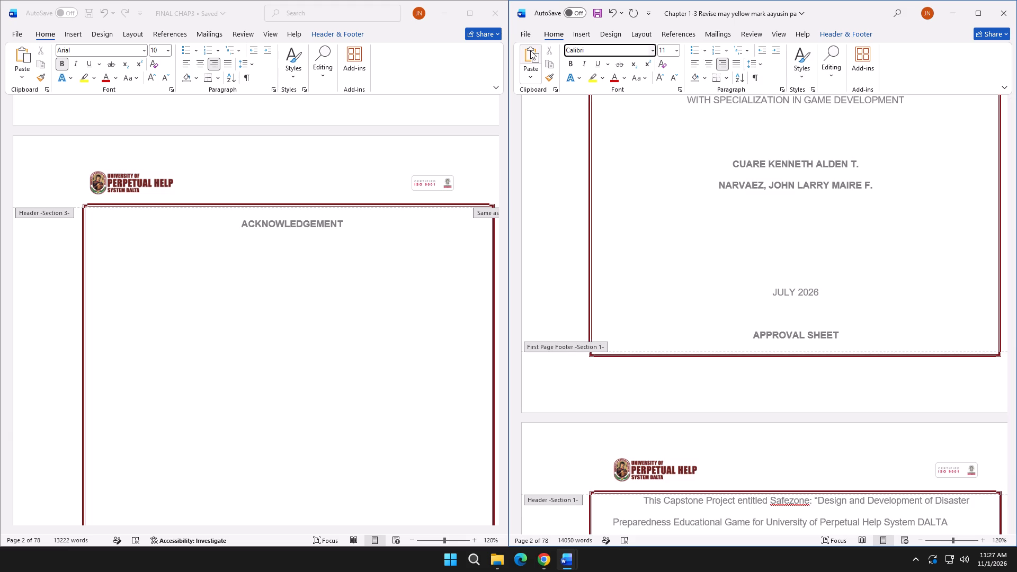
{"action": "left_click_drag", "start_coordinate": [595, 47], "coordinate": [545, 49]}
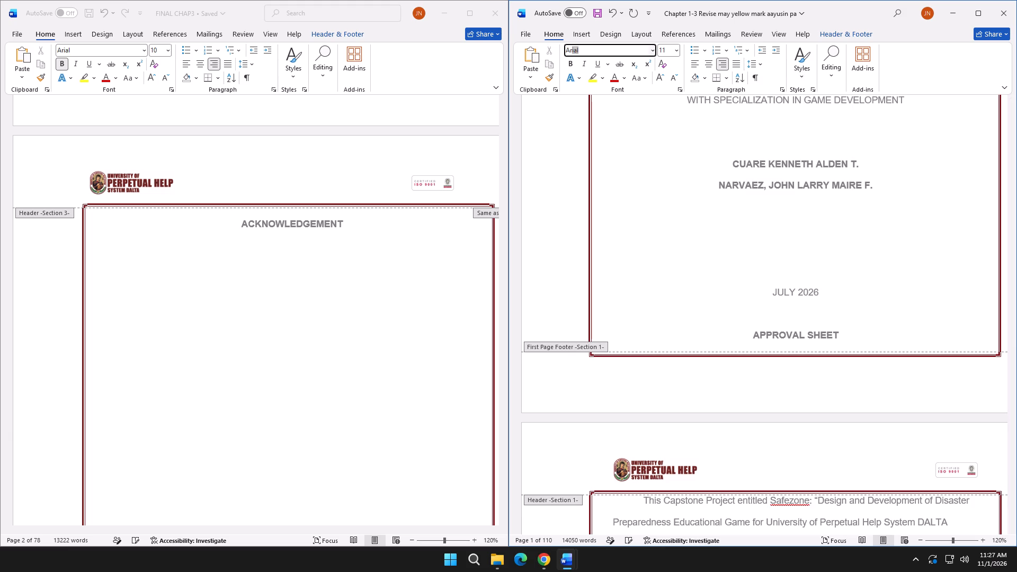
{"action": "key", "text": "Tab"}
{"action": "scroll", "coordinate": [354, 152], "scroll_direction": "up", "scroll_amount": 4}
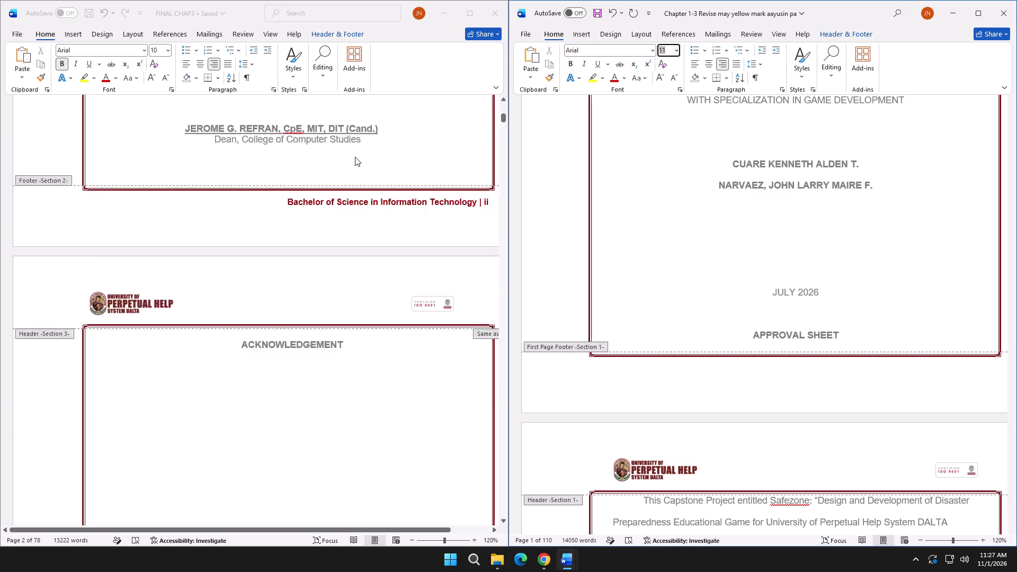
{"action": "scroll", "coordinate": [355, 157], "scroll_direction": "up", "scroll_amount": 2}
{"action": "scroll", "coordinate": [355, 158], "scroll_direction": "down", "scroll_amount": 8}
{"action": "scroll", "coordinate": [358, 162], "scroll_direction": "up", "scroll_amount": 12}
{"action": "left_click", "coordinate": [381, 386]}
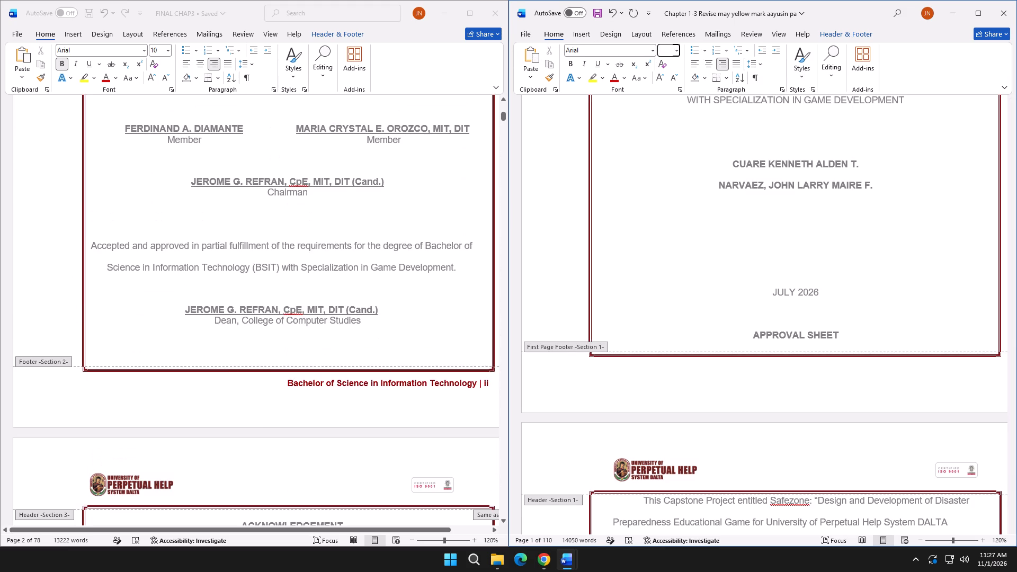
{"action": "left_click", "coordinate": [666, 50]}
{"action": "left_click", "coordinate": [666, 50]}
{"action": "left_click", "coordinate": [665, 47]}
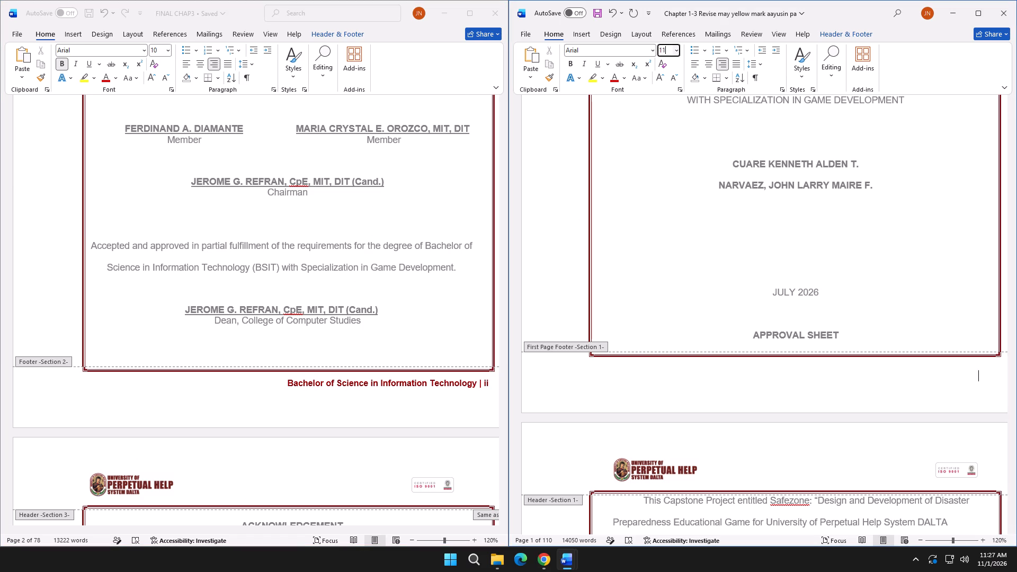
{"action": "key", "text": "BackSpace"}
{"action": "key", "text": "0"}
Copy "Bachelor of Science in Information Technology |" from the approval sheet footer in FINAL CHAP3 into the Chapter 1-3 title page footer.
{"action": "left_click", "coordinate": [296, 392]}
{"action": "left_click_drag", "start_coordinate": [286, 386], "coordinate": [472, 376]}
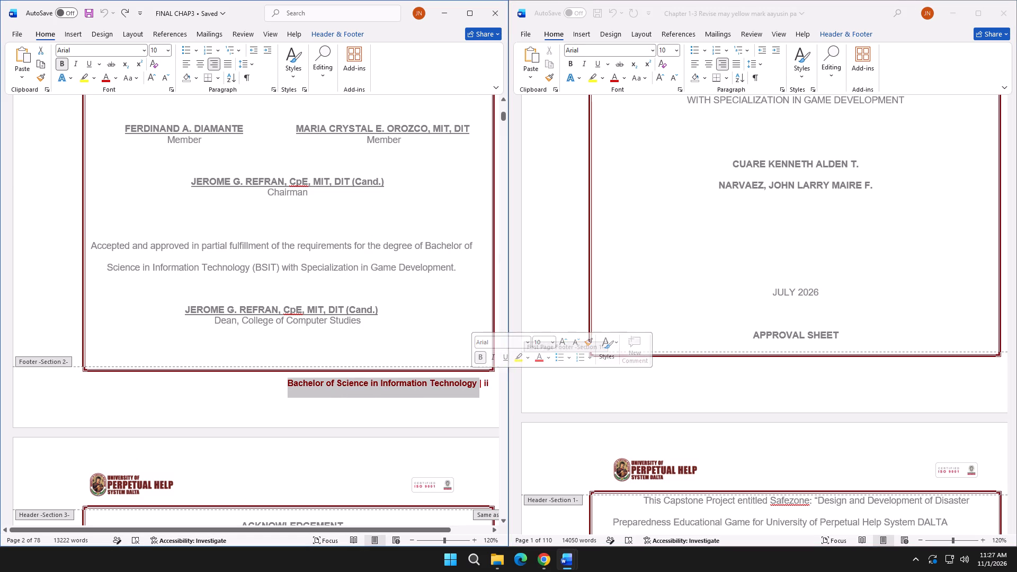
{"action": "left_click", "coordinate": [482, 388]}
{"action": "left_click_drag", "start_coordinate": [480, 386], "coordinate": [301, 394]}
{"action": "key", "text": "ctrl+c"}
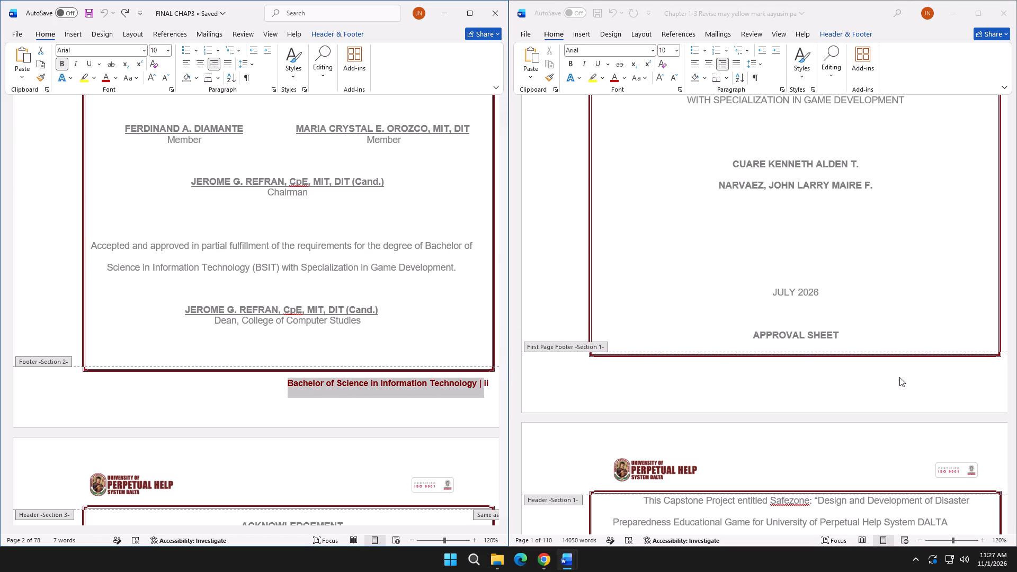
{"action": "left_click", "coordinate": [899, 377]}
{"action": "key", "text": "ctrl+v"}
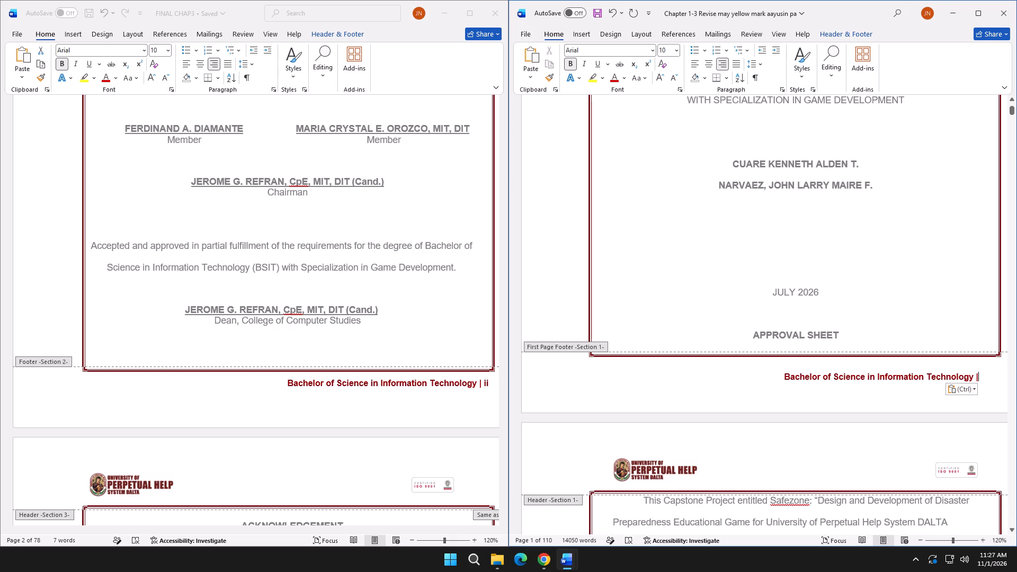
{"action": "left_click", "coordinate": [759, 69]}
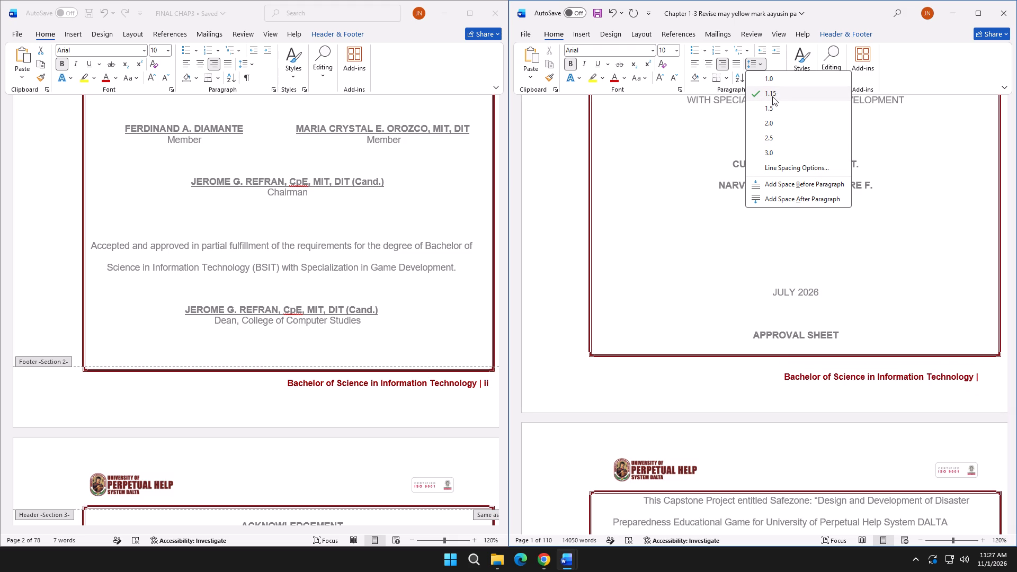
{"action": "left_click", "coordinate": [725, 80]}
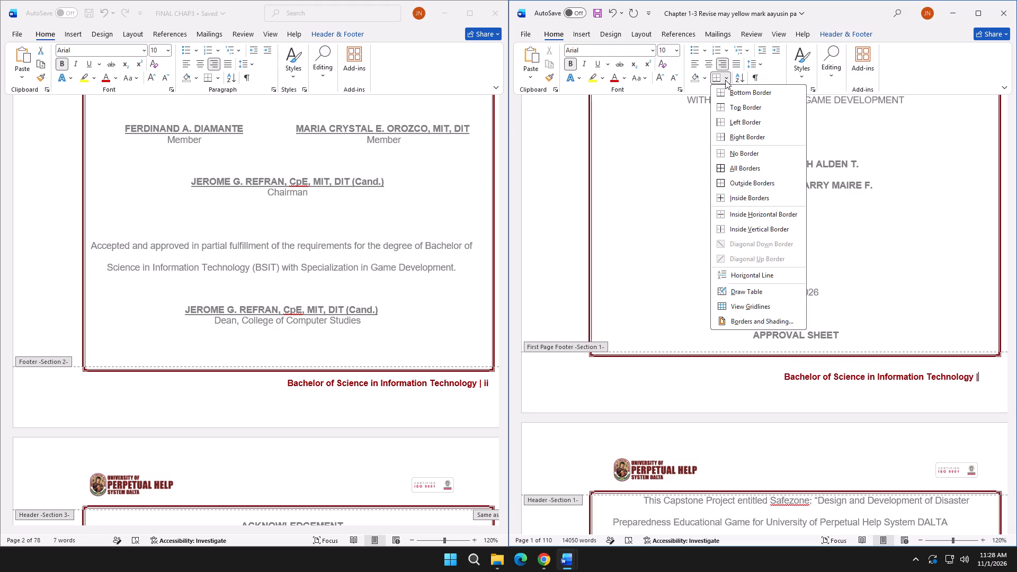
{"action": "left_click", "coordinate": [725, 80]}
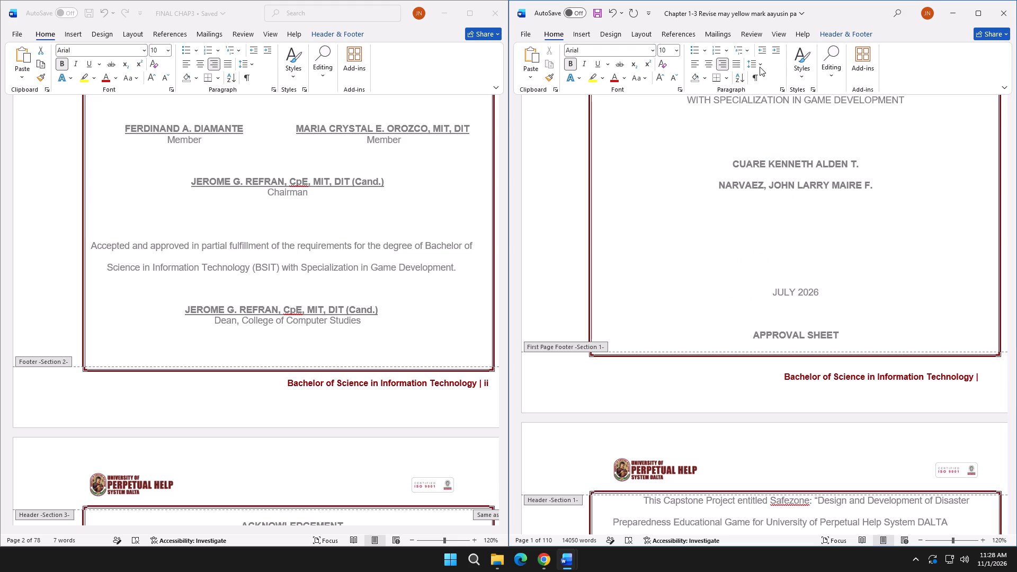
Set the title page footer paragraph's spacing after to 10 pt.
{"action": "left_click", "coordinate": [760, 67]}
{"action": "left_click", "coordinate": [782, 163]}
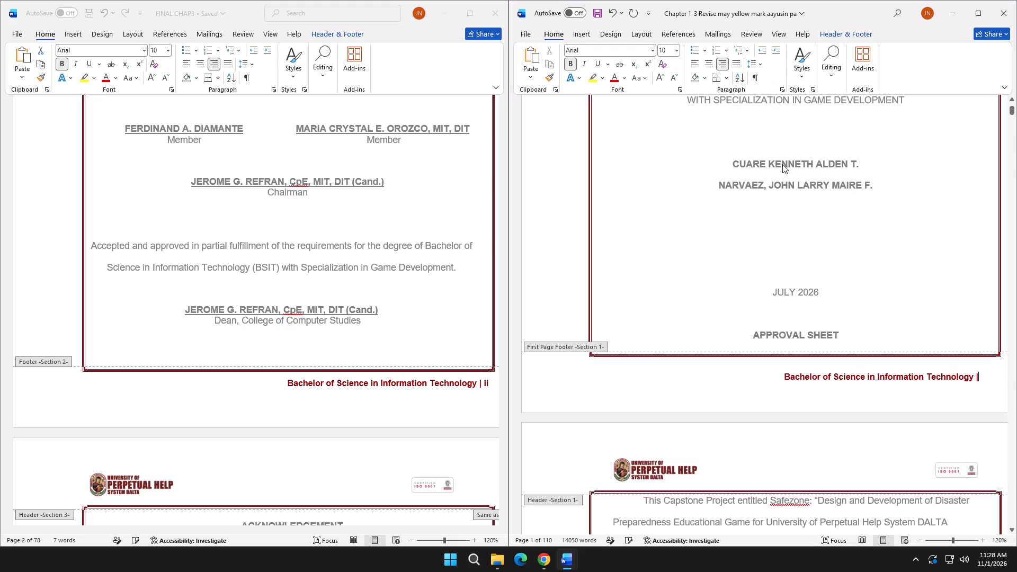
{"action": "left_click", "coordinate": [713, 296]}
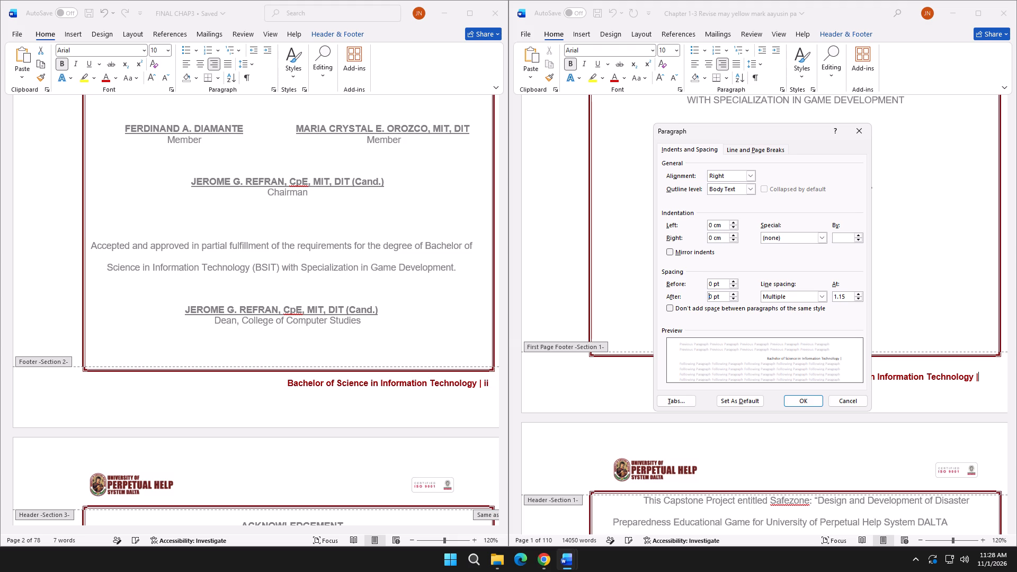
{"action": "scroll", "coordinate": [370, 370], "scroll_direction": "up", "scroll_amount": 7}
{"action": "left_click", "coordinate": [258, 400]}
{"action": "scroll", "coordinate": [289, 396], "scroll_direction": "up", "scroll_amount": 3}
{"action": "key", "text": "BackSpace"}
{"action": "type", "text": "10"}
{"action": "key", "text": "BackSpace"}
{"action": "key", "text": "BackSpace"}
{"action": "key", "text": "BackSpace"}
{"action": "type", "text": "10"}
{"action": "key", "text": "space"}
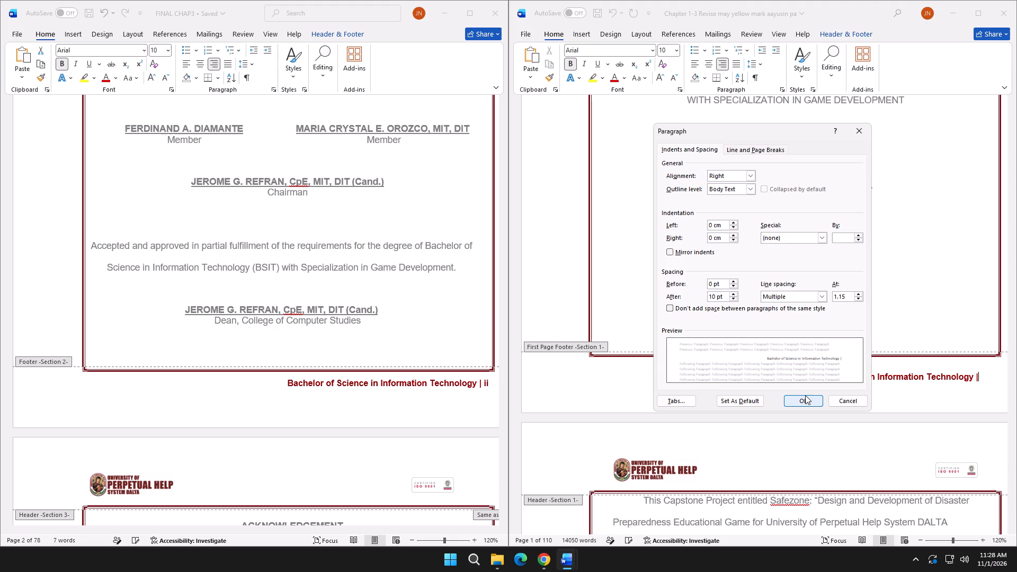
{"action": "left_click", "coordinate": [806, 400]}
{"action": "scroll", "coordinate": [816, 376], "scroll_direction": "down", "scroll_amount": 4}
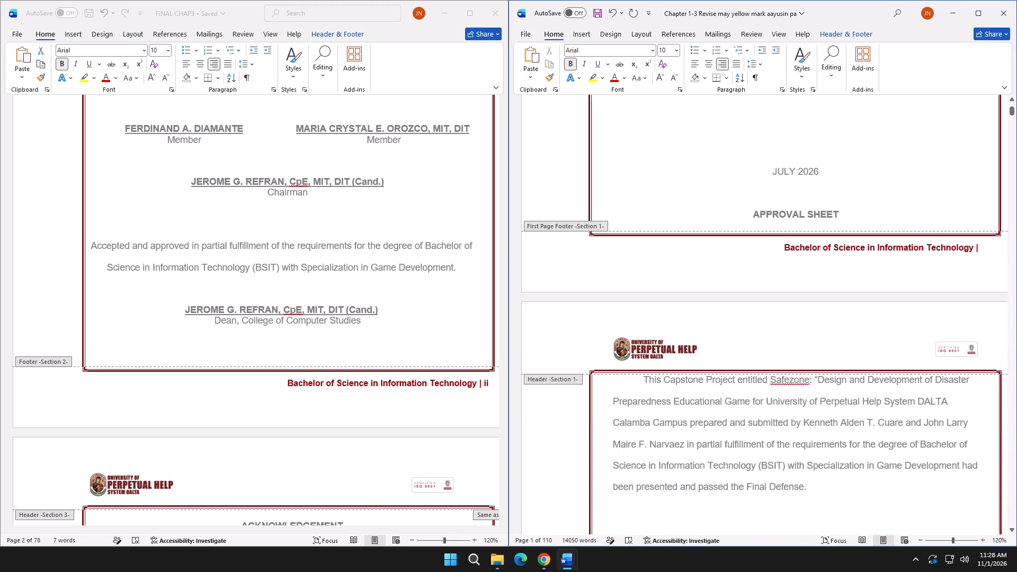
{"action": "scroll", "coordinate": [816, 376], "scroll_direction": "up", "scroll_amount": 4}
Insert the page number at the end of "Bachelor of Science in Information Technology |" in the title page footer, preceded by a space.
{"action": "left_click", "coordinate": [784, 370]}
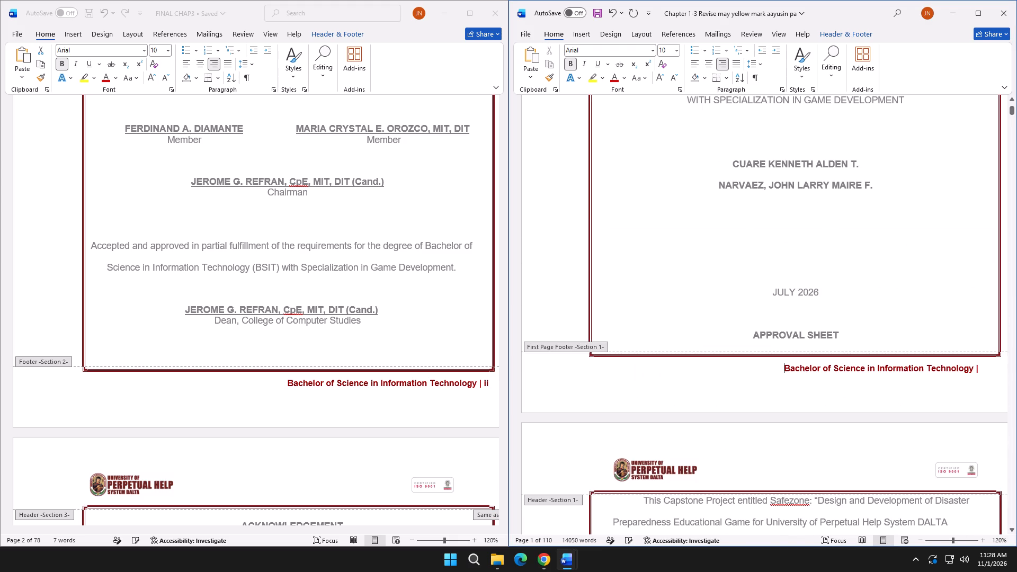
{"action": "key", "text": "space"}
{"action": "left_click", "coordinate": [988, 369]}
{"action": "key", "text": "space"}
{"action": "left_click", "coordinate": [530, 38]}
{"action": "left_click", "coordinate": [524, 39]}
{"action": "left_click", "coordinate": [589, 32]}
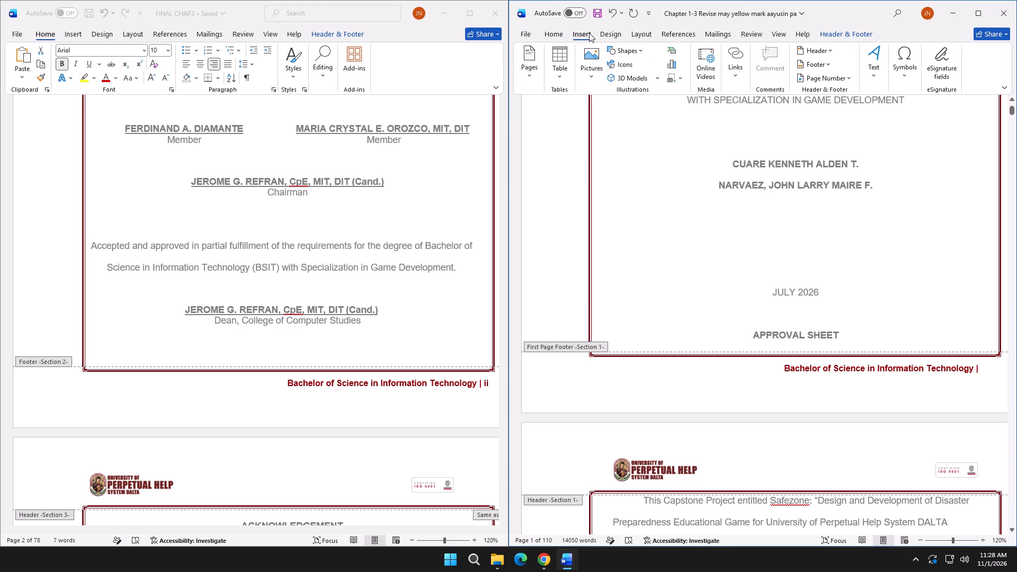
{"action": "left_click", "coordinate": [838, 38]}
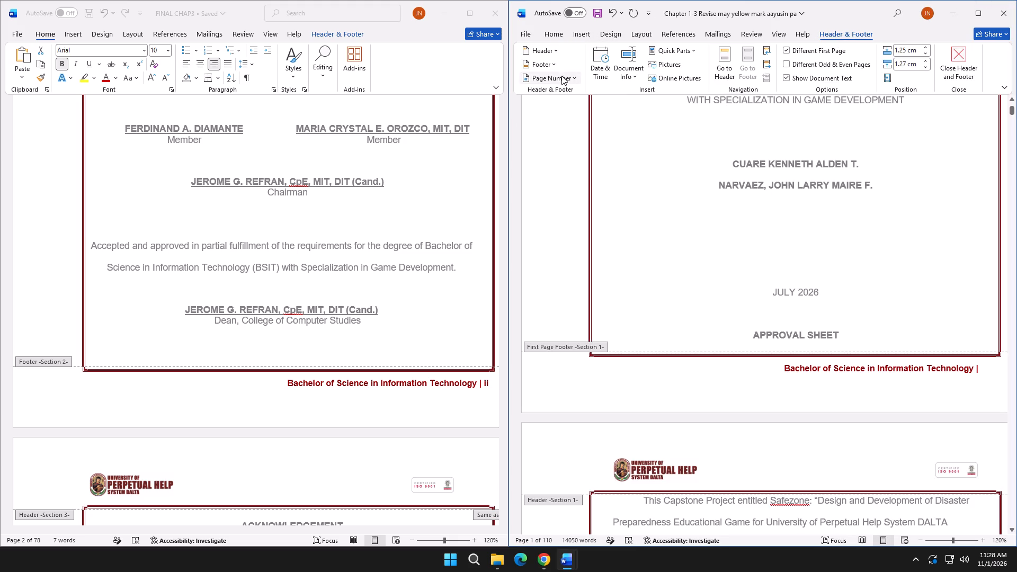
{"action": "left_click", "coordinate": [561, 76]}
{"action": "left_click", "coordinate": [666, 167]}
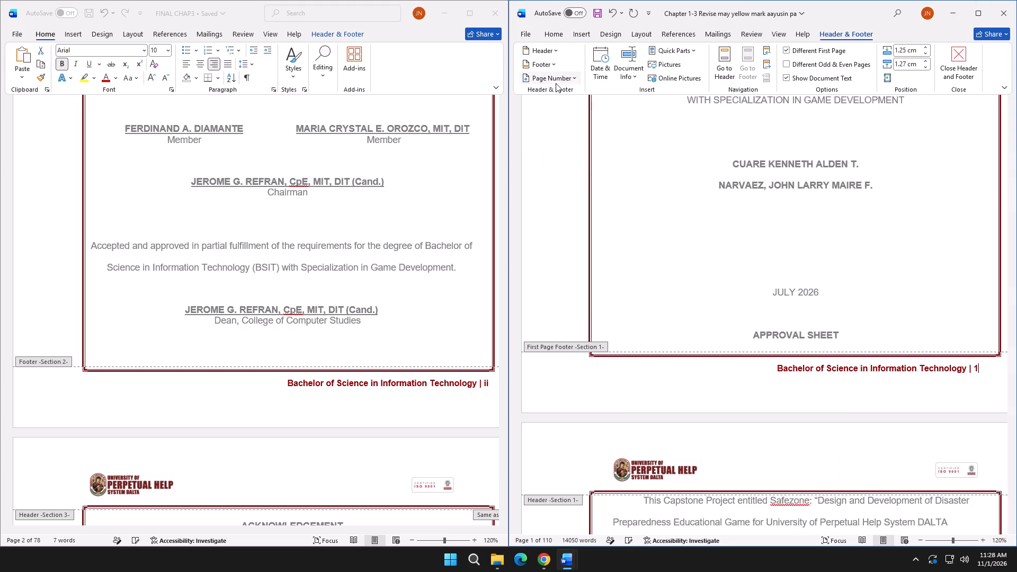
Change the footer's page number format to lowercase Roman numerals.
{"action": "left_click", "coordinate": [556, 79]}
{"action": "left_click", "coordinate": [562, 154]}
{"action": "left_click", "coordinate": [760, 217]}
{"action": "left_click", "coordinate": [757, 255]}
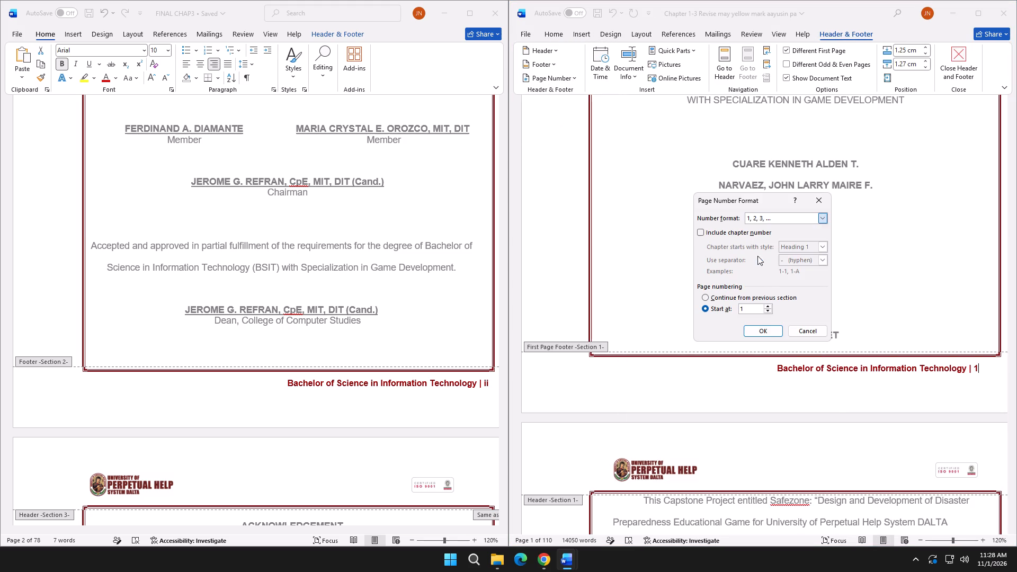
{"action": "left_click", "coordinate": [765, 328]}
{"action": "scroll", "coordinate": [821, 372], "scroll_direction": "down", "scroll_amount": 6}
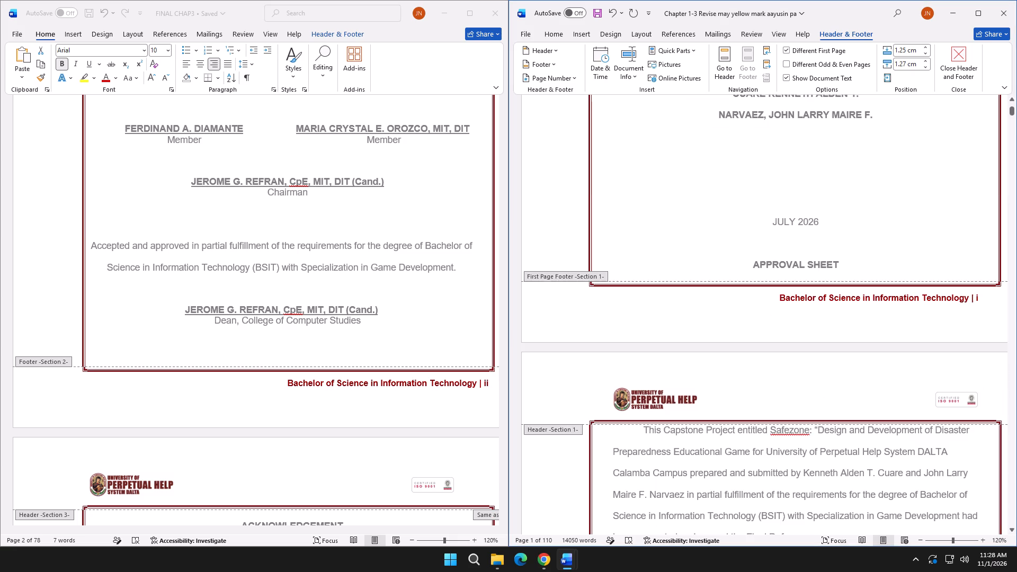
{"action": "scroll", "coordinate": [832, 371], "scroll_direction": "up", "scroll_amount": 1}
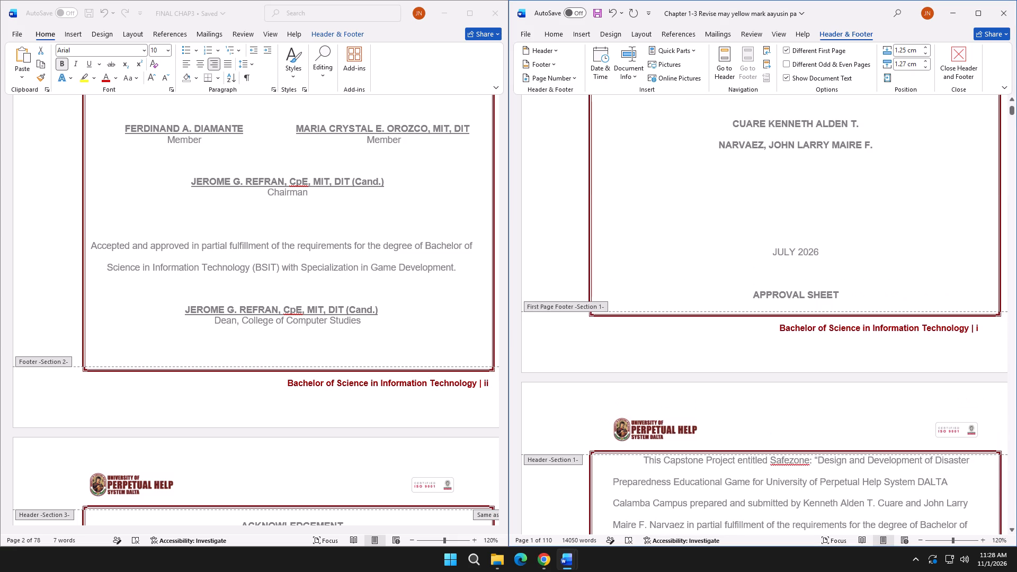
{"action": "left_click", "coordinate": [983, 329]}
Examine the footers on the pages after the title page, through to the table of contents, with the Chapter 1-3 document maximized.
{"action": "scroll", "coordinate": [983, 340], "scroll_direction": "down", "scroll_amount": 7}
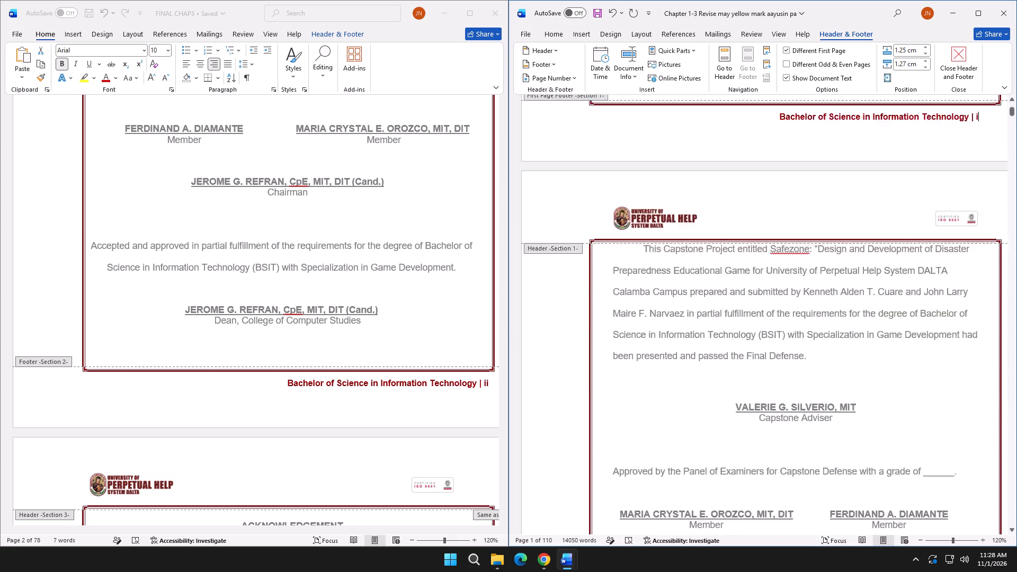
{"action": "scroll", "coordinate": [982, 343], "scroll_direction": "down", "scroll_amount": 20}
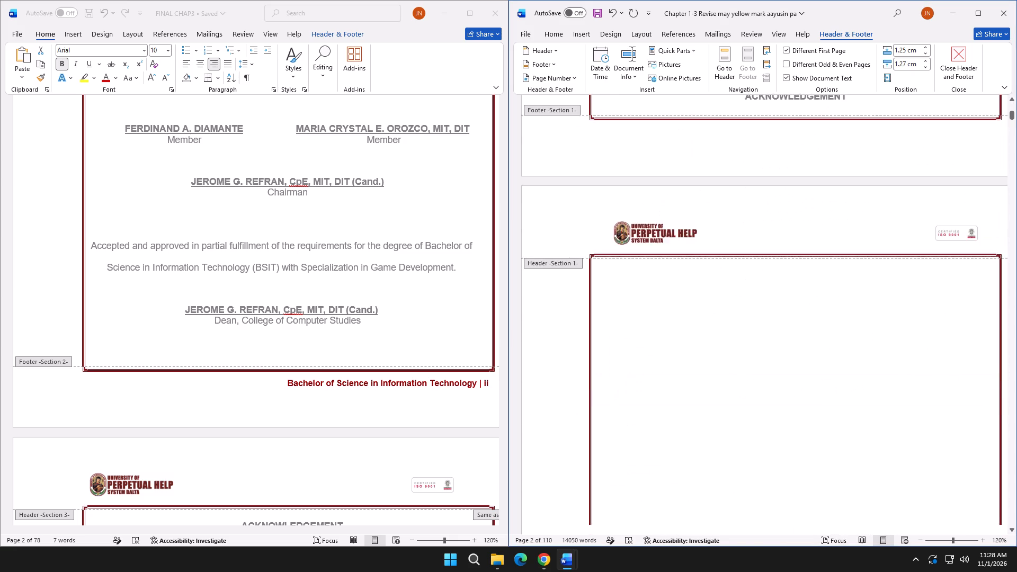
{"action": "scroll", "coordinate": [975, 354], "scroll_direction": "down", "scroll_amount": 14}
{"action": "scroll", "coordinate": [972, 363], "scroll_direction": "up", "scroll_amount": 18}
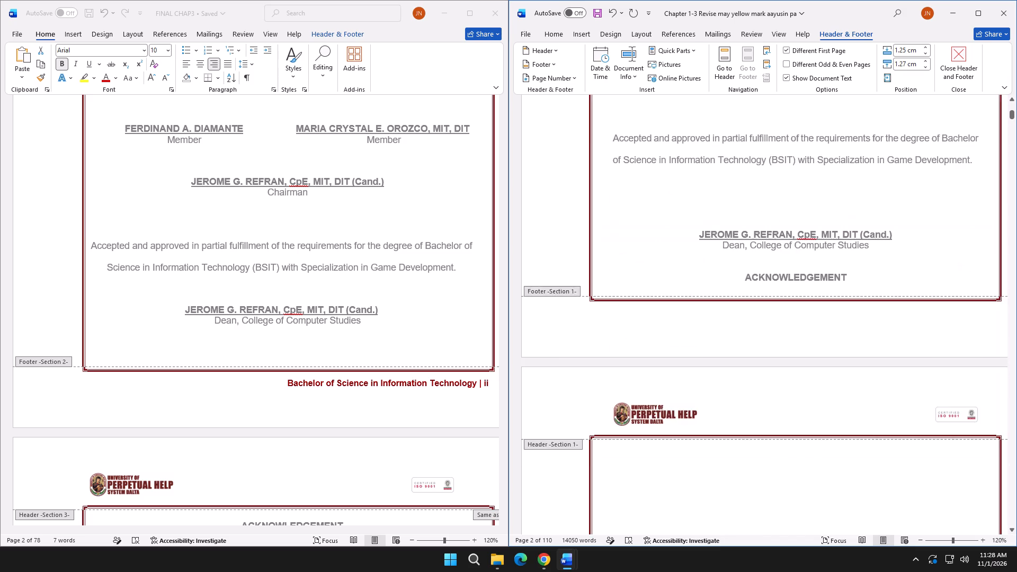
{"action": "scroll", "coordinate": [970, 379], "scroll_direction": "up", "scroll_amount": 17}
{"action": "scroll", "coordinate": [970, 385], "scroll_direction": "up", "scroll_amount": 5}
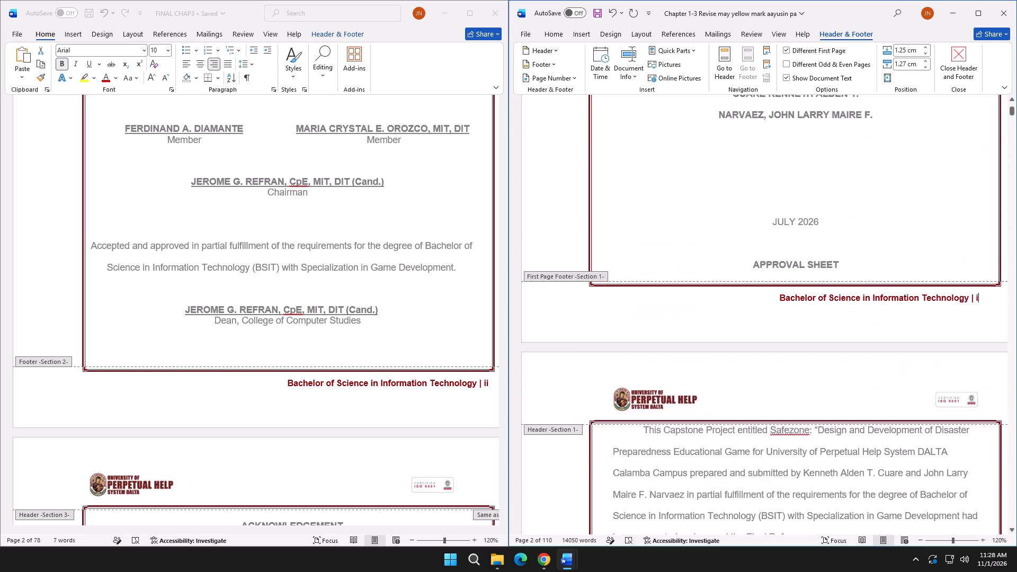
{"action": "scroll", "coordinate": [971, 386], "scroll_direction": "up", "scroll_amount": 20}
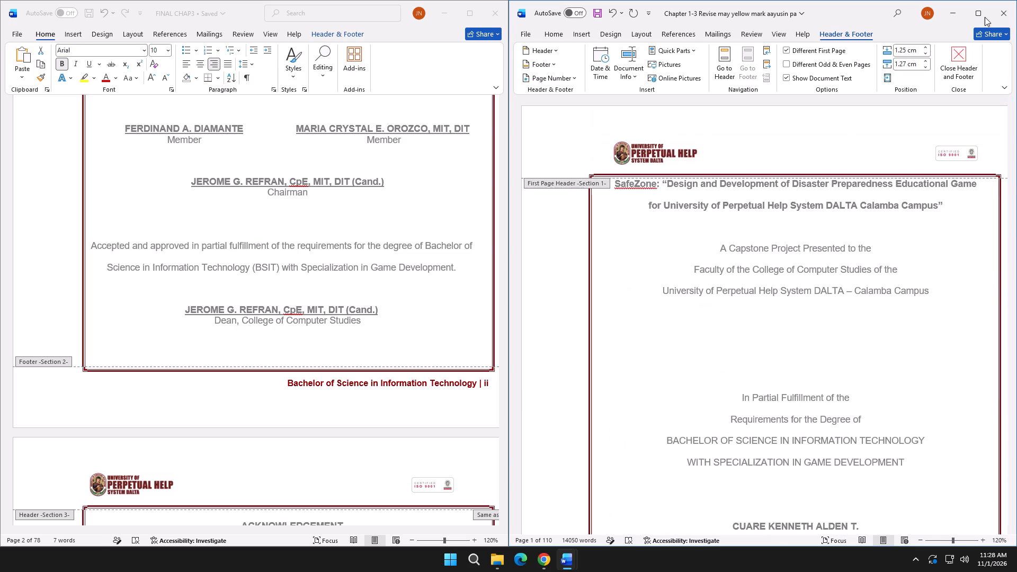
{"action": "left_click", "coordinate": [980, 13]}
{"action": "scroll", "coordinate": [516, 265], "scroll_direction": "down", "scroll_amount": 16}
{"action": "scroll", "coordinate": [514, 247], "scroll_direction": "down", "scroll_amount": 12}
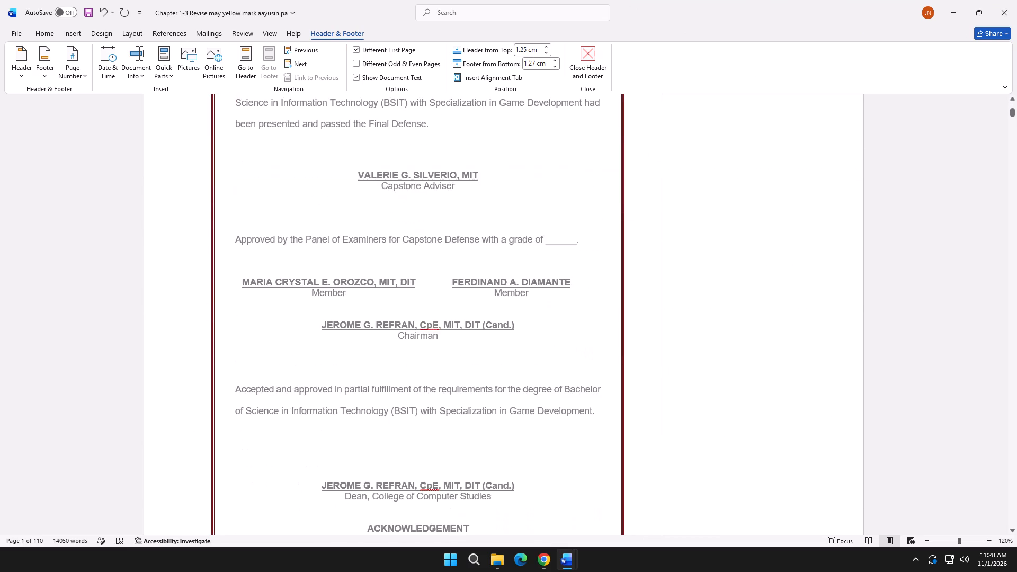
{"action": "scroll", "coordinate": [542, 269], "scroll_direction": "down", "scroll_amount": 14}
{"action": "scroll", "coordinate": [538, 275], "scroll_direction": "down", "scroll_amount": 14}
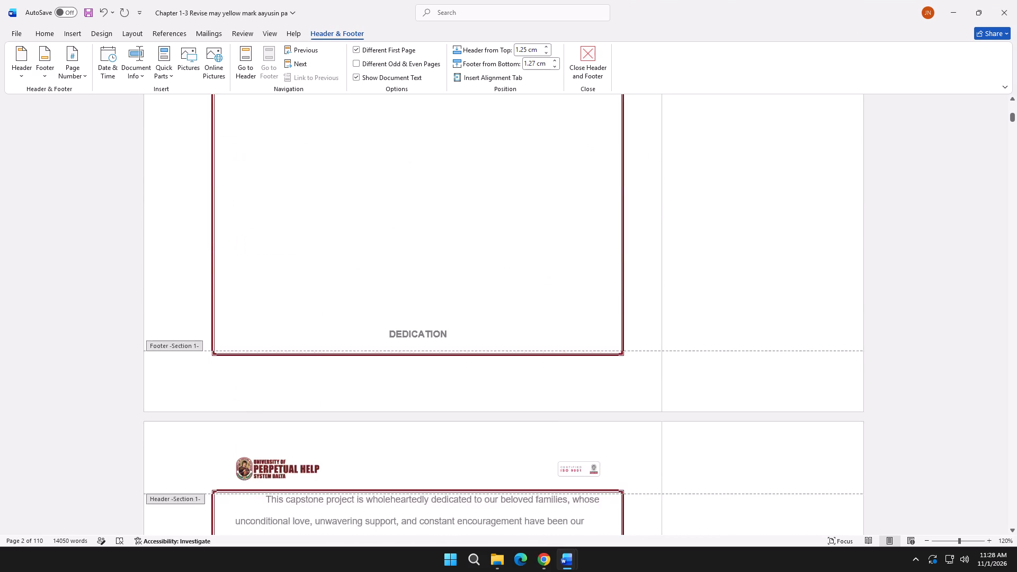
{"action": "scroll", "coordinate": [536, 293], "scroll_direction": "down", "scroll_amount": 14}
{"action": "scroll", "coordinate": [537, 297], "scroll_direction": "down", "scroll_amount": 14}
{"action": "scroll", "coordinate": [543, 307], "scroll_direction": "down", "scroll_amount": 12}
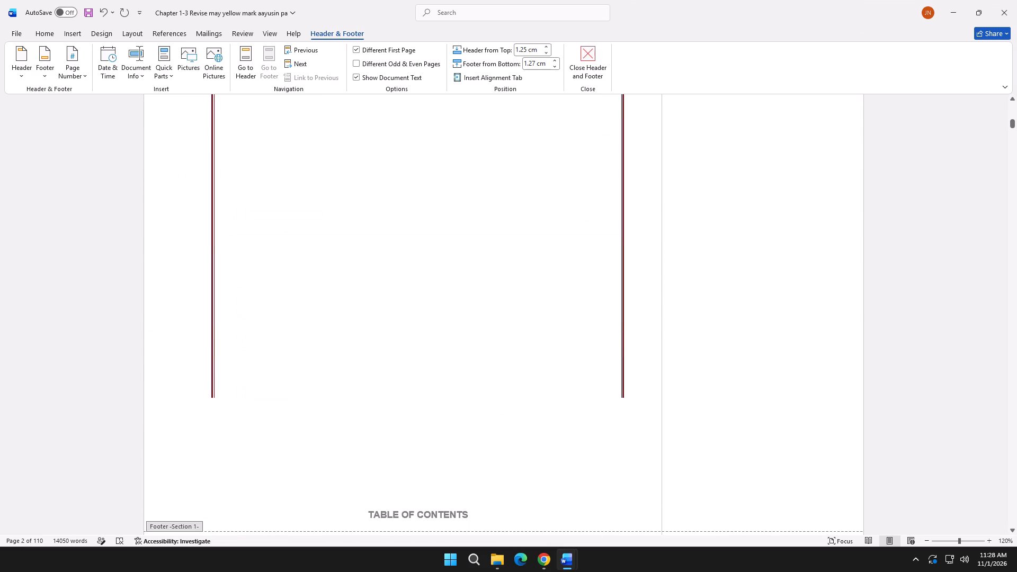
{"action": "left_click_drag", "start_coordinate": [1007, 128], "coordinate": [1007, 103]}
{"action": "left_click_drag", "start_coordinate": [1011, 121], "coordinate": [1006, 87]}
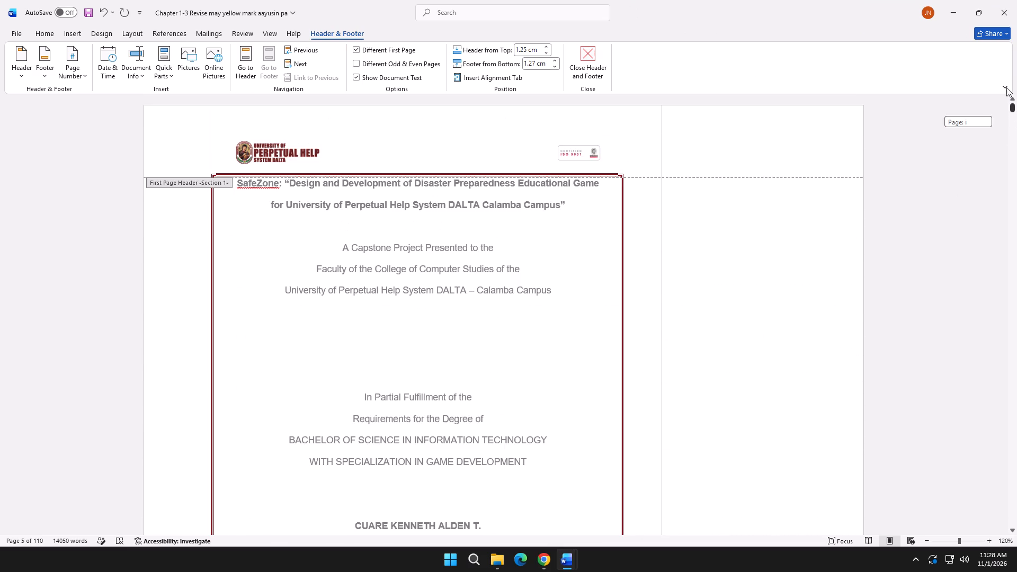
{"action": "left_click_drag", "start_coordinate": [1006, 87], "coordinate": [1002, 73]}
{"action": "scroll", "coordinate": [573, 272], "scroll_direction": "down", "scroll_amount": 12}
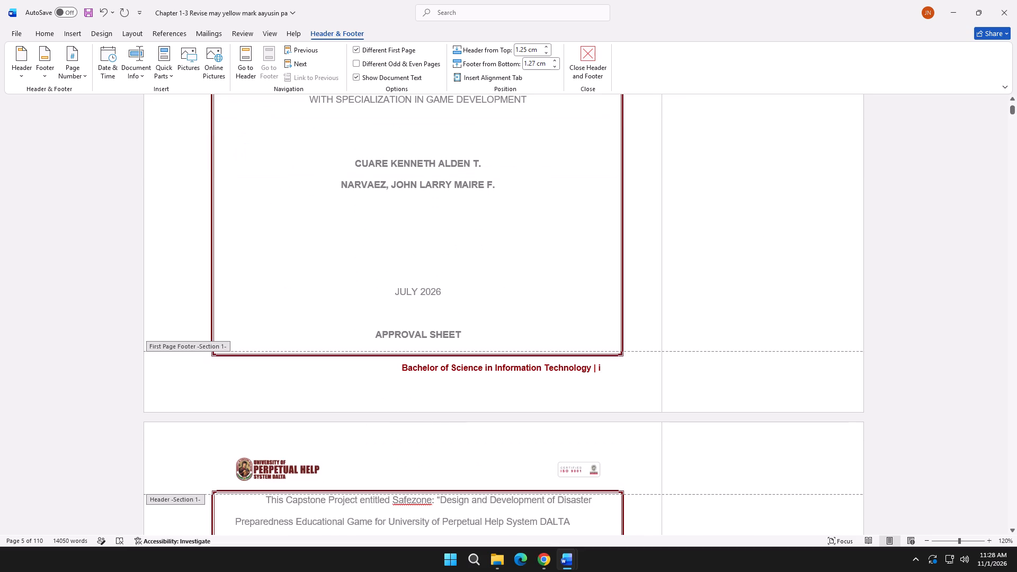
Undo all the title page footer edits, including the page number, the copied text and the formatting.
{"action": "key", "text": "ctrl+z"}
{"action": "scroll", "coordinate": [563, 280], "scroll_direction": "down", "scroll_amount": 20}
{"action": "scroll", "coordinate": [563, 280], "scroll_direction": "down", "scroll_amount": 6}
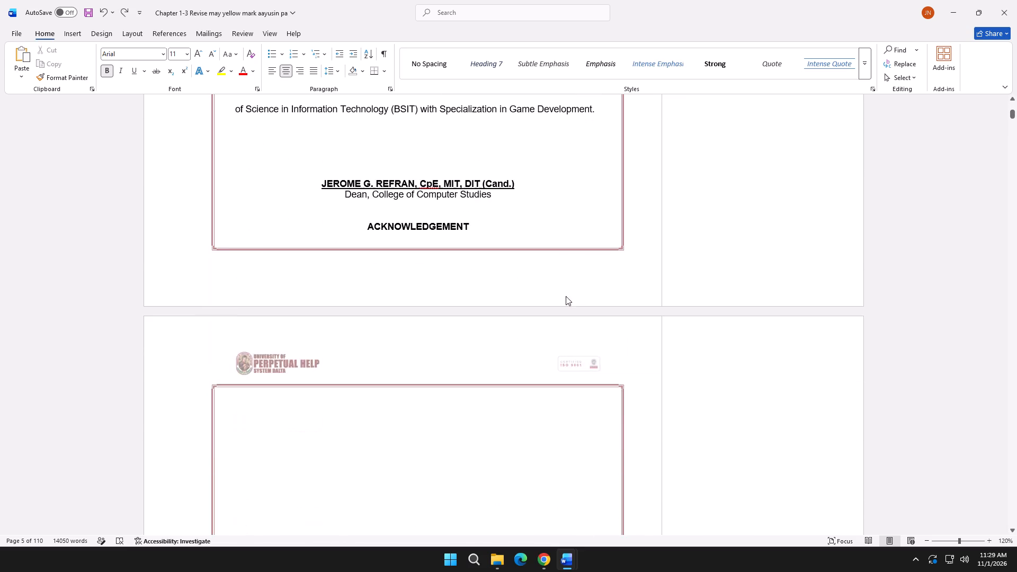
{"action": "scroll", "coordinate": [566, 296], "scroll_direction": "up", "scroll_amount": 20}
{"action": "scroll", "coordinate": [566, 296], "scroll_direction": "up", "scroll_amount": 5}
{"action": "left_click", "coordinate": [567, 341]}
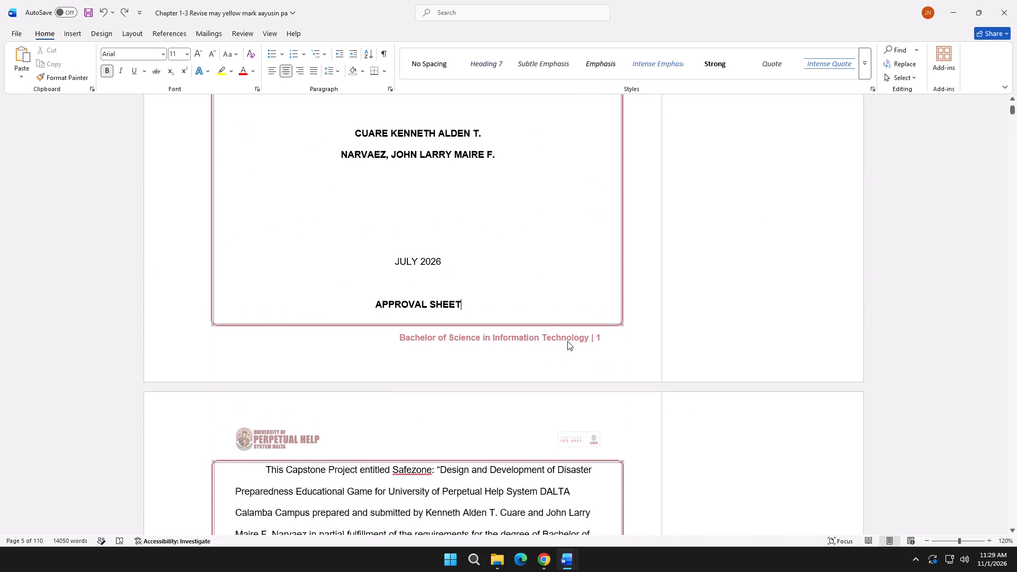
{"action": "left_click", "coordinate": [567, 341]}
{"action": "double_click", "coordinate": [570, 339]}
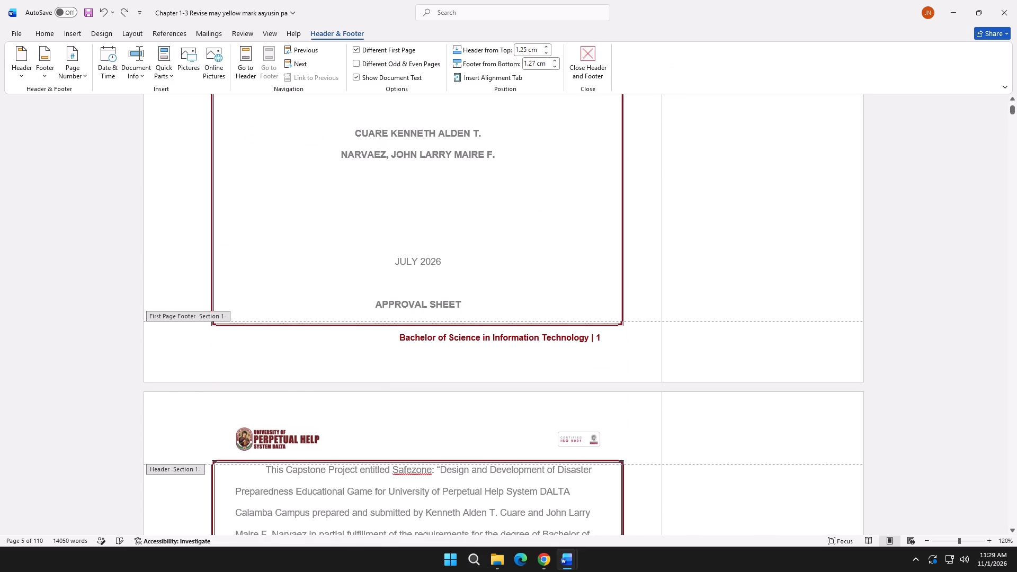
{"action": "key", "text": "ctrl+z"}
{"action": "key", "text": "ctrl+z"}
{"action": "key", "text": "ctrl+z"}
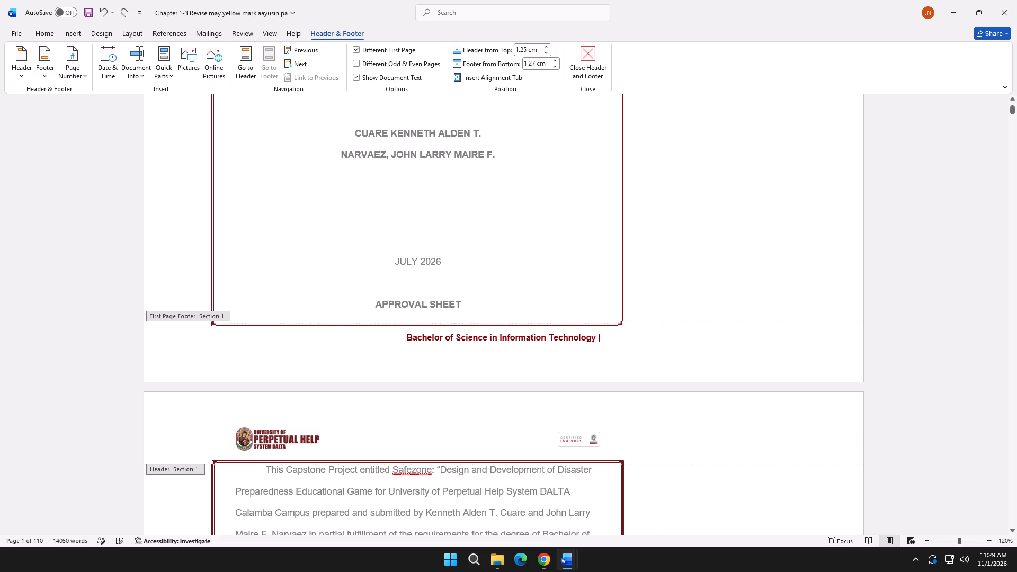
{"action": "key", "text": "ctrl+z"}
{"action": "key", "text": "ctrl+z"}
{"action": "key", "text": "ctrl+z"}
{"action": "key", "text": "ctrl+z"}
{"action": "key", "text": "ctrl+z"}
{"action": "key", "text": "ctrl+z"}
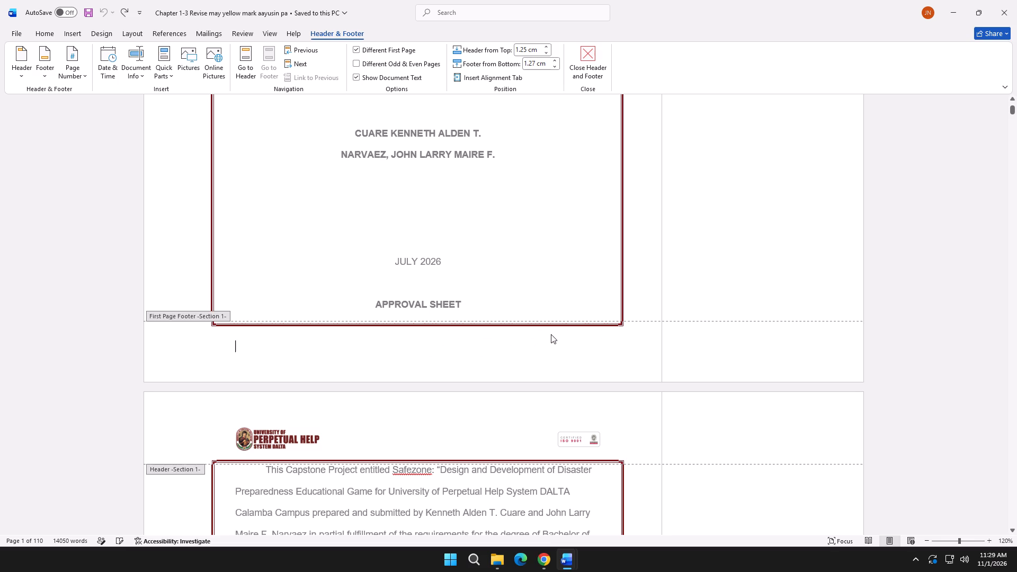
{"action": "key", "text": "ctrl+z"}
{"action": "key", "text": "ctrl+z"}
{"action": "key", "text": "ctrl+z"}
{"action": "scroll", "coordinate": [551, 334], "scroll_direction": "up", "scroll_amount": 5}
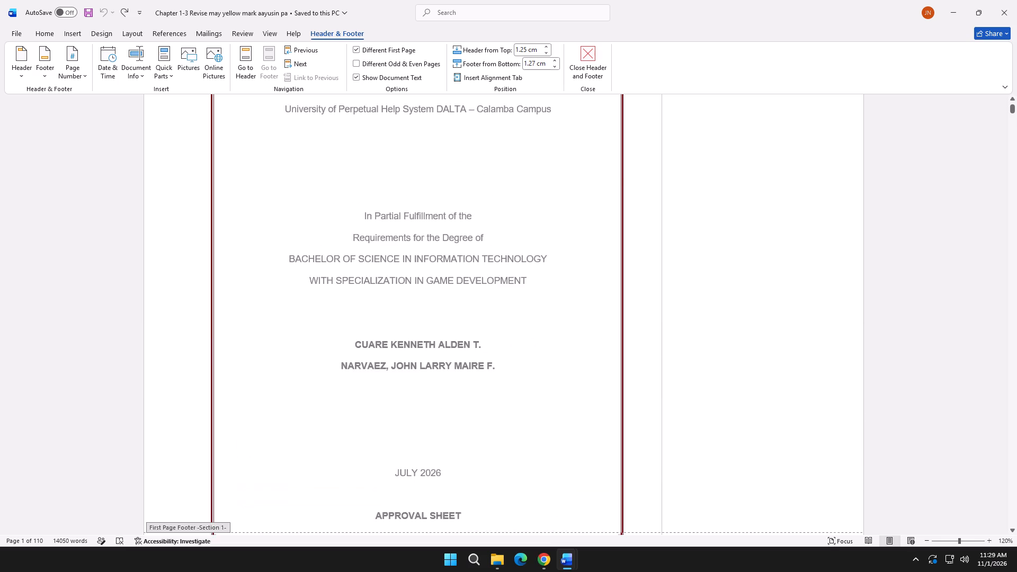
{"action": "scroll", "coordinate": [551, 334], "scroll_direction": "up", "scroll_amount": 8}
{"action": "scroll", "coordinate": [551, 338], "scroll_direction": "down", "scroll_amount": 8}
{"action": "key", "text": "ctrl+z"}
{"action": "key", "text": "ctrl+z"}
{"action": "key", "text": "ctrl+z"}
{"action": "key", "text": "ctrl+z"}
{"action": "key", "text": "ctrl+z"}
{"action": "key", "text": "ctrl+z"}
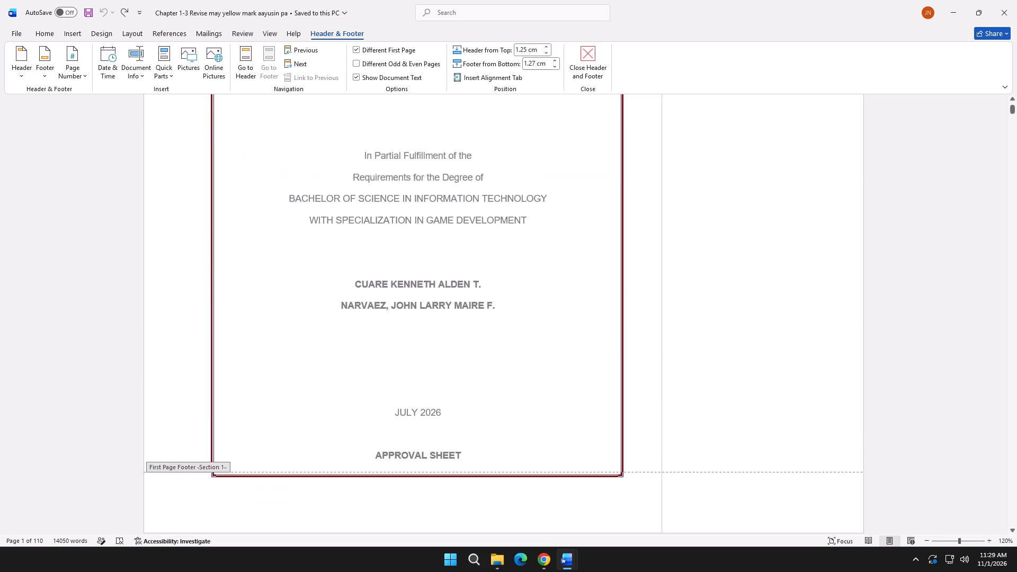
Close both documents and reopen "Chapter 1-3 Revise may yellow mark aayusin pa" from the Downloads folder.
{"action": "left_click", "coordinate": [1002, 20]}
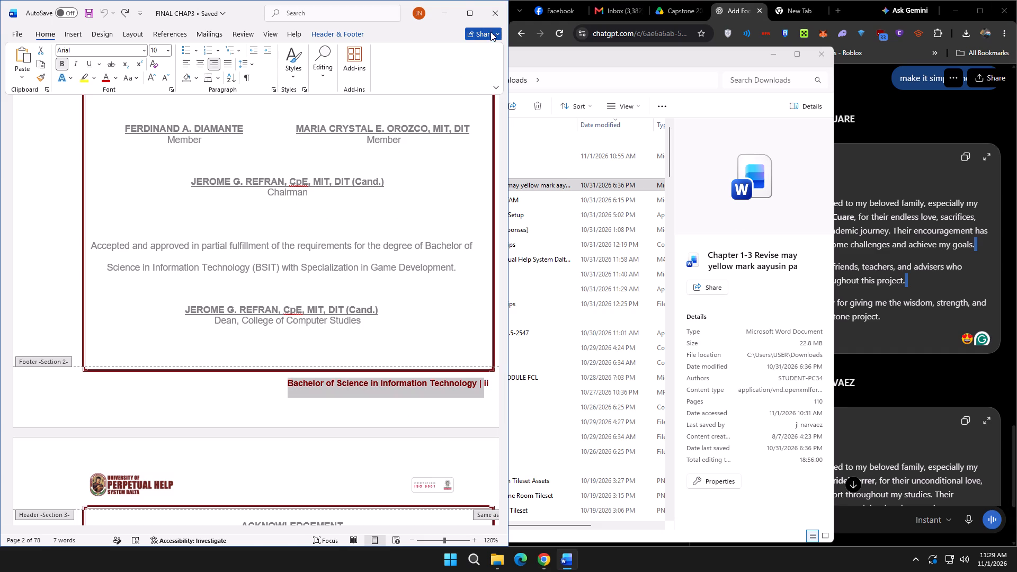
{"action": "left_click", "coordinate": [496, 12]}
{"action": "double_click", "coordinate": [483, 182]}
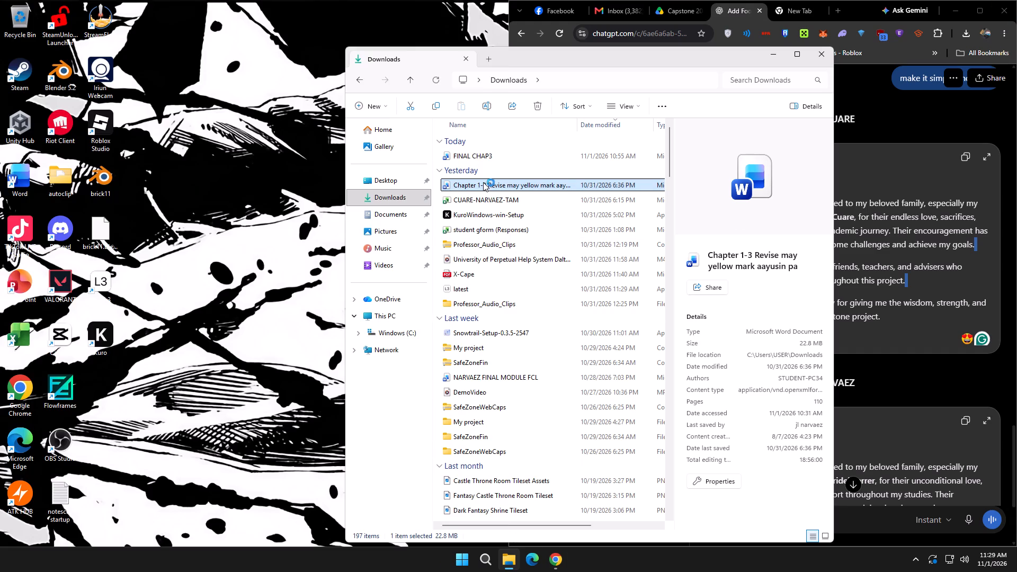
Open the footer of page 2, the approval sheet page ending in ACKNOWLEDGEMENT, for editing.
{"action": "scroll", "coordinate": [513, 300], "scroll_direction": "down", "scroll_amount": 8}
{"action": "scroll", "coordinate": [515, 298], "scroll_direction": "up", "scroll_amount": 3}
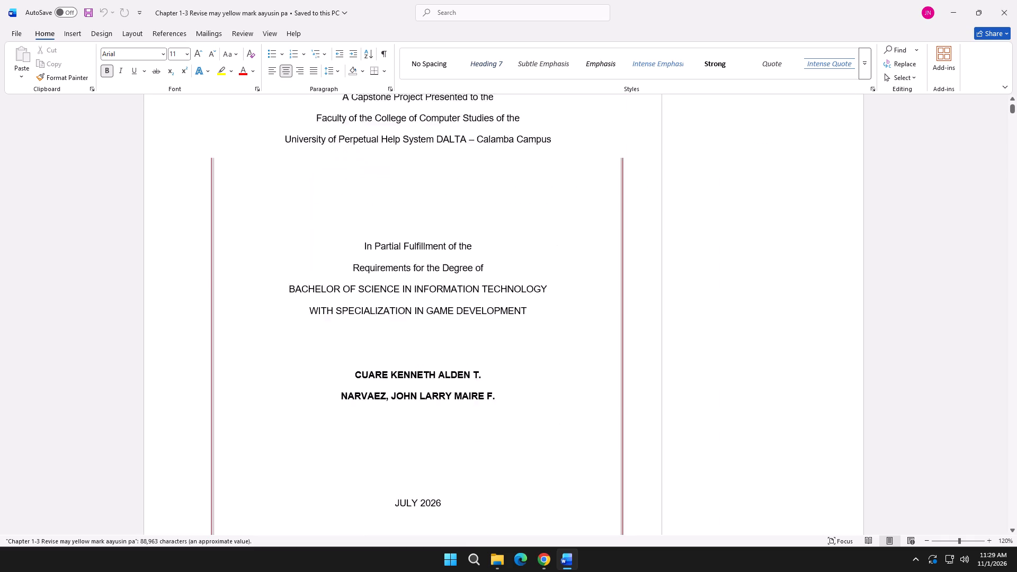
{"action": "scroll", "coordinate": [510, 309], "scroll_direction": "up", "scroll_amount": 5}
{"action": "scroll", "coordinate": [507, 308], "scroll_direction": "down", "scroll_amount": 14}
{"action": "left_click", "coordinate": [485, 304]}
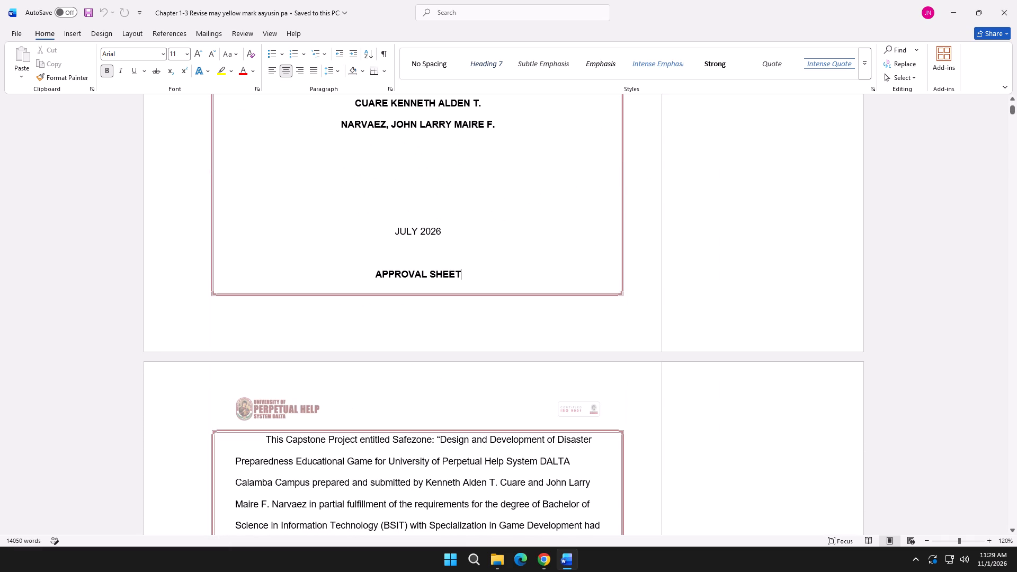
{"action": "scroll", "coordinate": [445, 330], "scroll_direction": "down", "scroll_amount": 19}
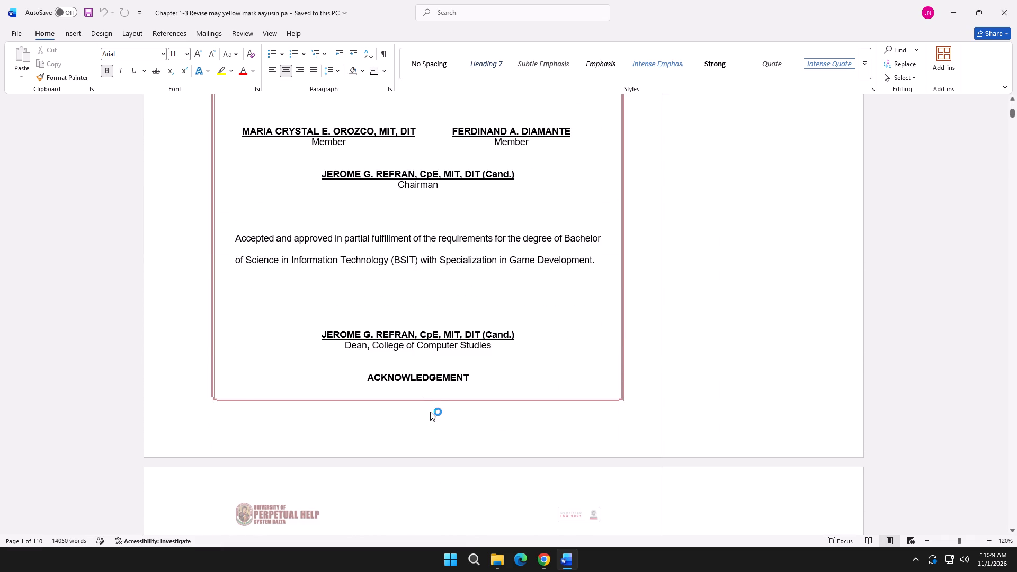
{"action": "double_click", "coordinate": [431, 414]}
{"action": "left_click", "coordinate": [445, 408]}
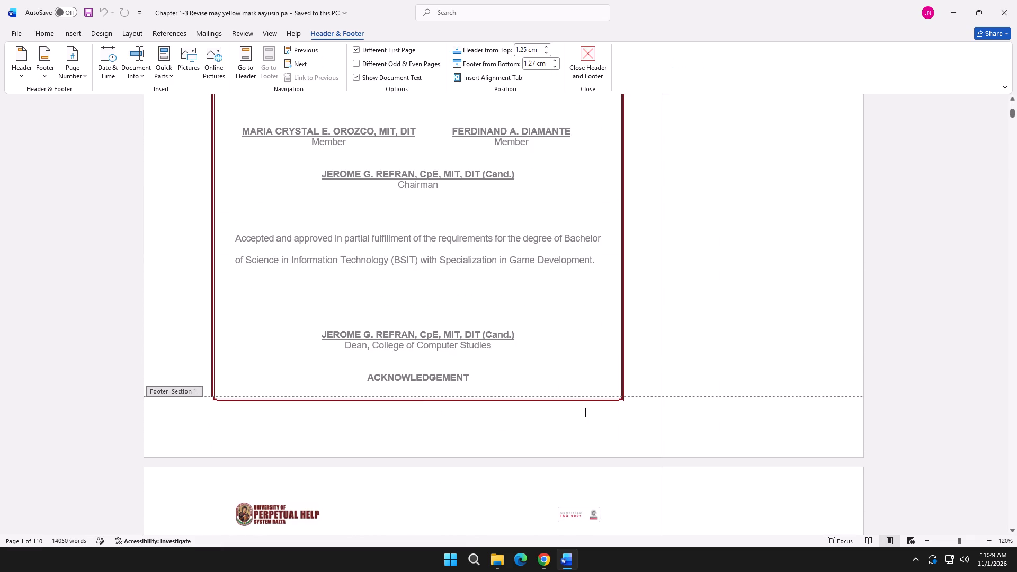
Check the footer paragraph's alignment, indentation and line spacing settings.
{"action": "left_click", "coordinate": [76, 34]}
{"action": "left_click", "coordinate": [30, 31]}
{"action": "left_click", "coordinate": [14, 33]}
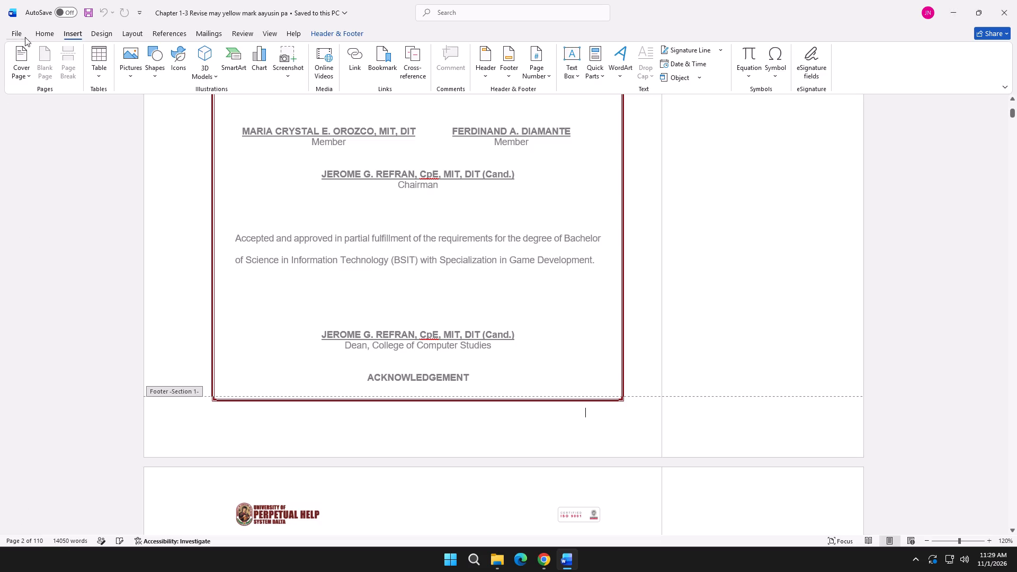
{"action": "left_click", "coordinate": [45, 33]}
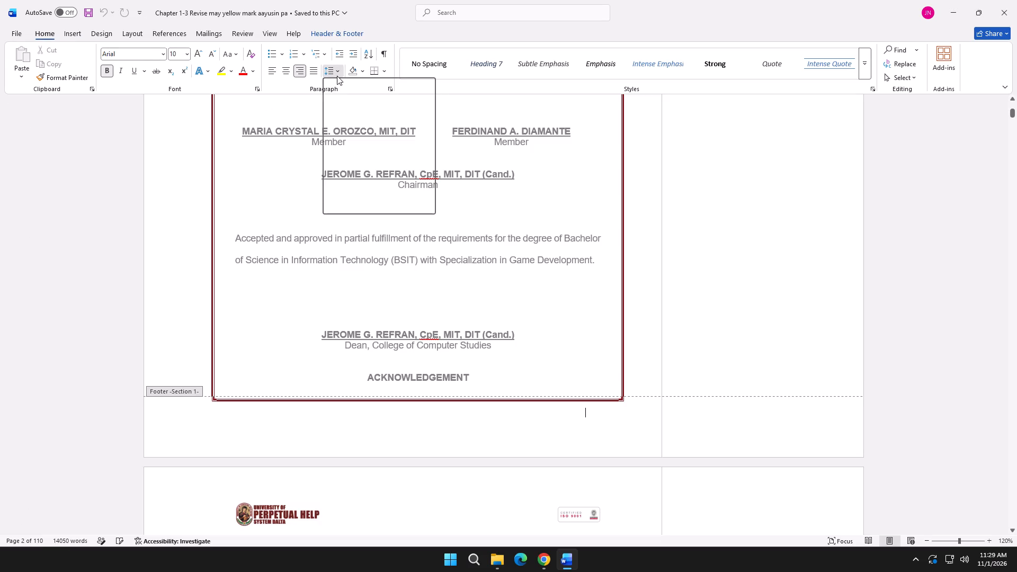
{"action": "left_click", "coordinate": [337, 76]}
{"action": "left_click", "coordinate": [354, 174]}
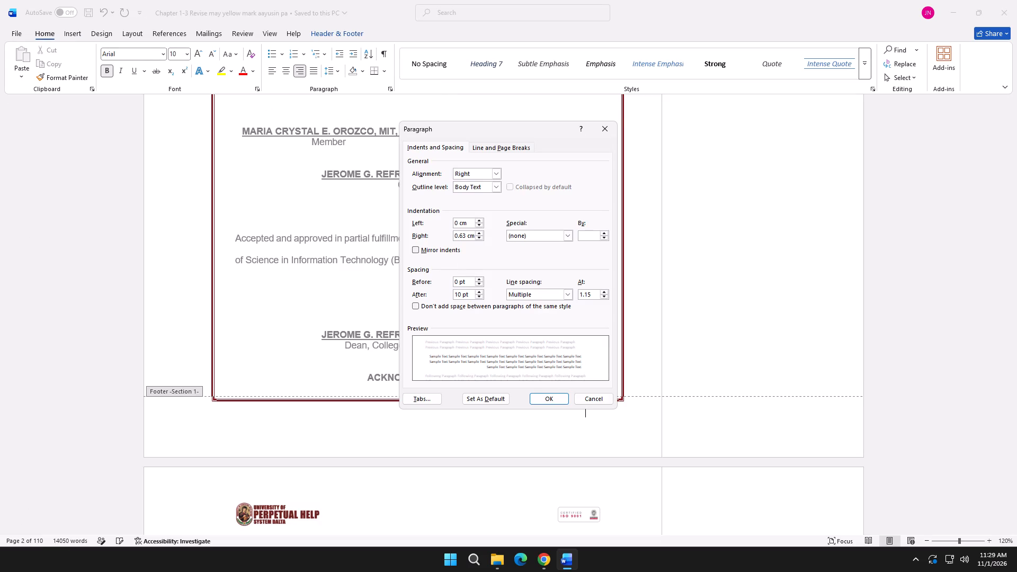
{"action": "left_click", "coordinate": [555, 384]}
{"action": "left_click", "coordinate": [554, 392]}
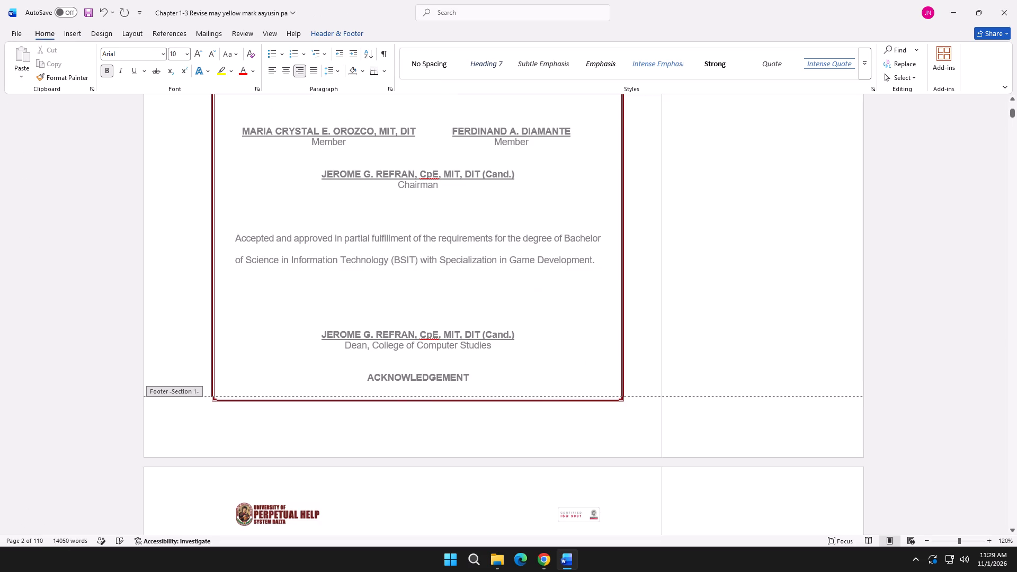
Open FINAL CHAP3 from the Downloads folder and copy "Bachelor of Science in Information Technology |" from its page 2 footer.
{"action": "key", "text": "ctrl+v"}
{"action": "key", "text": "alt+Tab"}
{"action": "key", "text": "alt+Tab"}
{"action": "key", "text": "alt+Tab"}
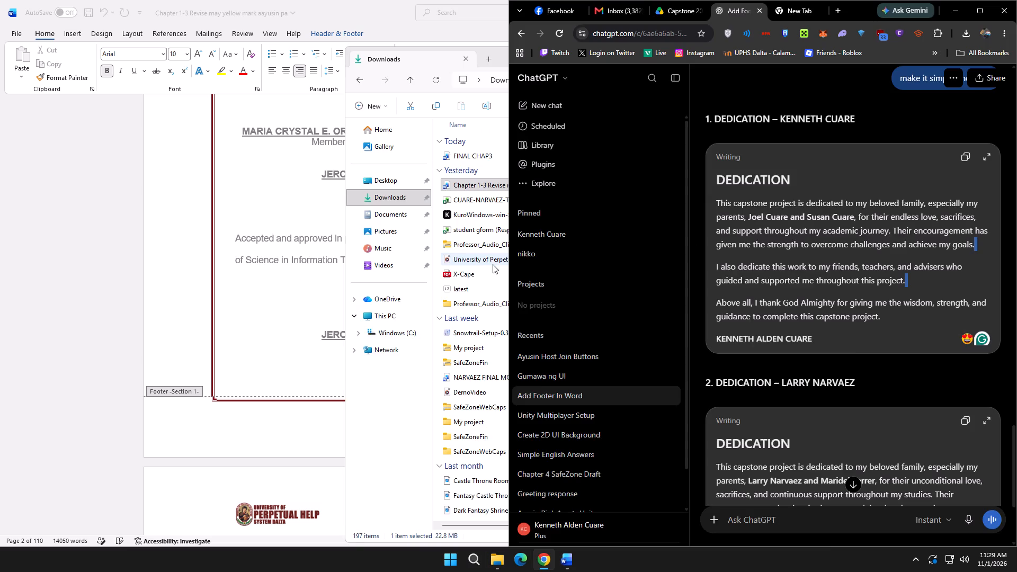
{"action": "key", "text": "alt+Tab"}
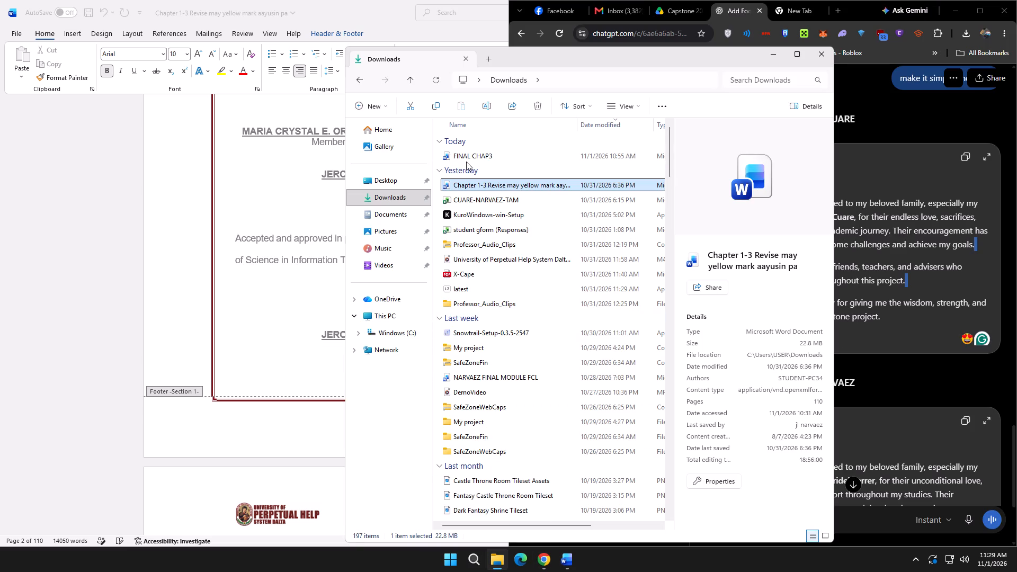
{"action": "double_click", "coordinate": [466, 162]}
{"action": "scroll", "coordinate": [512, 373], "scroll_direction": "down", "scroll_amount": 19}
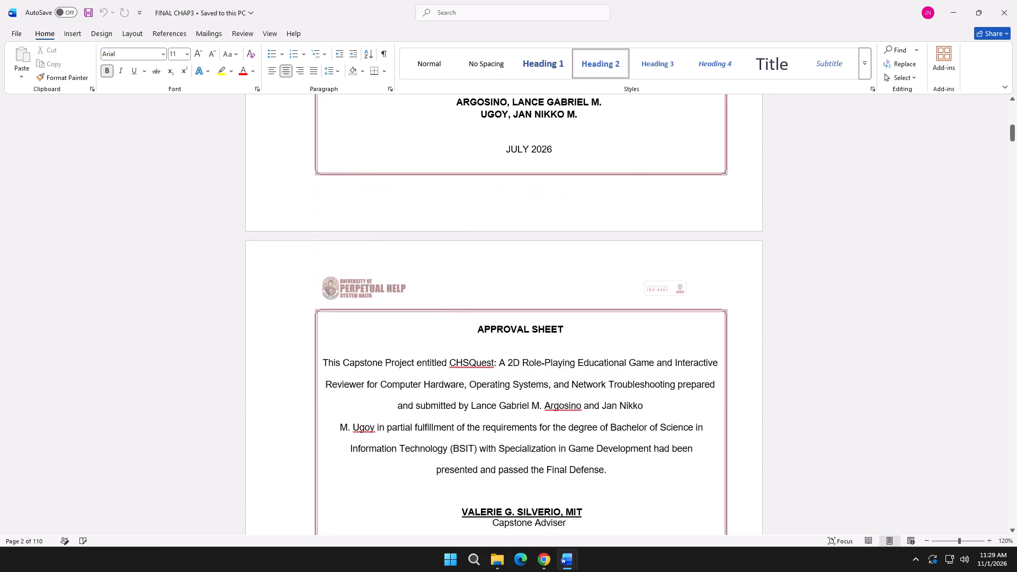
{"action": "scroll", "coordinate": [550, 395], "scroll_direction": "down", "scroll_amount": 16}
{"action": "left_click", "coordinate": [522, 353]}
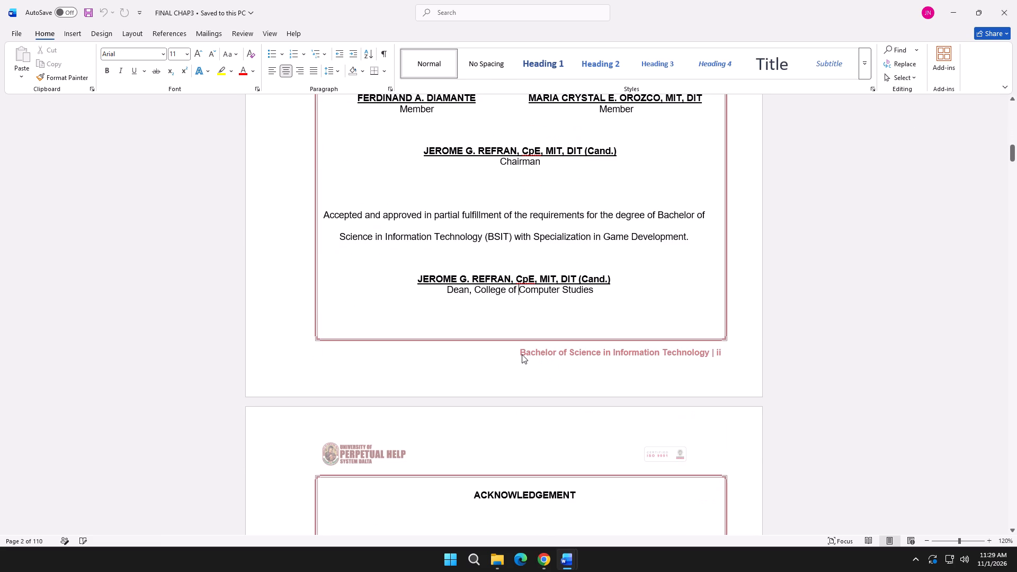
{"action": "double_click", "coordinate": [522, 354]}
{"action": "left_click_drag", "start_coordinate": [521, 353], "coordinate": [712, 355]}
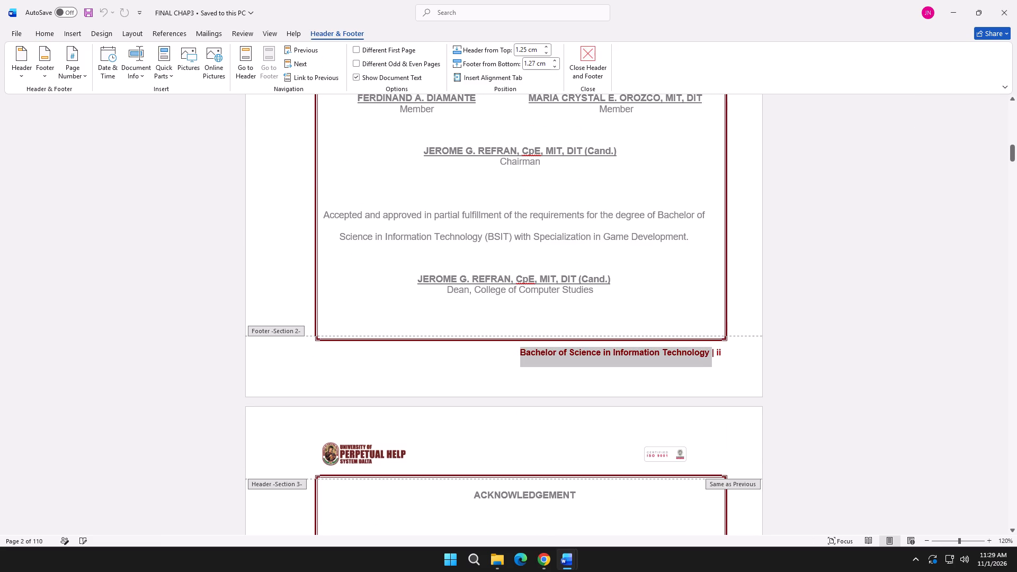
{"action": "left_click_drag", "start_coordinate": [712, 355], "coordinate": [714, 355]}
{"action": "key", "text": "ctrl+c"}
Switch back to the Chapter 1-3 document and paste the copied text into its page 2 footer.
{"action": "key", "text": "alt+Tab"}
{"action": "key", "text": "alt+Tab"}
{"action": "key", "text": "alt+Tab"}
{"action": "key", "text": "alt+Tab"}
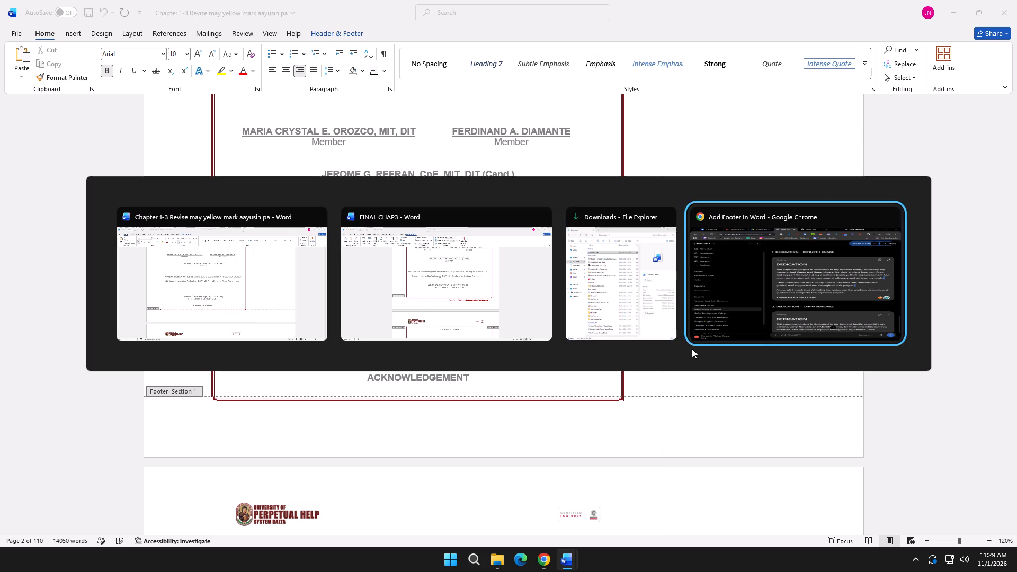
{"action": "key", "text": "alt+Tab"}
{"action": "key", "text": "alt+Tab"}
{"action": "key", "text": "alt+Tab"}
{"action": "key", "text": "alt+Tab"}
{"action": "key", "text": "alt+Tab"}
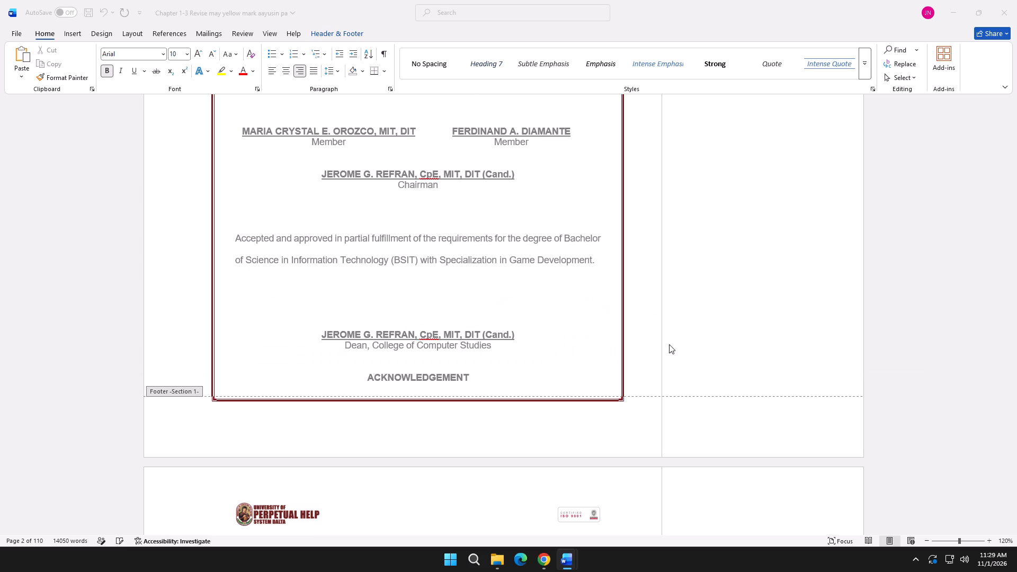
{"action": "key", "text": "ctrl+v"}
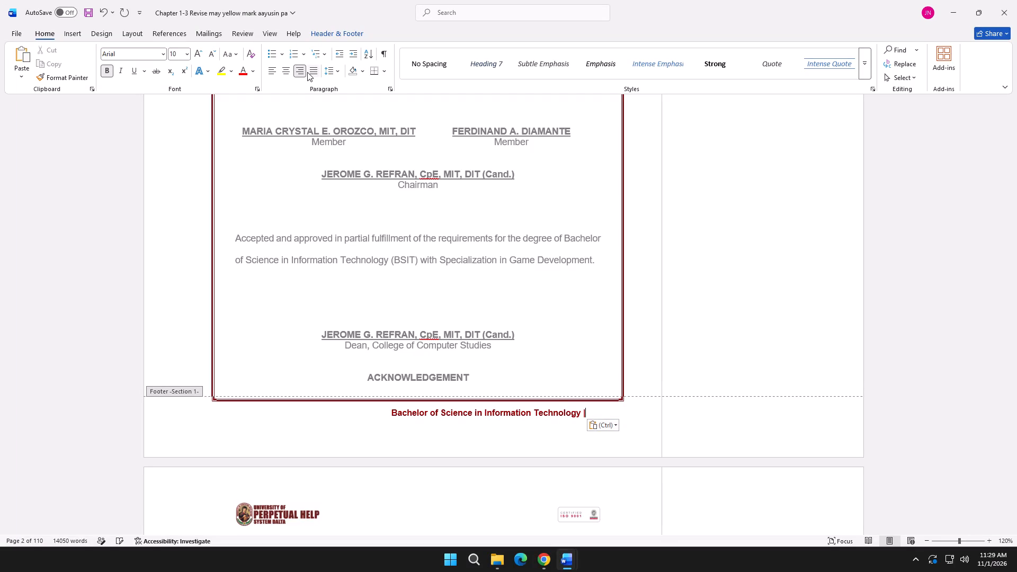
Insert four spaces in front of the pasted footer text.
{"action": "left_click", "coordinate": [391, 414]}
{"action": "key", "text": "space"}
{"action": "key", "text": "space"}
{"action": "key", "text": "space"}
{"action": "key", "text": "space"}
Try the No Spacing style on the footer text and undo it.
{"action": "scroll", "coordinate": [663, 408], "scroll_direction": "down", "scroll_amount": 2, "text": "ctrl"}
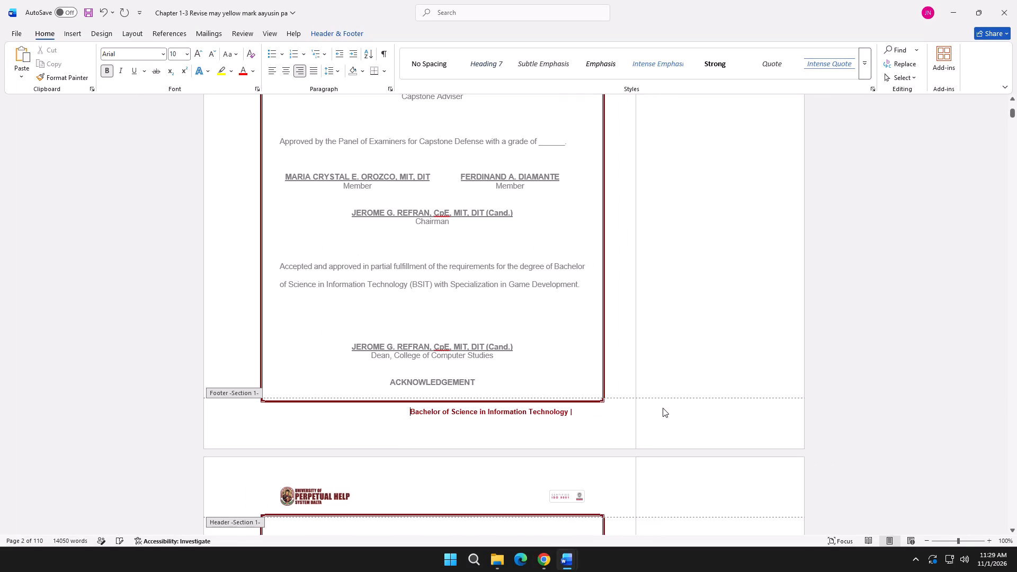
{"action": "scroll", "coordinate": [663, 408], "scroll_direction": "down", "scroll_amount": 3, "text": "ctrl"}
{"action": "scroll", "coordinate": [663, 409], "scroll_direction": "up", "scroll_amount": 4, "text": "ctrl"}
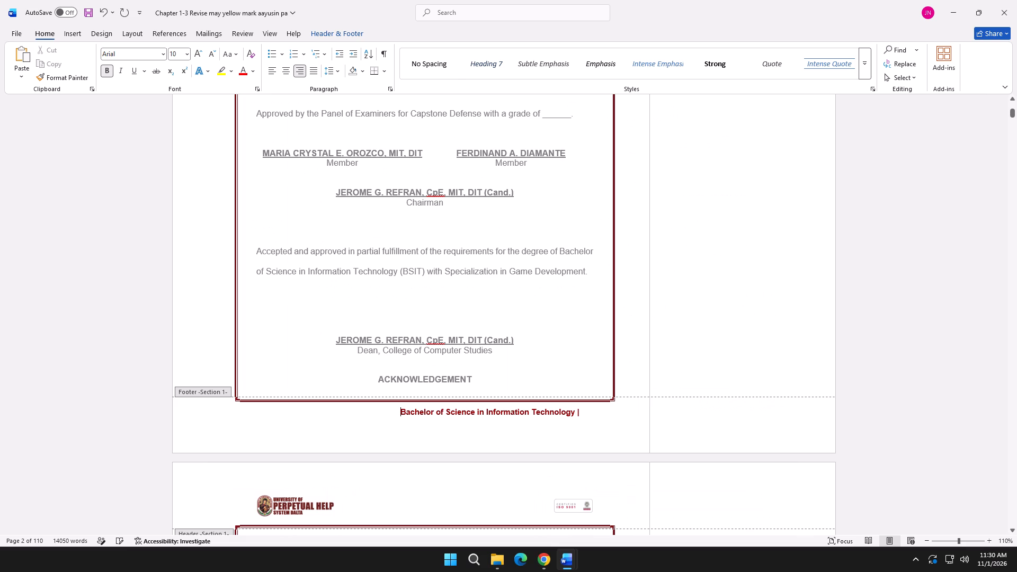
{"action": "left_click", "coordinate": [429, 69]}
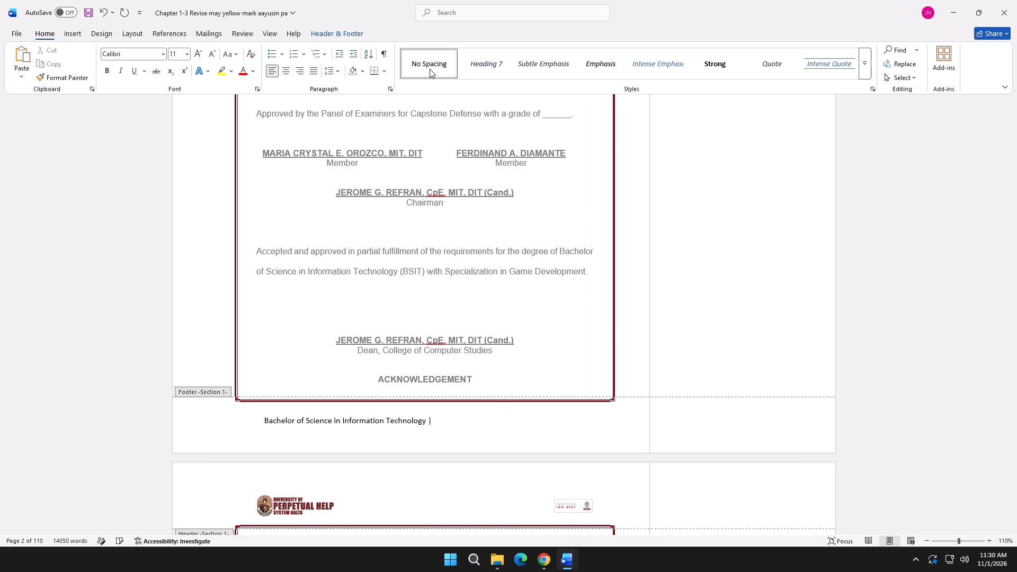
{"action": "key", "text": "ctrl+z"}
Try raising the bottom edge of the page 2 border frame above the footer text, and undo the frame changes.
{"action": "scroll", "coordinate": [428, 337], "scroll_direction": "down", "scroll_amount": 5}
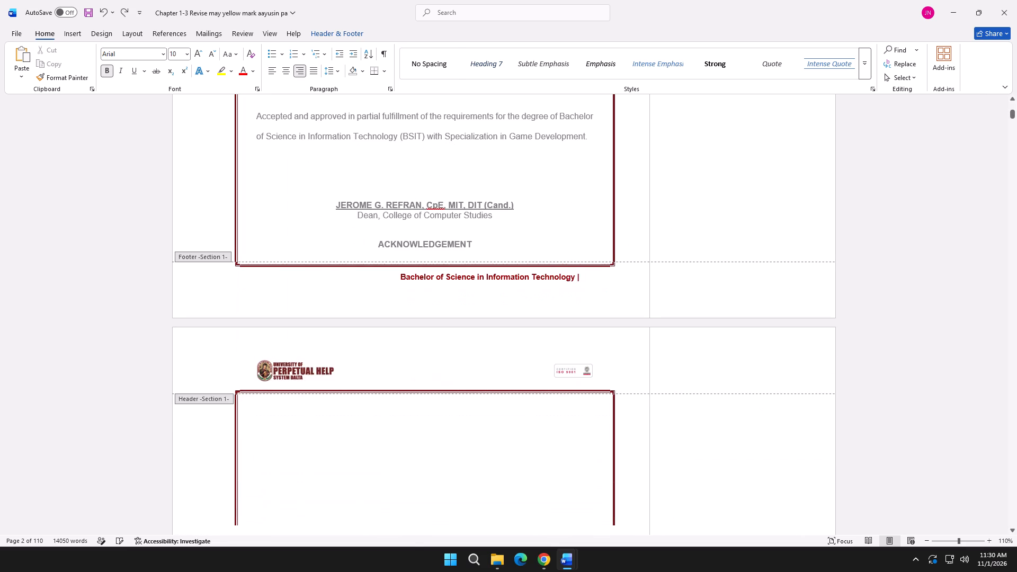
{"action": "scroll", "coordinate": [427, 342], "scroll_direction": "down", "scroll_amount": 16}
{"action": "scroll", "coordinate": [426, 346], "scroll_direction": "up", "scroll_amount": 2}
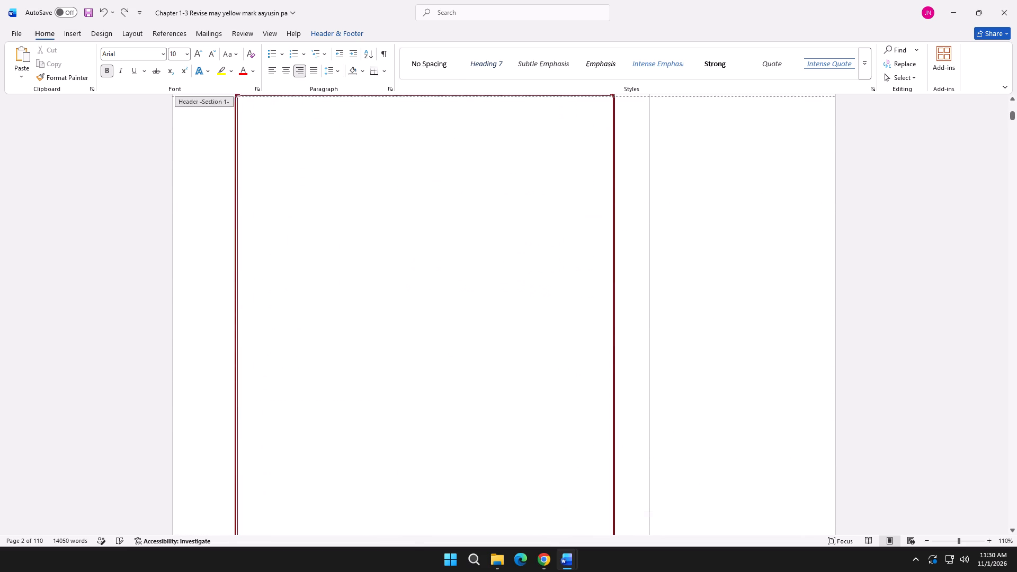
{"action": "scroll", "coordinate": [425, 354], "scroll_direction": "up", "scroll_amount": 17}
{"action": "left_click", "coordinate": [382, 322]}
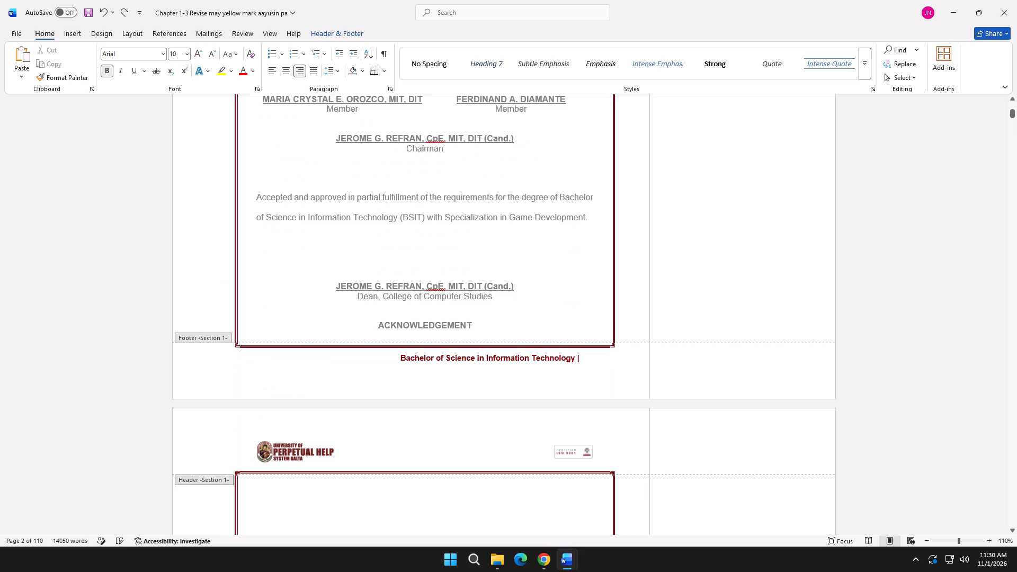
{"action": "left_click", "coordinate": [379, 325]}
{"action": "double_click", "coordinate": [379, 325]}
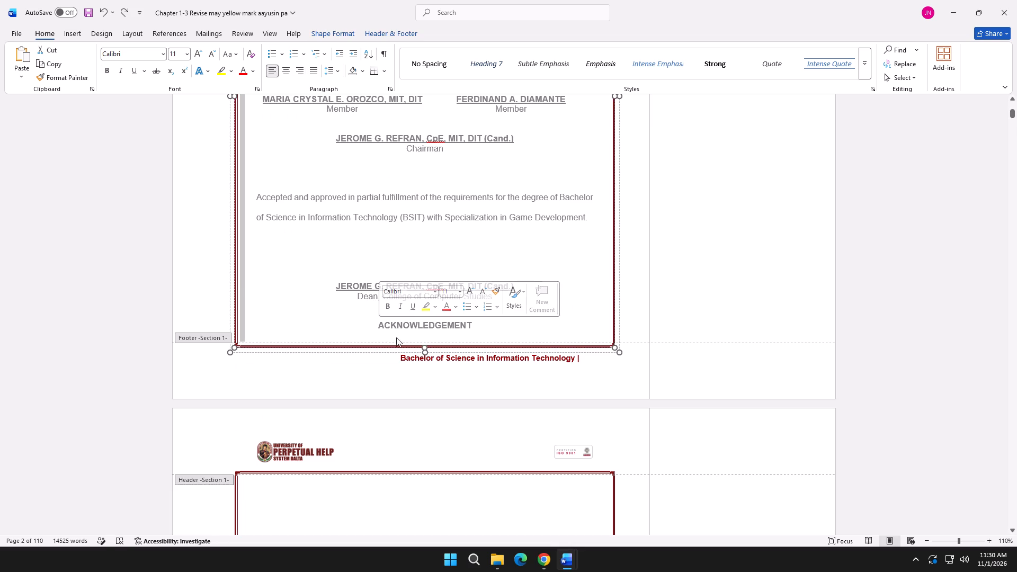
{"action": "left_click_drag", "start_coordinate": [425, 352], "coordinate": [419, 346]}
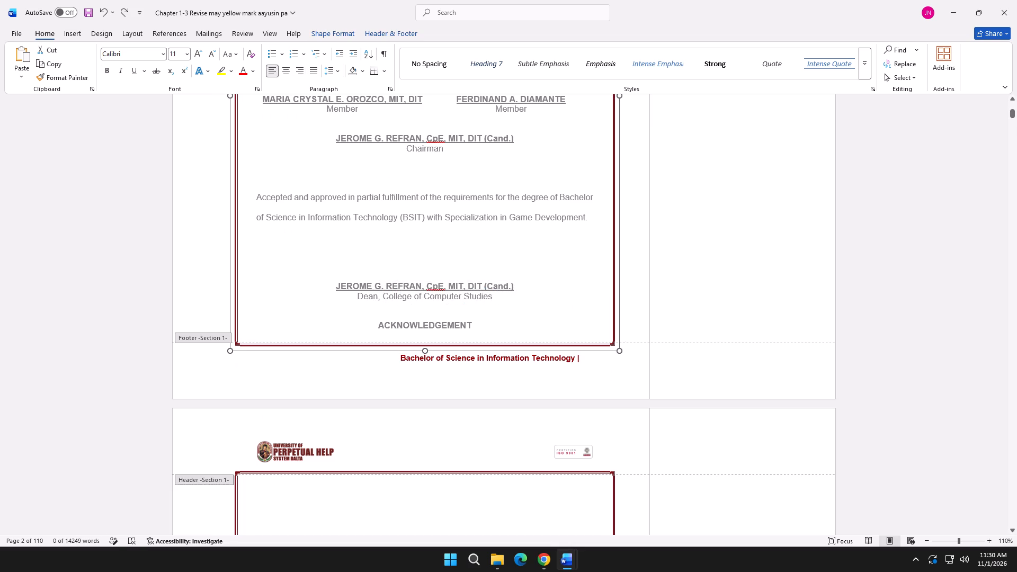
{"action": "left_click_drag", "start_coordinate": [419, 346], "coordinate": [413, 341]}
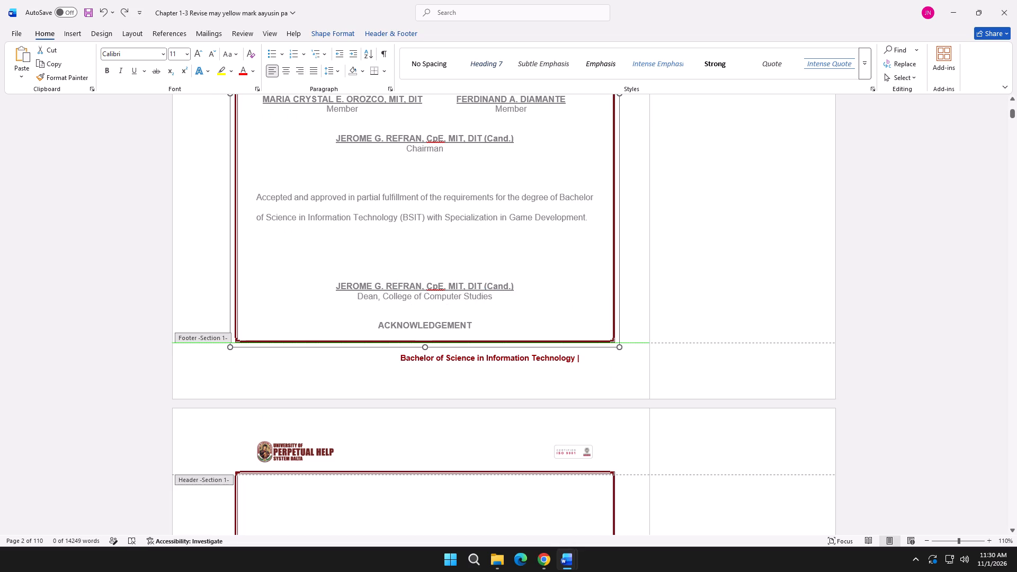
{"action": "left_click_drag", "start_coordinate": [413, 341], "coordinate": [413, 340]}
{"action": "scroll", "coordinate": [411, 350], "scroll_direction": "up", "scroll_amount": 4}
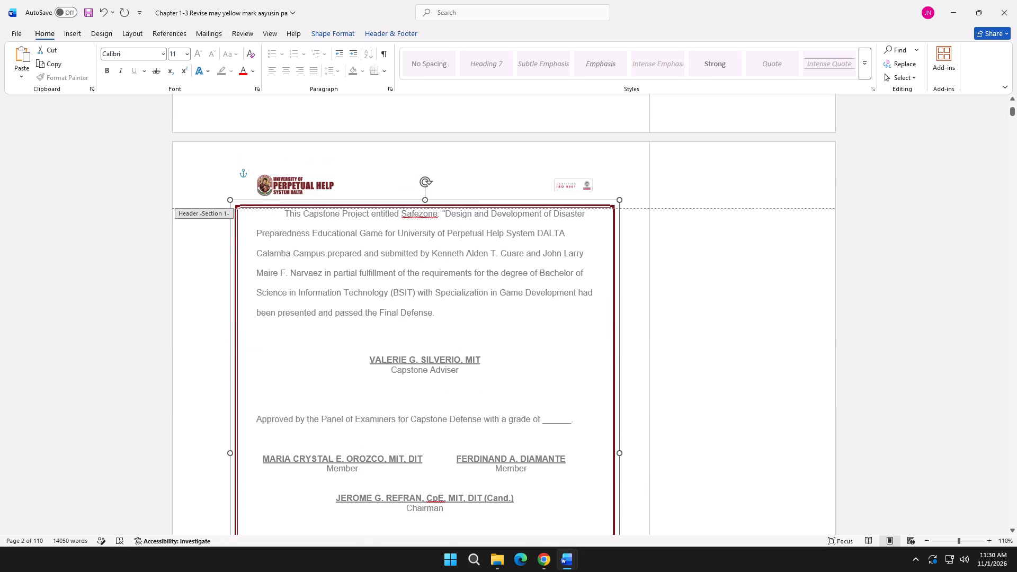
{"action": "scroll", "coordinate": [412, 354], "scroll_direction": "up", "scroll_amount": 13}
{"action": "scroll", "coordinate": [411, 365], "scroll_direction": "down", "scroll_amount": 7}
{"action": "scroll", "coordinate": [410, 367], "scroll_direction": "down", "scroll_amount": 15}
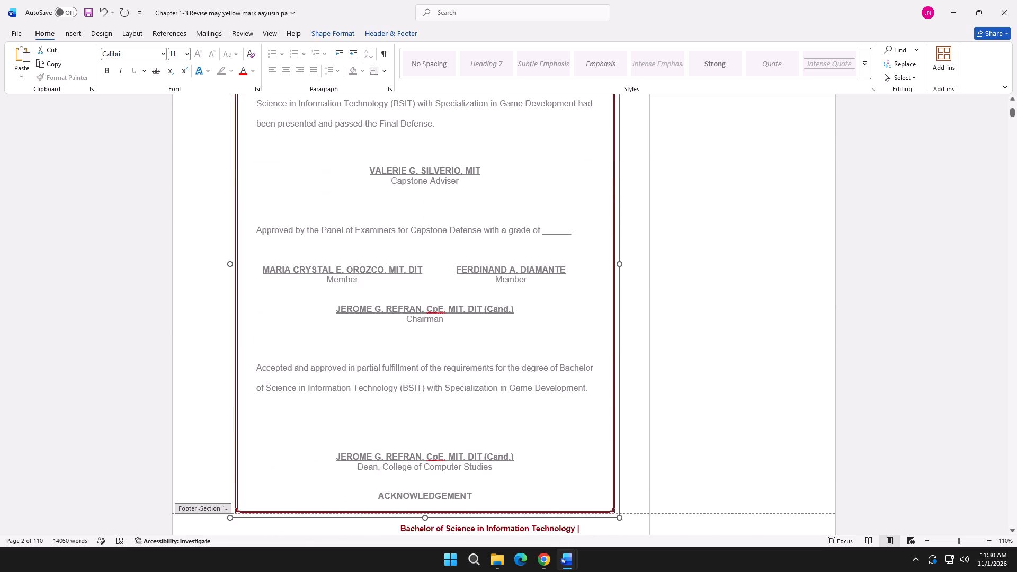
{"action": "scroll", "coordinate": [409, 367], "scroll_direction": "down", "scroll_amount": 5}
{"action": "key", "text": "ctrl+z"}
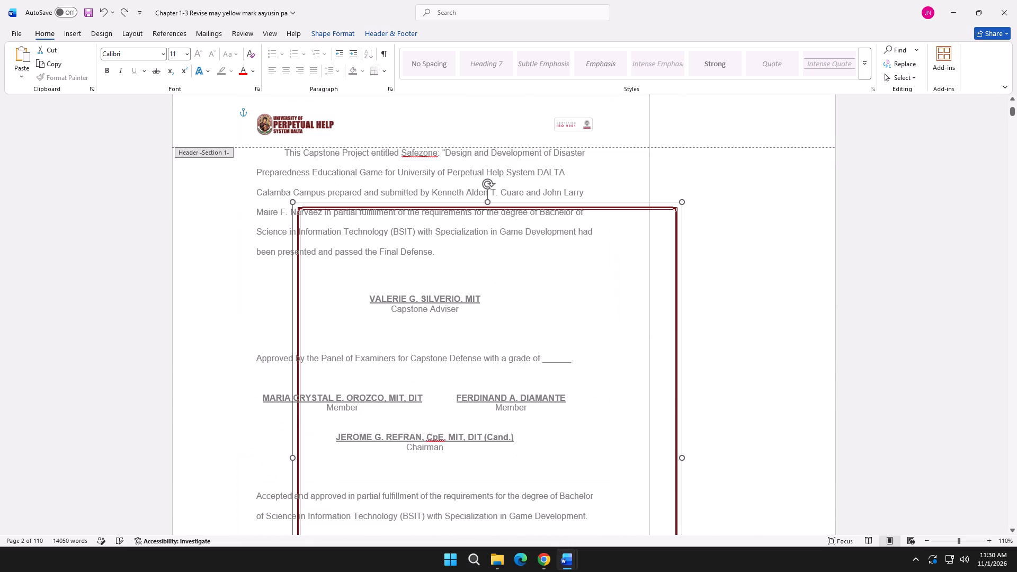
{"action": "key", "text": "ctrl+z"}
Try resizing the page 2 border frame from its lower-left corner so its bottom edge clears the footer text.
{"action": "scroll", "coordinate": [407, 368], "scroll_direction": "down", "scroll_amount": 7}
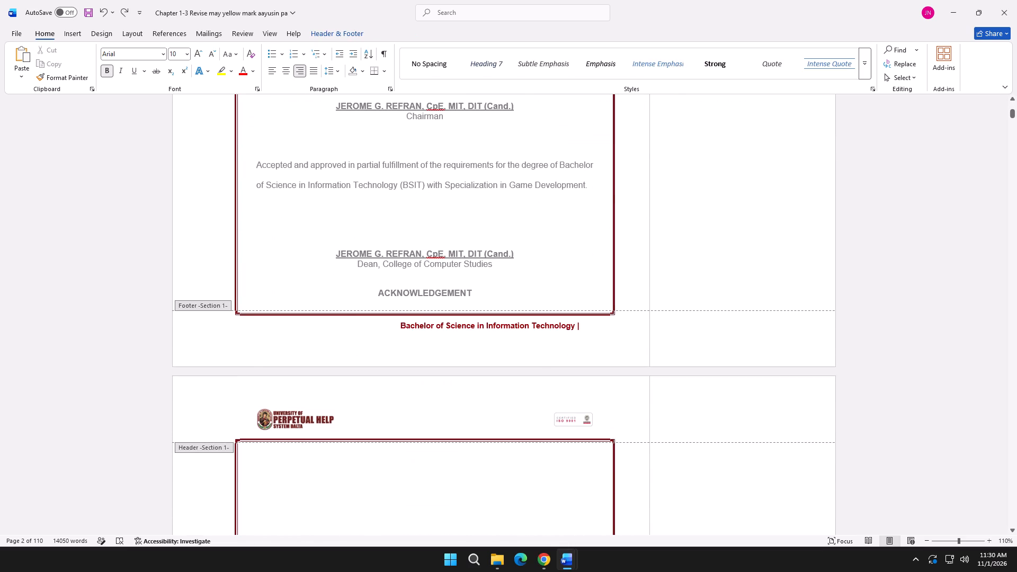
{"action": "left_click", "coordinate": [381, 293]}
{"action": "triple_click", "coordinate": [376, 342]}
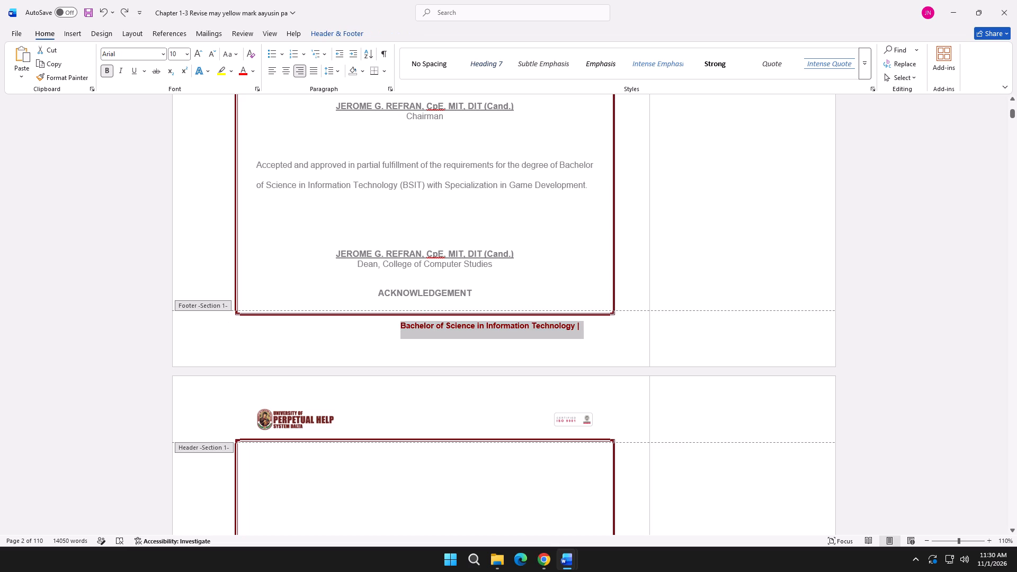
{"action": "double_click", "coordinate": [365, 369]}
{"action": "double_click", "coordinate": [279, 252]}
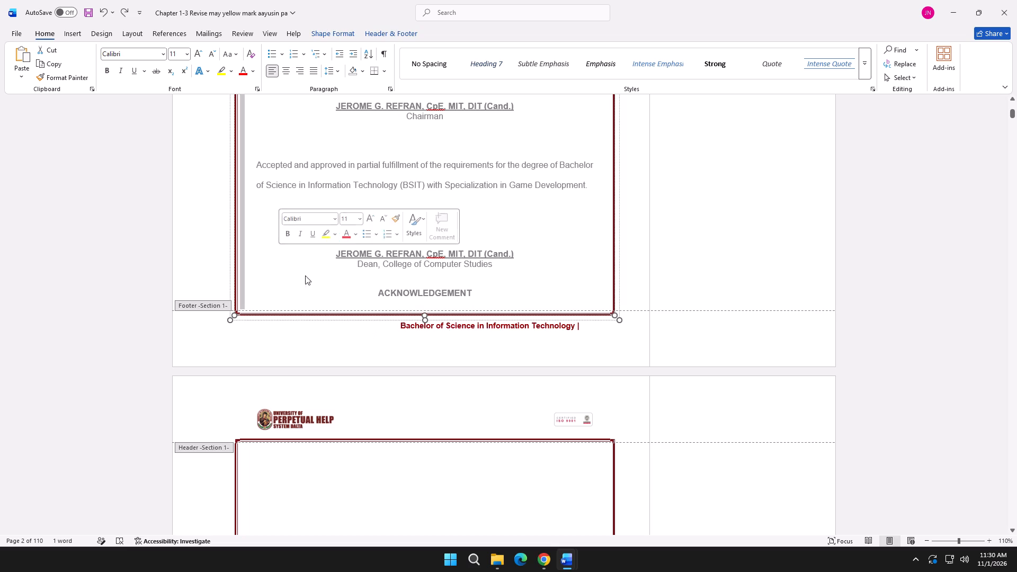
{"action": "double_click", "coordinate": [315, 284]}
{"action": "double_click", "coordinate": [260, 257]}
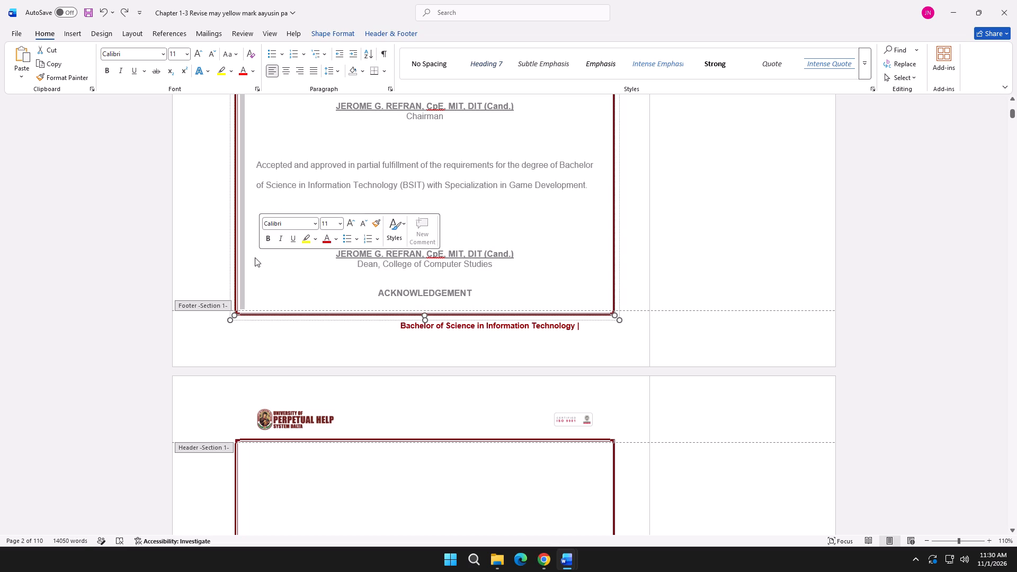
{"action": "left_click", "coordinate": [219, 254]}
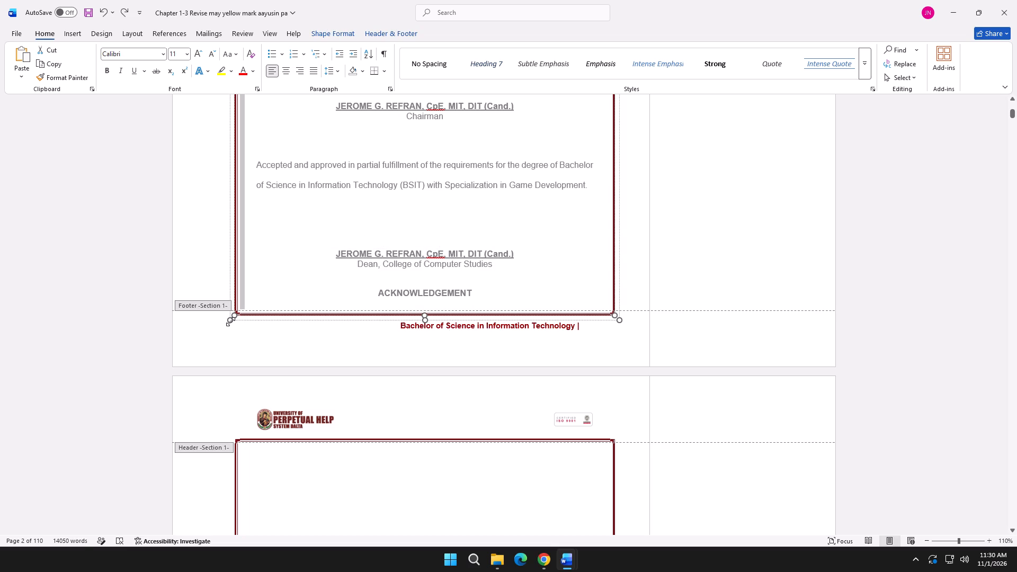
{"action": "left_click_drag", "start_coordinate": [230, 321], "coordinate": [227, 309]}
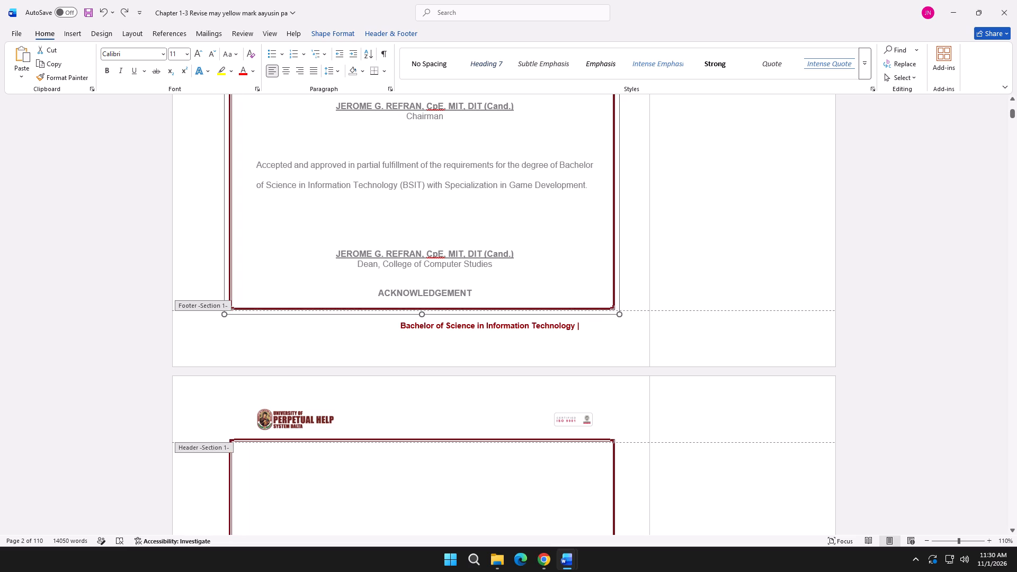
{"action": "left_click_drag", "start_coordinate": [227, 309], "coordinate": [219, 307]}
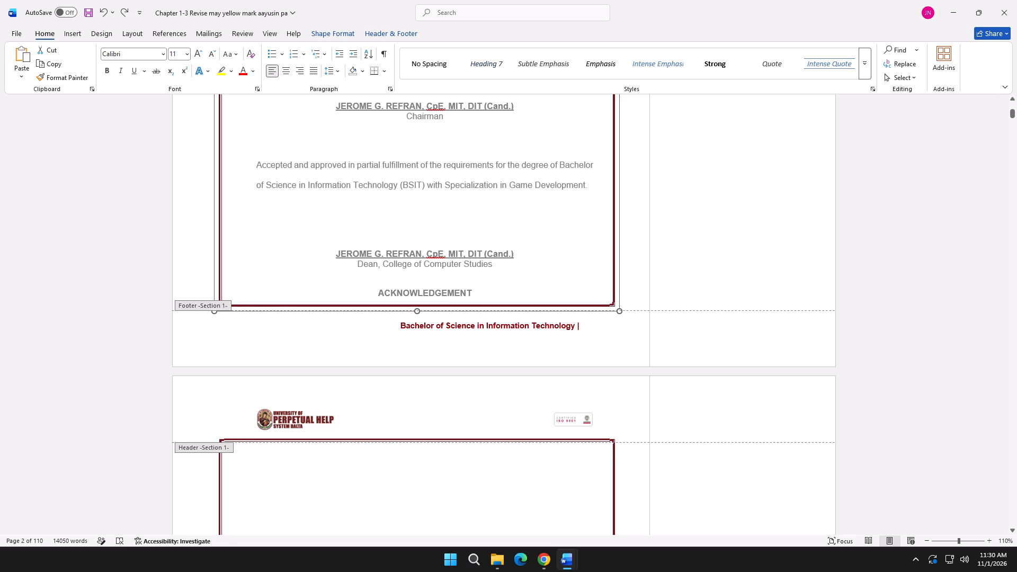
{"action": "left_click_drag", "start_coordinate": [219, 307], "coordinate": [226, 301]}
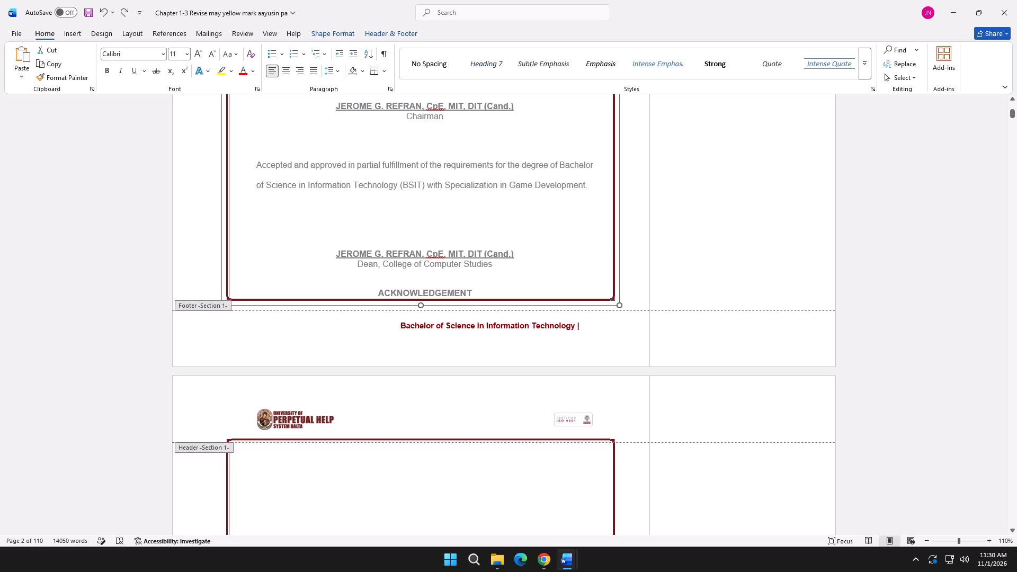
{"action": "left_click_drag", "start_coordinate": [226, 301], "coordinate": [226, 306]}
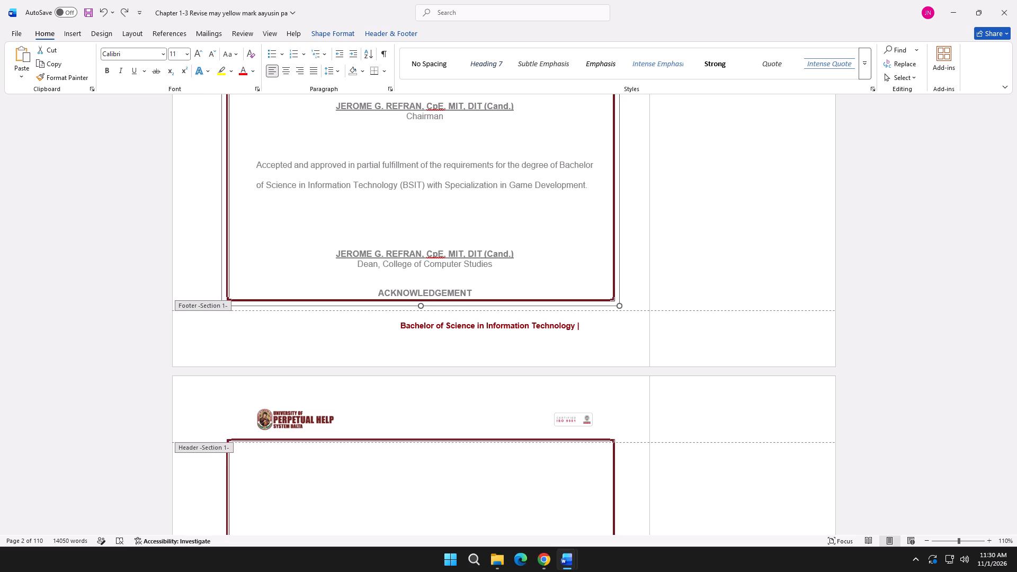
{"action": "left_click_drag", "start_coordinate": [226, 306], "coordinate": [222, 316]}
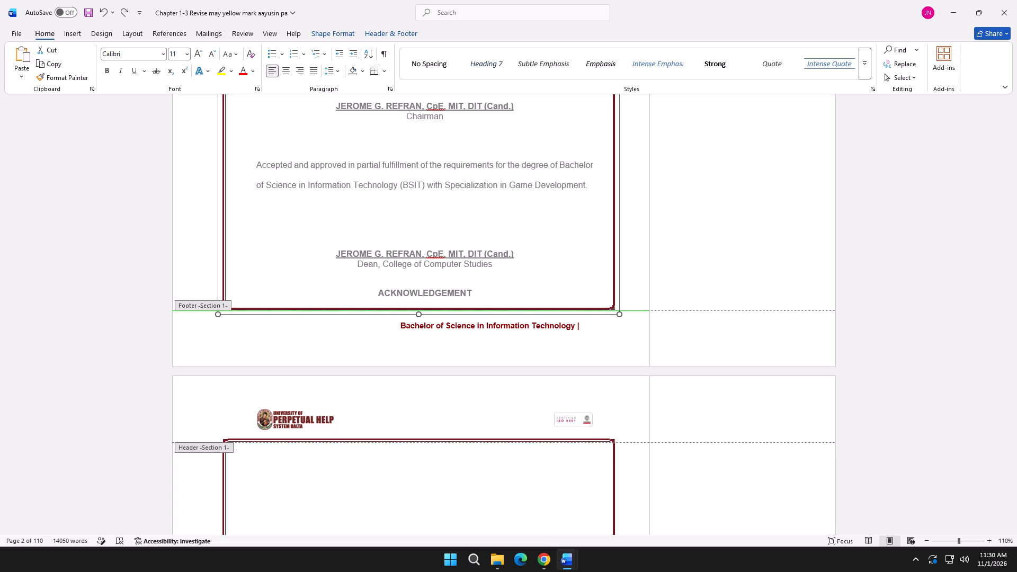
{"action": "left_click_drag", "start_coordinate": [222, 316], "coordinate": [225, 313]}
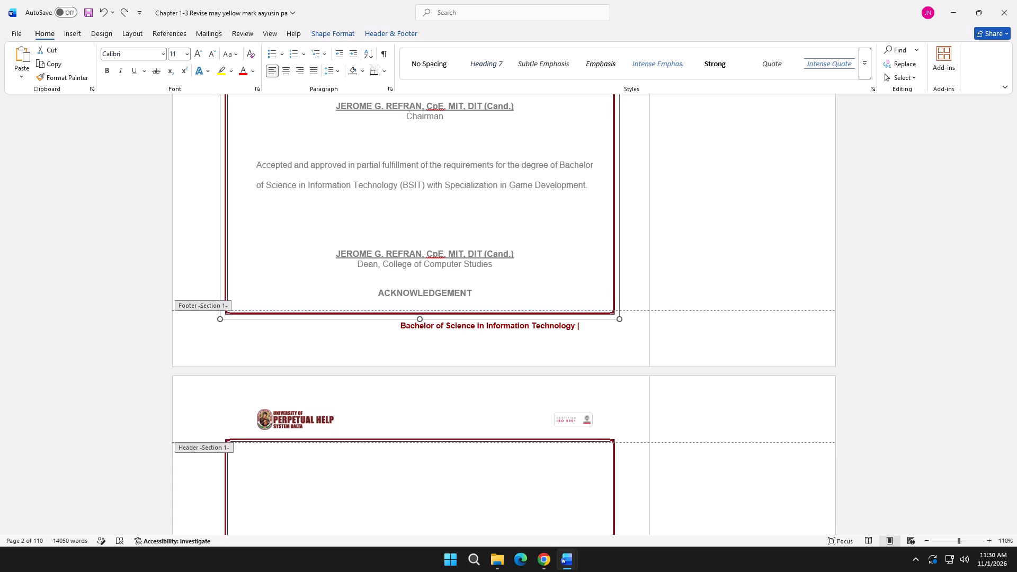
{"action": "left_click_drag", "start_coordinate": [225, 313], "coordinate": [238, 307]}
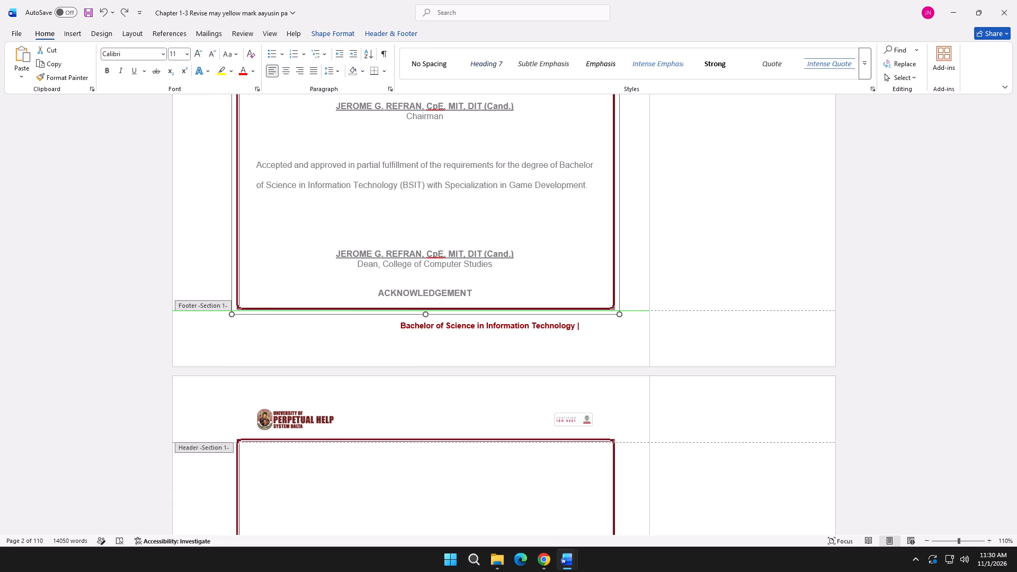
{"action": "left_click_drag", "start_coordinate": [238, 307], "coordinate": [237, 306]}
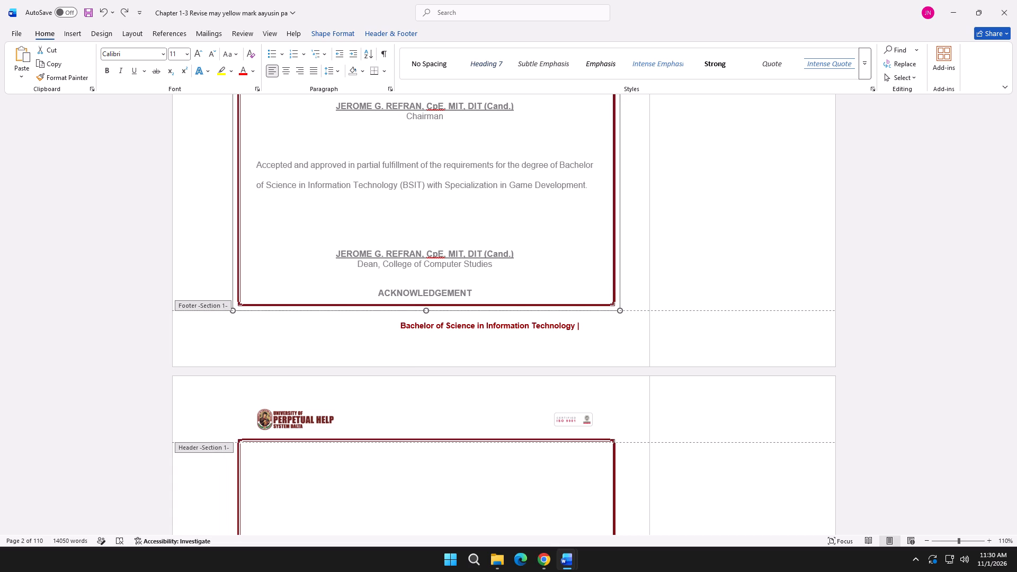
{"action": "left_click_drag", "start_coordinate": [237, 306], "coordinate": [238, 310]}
Compare the resized page 2 border frame with the frame on the title page.
{"action": "scroll", "coordinate": [244, 333], "scroll_direction": "up", "scroll_amount": 4}
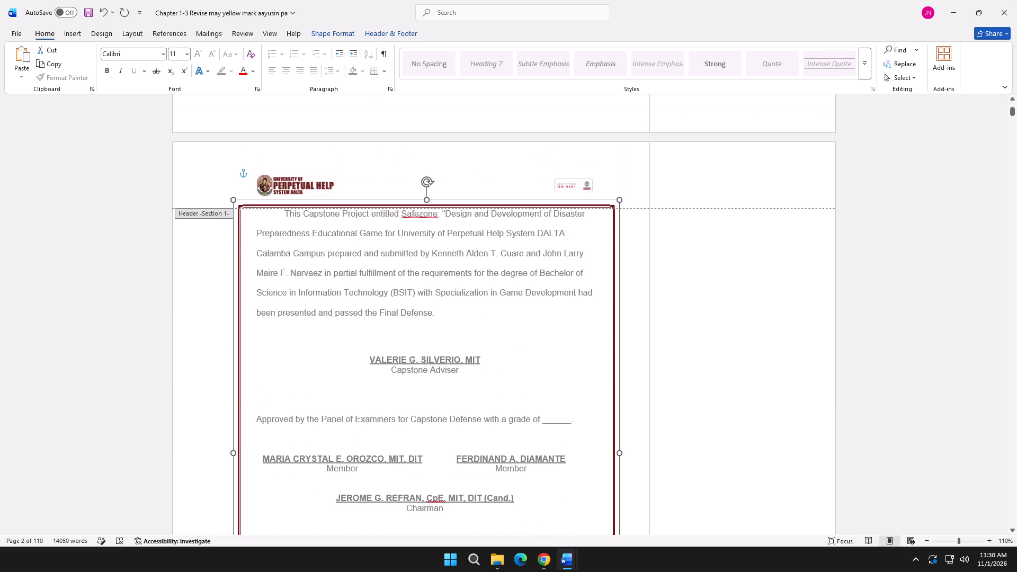
{"action": "scroll", "coordinate": [246, 335], "scroll_direction": "up", "scroll_amount": 15}
{"action": "scroll", "coordinate": [247, 351], "scroll_direction": "up", "scroll_amount": 8}
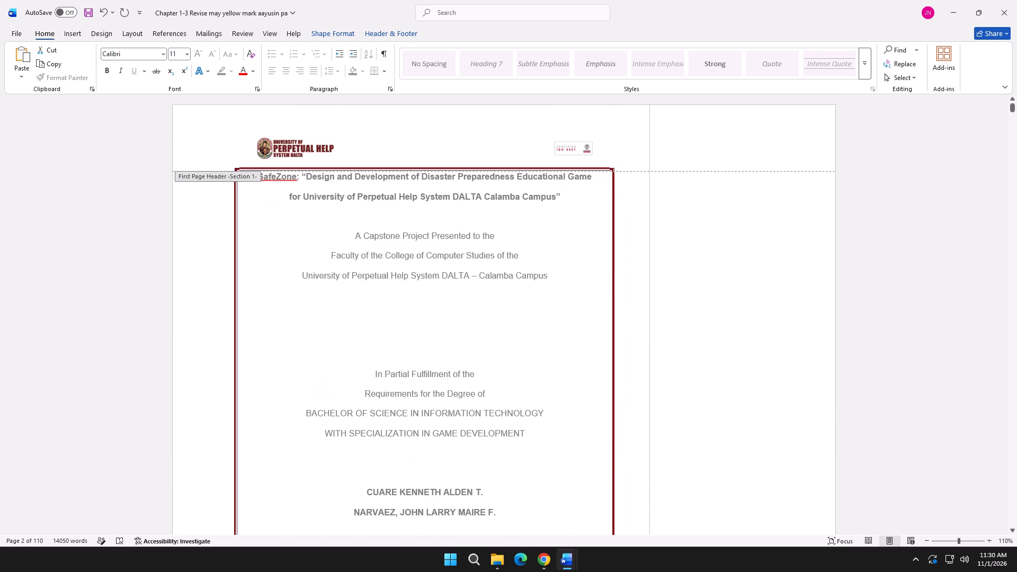
{"action": "scroll", "coordinate": [247, 356], "scroll_direction": "up", "scroll_amount": 8}
{"action": "scroll", "coordinate": [247, 356], "scroll_direction": "down", "scroll_amount": 15}
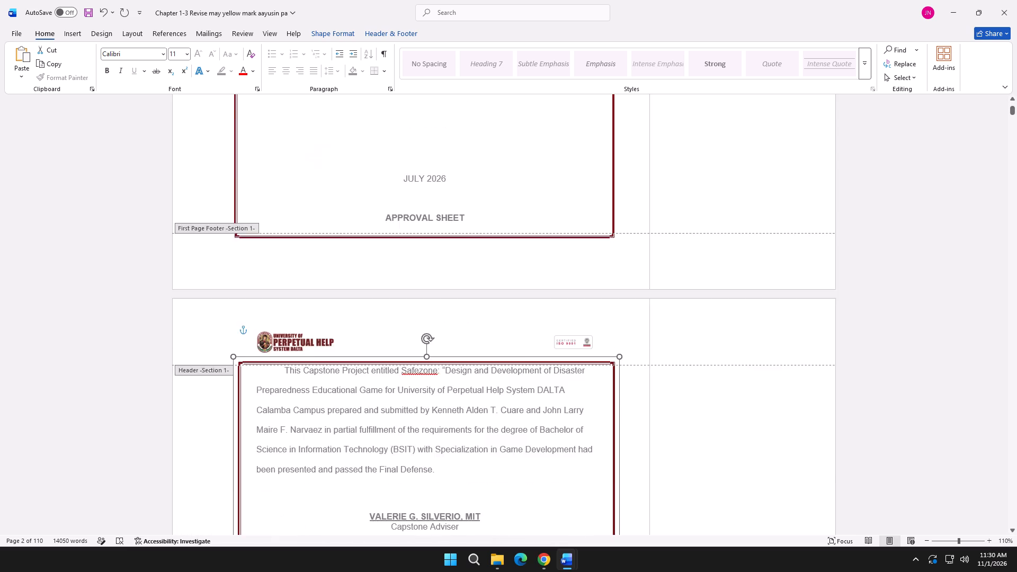
{"action": "scroll", "coordinate": [247, 362], "scroll_direction": "down", "scroll_amount": 9}
{"action": "scroll", "coordinate": [250, 363], "scroll_direction": "up", "scroll_amount": 7}
{"action": "scroll", "coordinate": [355, 302], "scroll_direction": "down", "scroll_amount": 7}
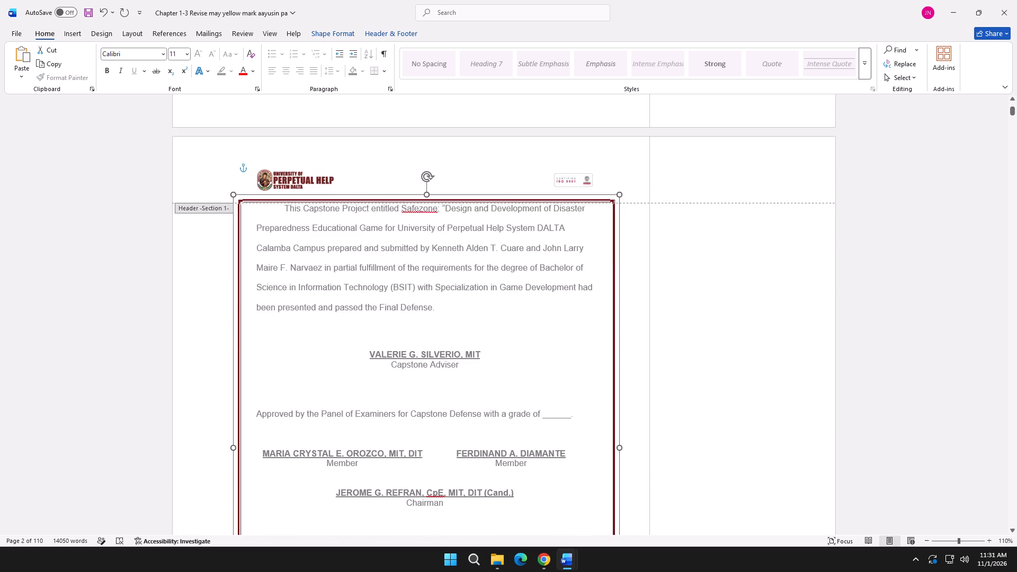
{"action": "scroll", "coordinate": [355, 309], "scroll_direction": "down", "scroll_amount": 16}
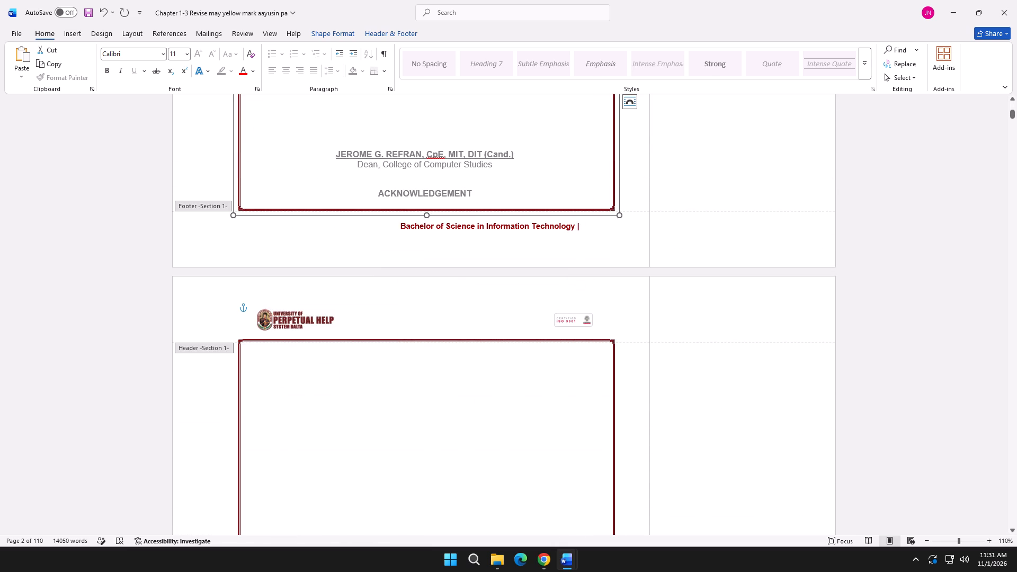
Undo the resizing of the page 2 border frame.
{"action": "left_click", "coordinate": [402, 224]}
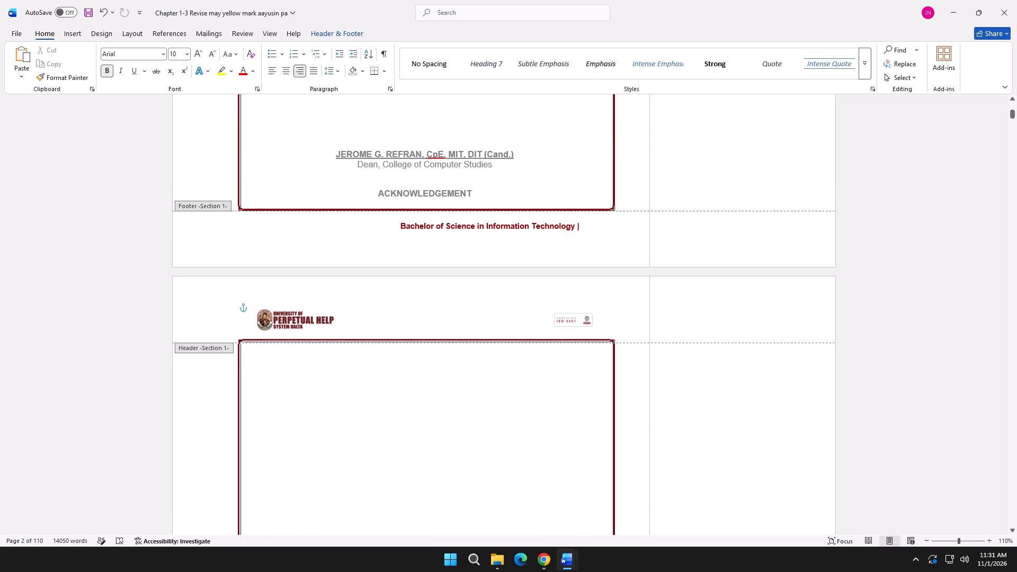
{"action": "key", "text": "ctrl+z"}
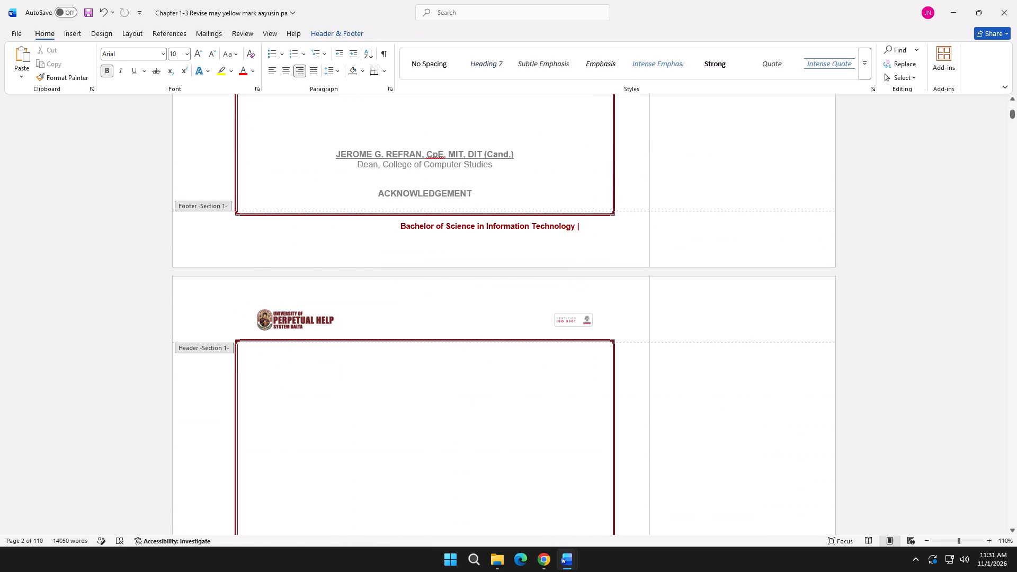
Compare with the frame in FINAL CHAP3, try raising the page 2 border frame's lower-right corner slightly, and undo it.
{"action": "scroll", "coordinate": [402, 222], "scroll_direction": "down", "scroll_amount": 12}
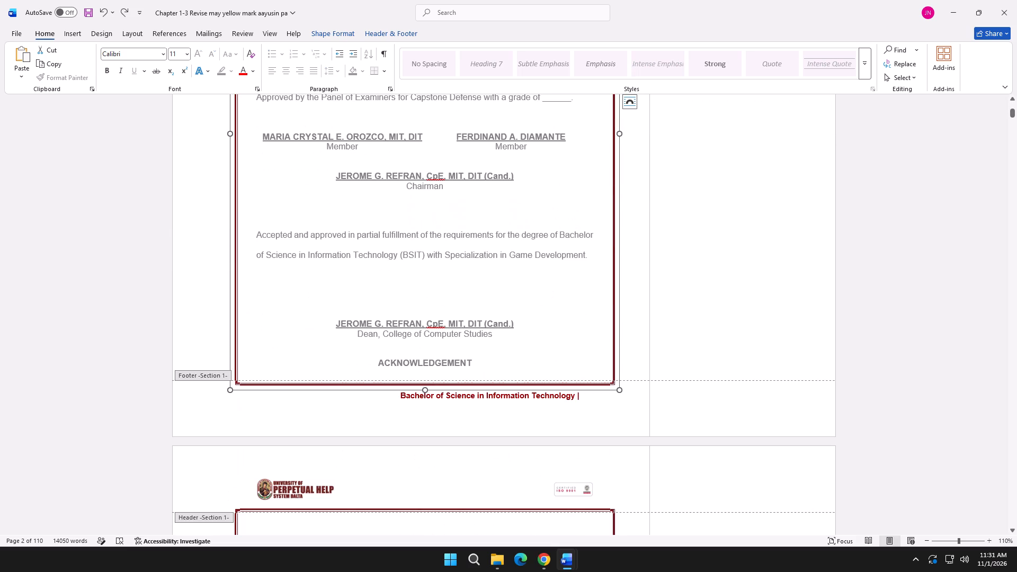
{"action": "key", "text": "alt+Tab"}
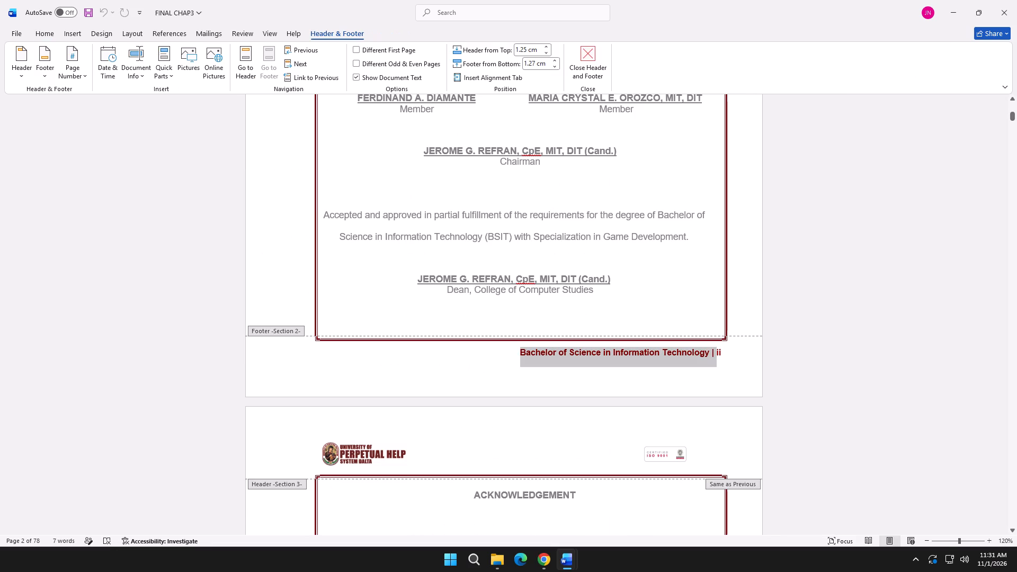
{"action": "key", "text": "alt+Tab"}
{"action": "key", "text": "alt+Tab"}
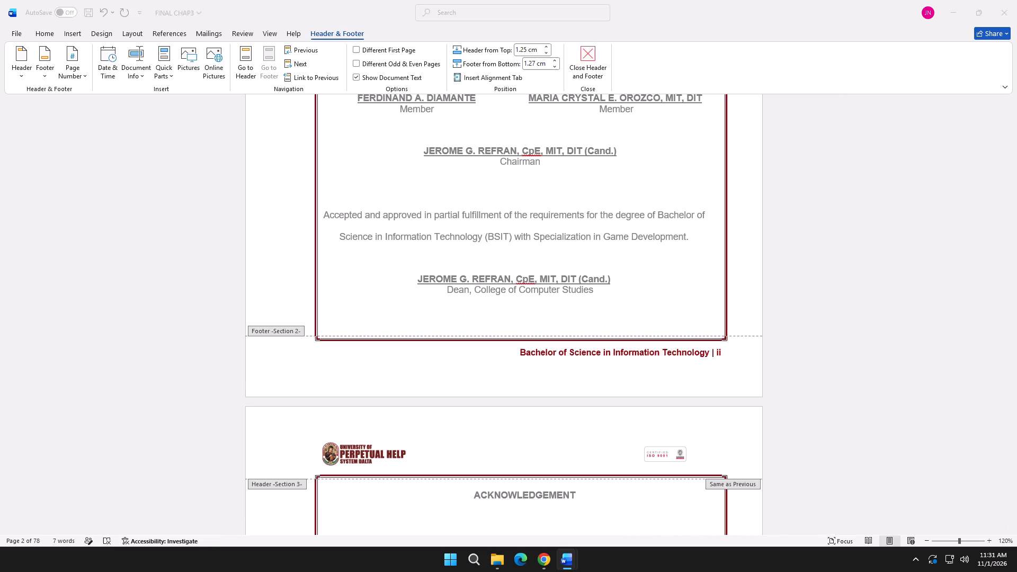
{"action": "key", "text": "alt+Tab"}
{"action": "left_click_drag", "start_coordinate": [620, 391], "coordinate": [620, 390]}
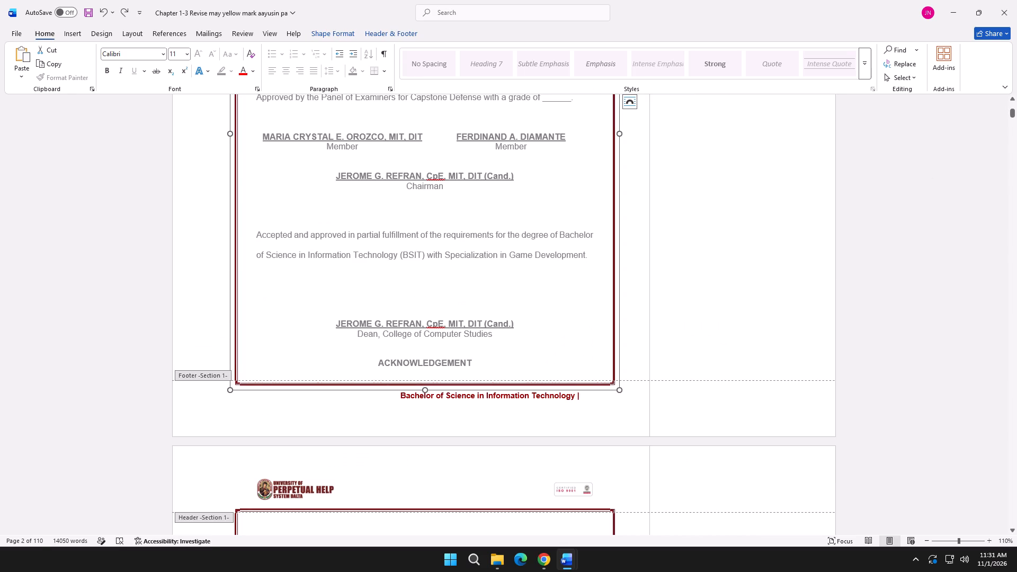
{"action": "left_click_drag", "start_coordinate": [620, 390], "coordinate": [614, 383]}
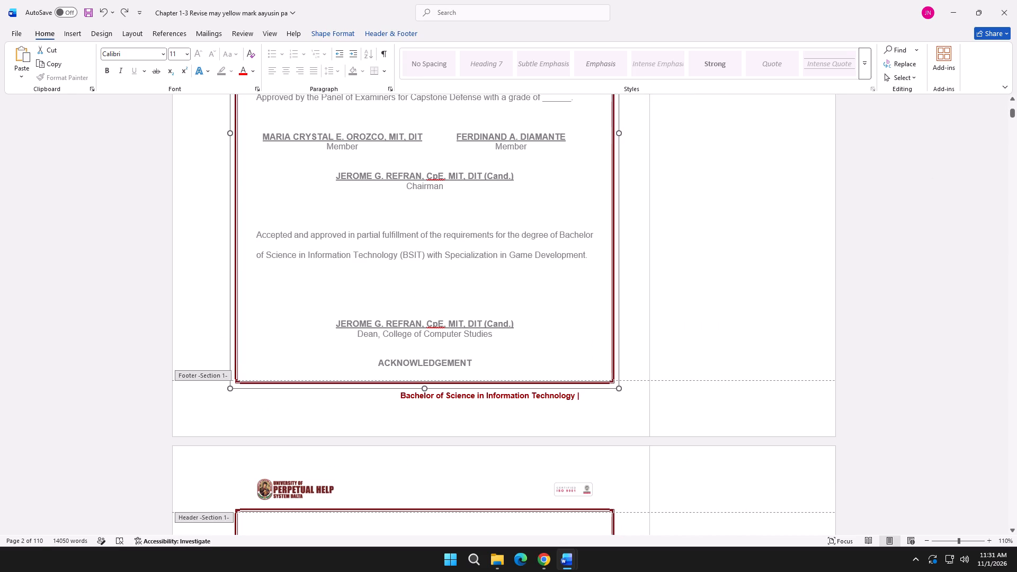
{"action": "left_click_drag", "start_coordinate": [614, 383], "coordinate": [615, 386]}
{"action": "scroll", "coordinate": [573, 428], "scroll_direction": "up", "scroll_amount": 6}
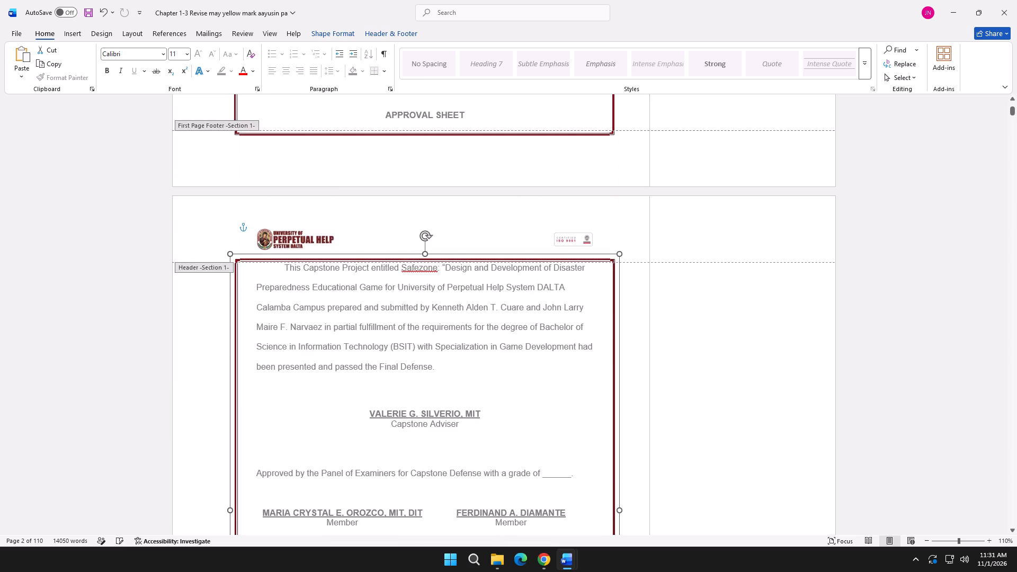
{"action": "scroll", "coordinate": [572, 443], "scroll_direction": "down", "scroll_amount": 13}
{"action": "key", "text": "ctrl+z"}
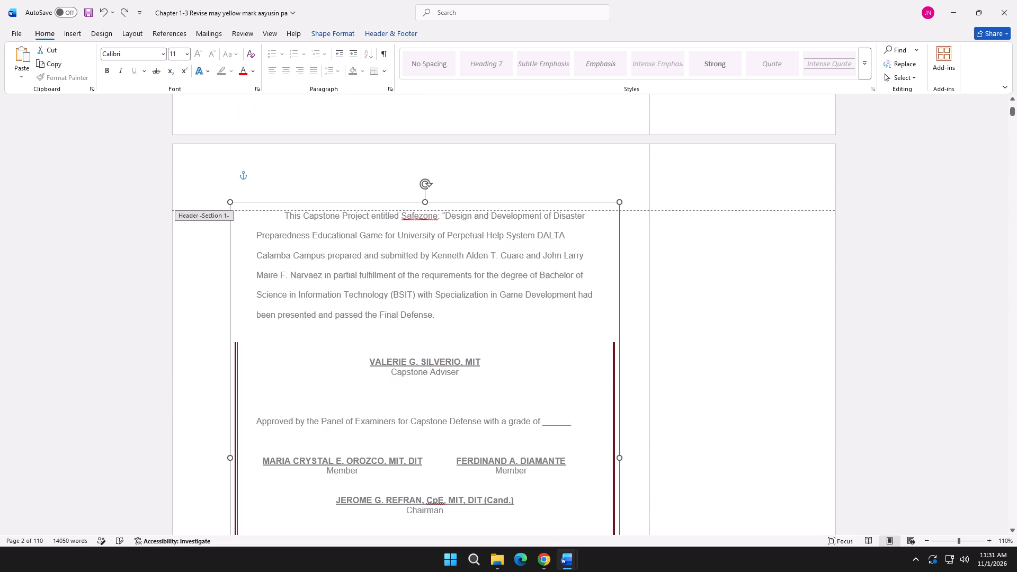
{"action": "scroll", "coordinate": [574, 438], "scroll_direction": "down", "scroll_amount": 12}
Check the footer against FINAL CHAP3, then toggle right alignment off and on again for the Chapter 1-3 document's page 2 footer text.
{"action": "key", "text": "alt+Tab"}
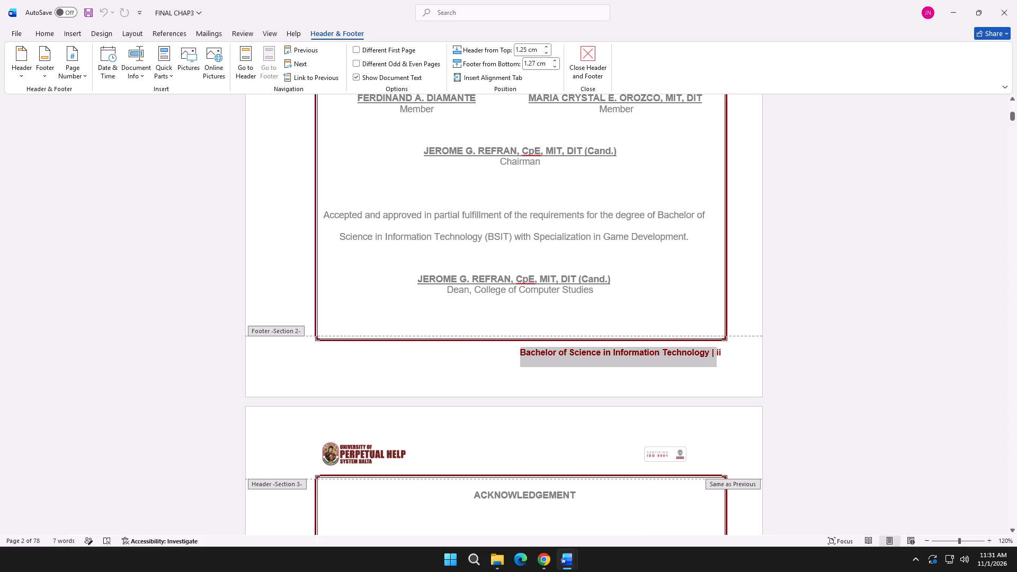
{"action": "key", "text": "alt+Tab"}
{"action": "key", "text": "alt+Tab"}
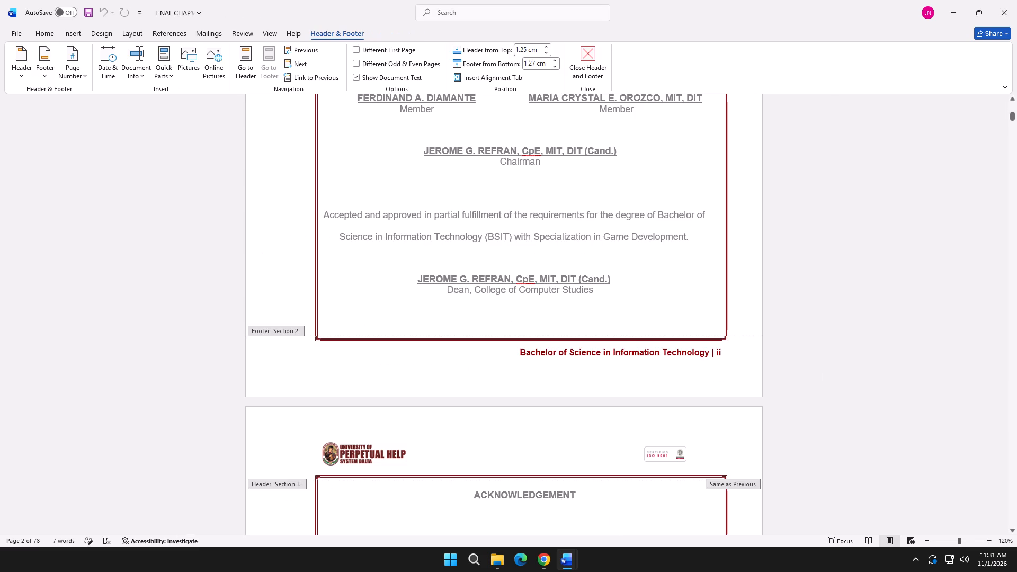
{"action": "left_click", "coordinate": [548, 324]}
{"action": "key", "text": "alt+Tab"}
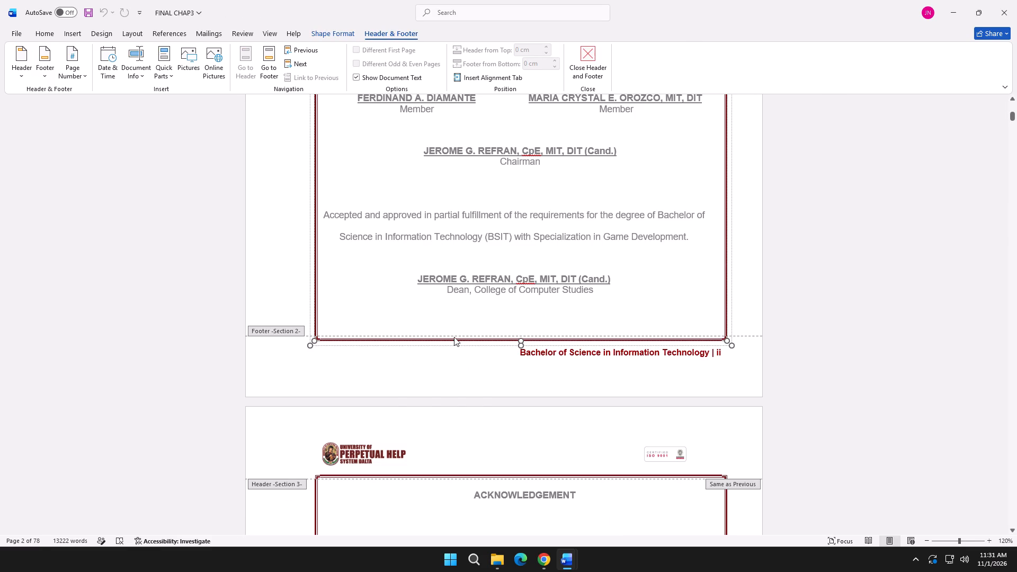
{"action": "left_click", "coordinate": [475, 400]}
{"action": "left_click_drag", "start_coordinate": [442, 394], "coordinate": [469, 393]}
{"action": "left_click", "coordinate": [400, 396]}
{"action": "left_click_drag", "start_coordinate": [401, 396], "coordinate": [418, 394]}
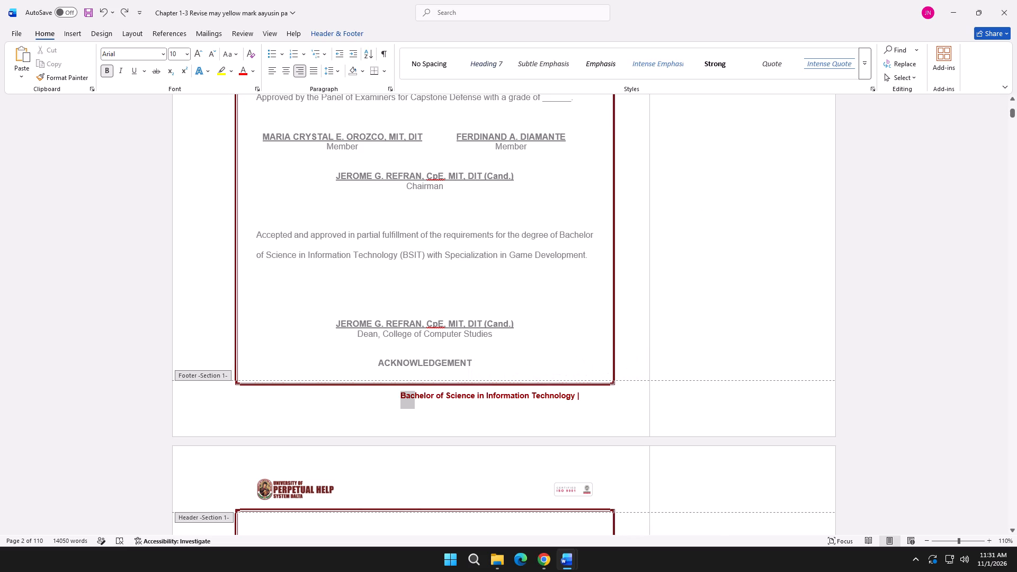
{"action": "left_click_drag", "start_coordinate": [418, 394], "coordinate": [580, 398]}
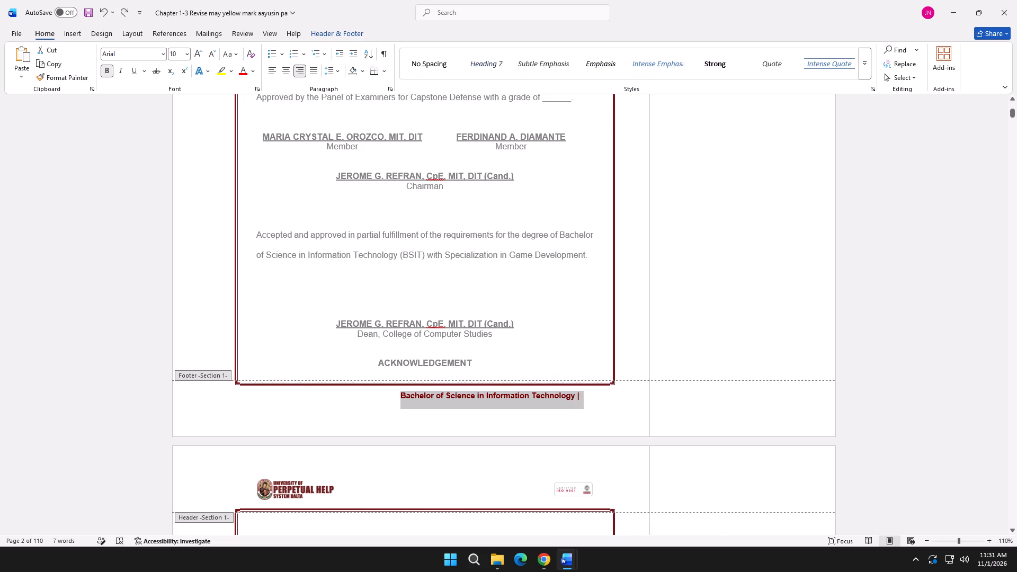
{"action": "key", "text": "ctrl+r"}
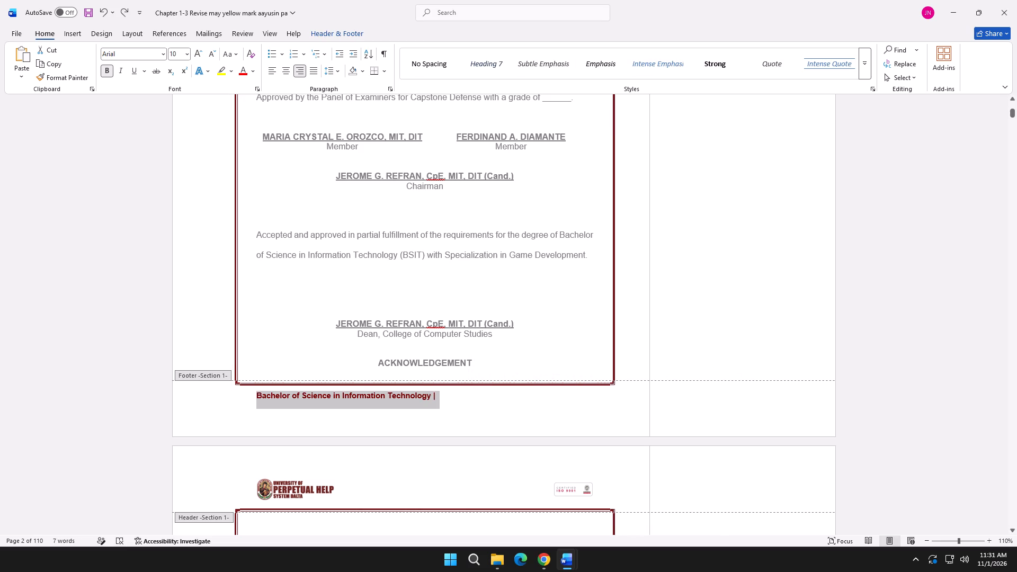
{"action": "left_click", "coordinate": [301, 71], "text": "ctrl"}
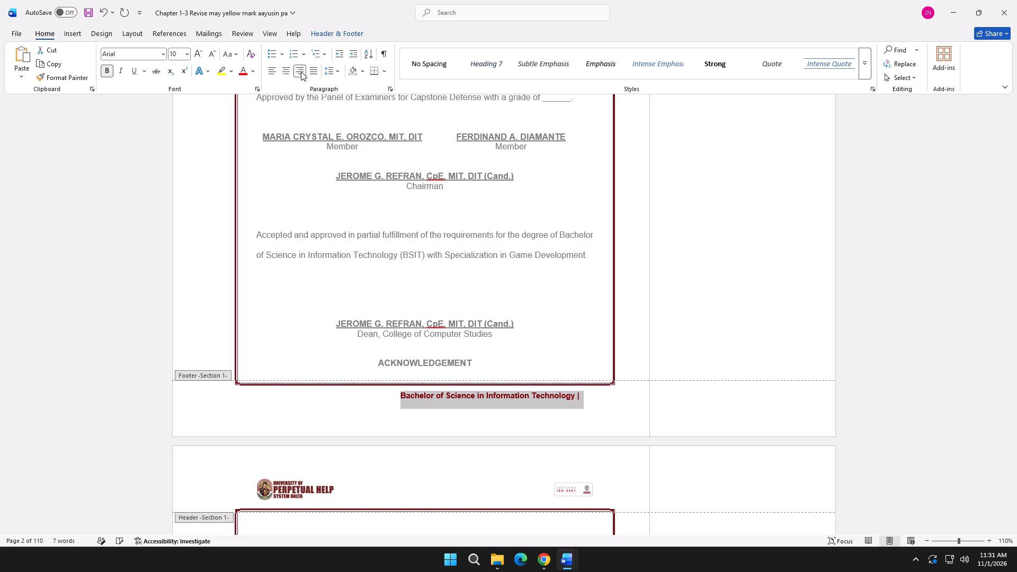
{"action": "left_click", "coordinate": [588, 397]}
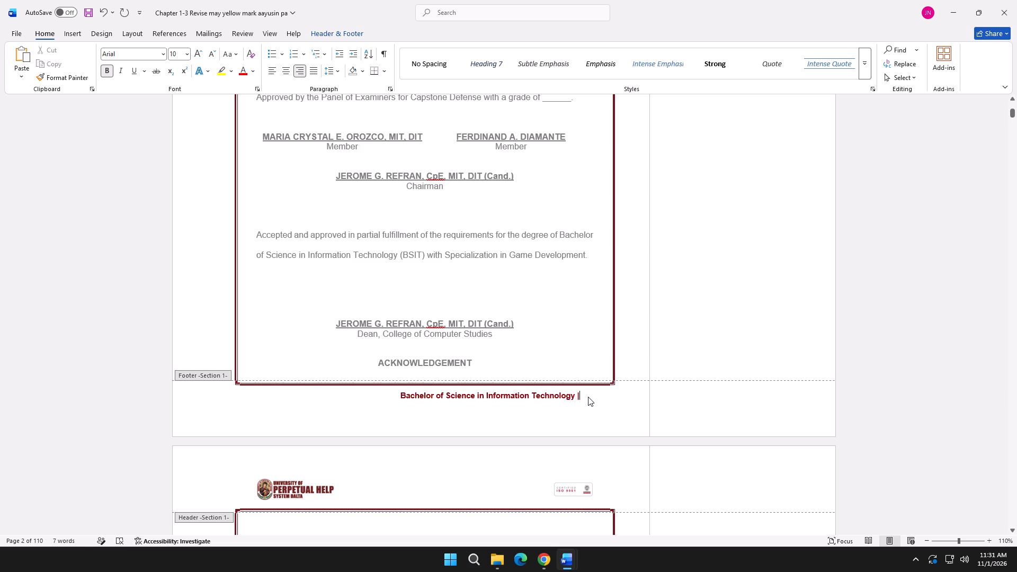
Add a space after the vertical bar at the end of the Chapter 1-3 document's page 2 footer text.
{"action": "key", "text": "space"}
Compare the page 2 footer's position and text formatting in the Chapter 1-3 document with the page 2 footer in FINAL CHAP3.
{"action": "key", "text": "alt+Tab"}
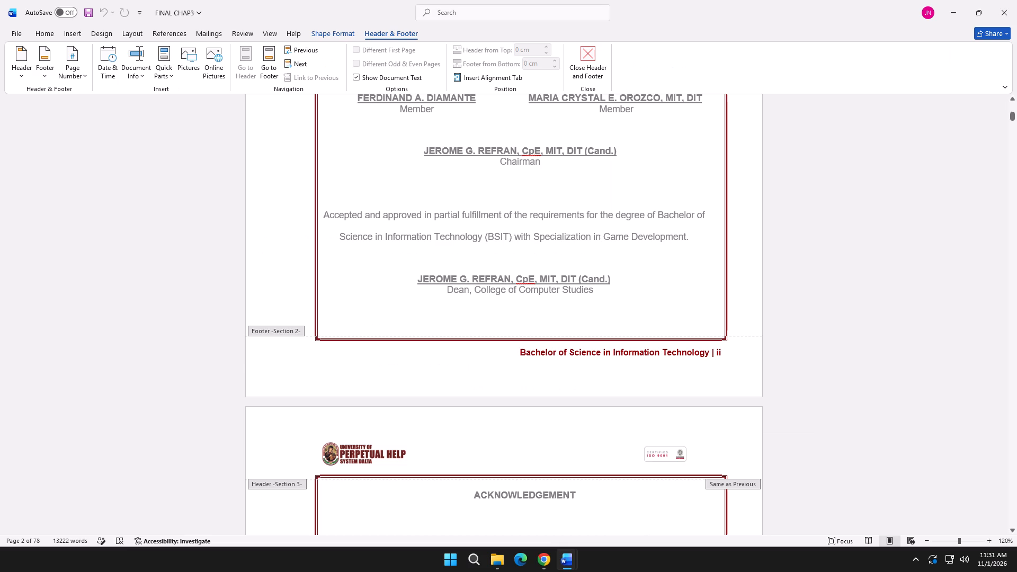
{"action": "key", "text": "alt+Tab"}
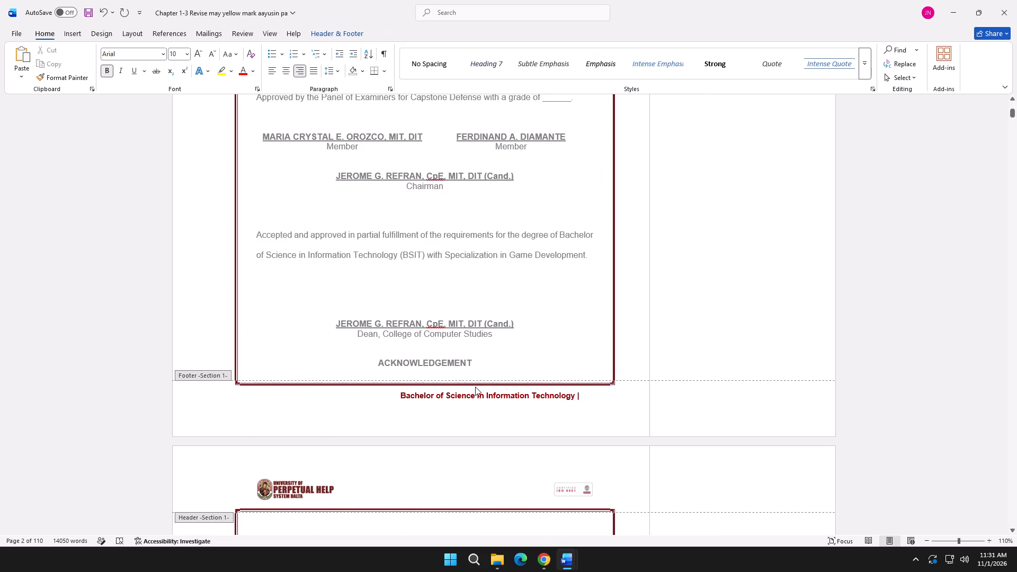
{"action": "key", "text": "alt+Tab"}
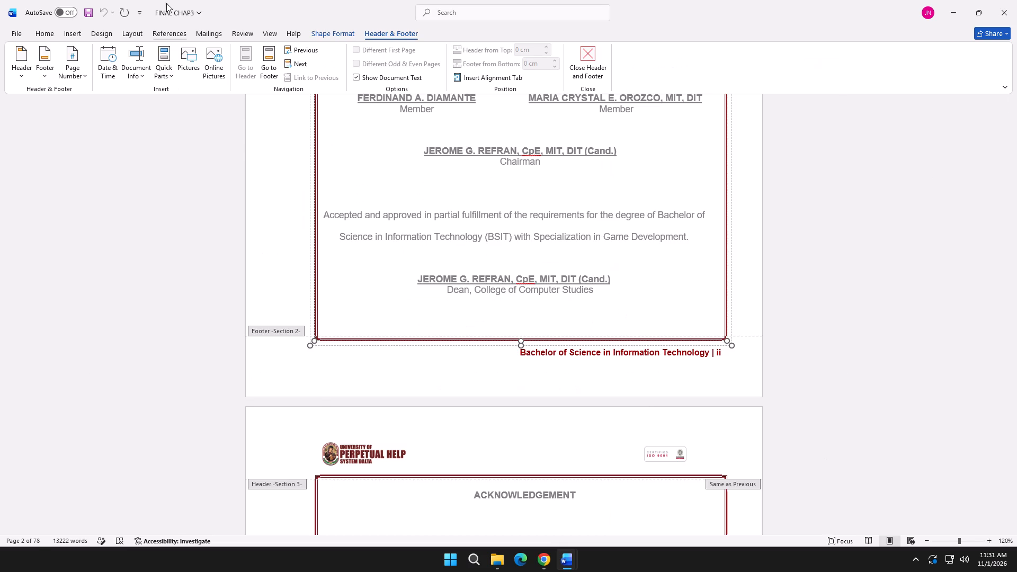
{"action": "left_click", "coordinate": [46, 30]}
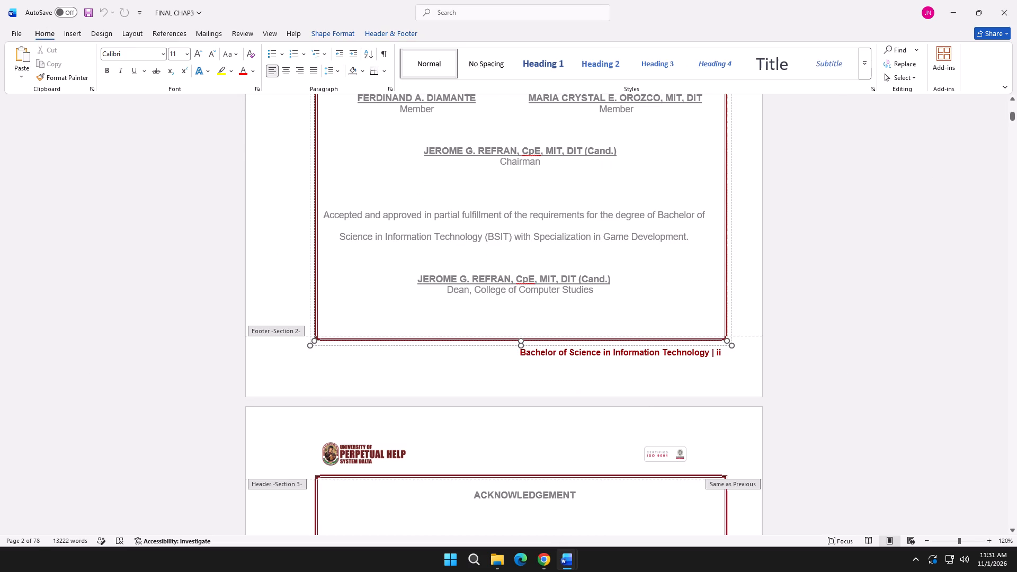
{"action": "left_click", "coordinate": [533, 360]}
{"action": "key", "text": "alt+Tab"}
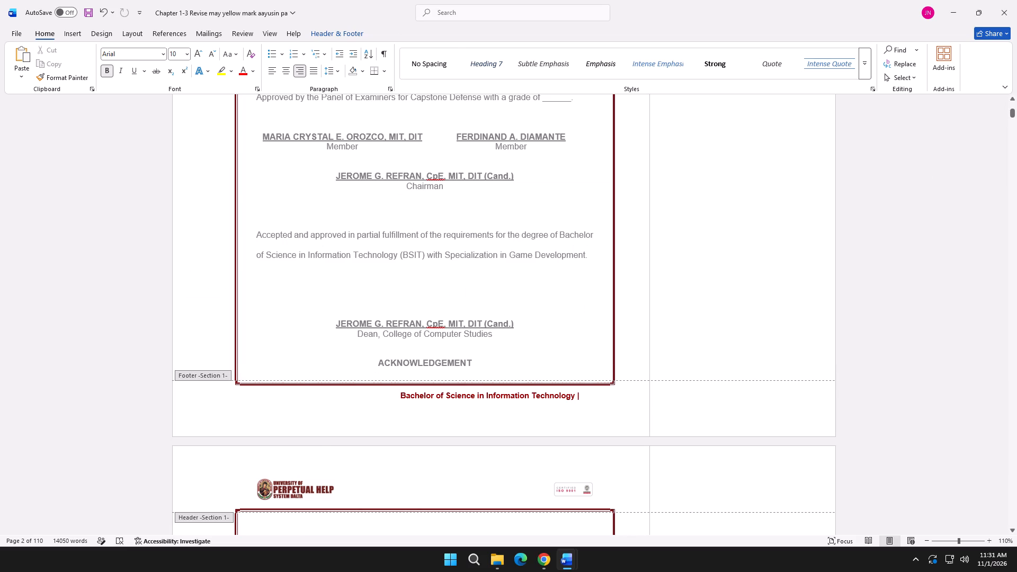
{"action": "key", "text": "alt+Tab"}
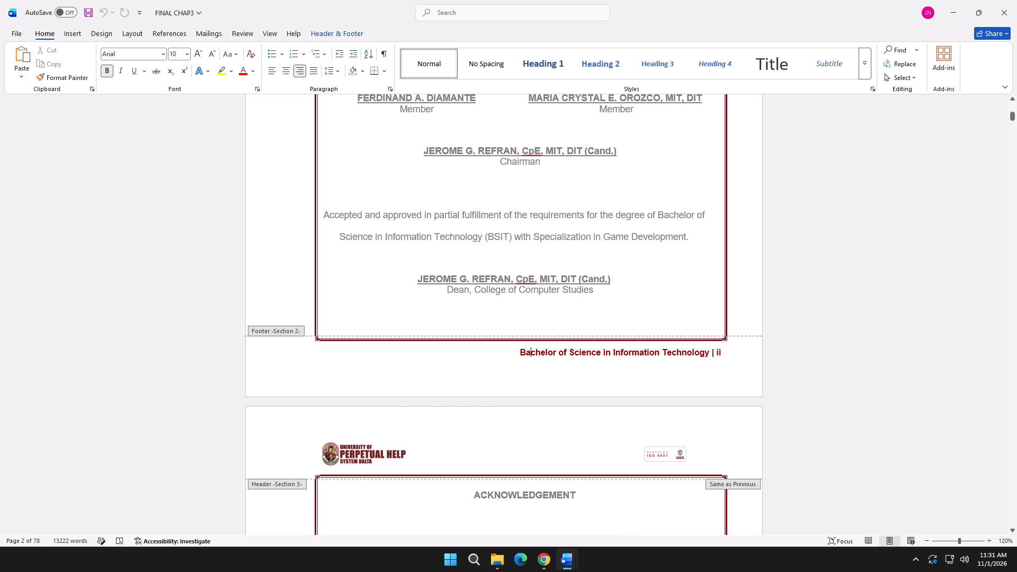
{"action": "key", "text": "alt+Tab"}
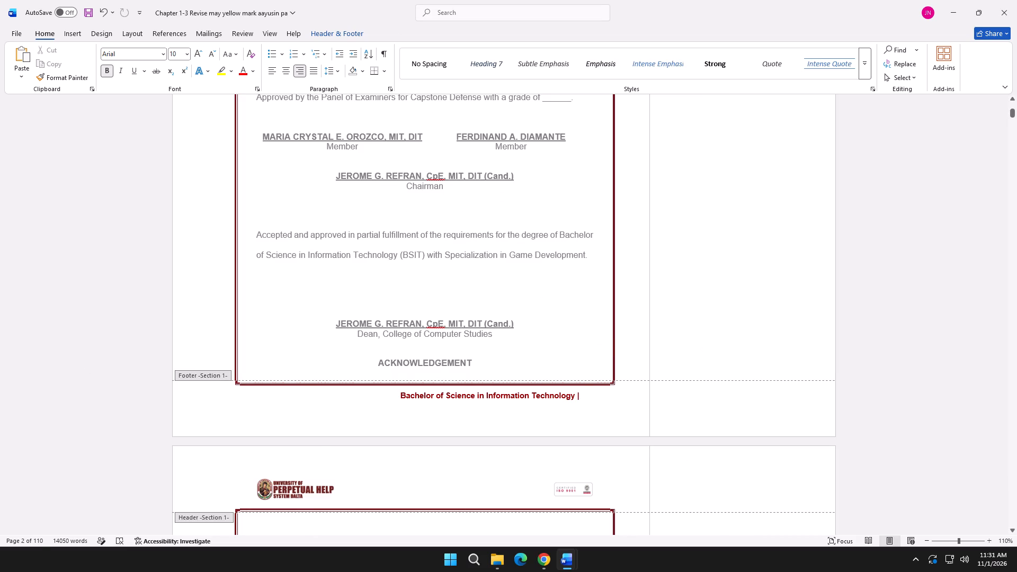
{"action": "key", "text": "alt+Tab"}
{"action": "key", "text": "alt+Tab"}
{"action": "key", "text": "alt+Tab"}
{"action": "key", "text": "alt+Tab"}
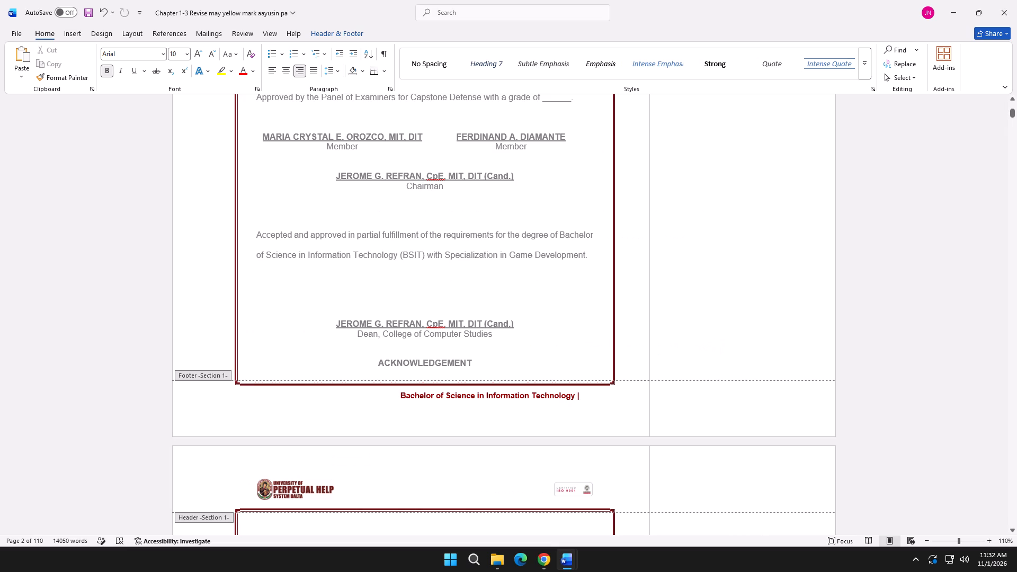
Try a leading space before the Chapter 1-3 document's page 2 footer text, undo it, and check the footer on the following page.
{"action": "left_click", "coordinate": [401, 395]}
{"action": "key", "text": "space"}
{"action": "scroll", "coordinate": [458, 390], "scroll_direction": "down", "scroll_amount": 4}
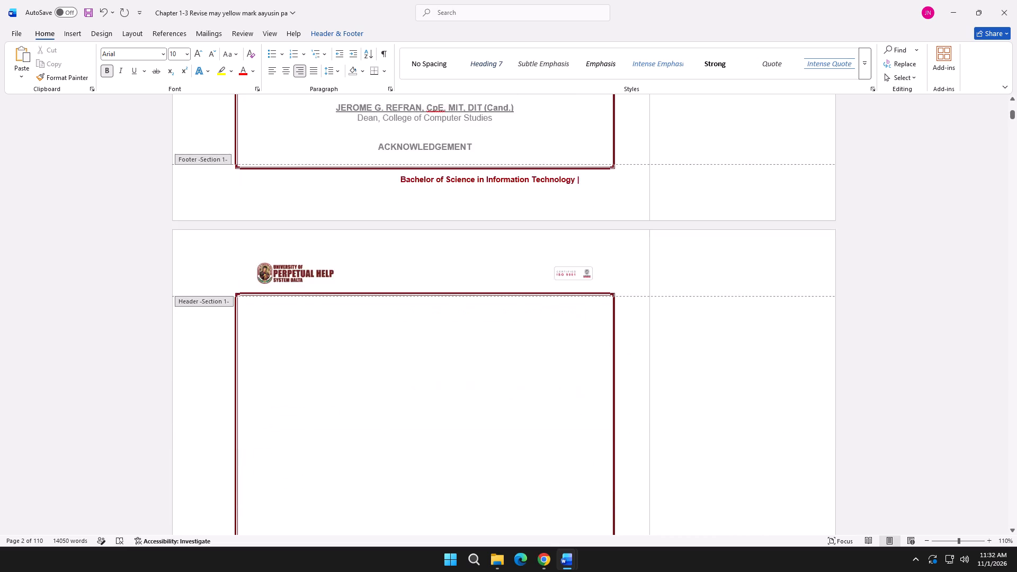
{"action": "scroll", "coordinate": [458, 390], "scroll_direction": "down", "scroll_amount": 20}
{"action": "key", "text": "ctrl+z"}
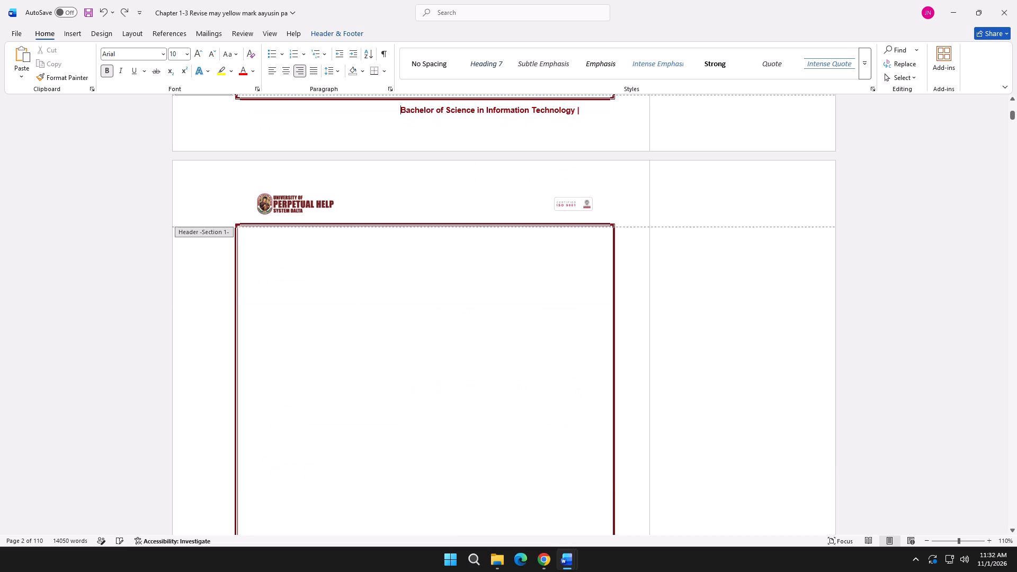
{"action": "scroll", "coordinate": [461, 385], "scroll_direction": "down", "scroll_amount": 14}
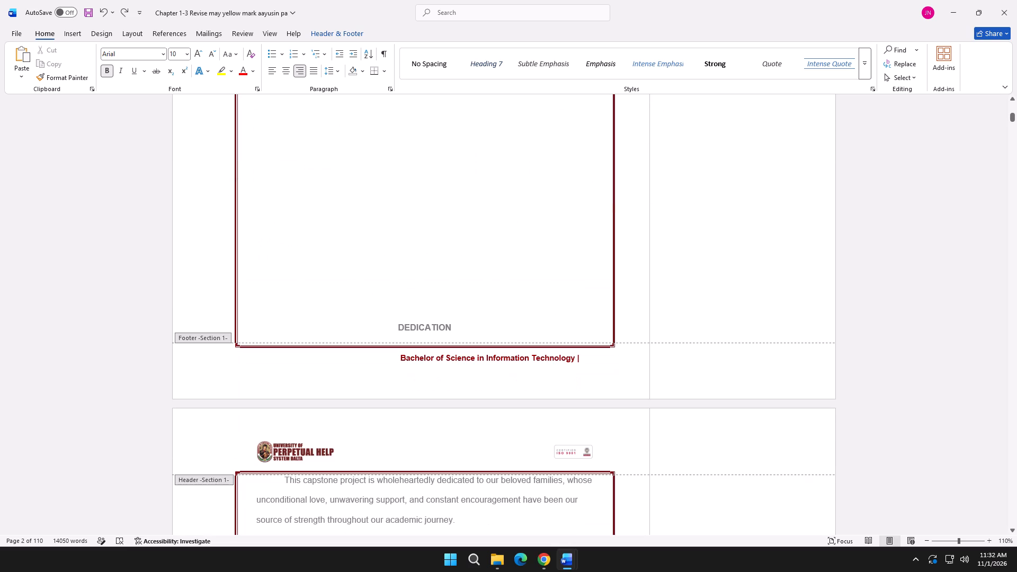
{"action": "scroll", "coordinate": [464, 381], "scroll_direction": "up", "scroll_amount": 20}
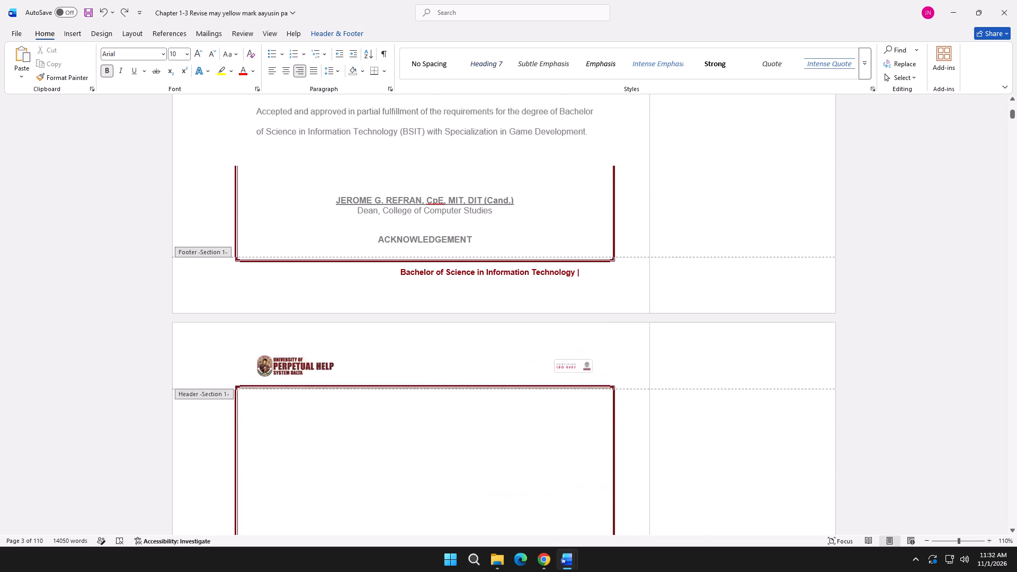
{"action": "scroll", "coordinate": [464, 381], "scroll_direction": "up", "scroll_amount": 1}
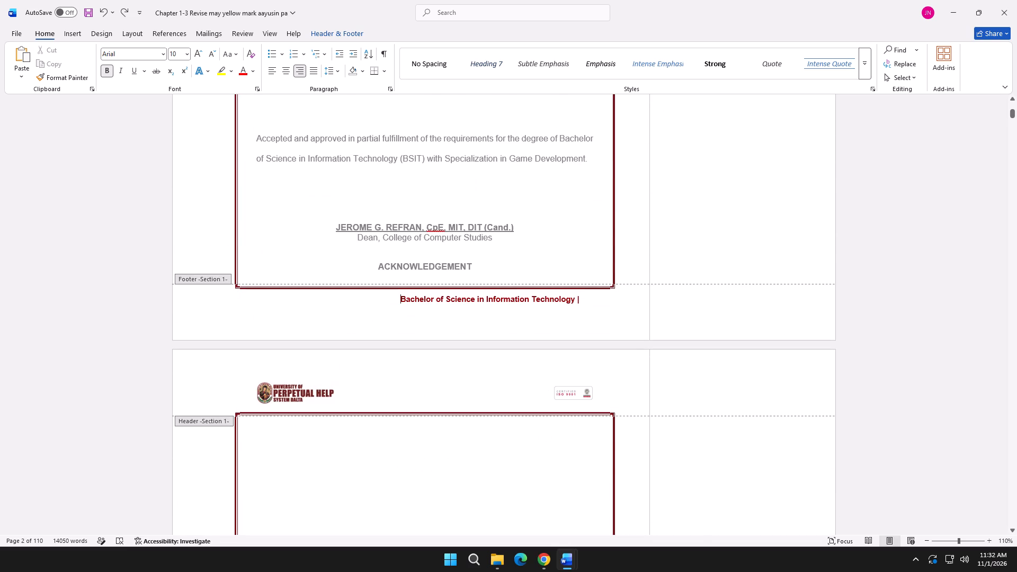
Check the footer against FINAL CHAP3, then set the Chapter 1-3 document's page 2 footer text to 1.5 line spacing.
{"action": "left_click", "coordinate": [585, 295]}
{"action": "key", "text": "alt+Tab"}
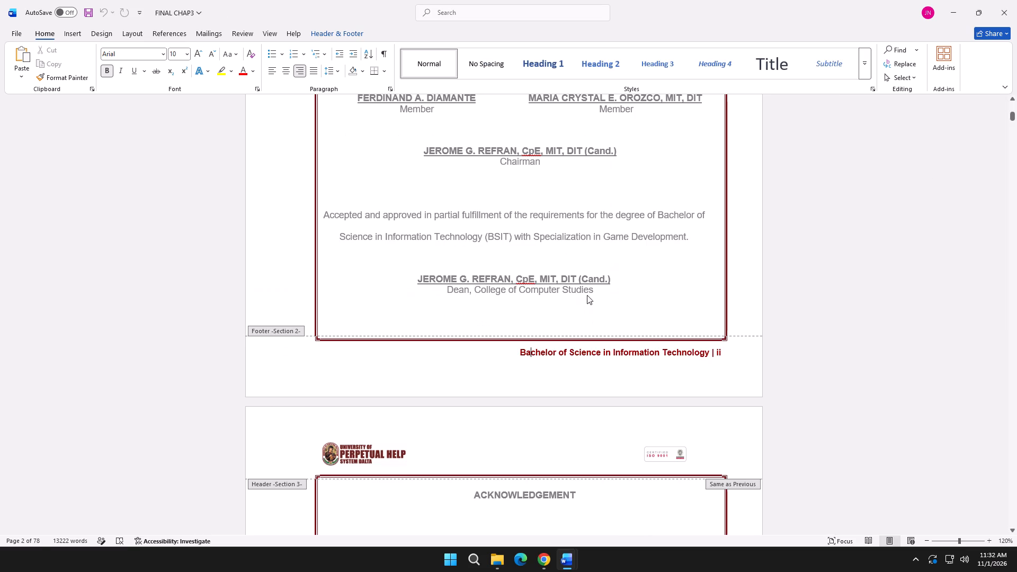
{"action": "key", "text": "alt+Tab"}
{"action": "left_click", "coordinate": [512, 299]}
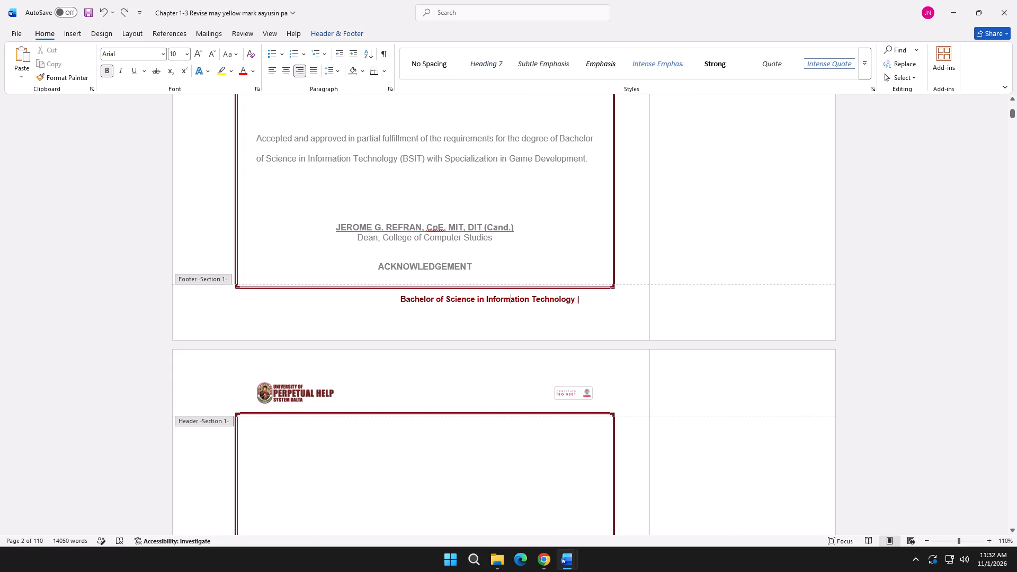
{"action": "left_click", "coordinate": [338, 74]}
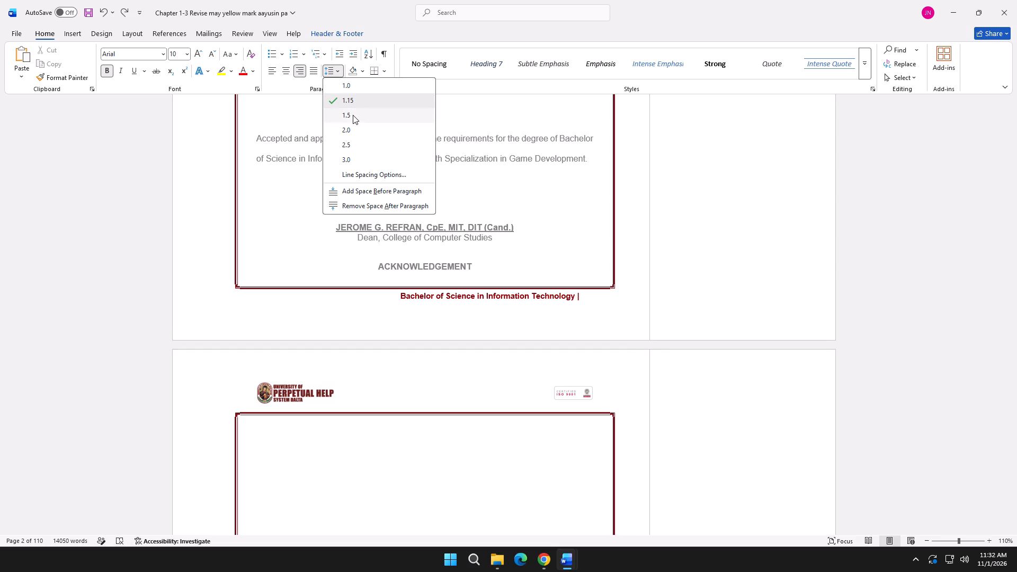
{"action": "left_click", "coordinate": [402, 116]}
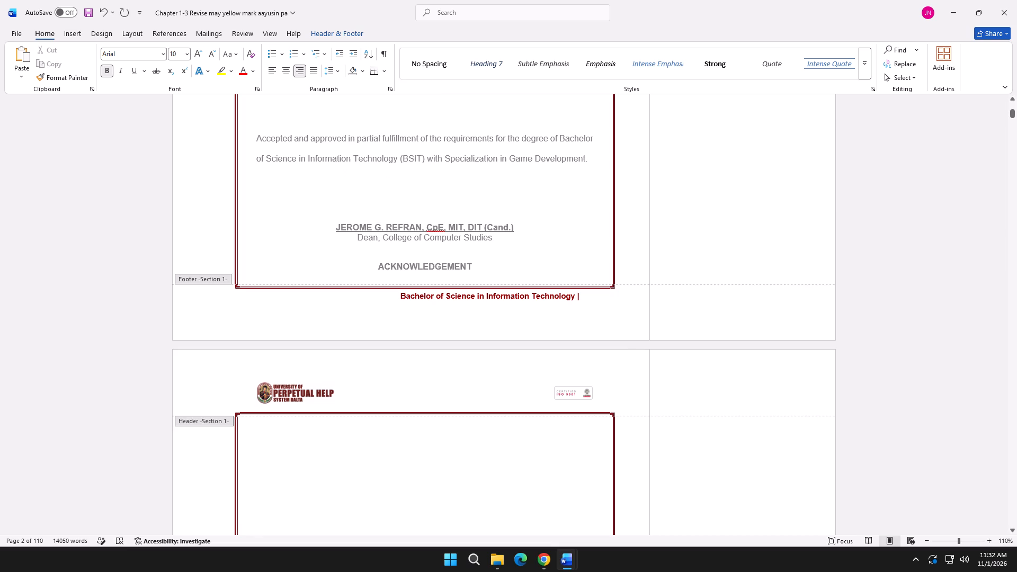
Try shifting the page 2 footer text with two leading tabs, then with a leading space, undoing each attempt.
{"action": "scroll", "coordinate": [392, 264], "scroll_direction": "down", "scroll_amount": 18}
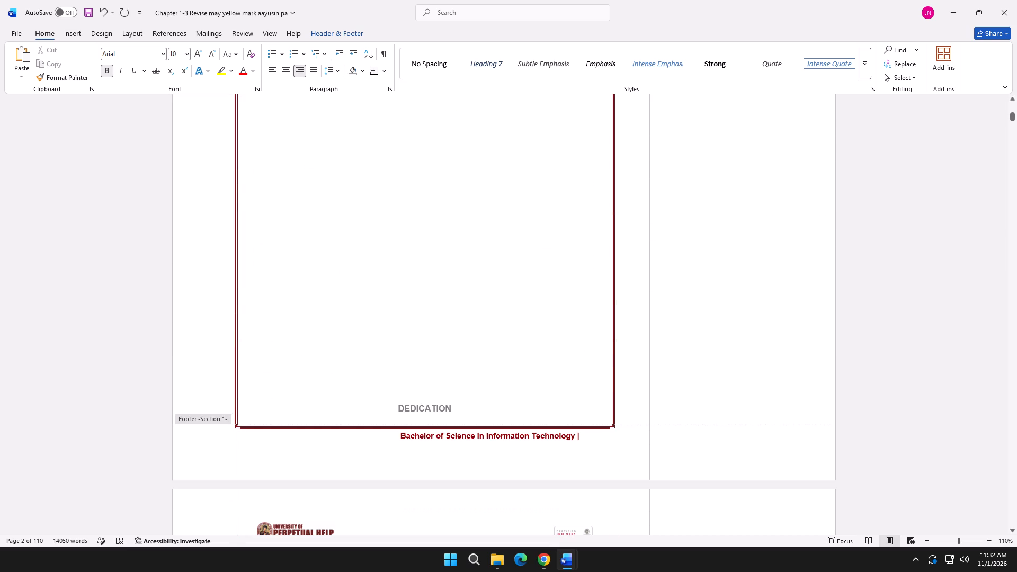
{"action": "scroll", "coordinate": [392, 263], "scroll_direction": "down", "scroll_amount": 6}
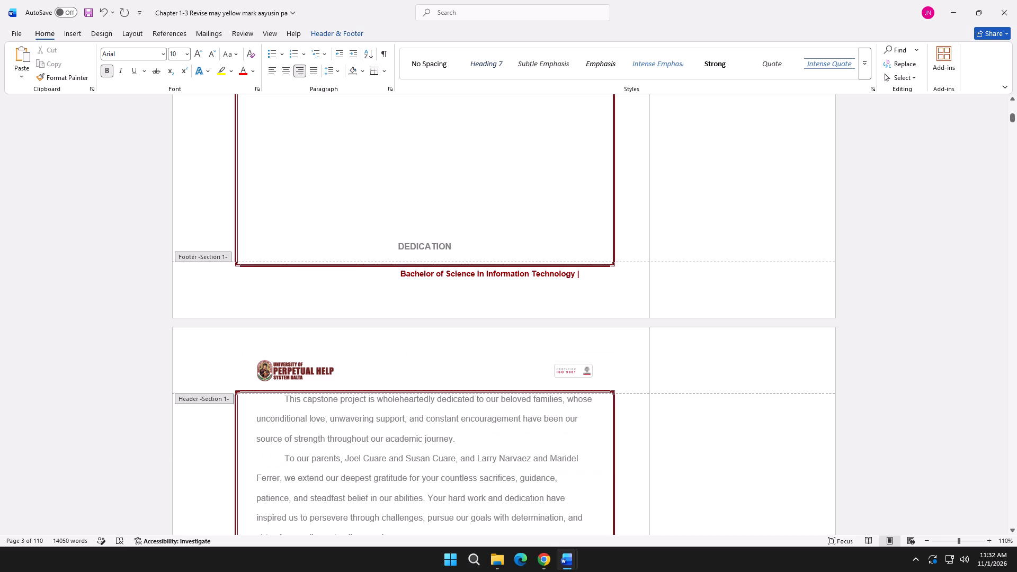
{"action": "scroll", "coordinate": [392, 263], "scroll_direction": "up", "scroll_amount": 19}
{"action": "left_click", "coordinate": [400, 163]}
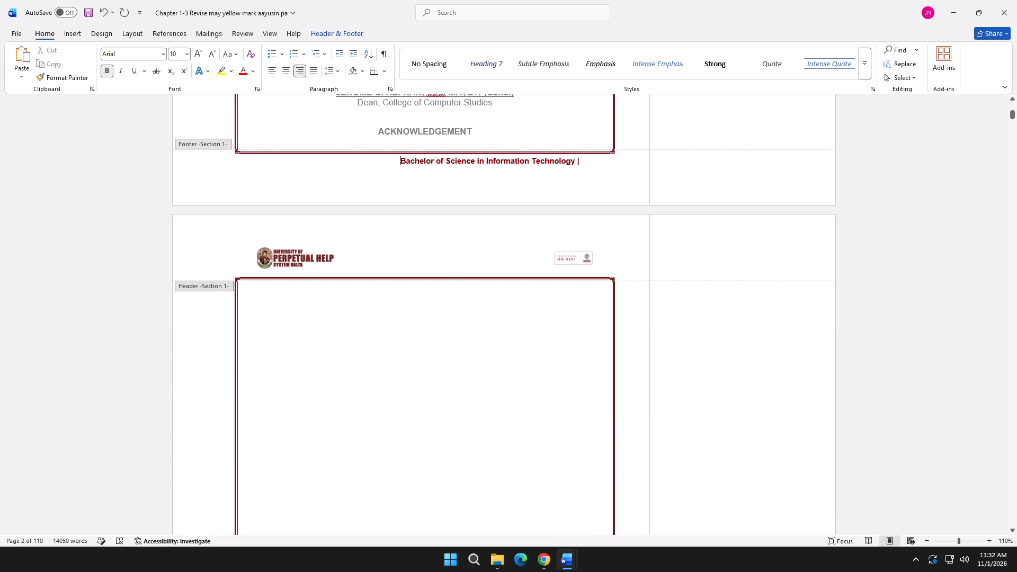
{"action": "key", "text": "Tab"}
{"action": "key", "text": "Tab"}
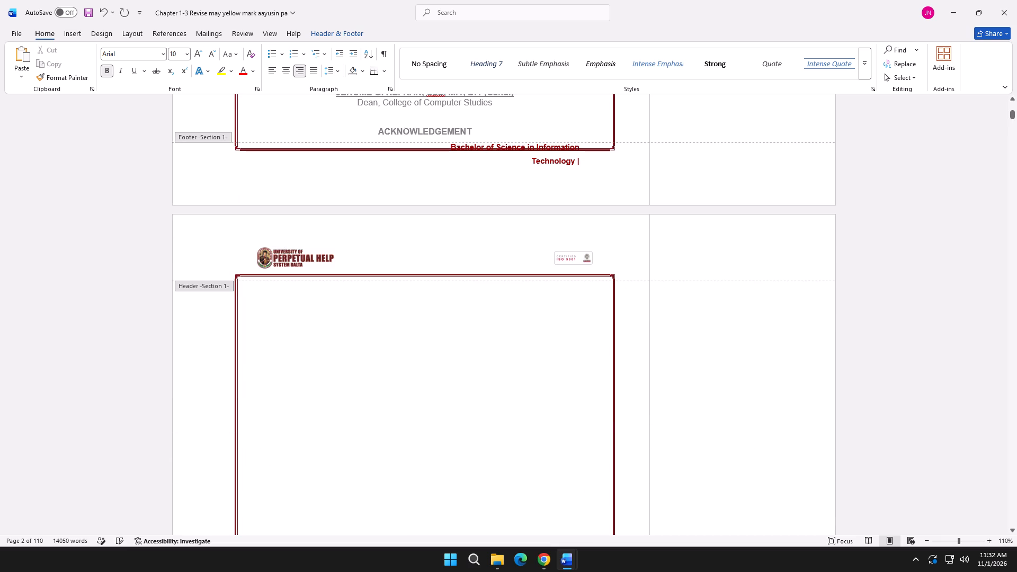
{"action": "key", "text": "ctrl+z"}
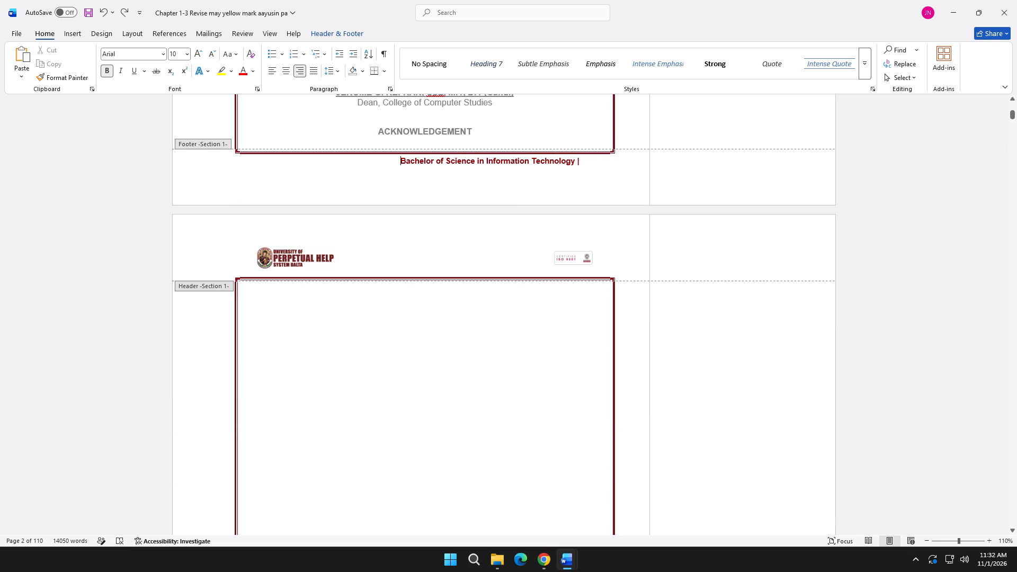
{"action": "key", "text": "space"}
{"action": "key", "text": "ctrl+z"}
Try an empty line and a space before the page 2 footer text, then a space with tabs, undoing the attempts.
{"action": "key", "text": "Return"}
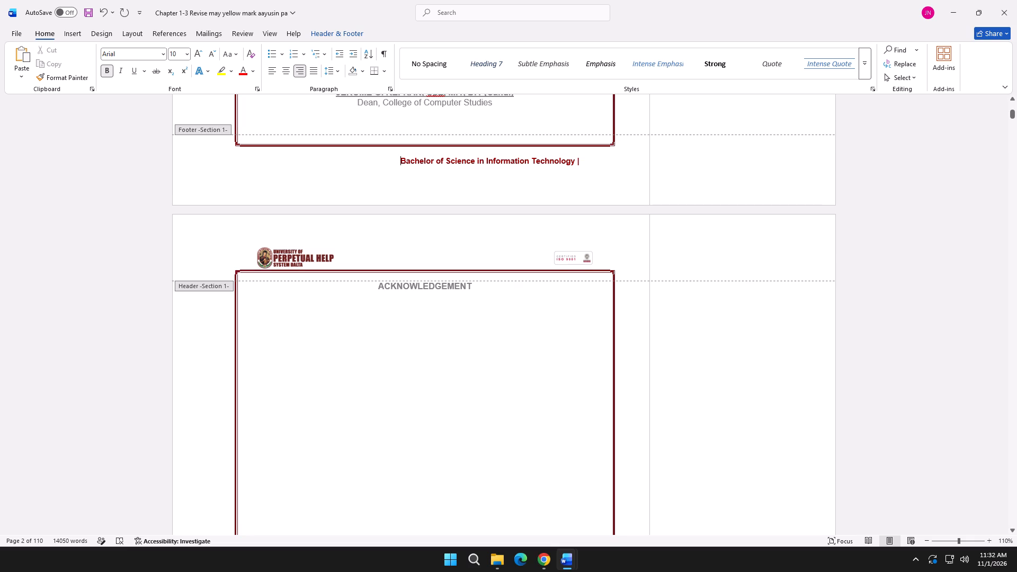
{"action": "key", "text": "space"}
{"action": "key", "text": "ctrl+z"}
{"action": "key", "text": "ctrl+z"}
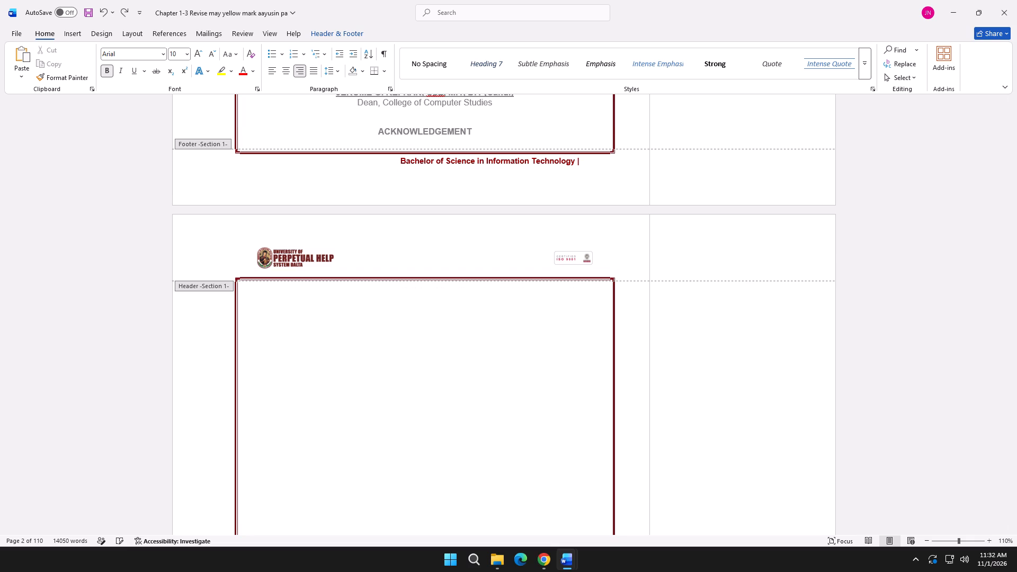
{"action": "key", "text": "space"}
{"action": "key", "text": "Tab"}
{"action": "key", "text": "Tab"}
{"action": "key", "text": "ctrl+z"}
Select the whole page 2 footer text and insert an alignment tab in its place.
{"action": "left_click_drag", "start_coordinate": [579, 162], "coordinate": [519, 163]}
{"action": "left_click_drag", "start_coordinate": [527, 163], "coordinate": [585, 166]}
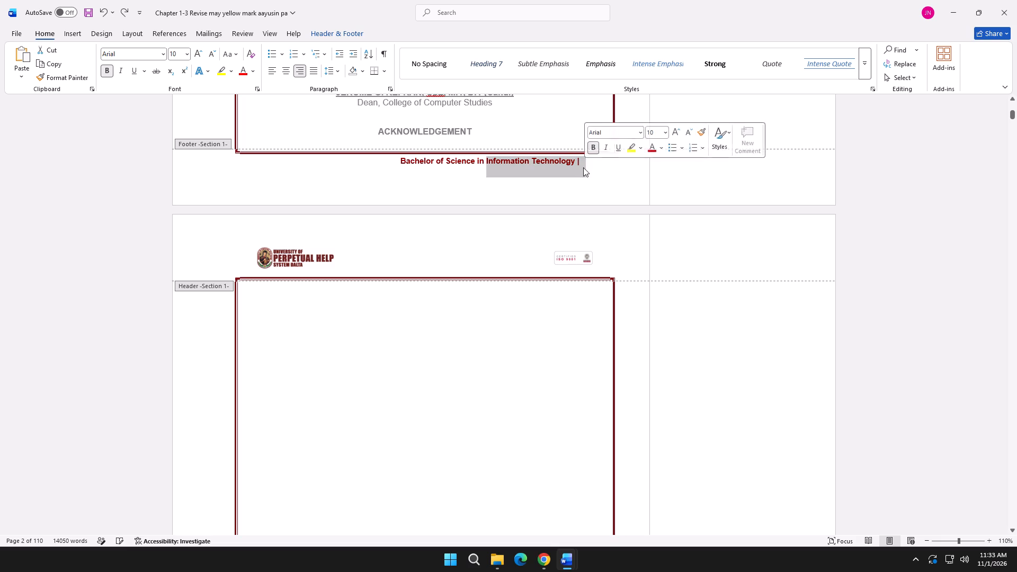
{"action": "left_click", "coordinate": [557, 182]}
{"action": "left_click_drag", "start_coordinate": [400, 161], "coordinate": [596, 170]}
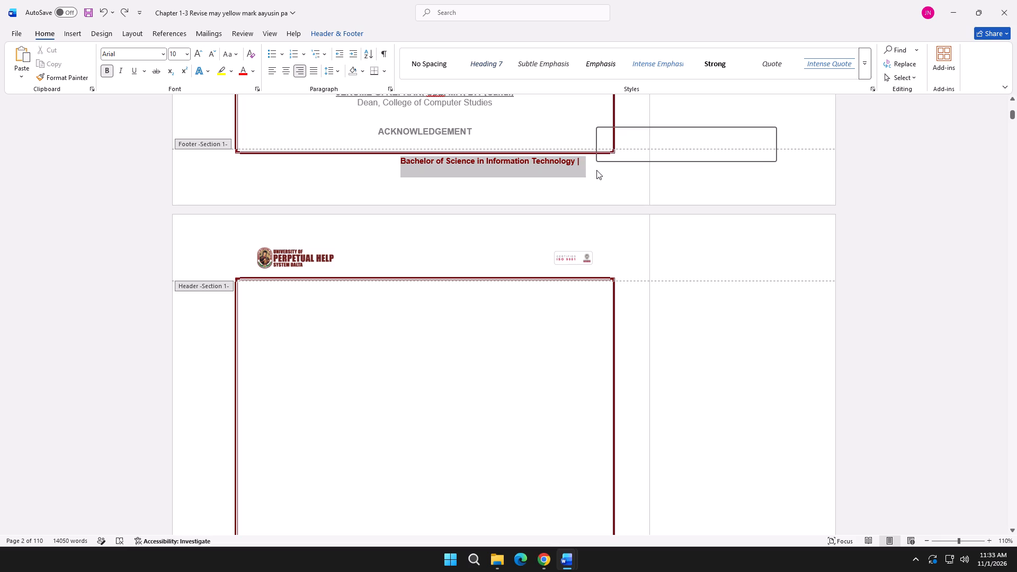
{"action": "left_click", "coordinate": [325, 38]}
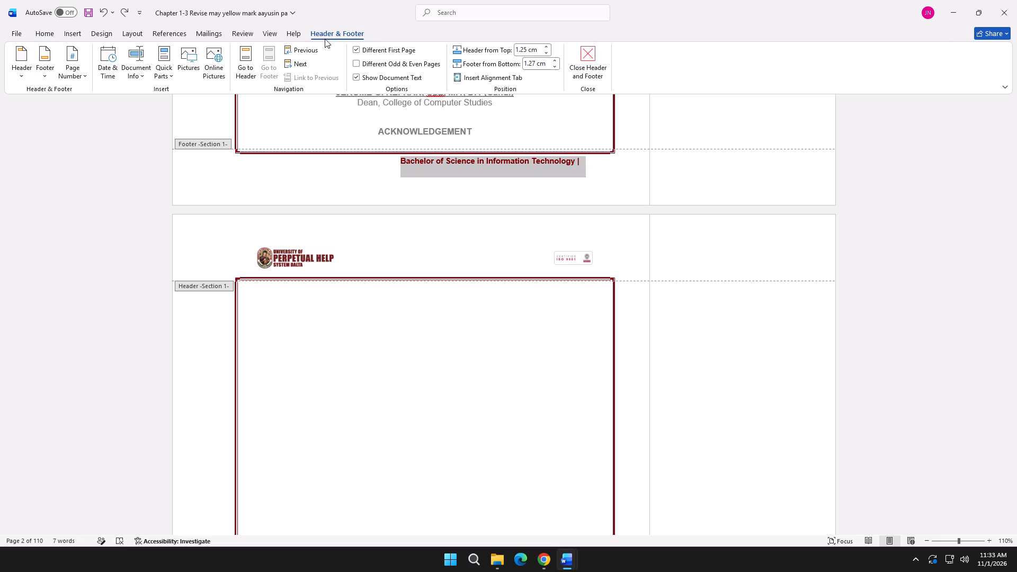
{"action": "left_click", "coordinate": [521, 78]}
{"action": "left_click", "coordinate": [538, 243]}
{"action": "left_click", "coordinate": [503, 314]}
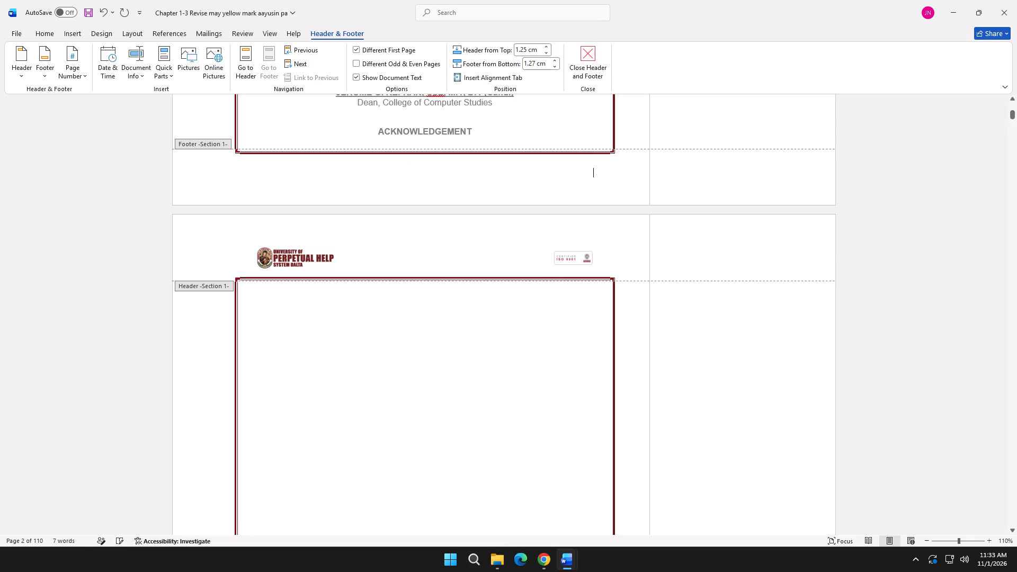
Undo the alignment tab insertion in the page 2 footer, along with the footer edit made before it.
{"action": "scroll", "coordinate": [495, 298], "scroll_direction": "down", "scroll_amount": 13}
{"action": "scroll", "coordinate": [495, 293], "scroll_direction": "up", "scroll_amount": 18}
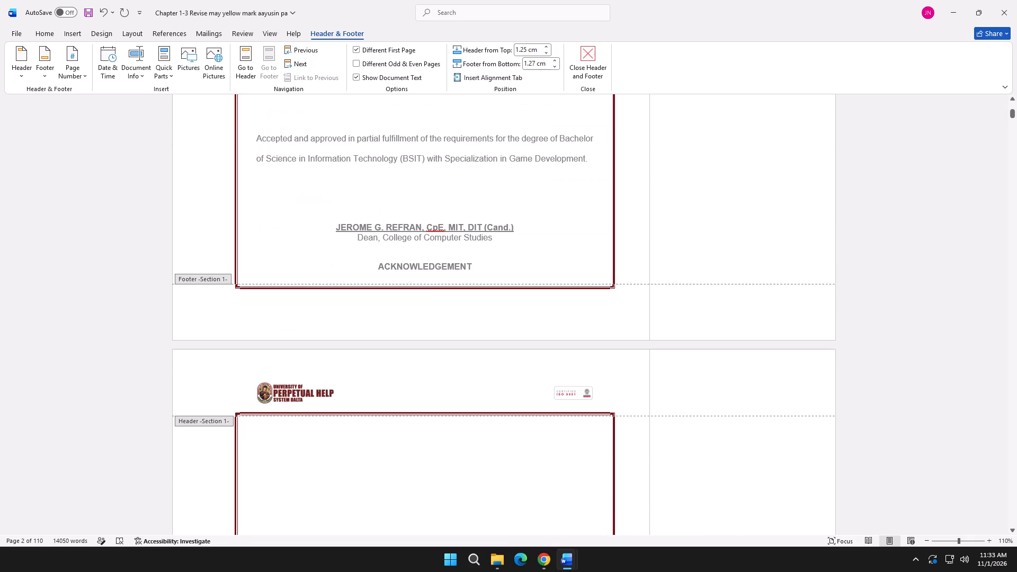
{"action": "key", "text": "ctrl+z"}
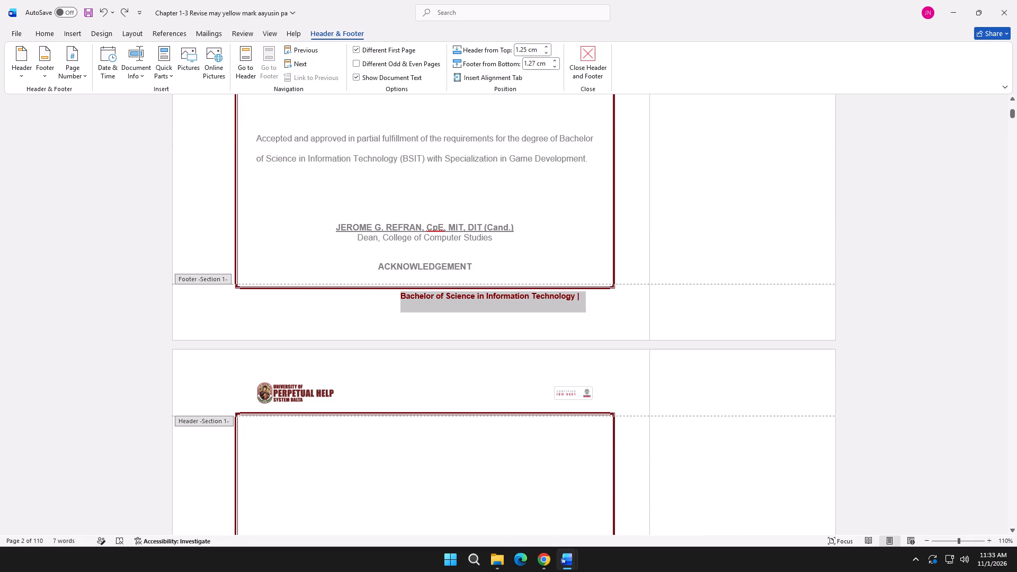
{"action": "left_click", "coordinate": [503, 87]}
{"action": "double_click", "coordinate": [504, 91]}
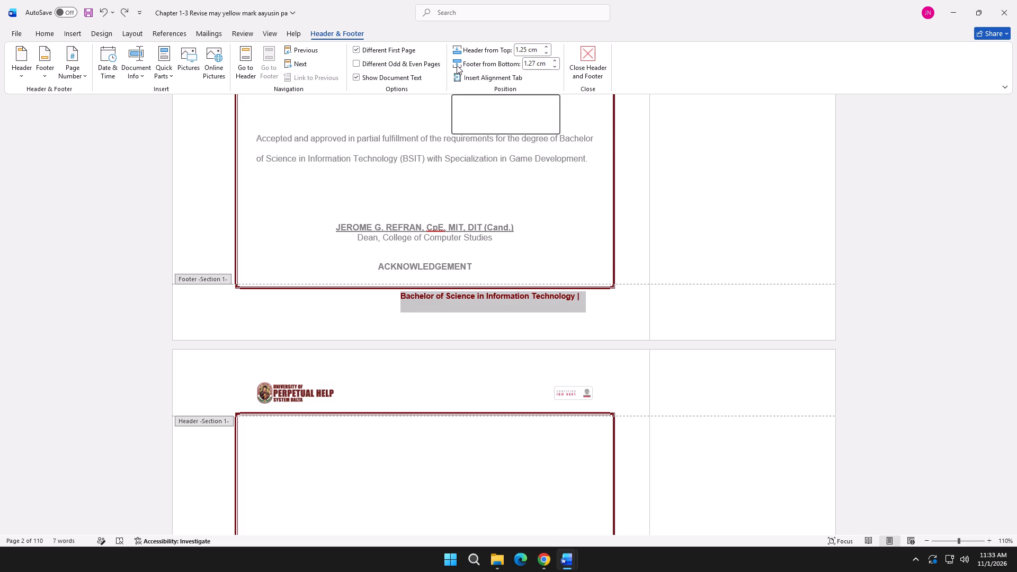
{"action": "left_click", "coordinate": [305, 62]}
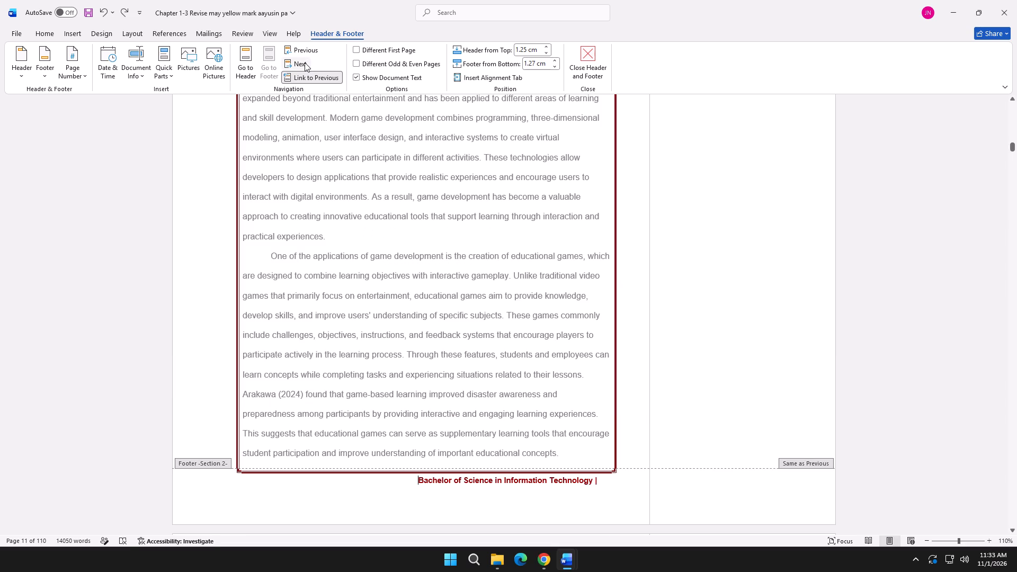
{"action": "key", "text": "ctrl+z"}
Examine the footers from the Chapter 1 opening page back to the List of Figures page, across Sections 1 and 2.
{"action": "scroll", "coordinate": [477, 279], "scroll_direction": "up", "scroll_amount": 14}
{"action": "scroll", "coordinate": [477, 293], "scroll_direction": "down", "scroll_amount": 2}
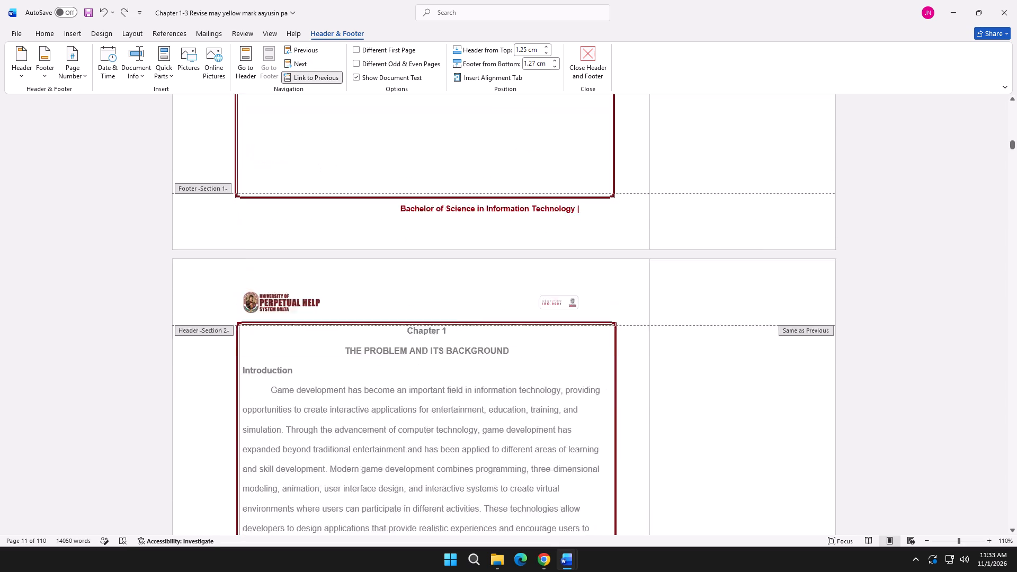
{"action": "scroll", "coordinate": [477, 293], "scroll_direction": "down", "scroll_amount": 12}
{"action": "scroll", "coordinate": [477, 293], "scroll_direction": "up", "scroll_amount": 9}
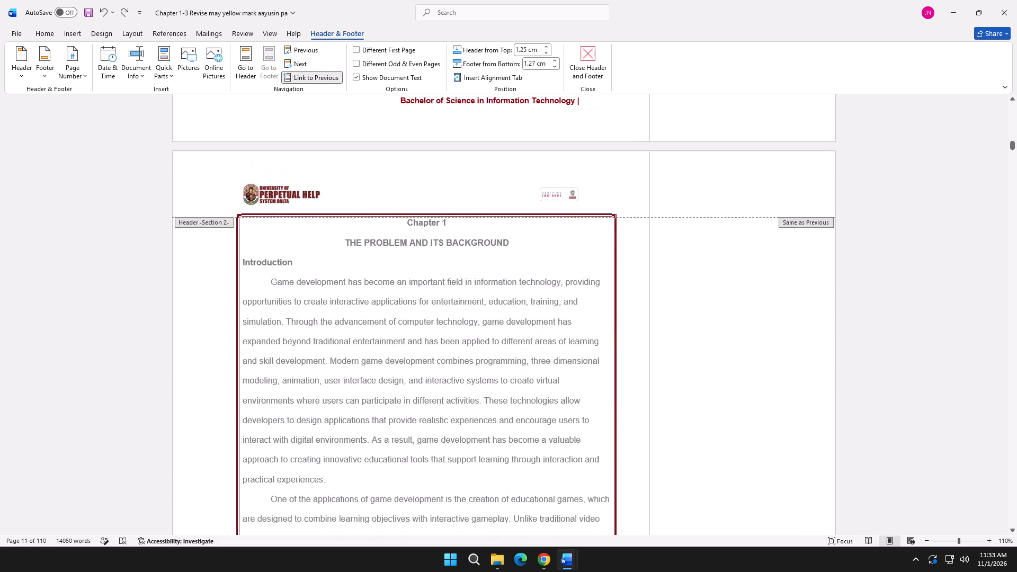
{"action": "scroll", "coordinate": [477, 293], "scroll_direction": "down", "scroll_amount": 9}
{"action": "scroll", "coordinate": [477, 293], "scroll_direction": "up", "scroll_amount": 14}
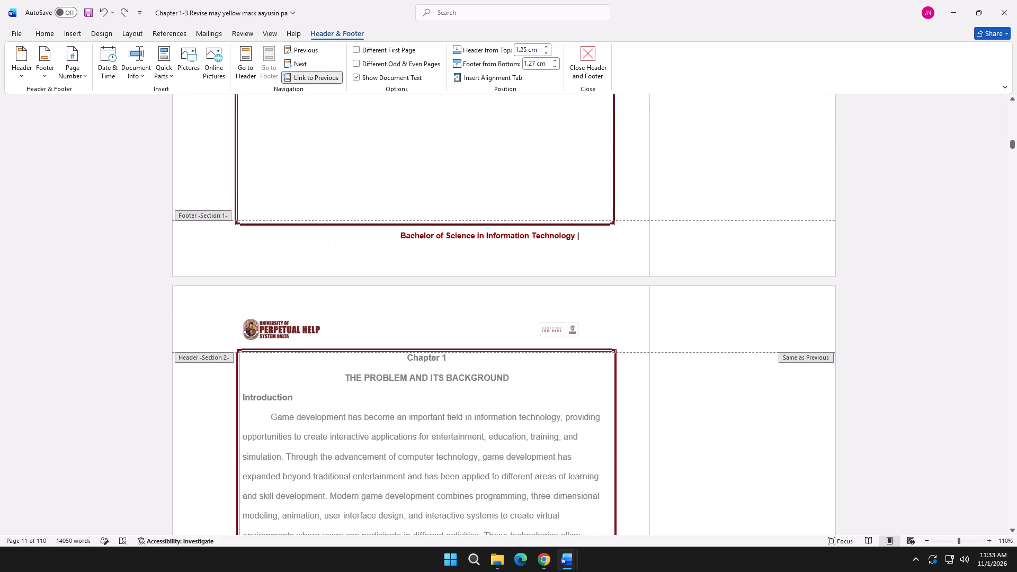
{"action": "scroll", "coordinate": [477, 293], "scroll_direction": "up", "scroll_amount": 13}
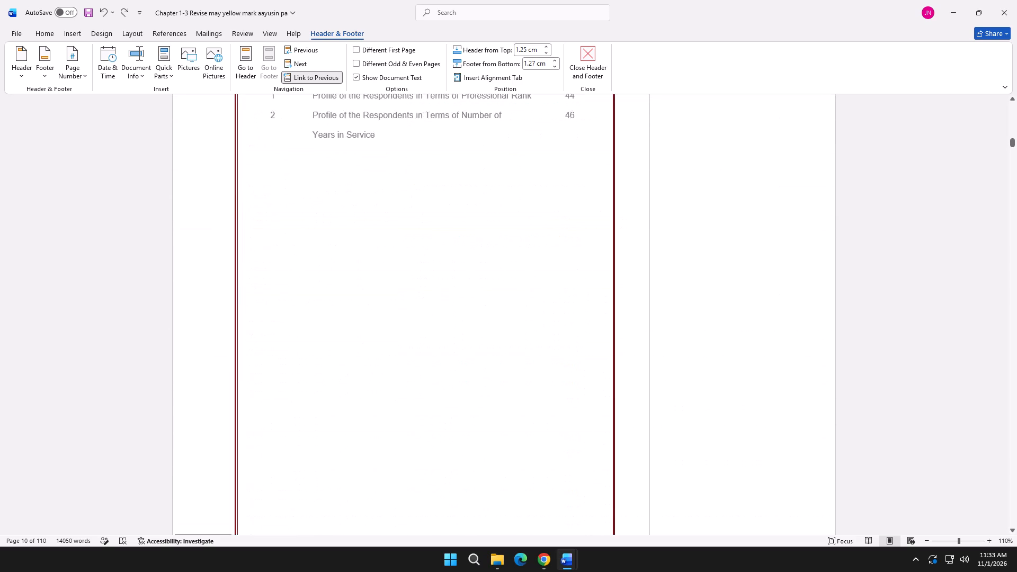
{"action": "scroll", "coordinate": [476, 290], "scroll_direction": "up", "scroll_amount": 6}
{"action": "scroll", "coordinate": [476, 290], "scroll_direction": "up", "scroll_amount": 19}
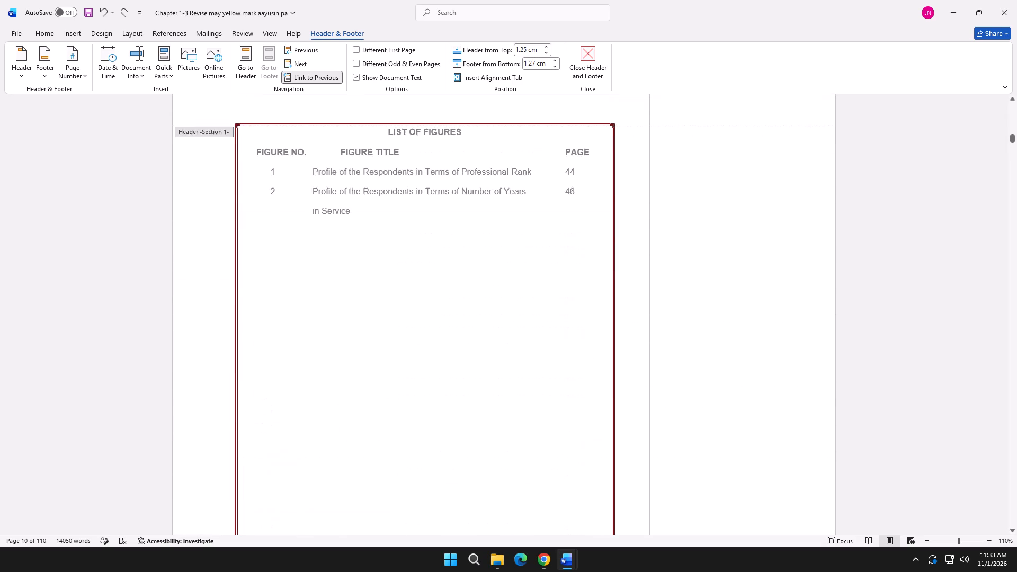
{"action": "scroll", "coordinate": [461, 284], "scroll_direction": "up", "scroll_amount": 6}
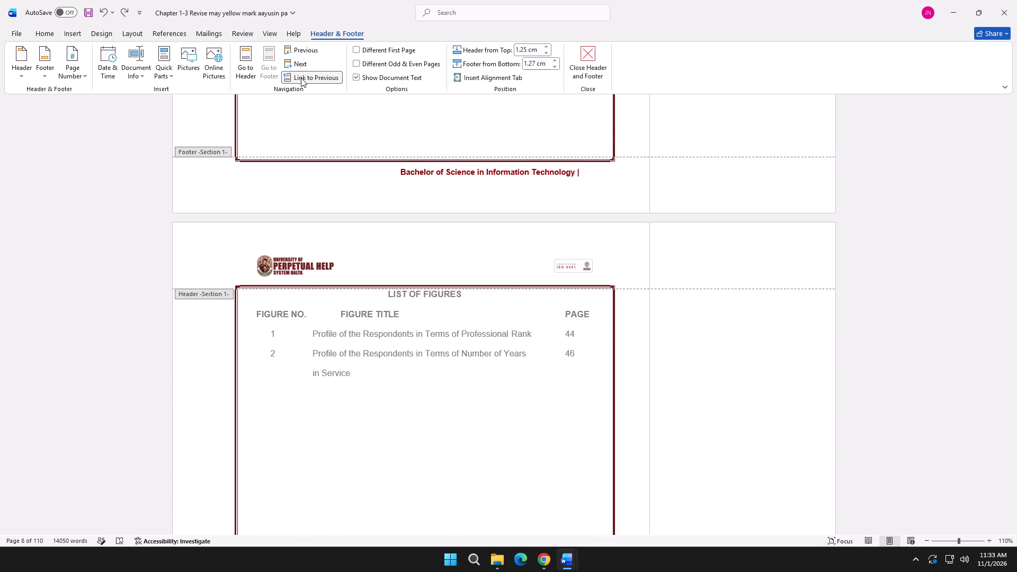
Unlink the Section 2 footer from the previous section's footer.
{"action": "left_click", "coordinate": [301, 78]}
Insert a Plain Number page number at the end of the page 2 footer text, after the vertical bar.
{"action": "left_click", "coordinate": [308, 54]}
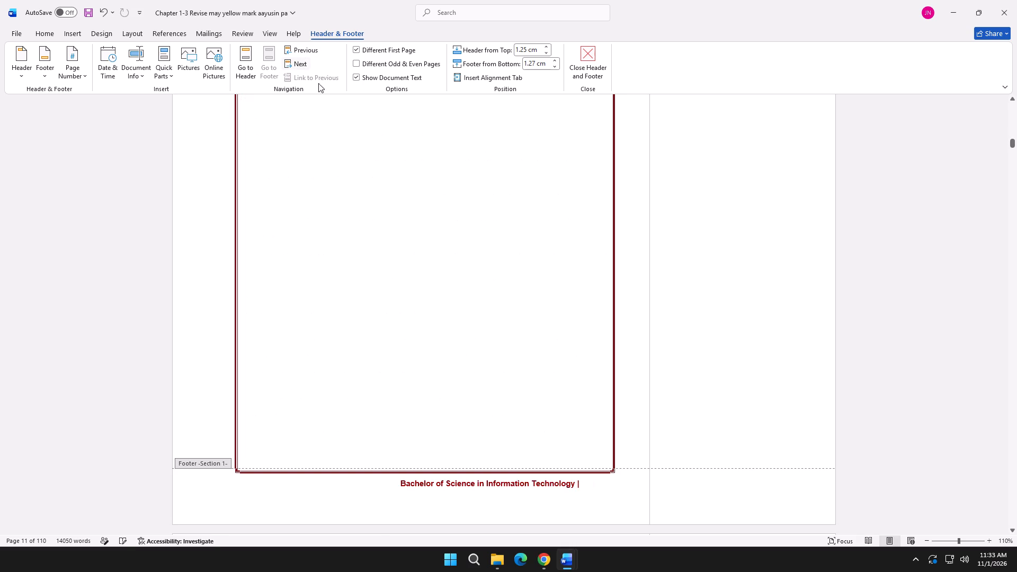
{"action": "scroll", "coordinate": [461, 269], "scroll_direction": "up", "scroll_amount": 14}
{"action": "left_click_drag", "start_coordinate": [1015, 143], "coordinate": [1011, 100]}
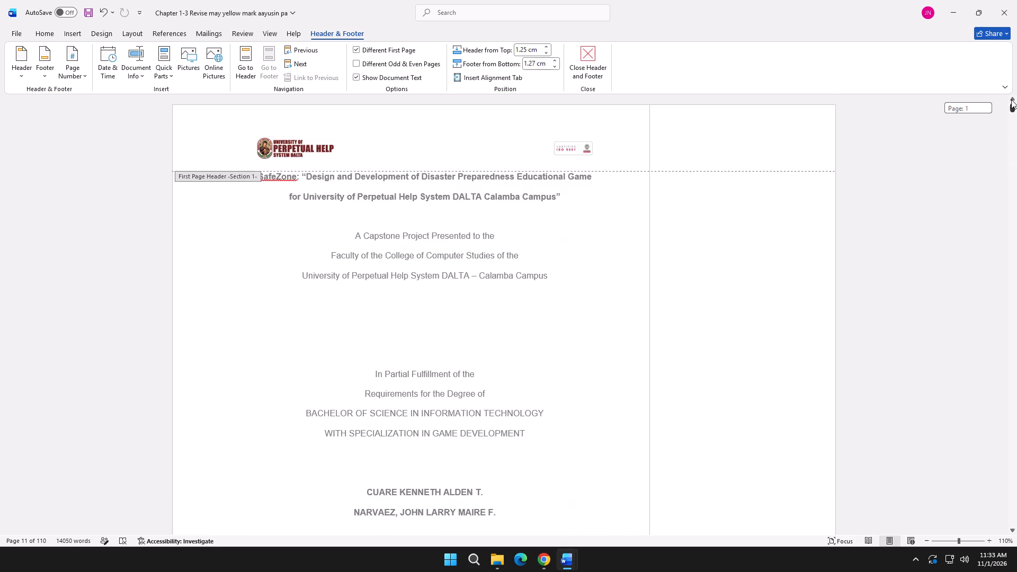
{"action": "left_click_drag", "start_coordinate": [1011, 100], "coordinate": [1011, 90]}
{"action": "scroll", "coordinate": [539, 309], "scroll_direction": "down", "scroll_amount": 20}
{"action": "scroll", "coordinate": [539, 309], "scroll_direction": "down", "scroll_amount": 12}
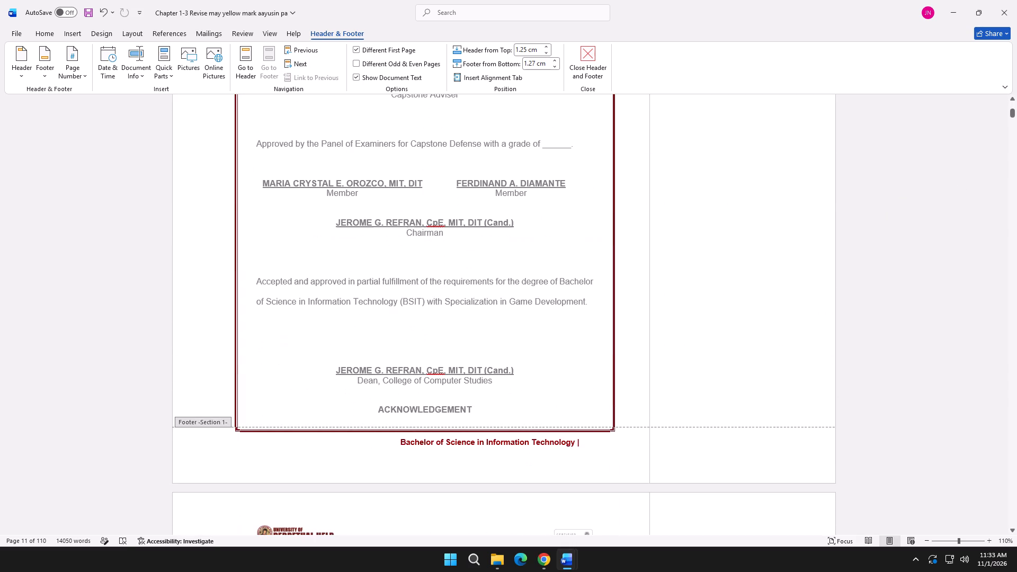
{"action": "left_click", "coordinate": [584, 445]}
{"action": "left_click", "coordinate": [173, 78]}
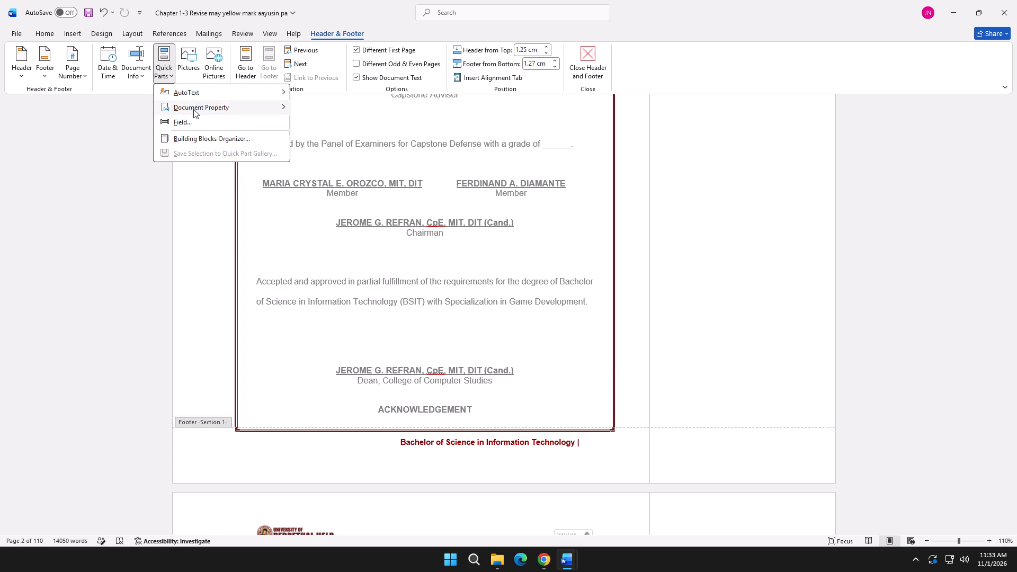
{"action": "left_click", "coordinate": [169, 77]}
{"action": "left_click", "coordinate": [81, 78]}
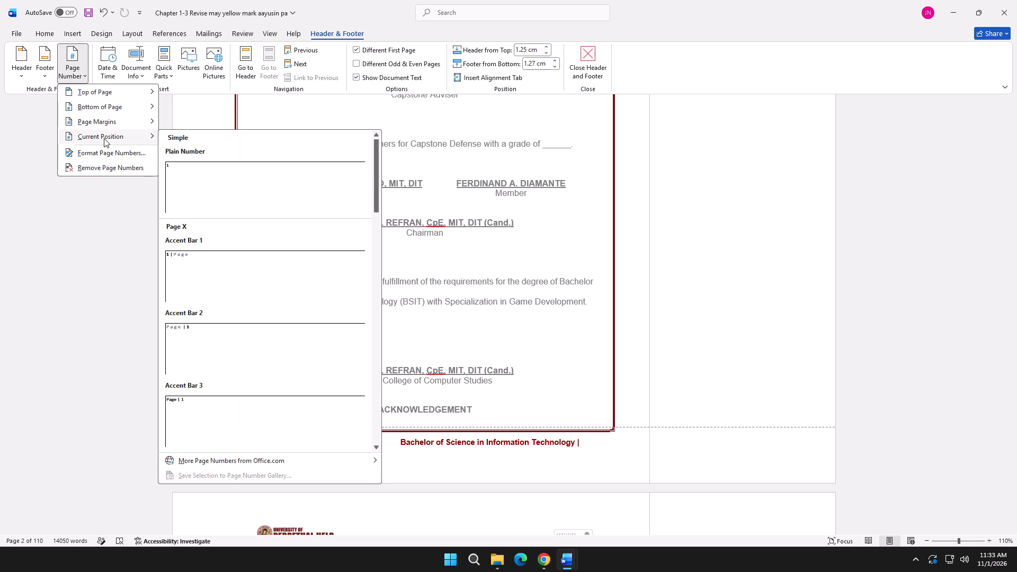
{"action": "left_click", "coordinate": [118, 139]}
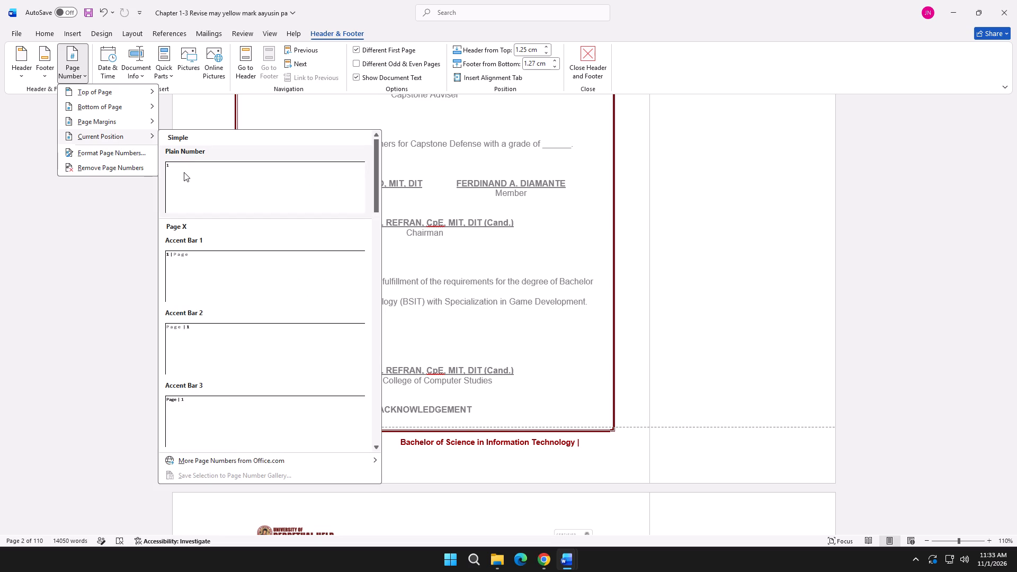
{"action": "left_click", "coordinate": [184, 172]}
Set the Section 1 page number format to lowercase Roman numerals (i, ii, iii, …).
{"action": "left_click", "coordinate": [75, 79]}
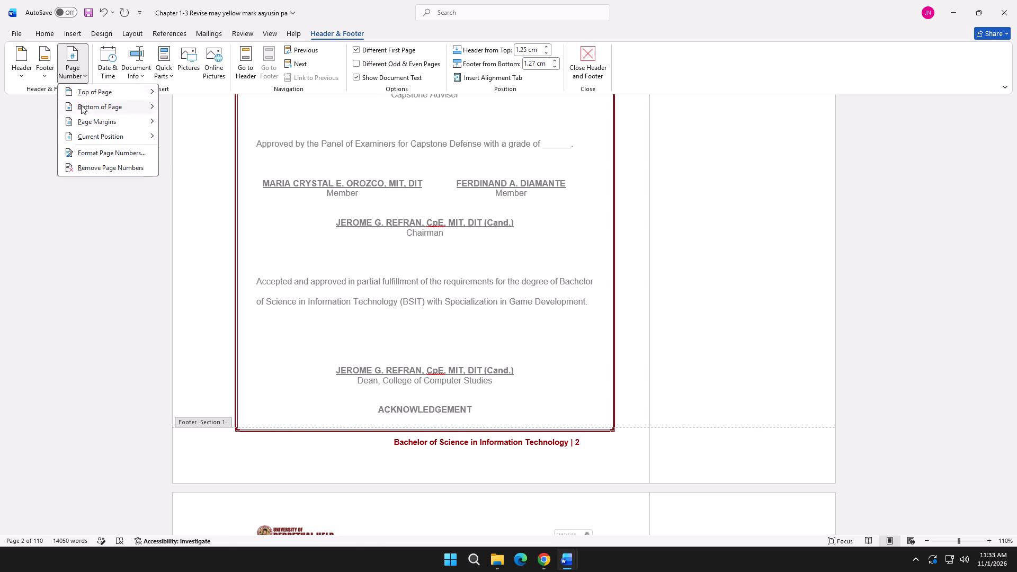
{"action": "left_click", "coordinate": [94, 154]}
{"action": "left_click", "coordinate": [530, 216]}
{"action": "left_click", "coordinate": [502, 253]}
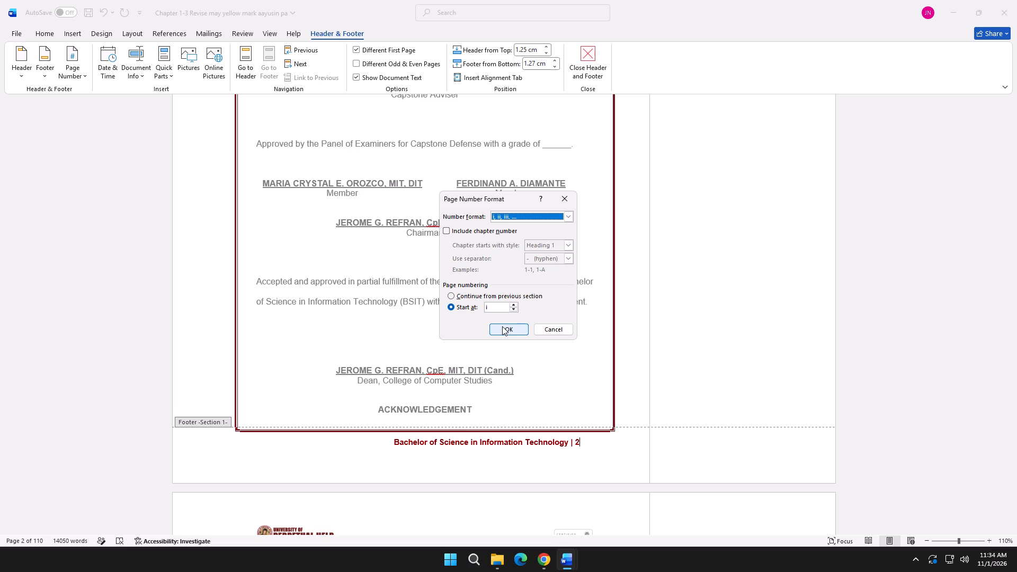
{"action": "left_click", "coordinate": [502, 326]}
Check the footer text and Roman page numbers through the Section 1 pages, up to the List of Figures and back to the title page.
{"action": "scroll", "coordinate": [502, 326], "scroll_direction": "down", "scroll_amount": 17}
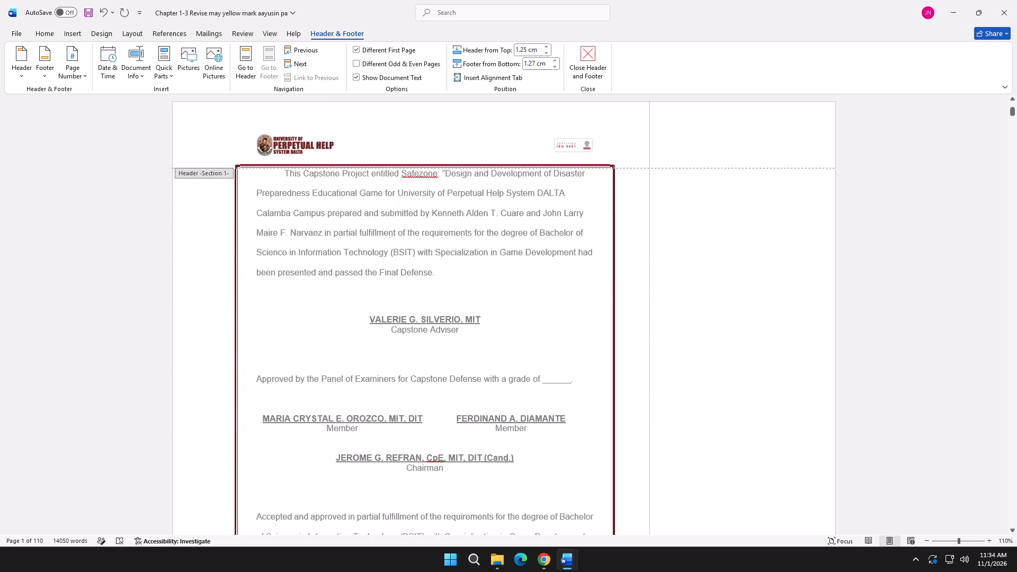
{"action": "scroll", "coordinate": [502, 326], "scroll_direction": "down", "scroll_amount": 10}
{"action": "scroll", "coordinate": [502, 326], "scroll_direction": "down", "scroll_amount": 20}
{"action": "scroll", "coordinate": [502, 326], "scroll_direction": "down", "scroll_amount": 3}
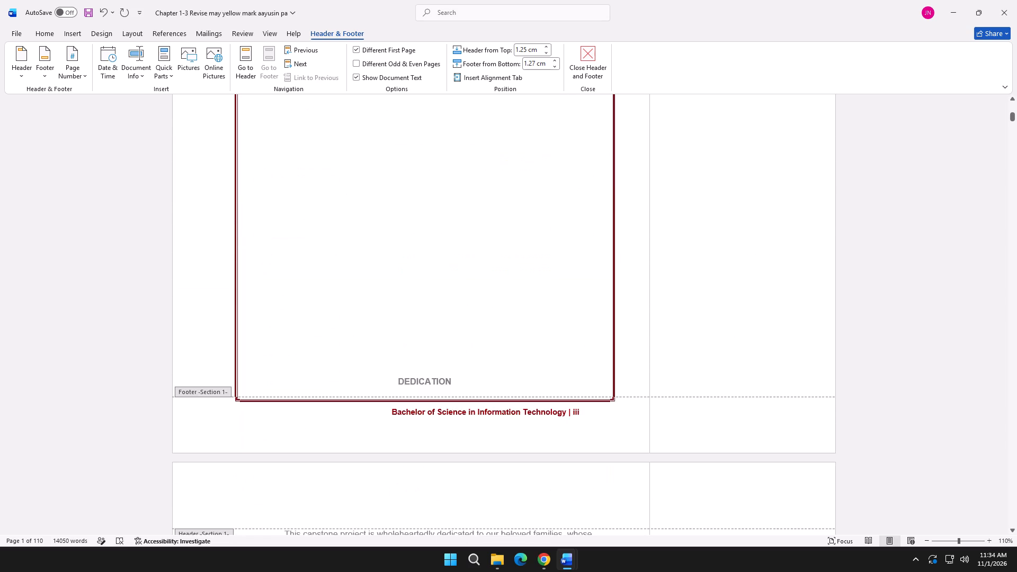
{"action": "scroll", "coordinate": [503, 326], "scroll_direction": "down", "scroll_amount": 20}
{"action": "scroll", "coordinate": [503, 326], "scroll_direction": "down", "scroll_amount": 10}
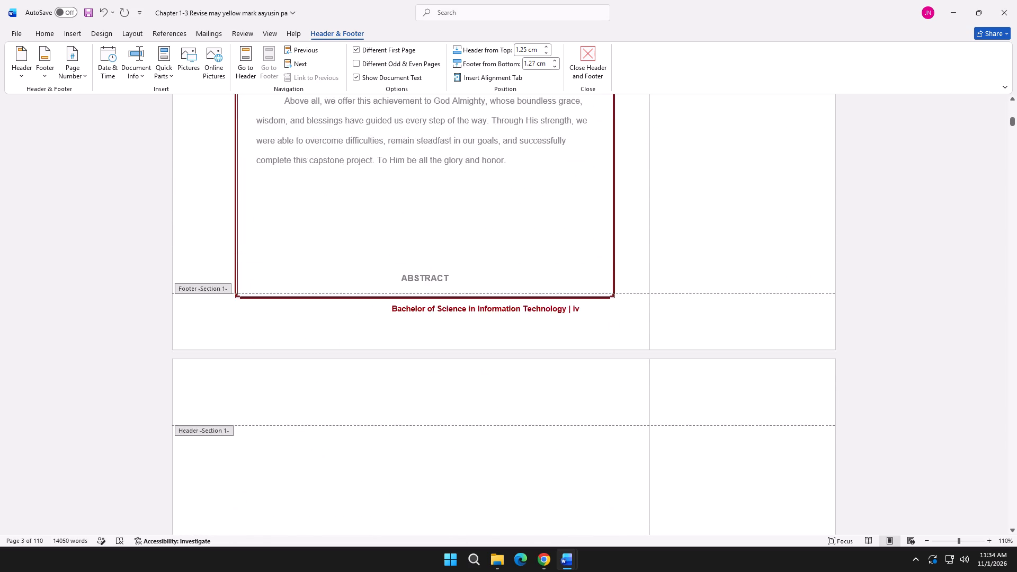
{"action": "scroll", "coordinate": [555, 330], "scroll_direction": "down", "scroll_amount": 10}
{"action": "left_click_drag", "start_coordinate": [1014, 126], "coordinate": [1009, 132]}
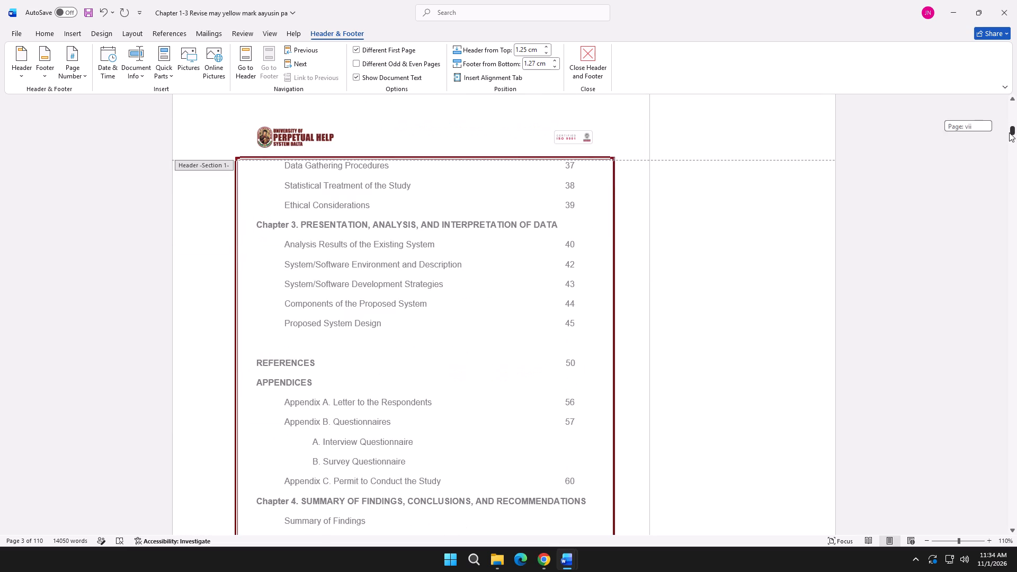
{"action": "left_click_drag", "start_coordinate": [1009, 132], "coordinate": [1007, 138]}
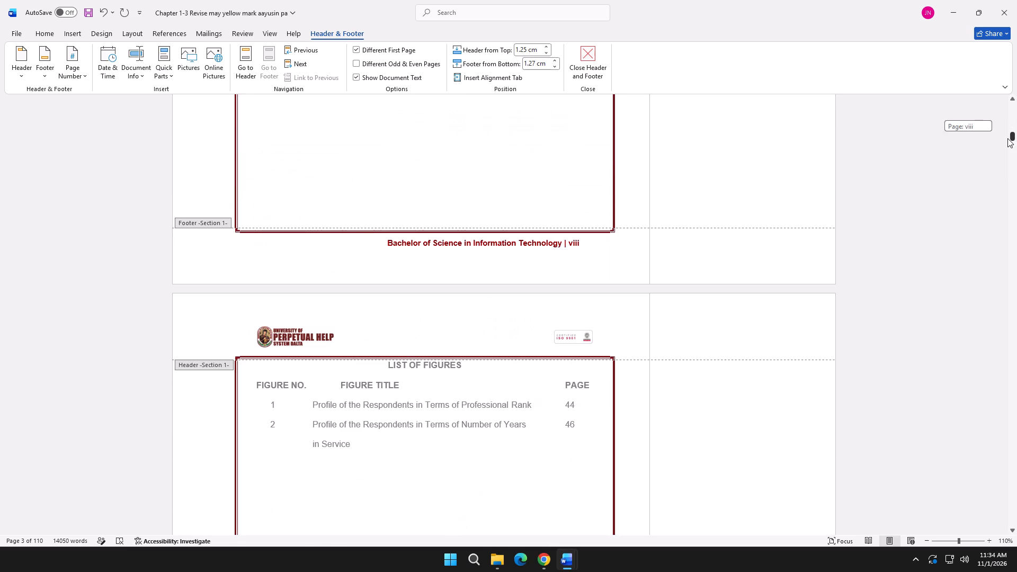
{"action": "left_click_drag", "start_coordinate": [1007, 138], "coordinate": [1003, 108]}
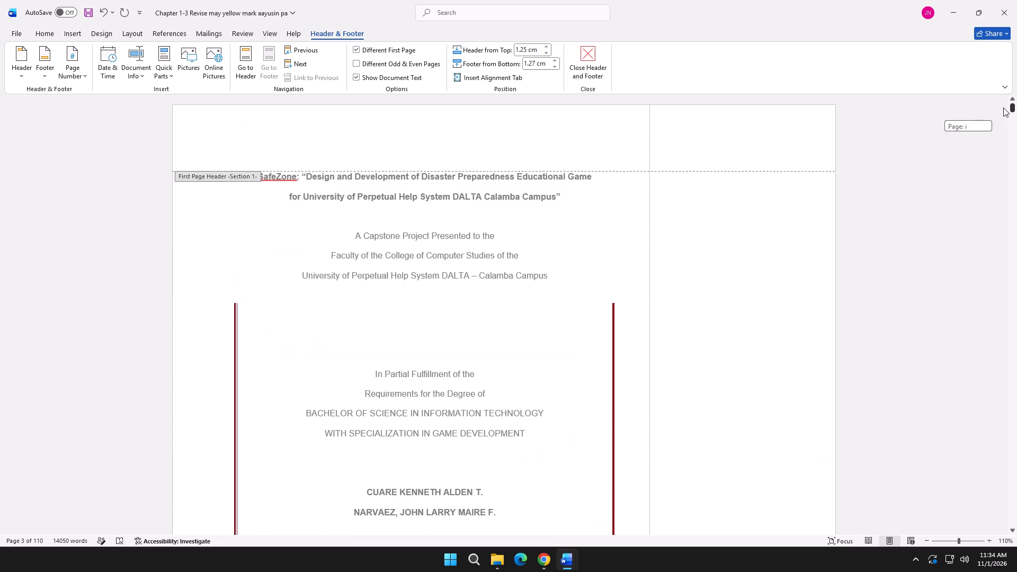
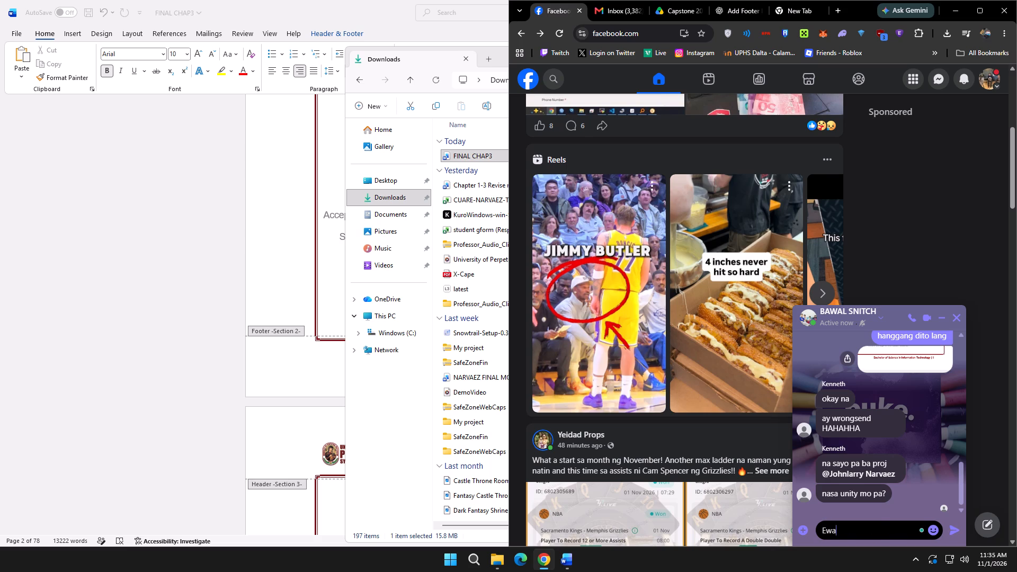
Reply "hindi kopa binubuksan unity" in the BAWAL SNITCH group chat, replacing the partly written draft.
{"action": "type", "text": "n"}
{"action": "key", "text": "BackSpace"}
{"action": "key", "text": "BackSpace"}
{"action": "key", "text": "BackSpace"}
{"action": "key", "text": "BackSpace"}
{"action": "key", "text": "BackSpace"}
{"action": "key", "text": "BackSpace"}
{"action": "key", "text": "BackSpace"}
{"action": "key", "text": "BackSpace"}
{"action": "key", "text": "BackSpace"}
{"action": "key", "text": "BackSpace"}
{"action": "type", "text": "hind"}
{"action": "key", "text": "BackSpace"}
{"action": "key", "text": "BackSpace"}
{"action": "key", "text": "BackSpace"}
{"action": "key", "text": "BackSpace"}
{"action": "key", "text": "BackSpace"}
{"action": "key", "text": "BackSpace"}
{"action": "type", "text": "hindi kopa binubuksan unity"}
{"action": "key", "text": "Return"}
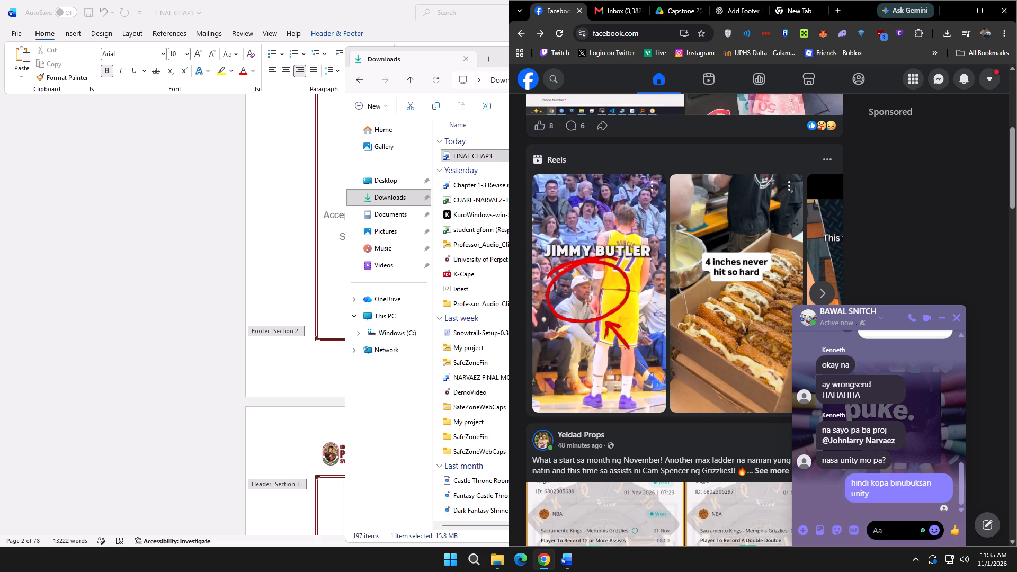
Open the Loggy3 PH Community Payday post about the 2nd payout and read its comments.
{"action": "scroll", "coordinate": [743, 368], "scroll_direction": "up", "scroll_amount": 4}
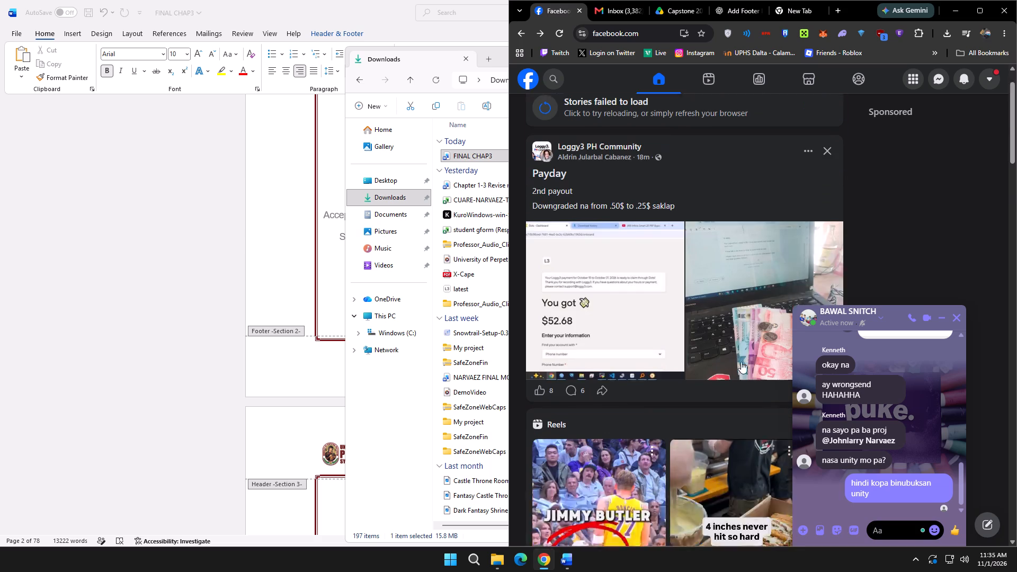
{"action": "scroll", "coordinate": [741, 362], "scroll_direction": "up", "scroll_amount": 3}
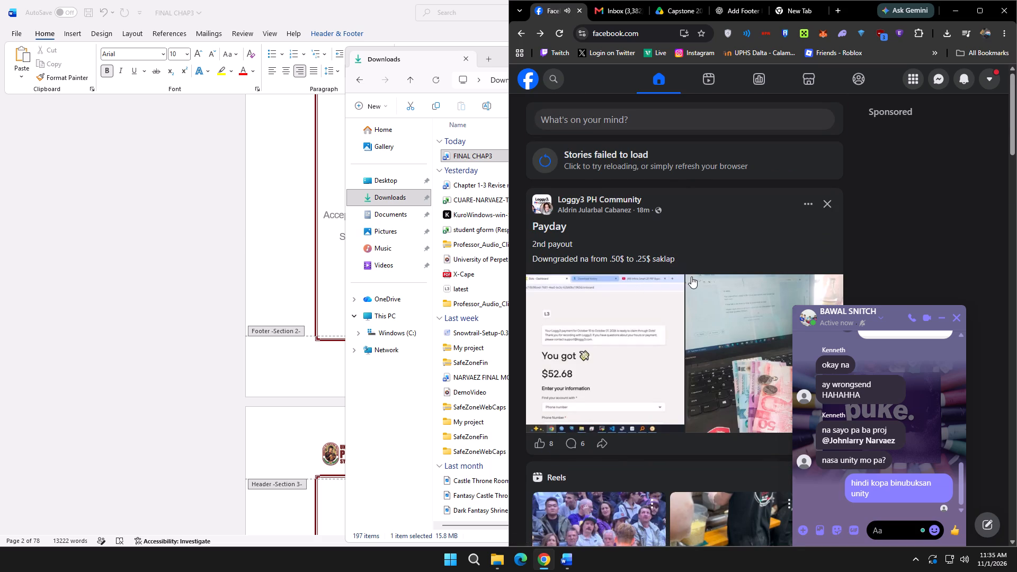
{"action": "scroll", "coordinate": [680, 345], "scroll_direction": "down", "scroll_amount": 3}
{"action": "left_click", "coordinate": [572, 288]}
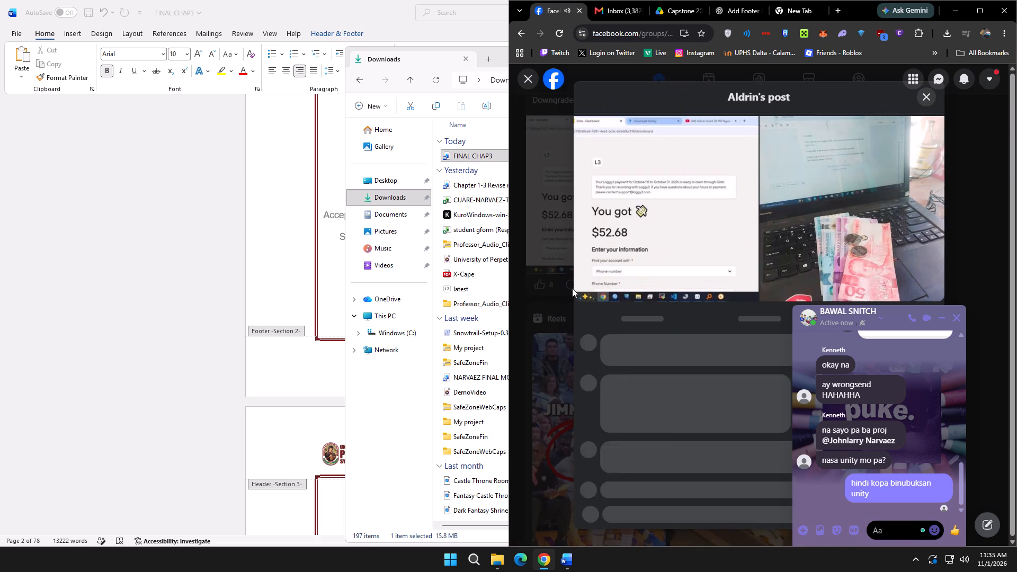
{"action": "scroll", "coordinate": [692, 330], "scroll_direction": "down", "scroll_amount": 6}
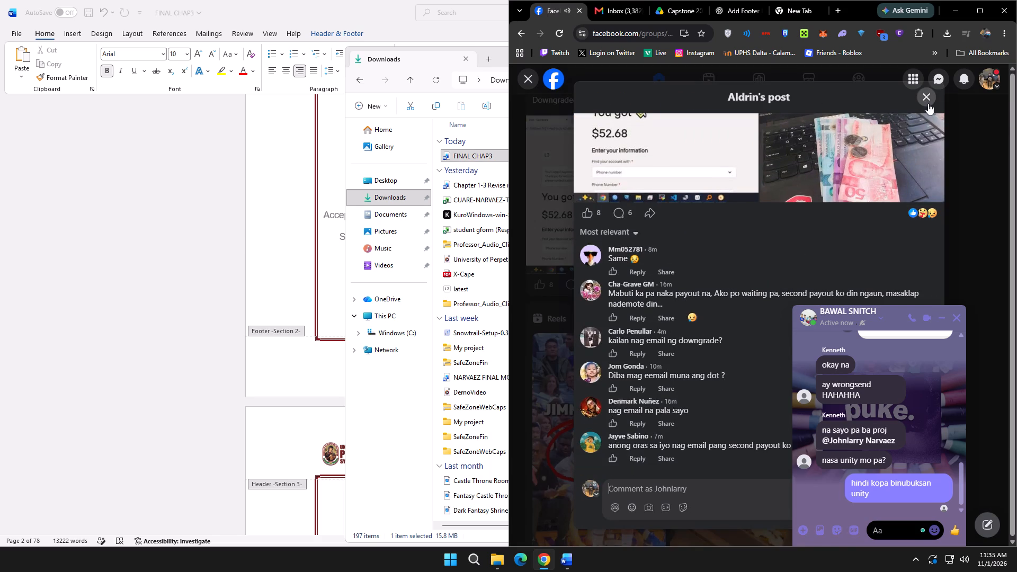
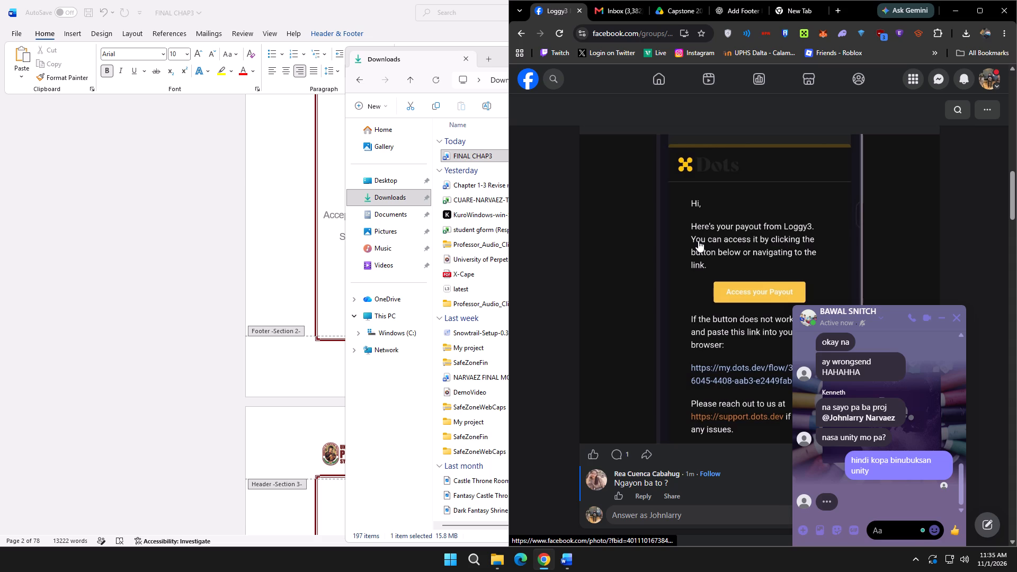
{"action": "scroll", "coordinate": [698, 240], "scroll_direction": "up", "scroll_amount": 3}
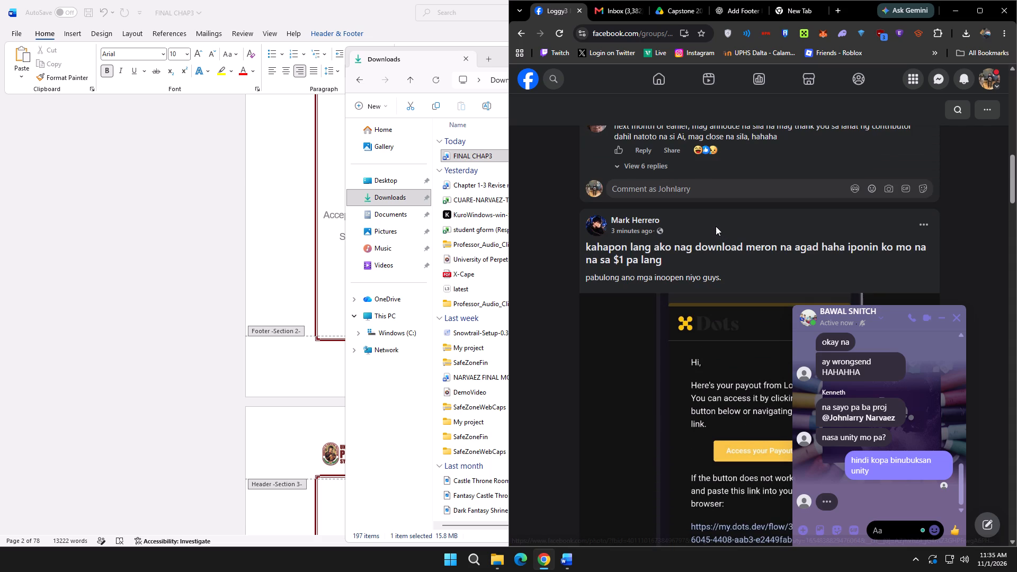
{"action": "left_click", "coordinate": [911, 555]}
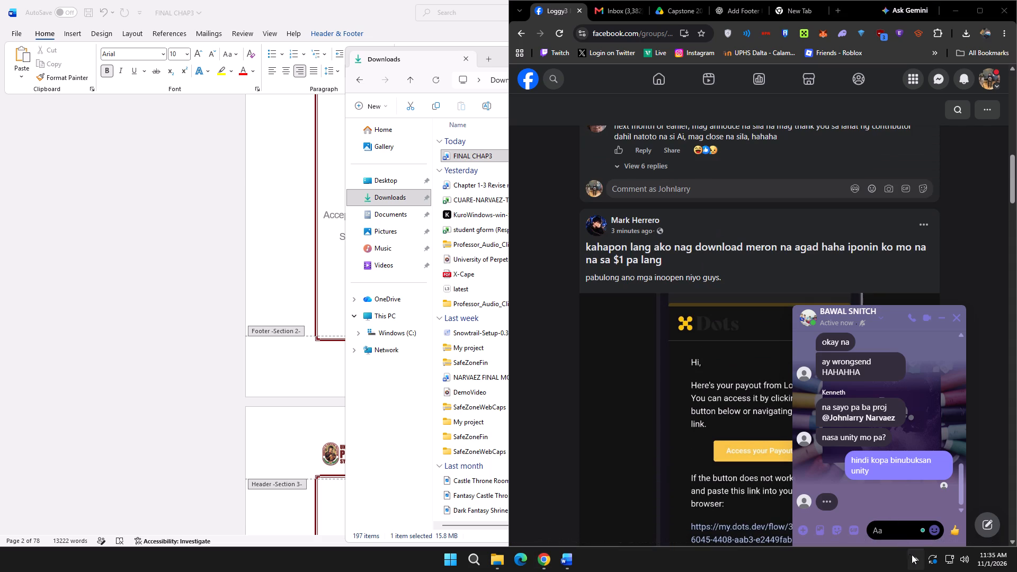
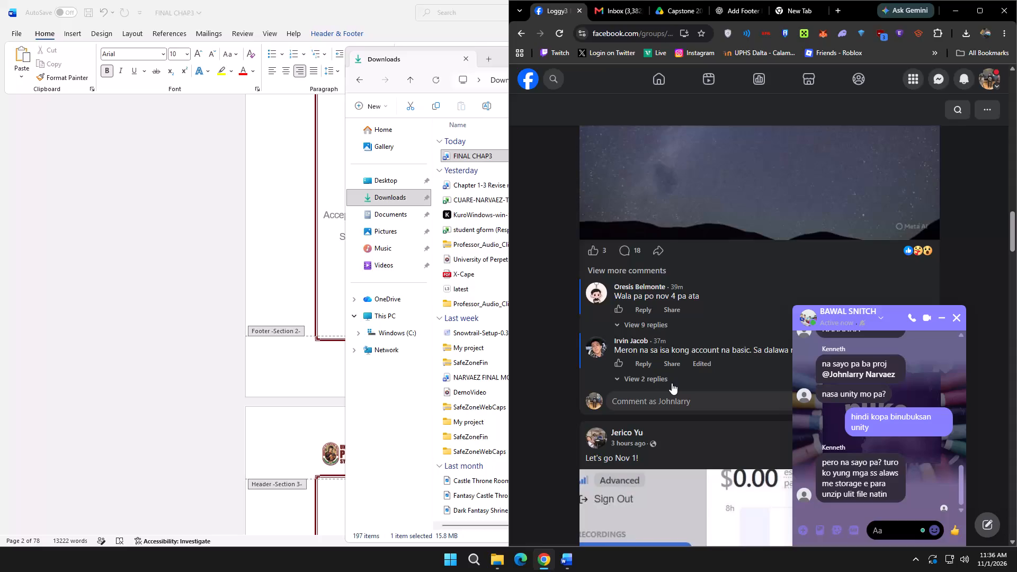
Browse the Loggy3 group feed for posts and comments about payouts and rate changes.
{"action": "scroll", "coordinate": [672, 383], "scroll_direction": "down", "scroll_amount": 5}
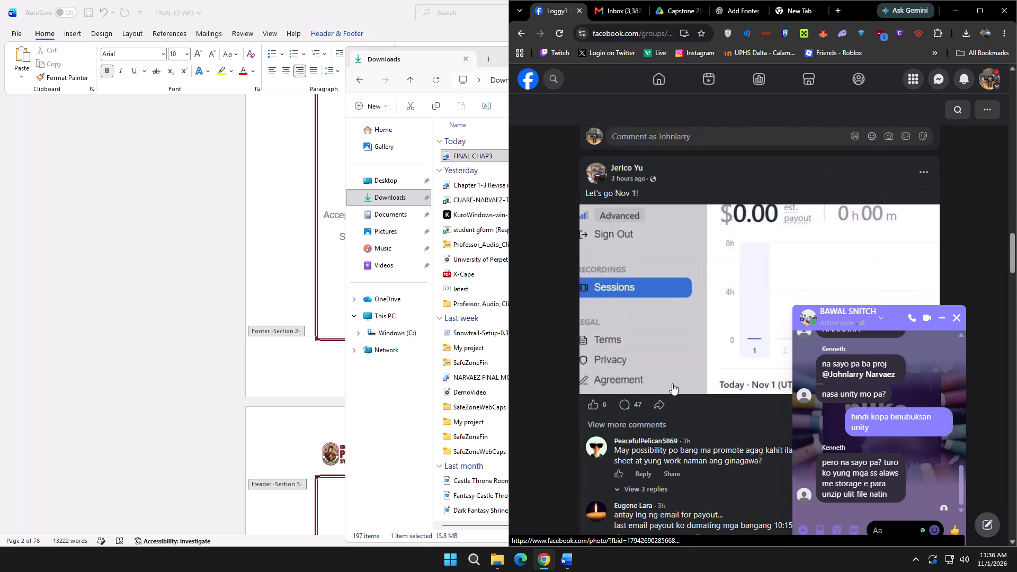
{"action": "scroll", "coordinate": [674, 383], "scroll_direction": "down", "scroll_amount": 12}
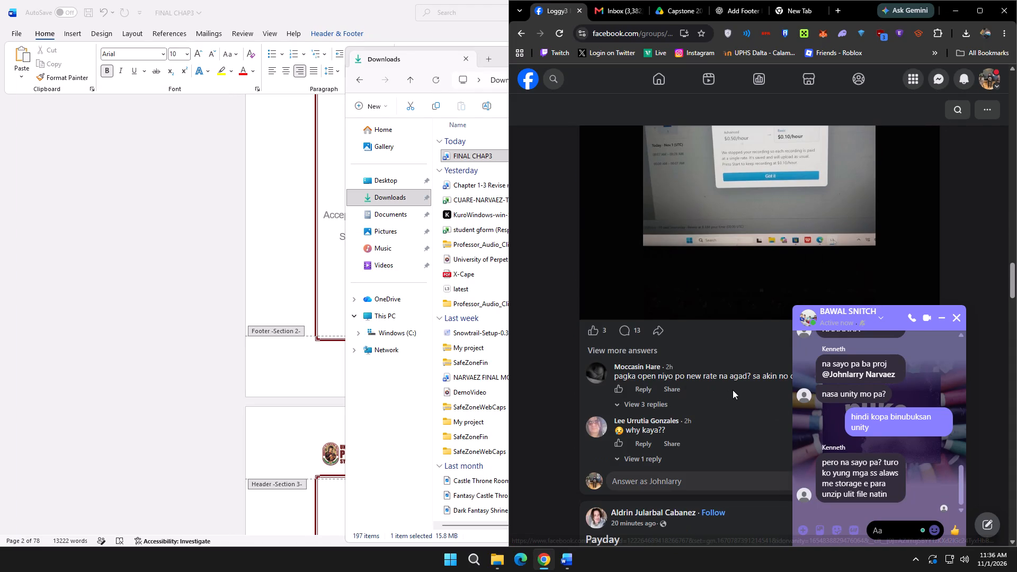
{"action": "scroll", "coordinate": [734, 391], "scroll_direction": "down", "scroll_amount": 6}
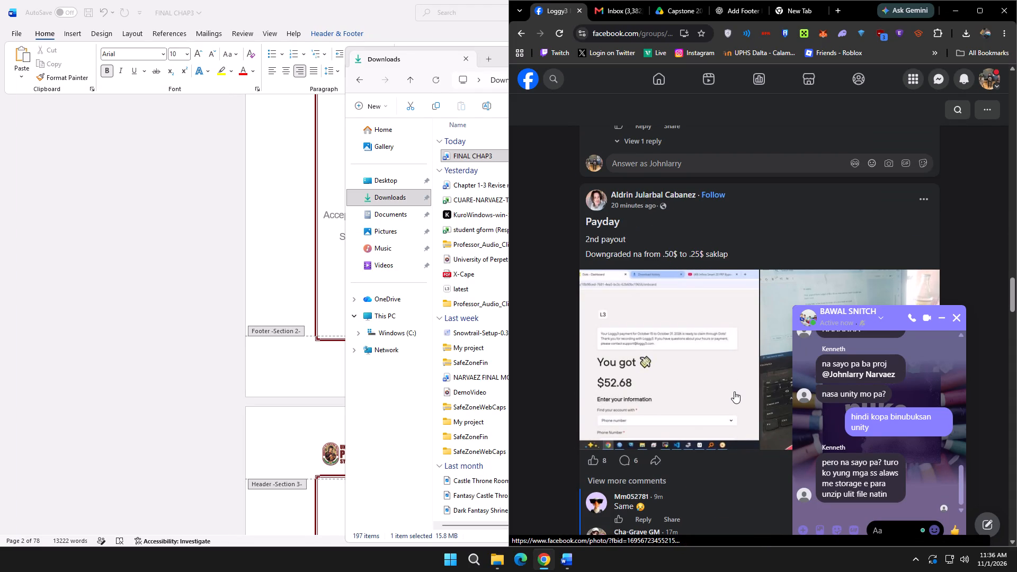
{"action": "scroll", "coordinate": [734, 391], "scroll_direction": "down", "scroll_amount": 16}
{"action": "scroll", "coordinate": [734, 391], "scroll_direction": "down", "scroll_amount": 5}
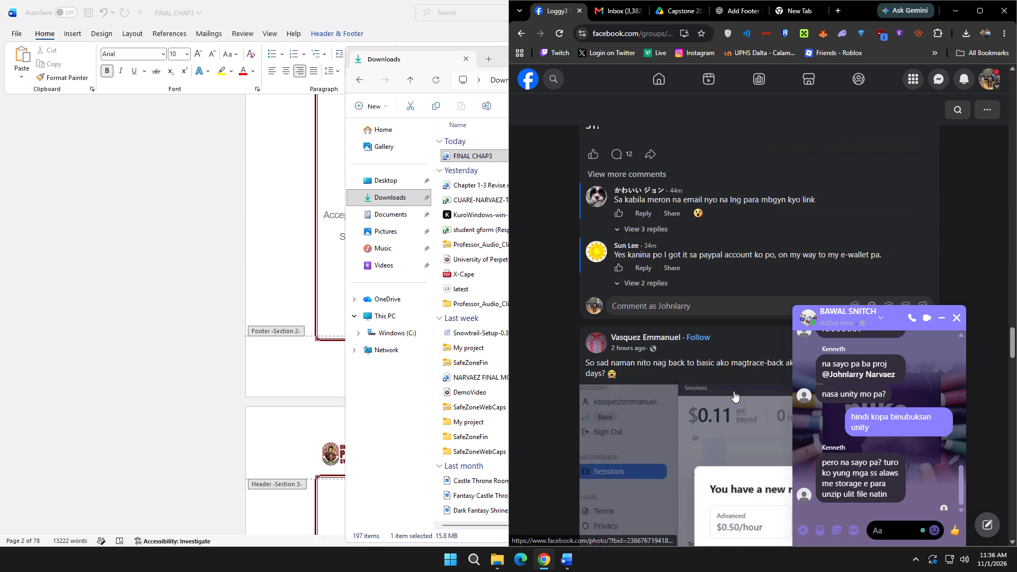
{"action": "scroll", "coordinate": [734, 391], "scroll_direction": "down", "scroll_amount": 12}
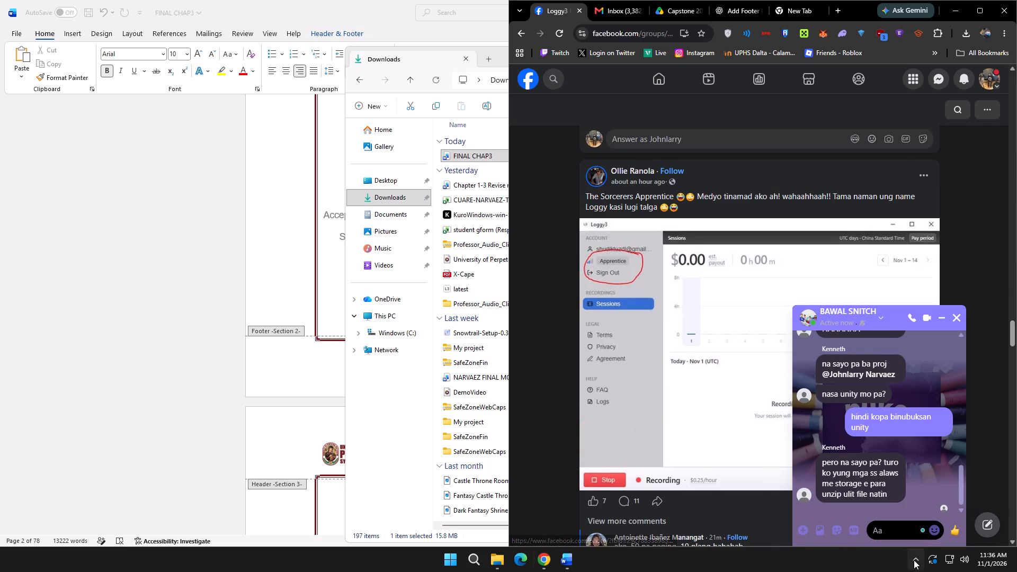
Capture a screenshot of the Windows (C:) drive's storage under This PC in File Explorer.
{"action": "left_click", "coordinate": [913, 560]}
{"action": "left_click", "coordinate": [914, 560]}
{"action": "left_click", "coordinate": [499, 560]}
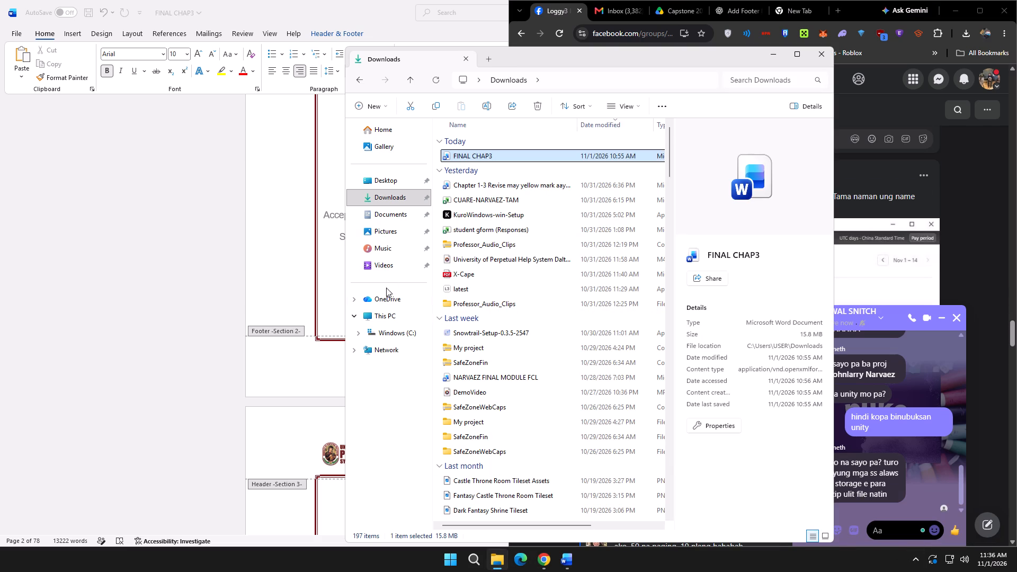
{"action": "left_click", "coordinate": [385, 323]}
{"action": "key", "text": "shift+super+s"}
{"action": "left_click_drag", "start_coordinate": [434, 98], "coordinate": [602, 212]}
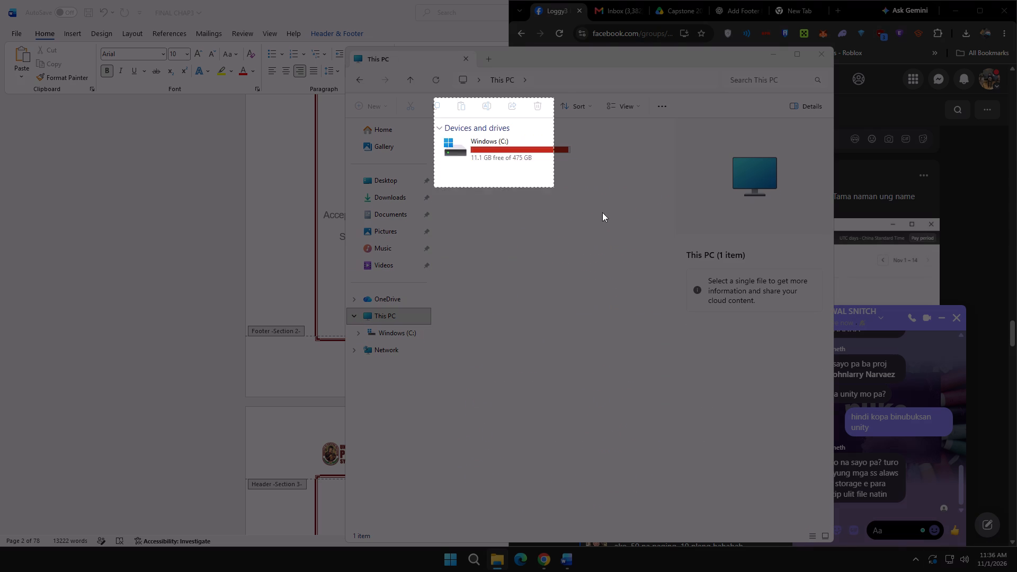
{"action": "left_click_drag", "start_coordinate": [602, 212], "coordinate": [665, 237]}
Send the drive screenshot to the BAWAL SNITCH chat with the message "ano pa ako", and close File Explorer.
{"action": "left_click_drag", "start_coordinate": [897, 525], "coordinate": [901, 533]}
{"action": "key", "text": "ctrl+v"}
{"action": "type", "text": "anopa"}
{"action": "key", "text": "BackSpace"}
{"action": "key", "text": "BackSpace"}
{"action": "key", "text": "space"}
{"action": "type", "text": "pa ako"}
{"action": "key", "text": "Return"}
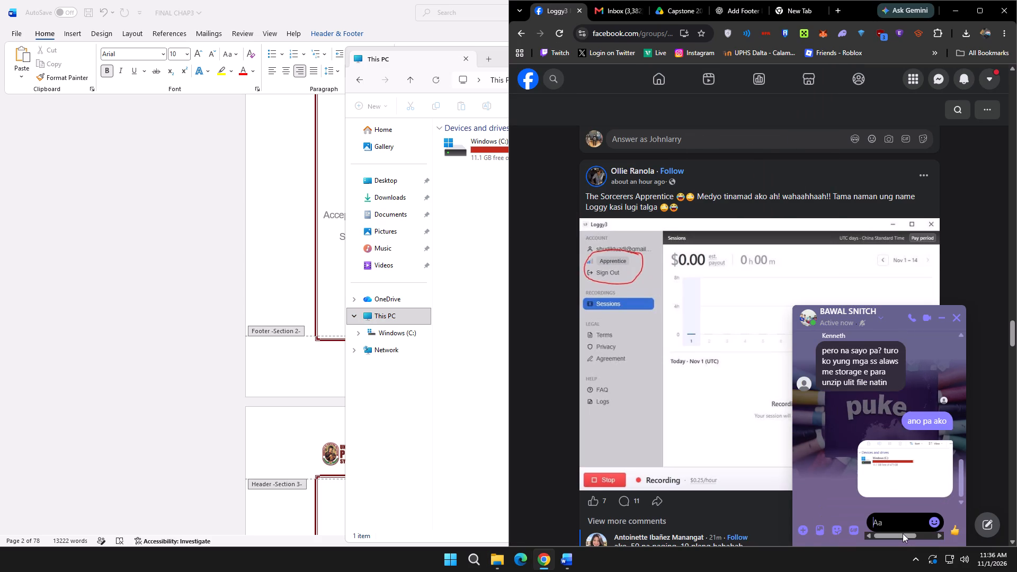
{"action": "left_click", "coordinate": [463, 305]}
{"action": "left_click", "coordinate": [816, 50]}
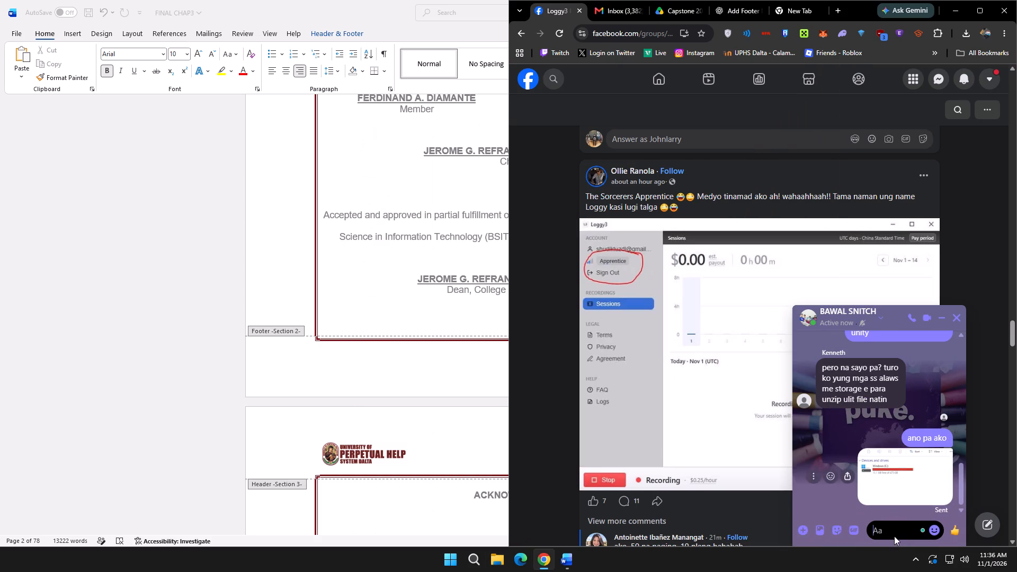
Send the message "SS lang need to eh" in the BAWAL SNITCH chat.
{"action": "left_click", "coordinate": [894, 536]}
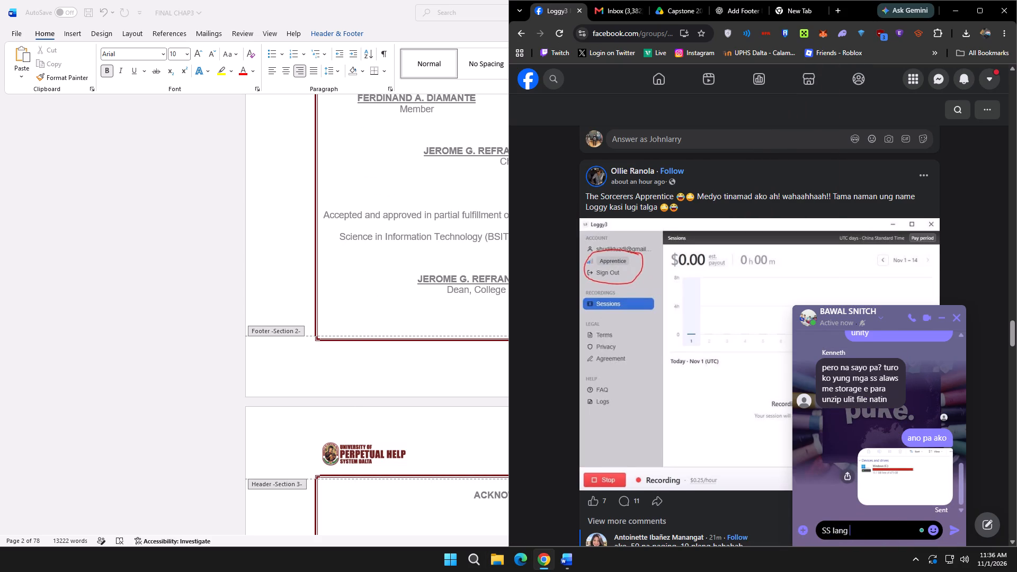
{"action": "key", "text": "BackSpace"}
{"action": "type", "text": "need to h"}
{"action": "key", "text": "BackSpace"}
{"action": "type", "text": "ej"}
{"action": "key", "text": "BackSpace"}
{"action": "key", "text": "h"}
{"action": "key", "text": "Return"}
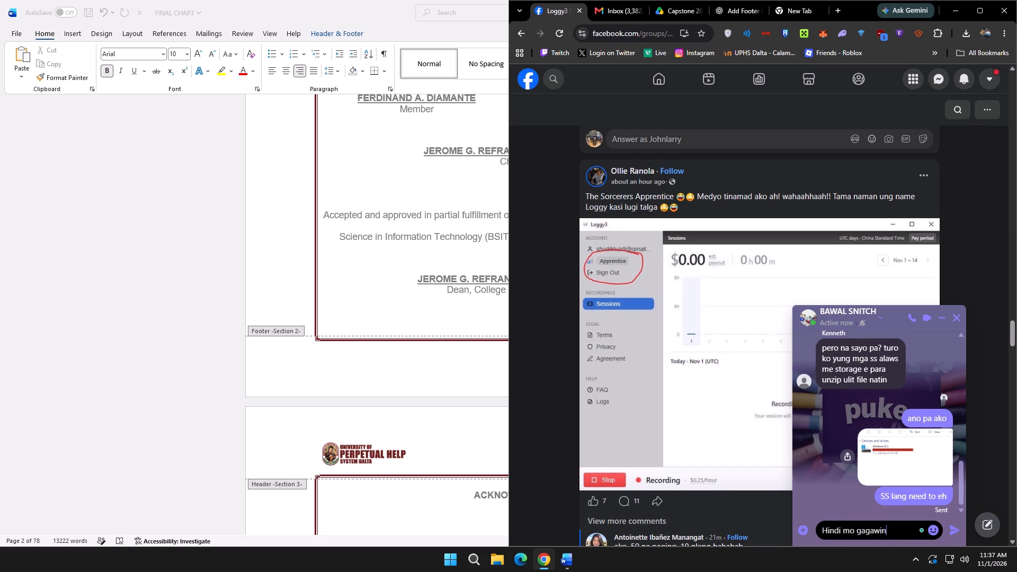
Send a follow-up message starting with "Hindi mo" and ending in "publish", and close the chat window.
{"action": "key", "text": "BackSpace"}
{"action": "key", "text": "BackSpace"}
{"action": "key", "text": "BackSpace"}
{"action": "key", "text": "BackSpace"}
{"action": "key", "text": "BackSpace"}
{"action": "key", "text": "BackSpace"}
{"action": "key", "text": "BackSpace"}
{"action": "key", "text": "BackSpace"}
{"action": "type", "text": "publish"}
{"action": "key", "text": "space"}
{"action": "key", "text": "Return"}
{"action": "left_click", "coordinate": [955, 321]}
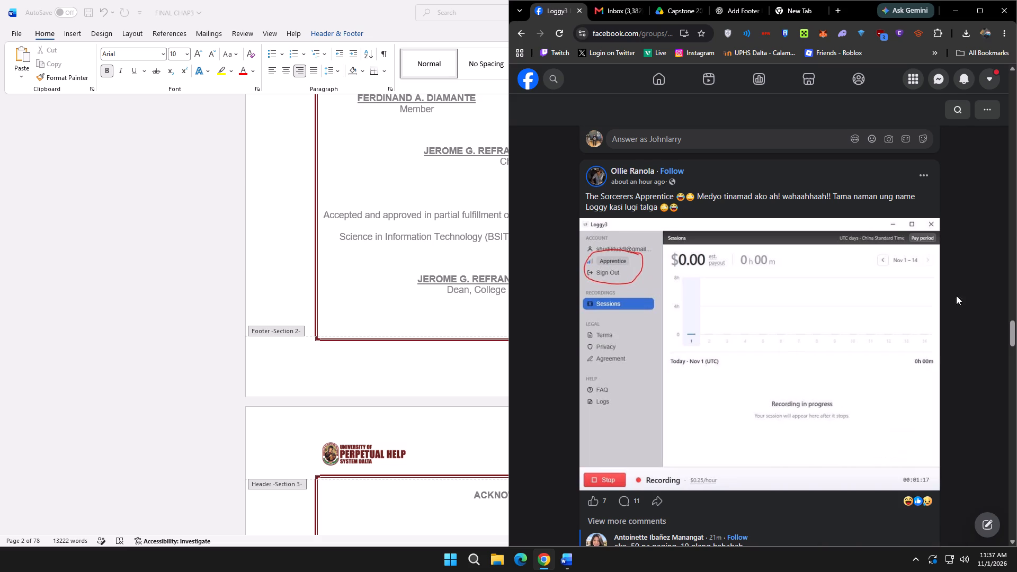
{"action": "left_click", "coordinate": [932, 75]}
{"action": "left_click", "coordinate": [932, 75]}
{"action": "scroll", "coordinate": [668, 323], "scroll_direction": "down", "scroll_amount": 7}
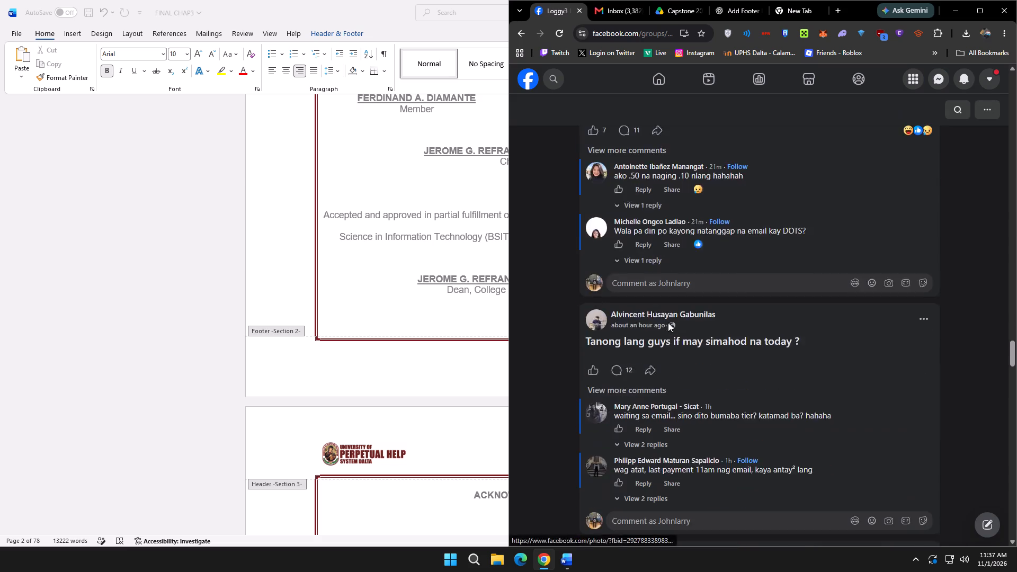
{"action": "scroll", "coordinate": [668, 323], "scroll_direction": "down", "scroll_amount": 5}
{"action": "scroll", "coordinate": [656, 315], "scroll_direction": "up", "scroll_amount": 2}
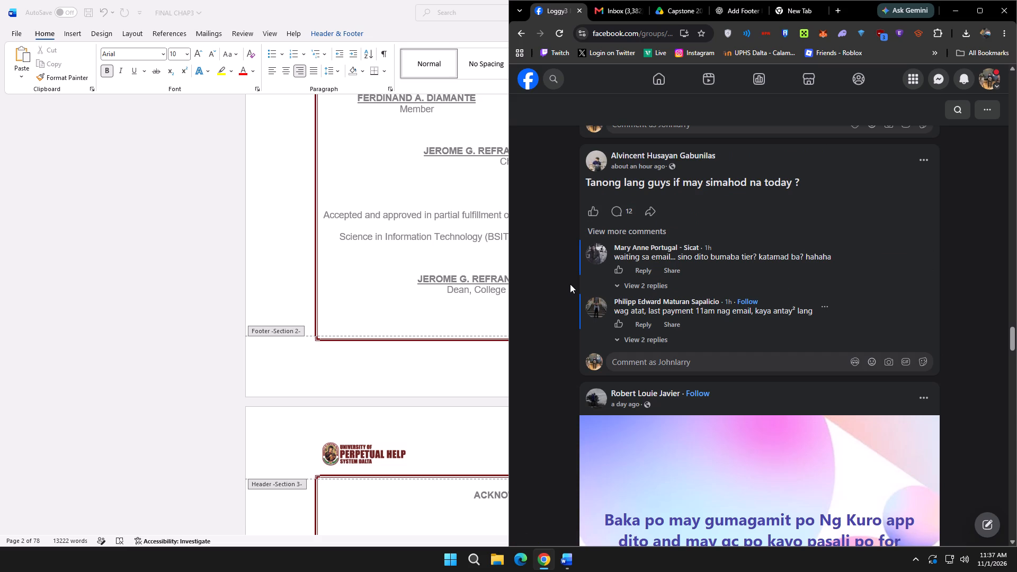
{"action": "left_click", "coordinate": [635, 286]}
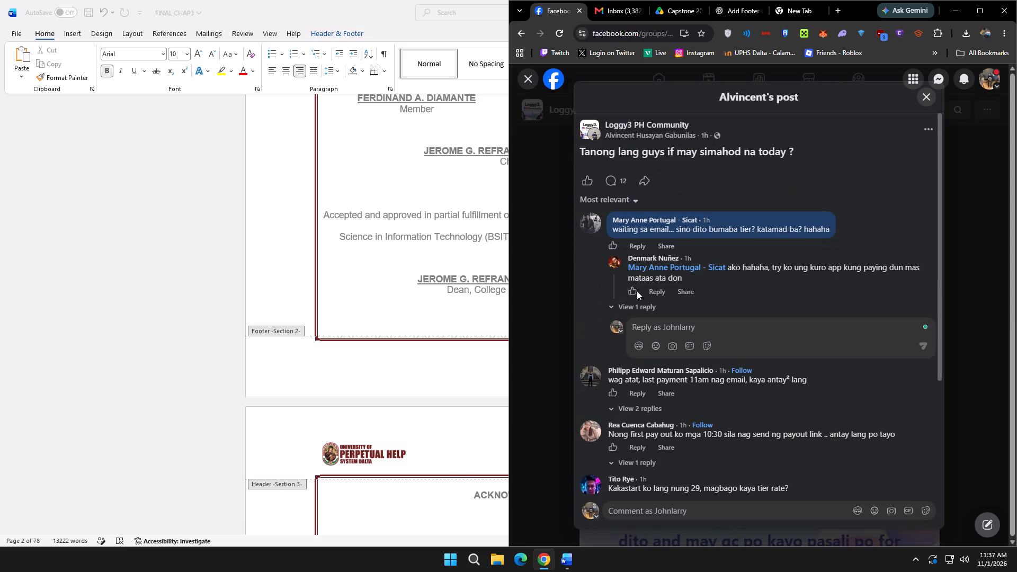
{"action": "left_click", "coordinate": [638, 306]}
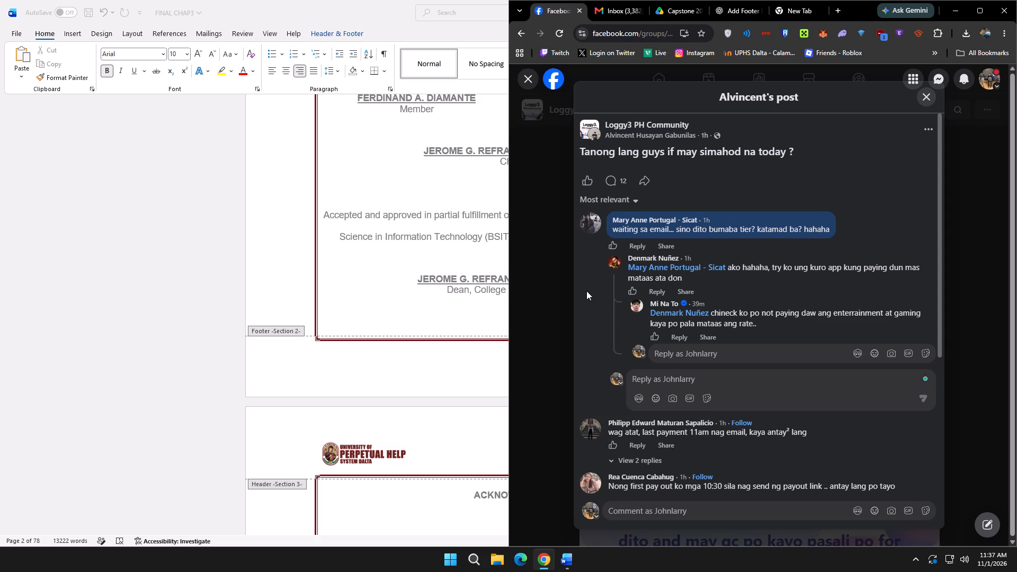
{"action": "scroll", "coordinate": [586, 291], "scroll_direction": "down", "scroll_amount": 3}
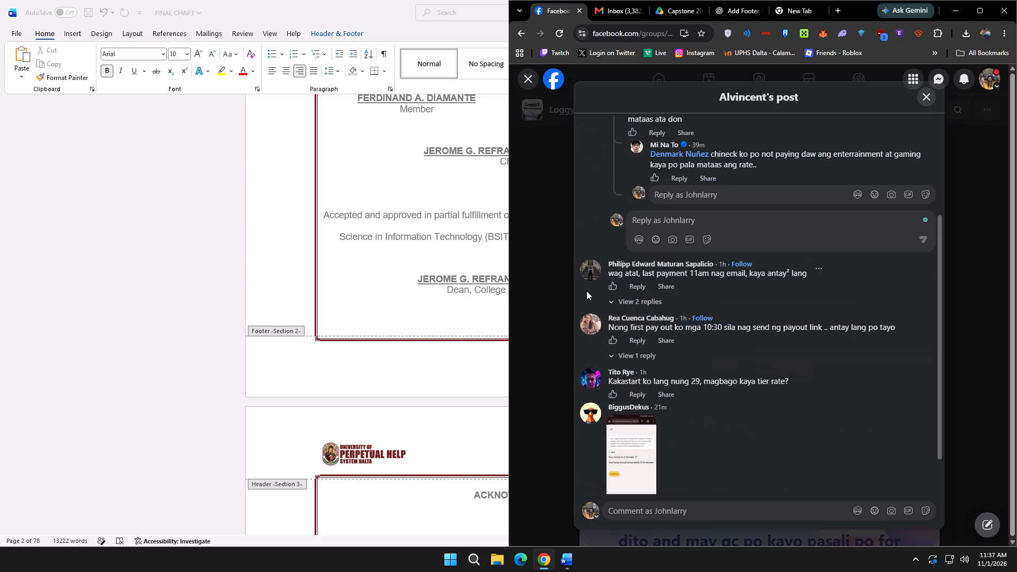
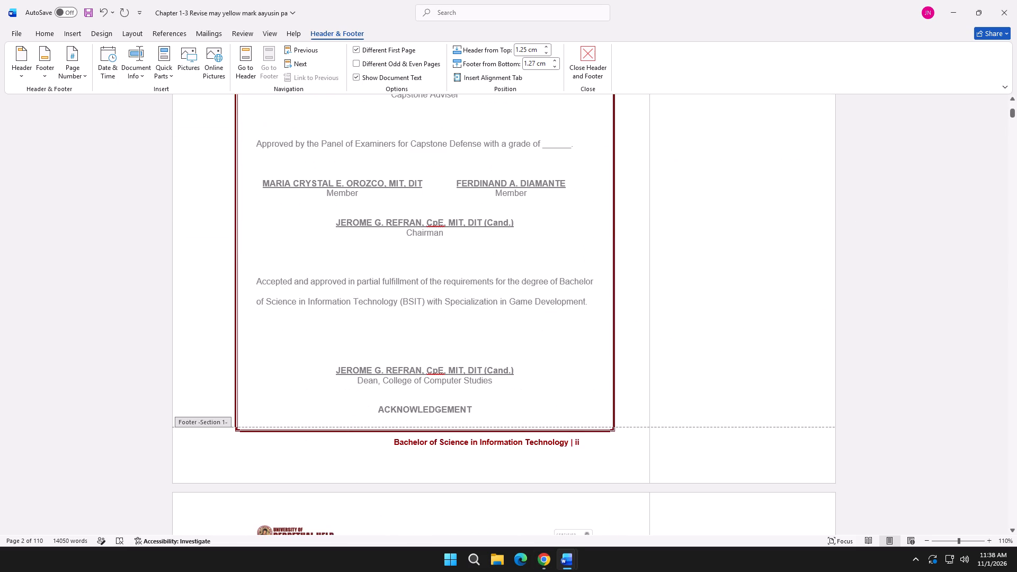
Update the page number field in the page 2 footer.
{"action": "left_click", "coordinate": [555, 444]}
{"action": "left_click_drag", "start_coordinate": [585, 444], "coordinate": [422, 444]}
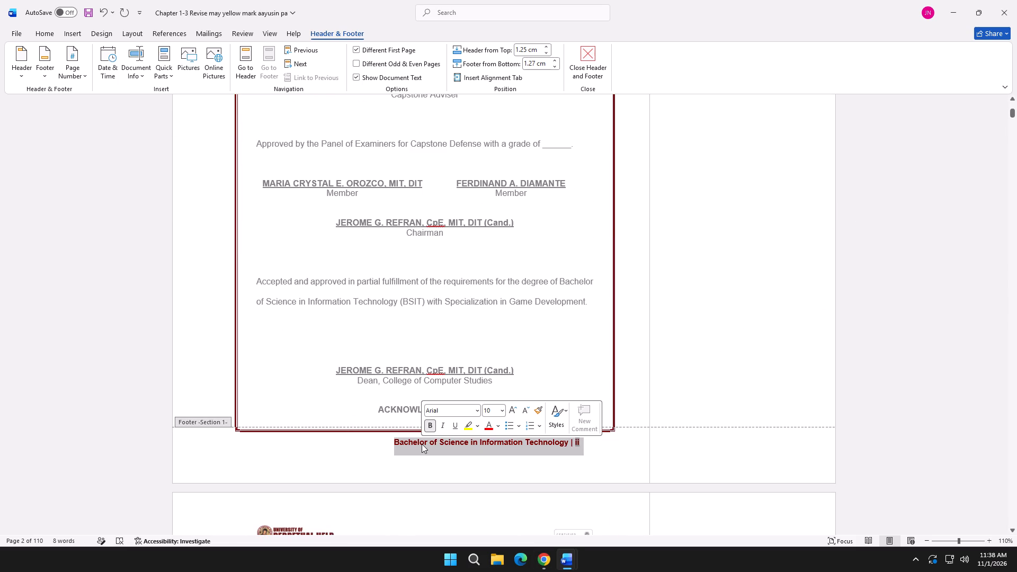
{"action": "left_click", "coordinate": [537, 430]}
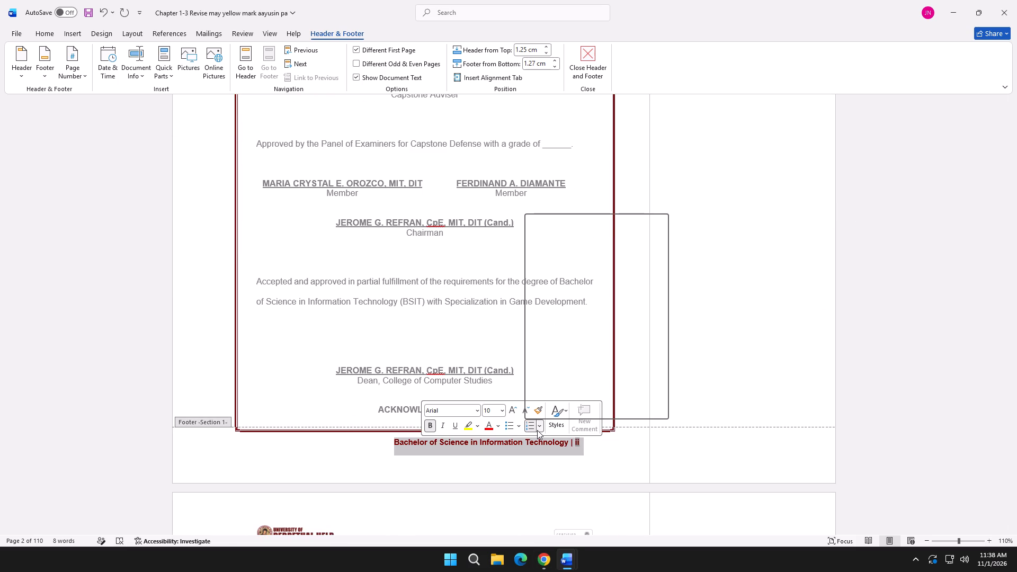
{"action": "left_click", "coordinate": [517, 445]}
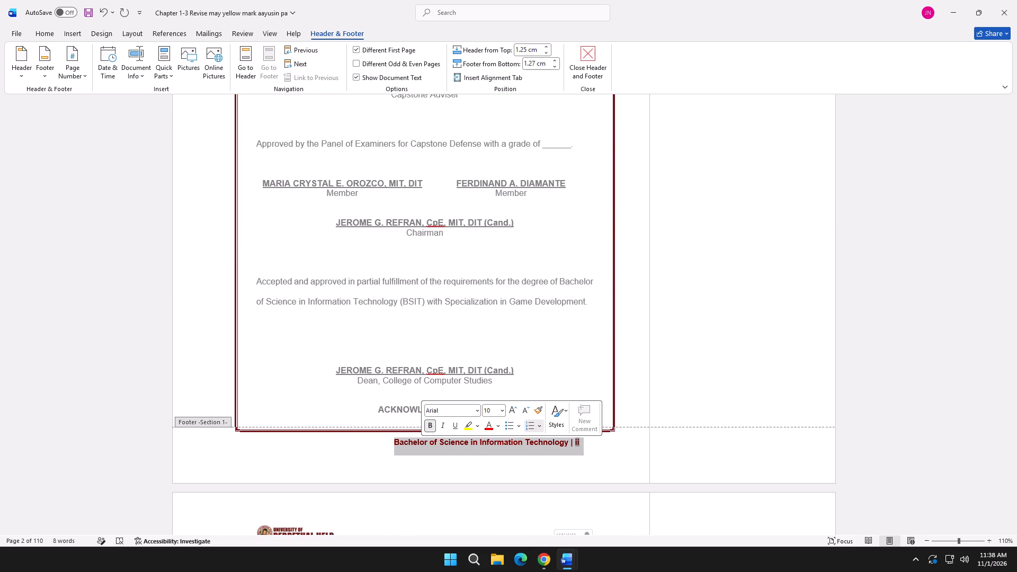
{"action": "right_click", "coordinate": [496, 449]}
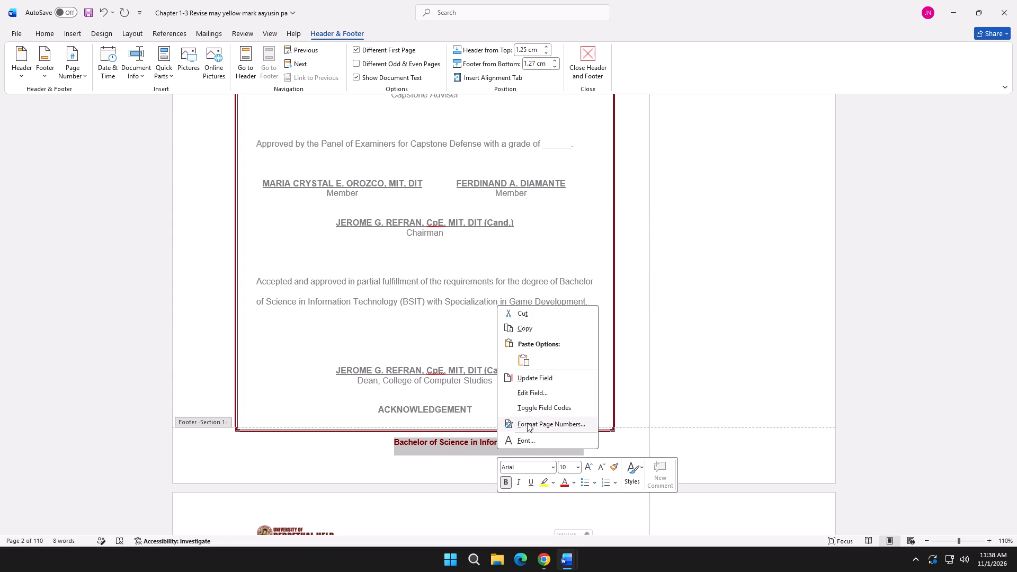
{"action": "left_click", "coordinate": [542, 378]}
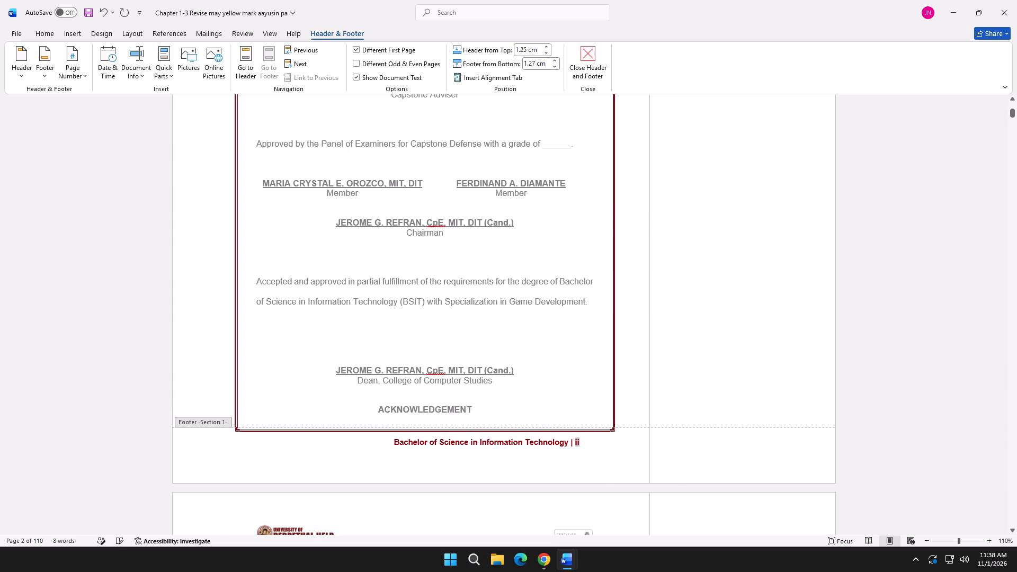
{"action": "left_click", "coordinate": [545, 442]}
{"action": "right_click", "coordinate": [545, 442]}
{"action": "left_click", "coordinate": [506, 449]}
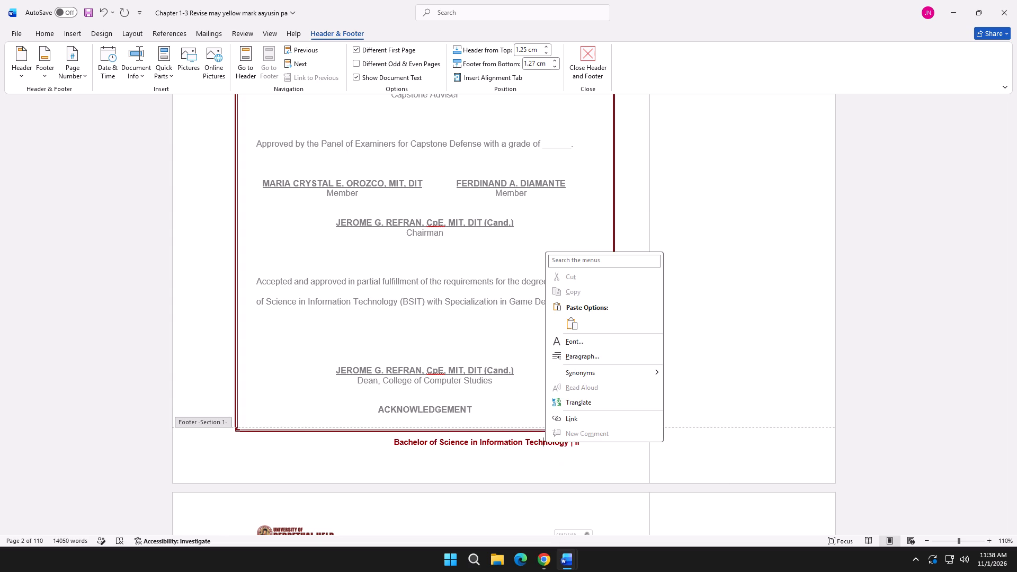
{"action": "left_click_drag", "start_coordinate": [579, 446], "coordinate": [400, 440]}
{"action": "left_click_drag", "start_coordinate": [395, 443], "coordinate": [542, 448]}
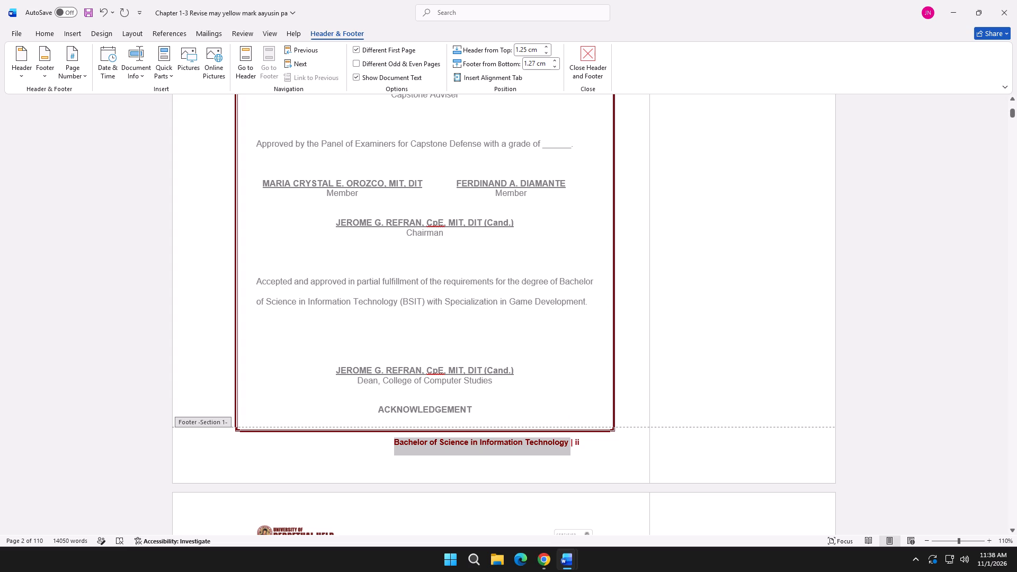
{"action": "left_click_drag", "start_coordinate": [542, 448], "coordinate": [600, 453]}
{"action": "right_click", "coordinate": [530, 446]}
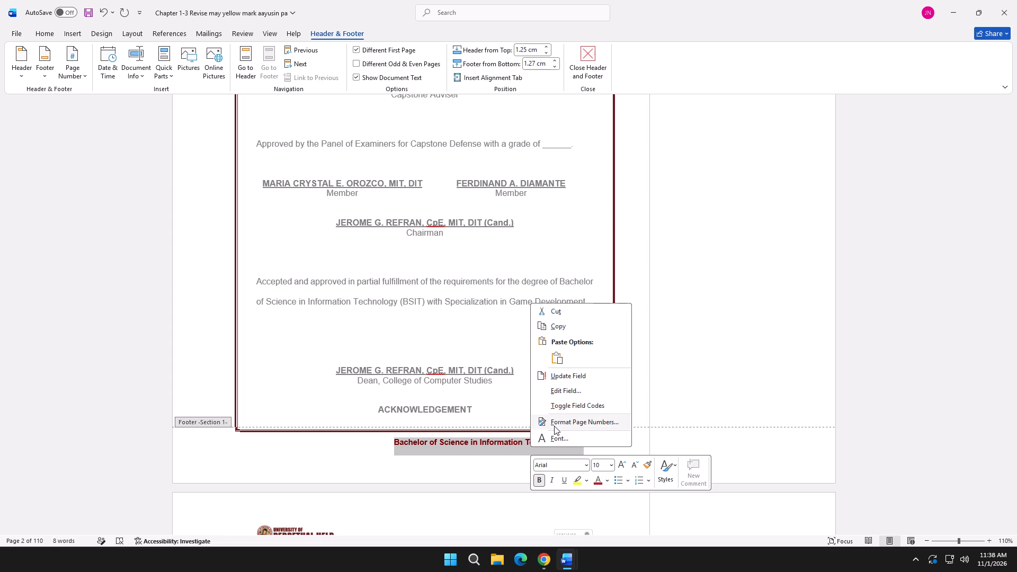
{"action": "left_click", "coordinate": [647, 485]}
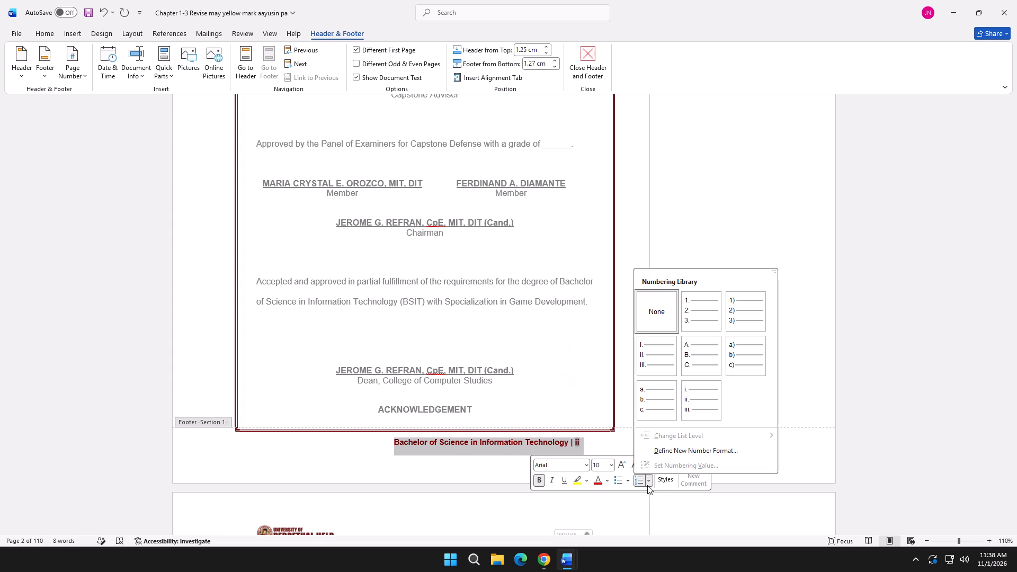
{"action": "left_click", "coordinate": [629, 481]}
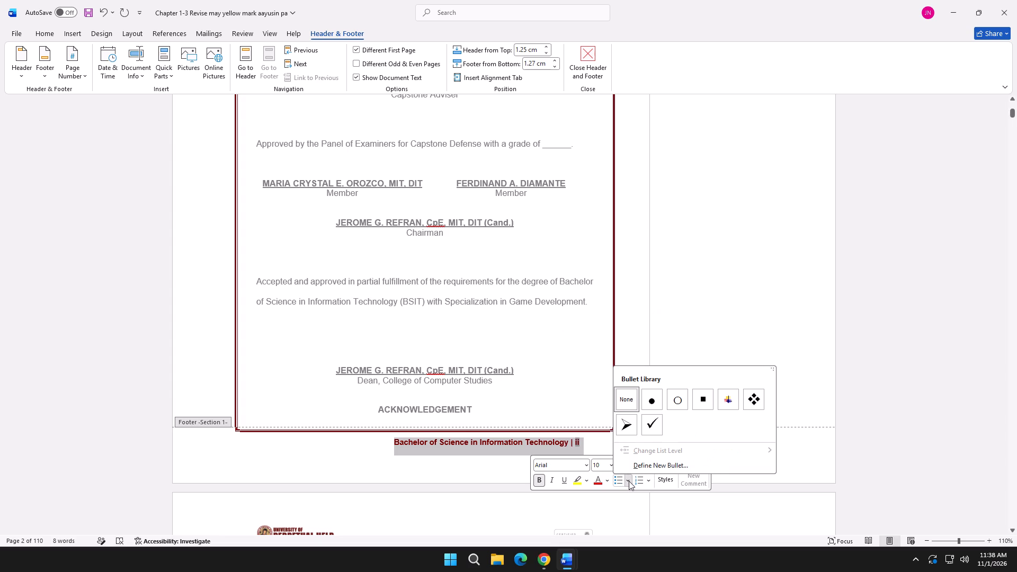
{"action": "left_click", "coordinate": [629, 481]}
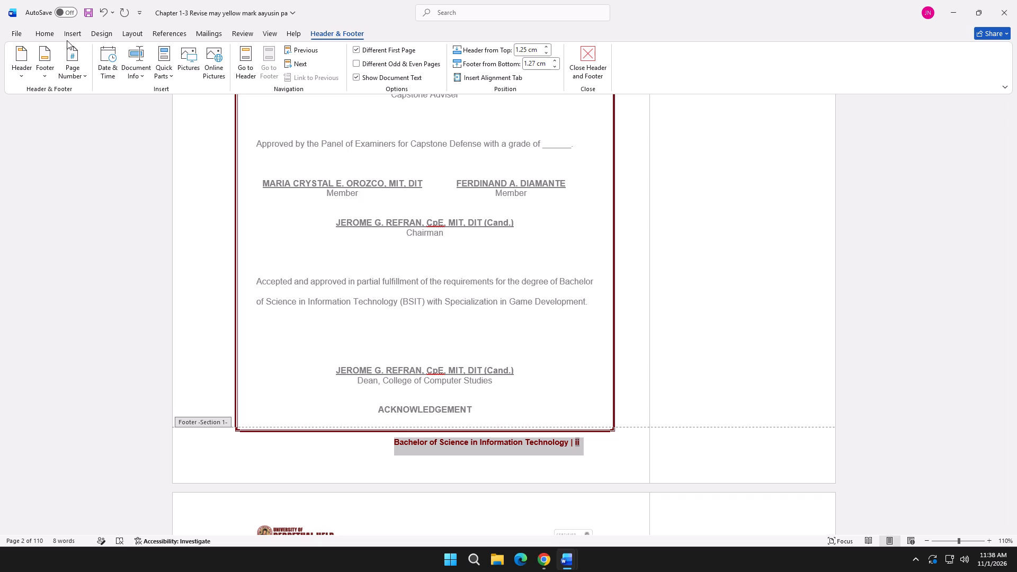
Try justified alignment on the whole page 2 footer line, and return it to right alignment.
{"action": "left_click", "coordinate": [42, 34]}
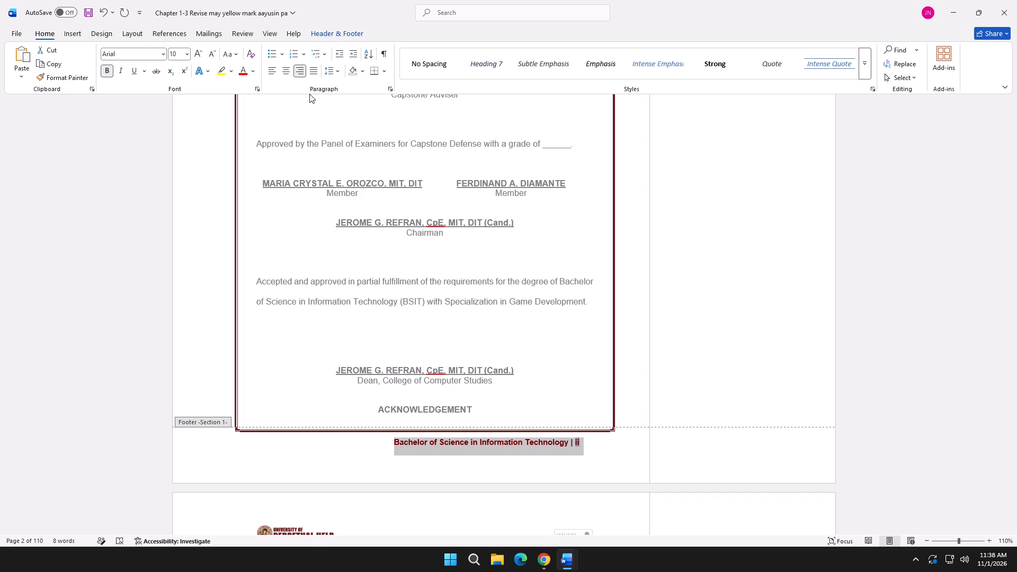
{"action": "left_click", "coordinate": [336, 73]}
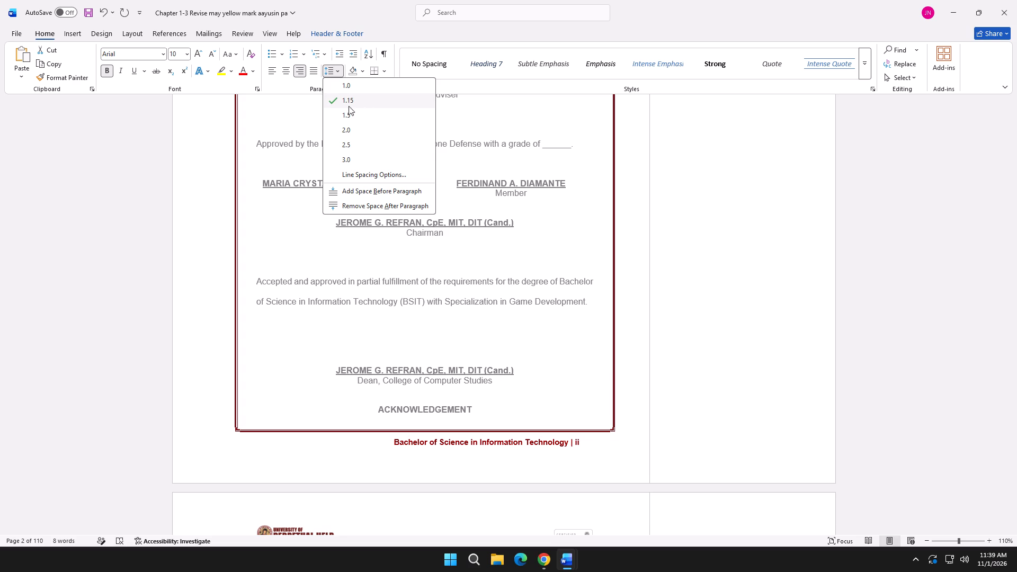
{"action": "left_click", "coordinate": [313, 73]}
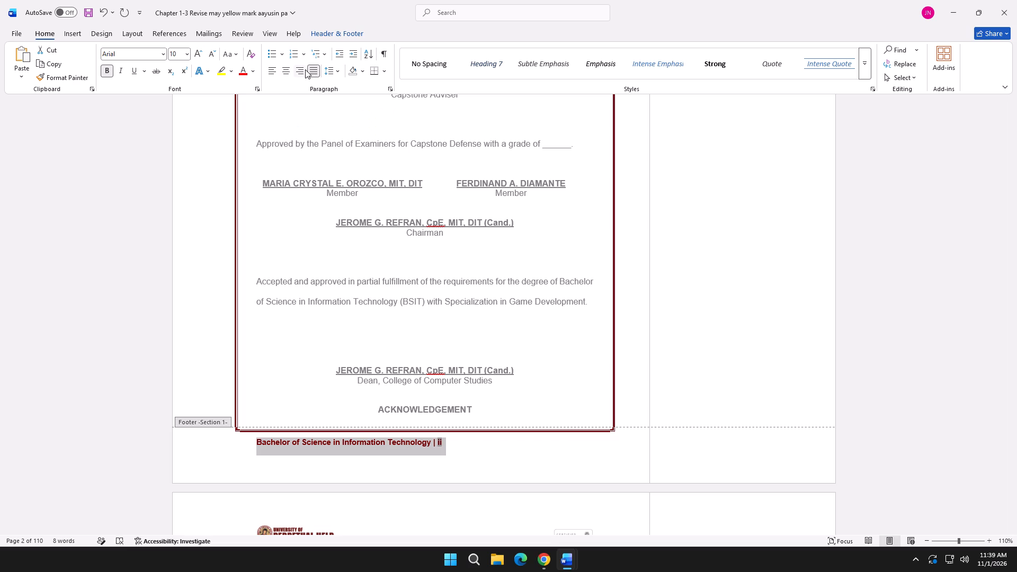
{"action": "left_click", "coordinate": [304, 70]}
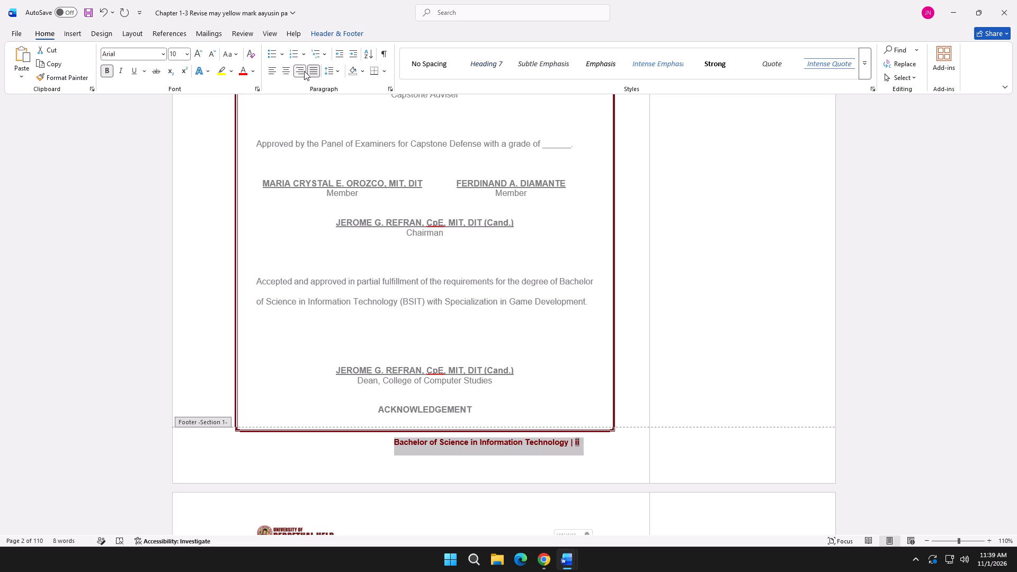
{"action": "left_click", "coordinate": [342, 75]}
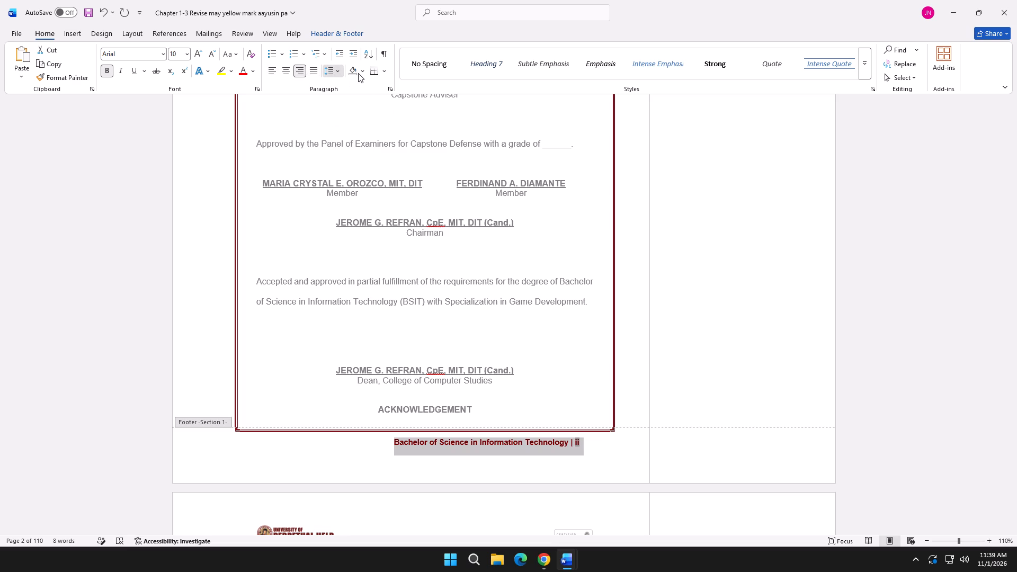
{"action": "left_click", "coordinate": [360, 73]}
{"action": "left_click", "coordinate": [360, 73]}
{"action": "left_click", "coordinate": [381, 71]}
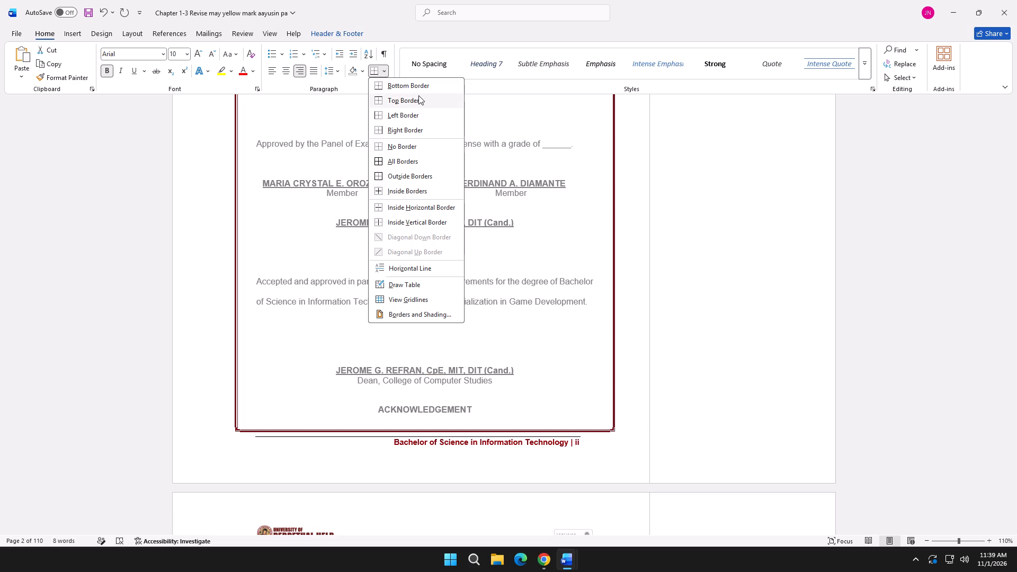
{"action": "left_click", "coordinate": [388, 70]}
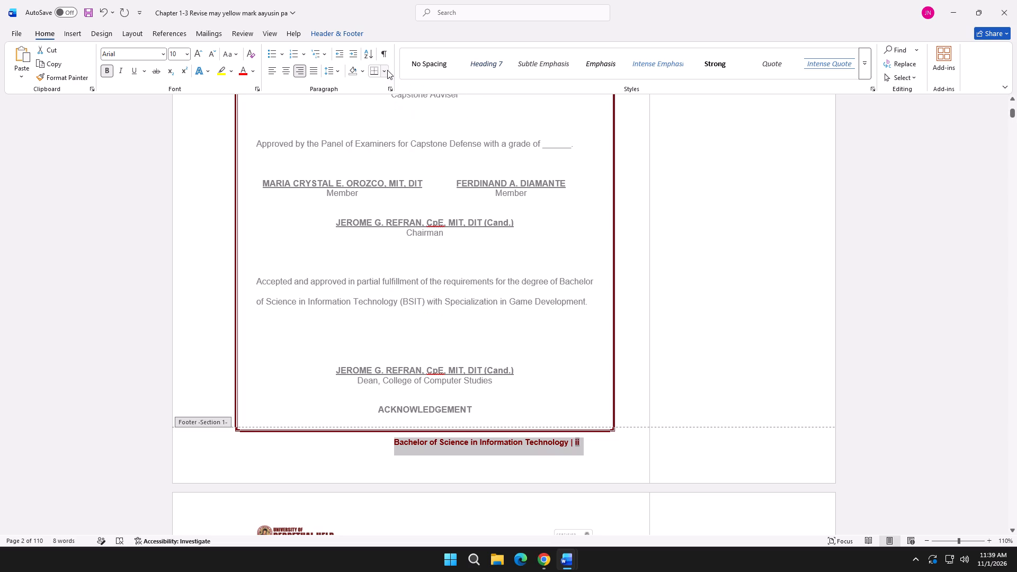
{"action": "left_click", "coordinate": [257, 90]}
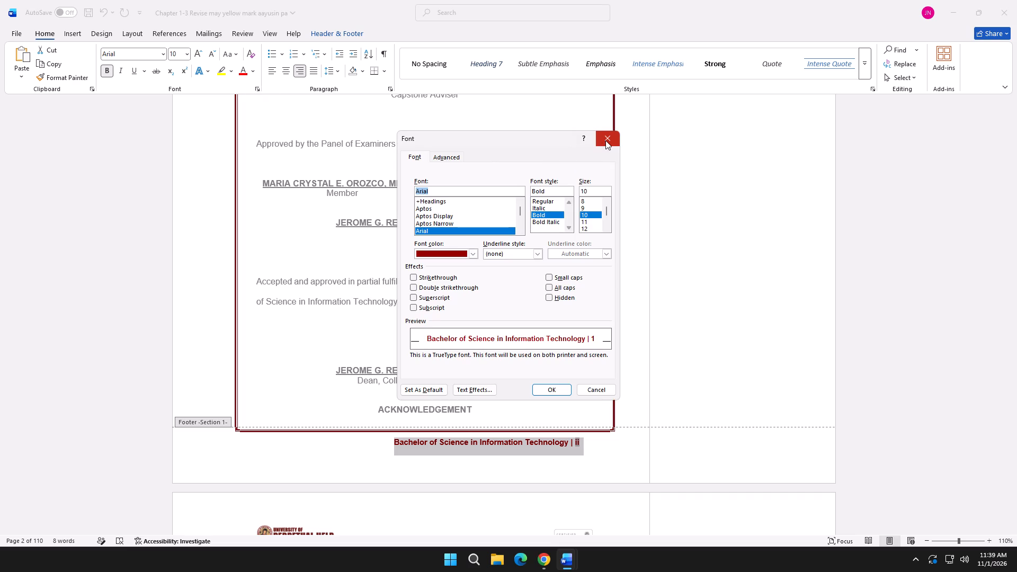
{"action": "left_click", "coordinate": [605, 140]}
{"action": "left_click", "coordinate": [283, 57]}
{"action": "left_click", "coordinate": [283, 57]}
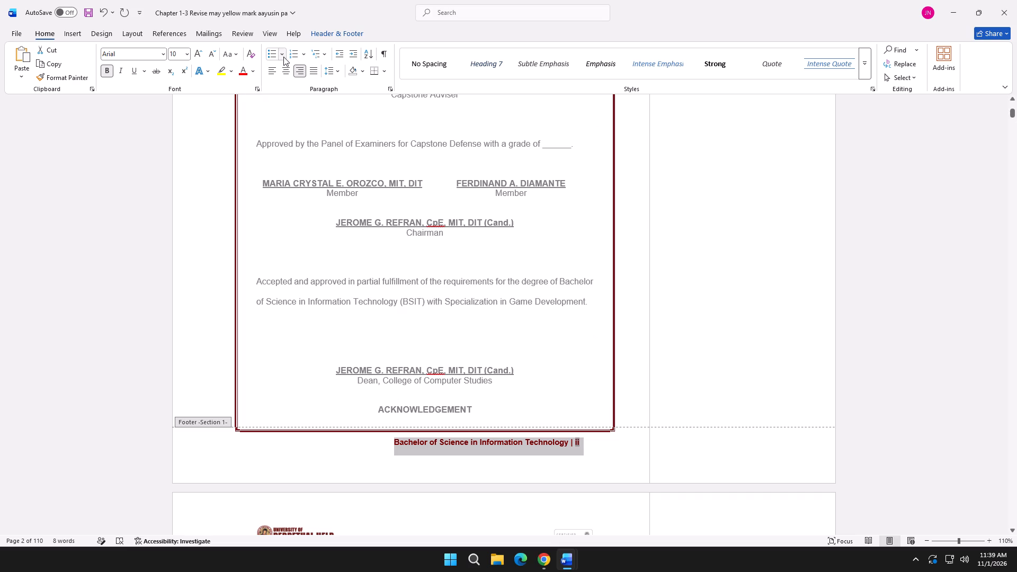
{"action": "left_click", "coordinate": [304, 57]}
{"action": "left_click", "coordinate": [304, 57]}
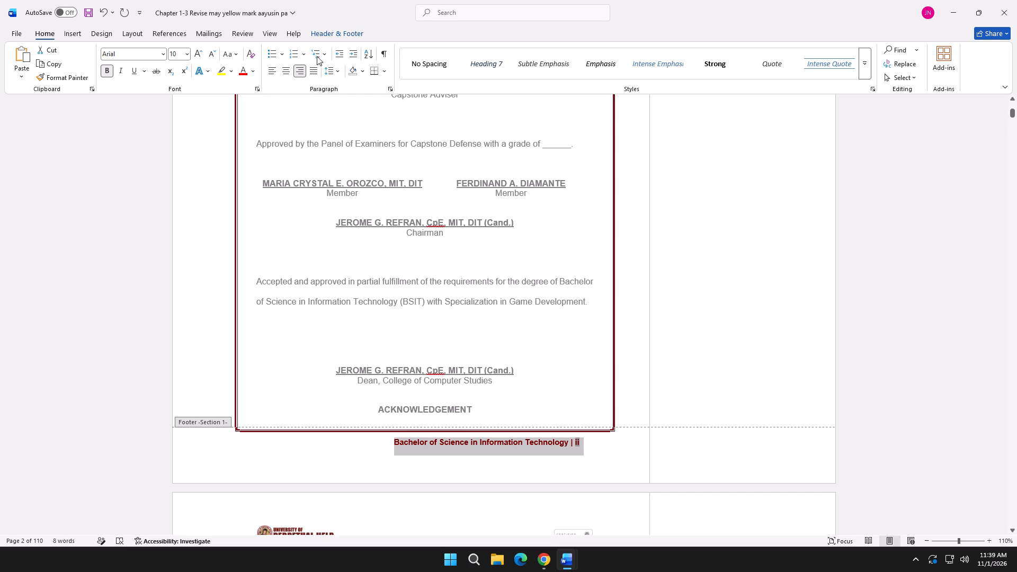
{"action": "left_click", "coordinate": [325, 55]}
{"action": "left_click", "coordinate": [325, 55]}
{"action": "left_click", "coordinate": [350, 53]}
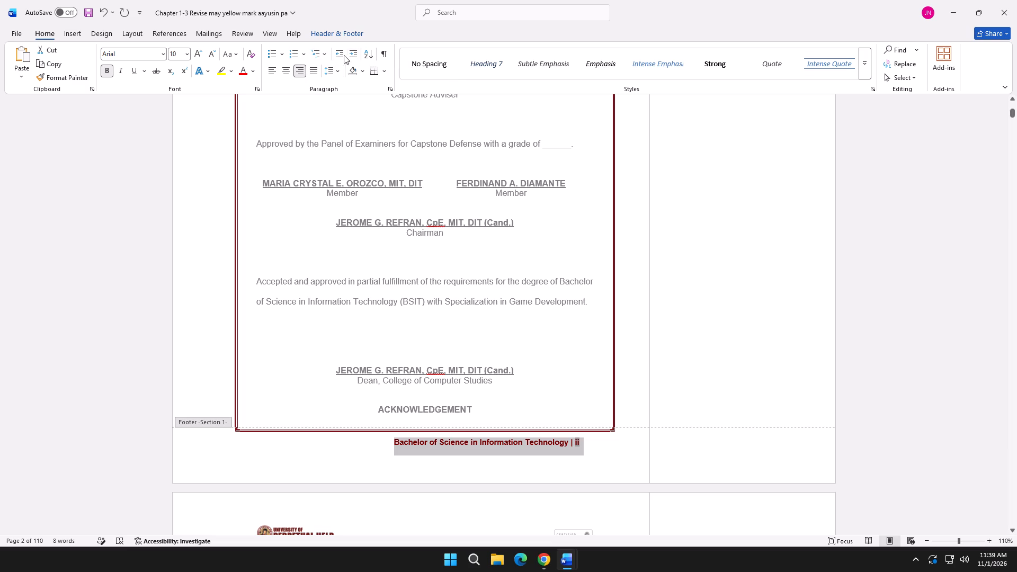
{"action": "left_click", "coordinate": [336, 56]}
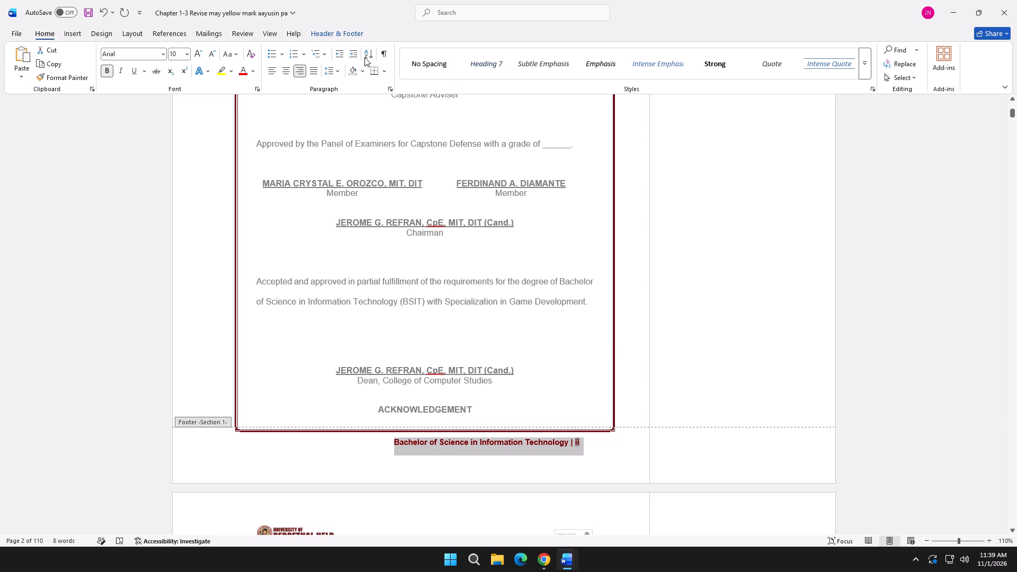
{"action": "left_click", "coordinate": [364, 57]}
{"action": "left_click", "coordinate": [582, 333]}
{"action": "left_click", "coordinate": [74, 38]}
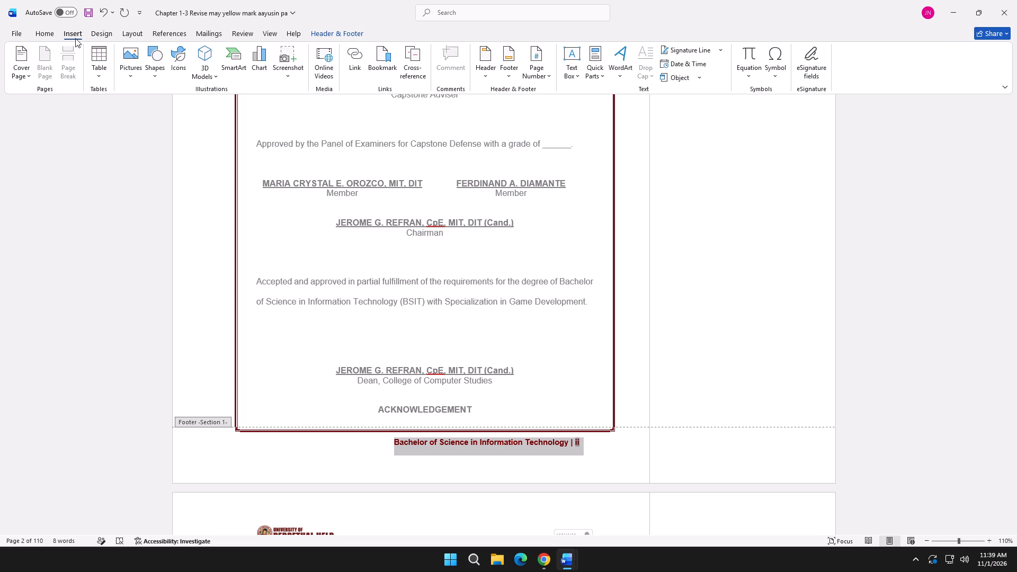
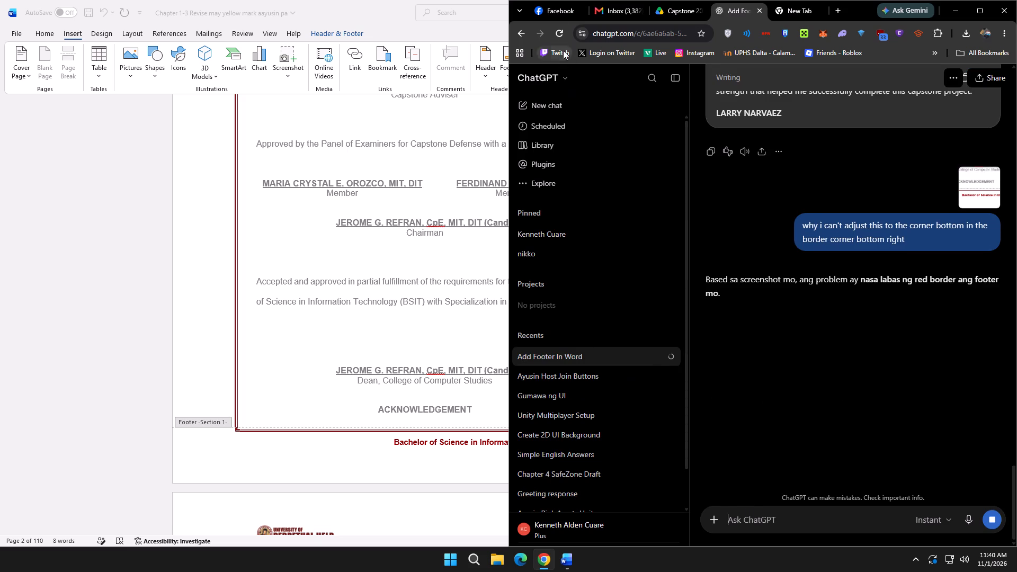
Switch to Facebook, open the BAWAL SNITCH chat and examine the Unity Hub projects screenshot sent there.
{"action": "left_click", "coordinate": [561, 15]}
{"action": "left_click", "coordinate": [940, 82]}
{"action": "left_click", "coordinate": [914, 197]}
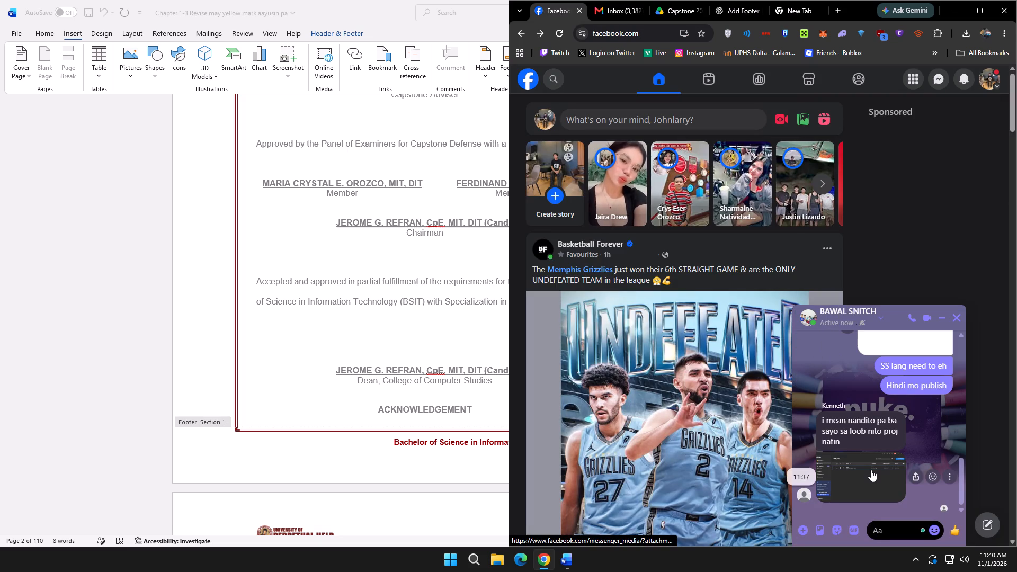
{"action": "left_click", "coordinate": [871, 470]}
{"action": "left_click", "coordinate": [863, 444]}
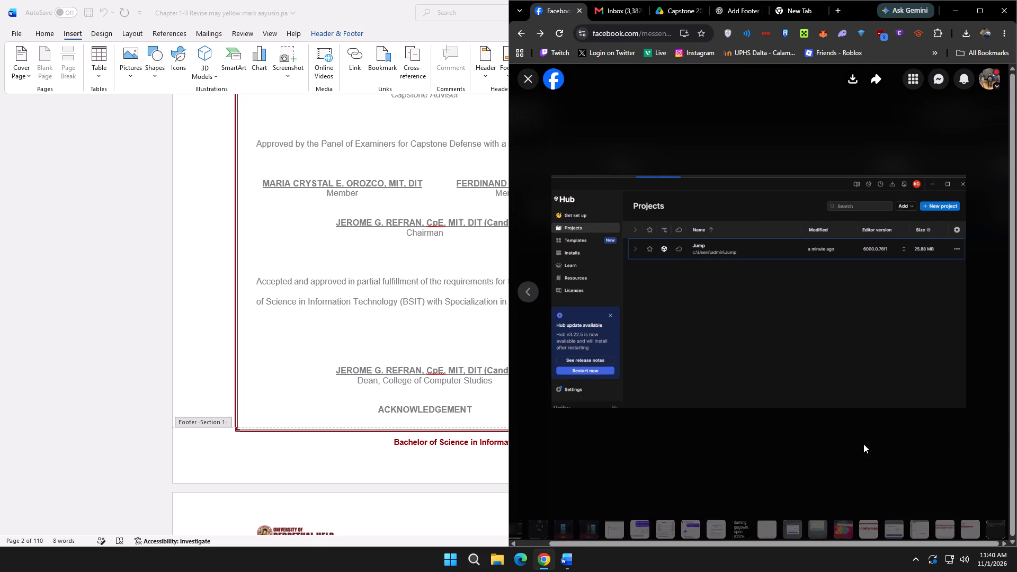
Launch Unity Hub and show its list of projects.
{"action": "left_click", "coordinate": [481, 553]}
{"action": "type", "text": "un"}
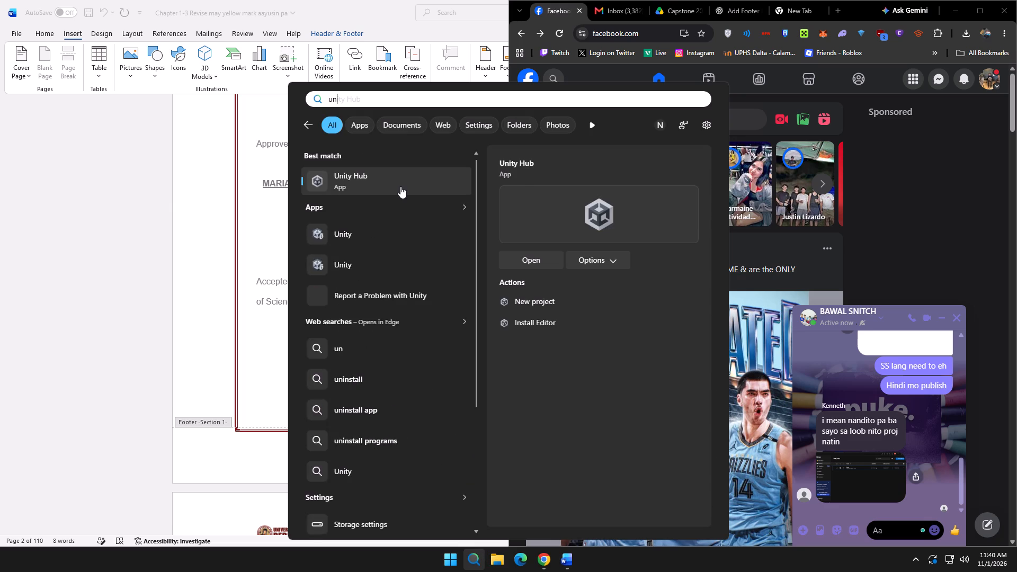
{"action": "left_click", "coordinate": [400, 185]}
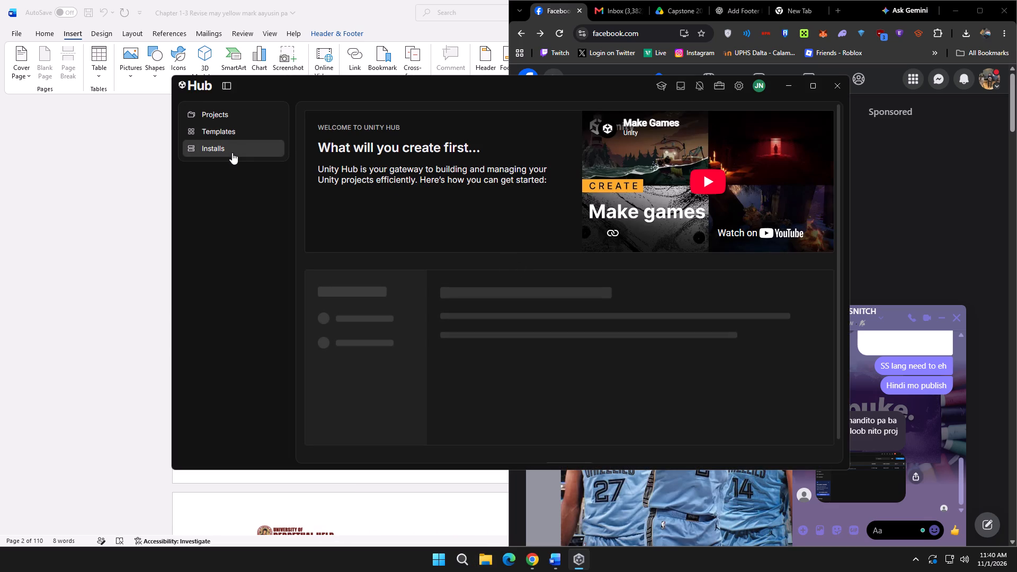
{"action": "left_click", "coordinate": [243, 119]}
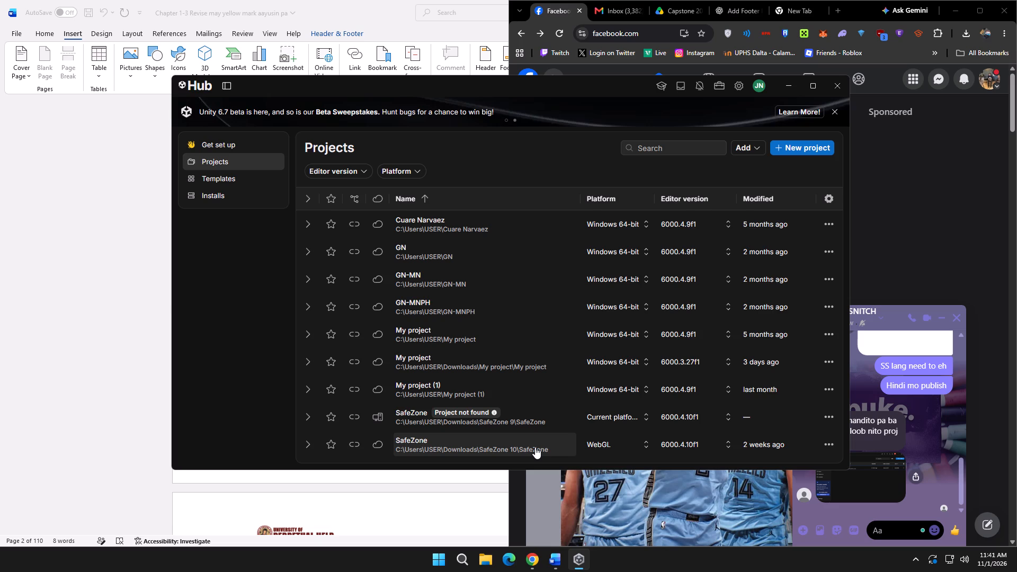